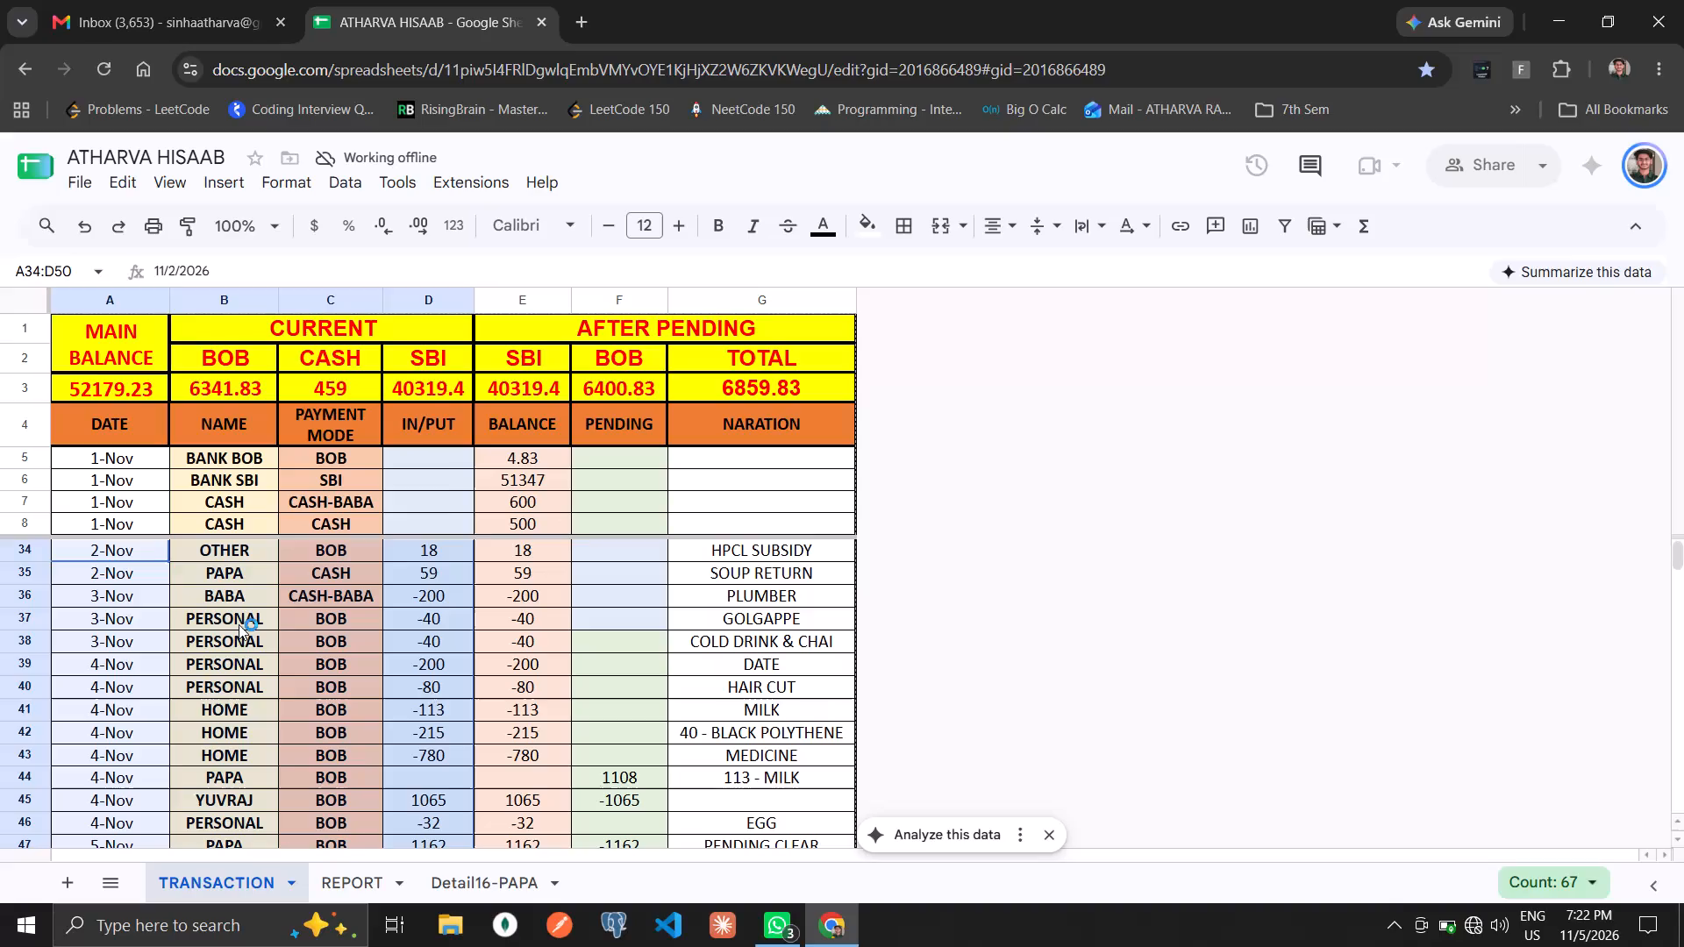
# Review the IN/PUT column entries of the TRANSACTION sheet from the 1-Nov rows down to the 5-Nov rows.
pyautogui.click(392, 641)
pyautogui.press('Up')
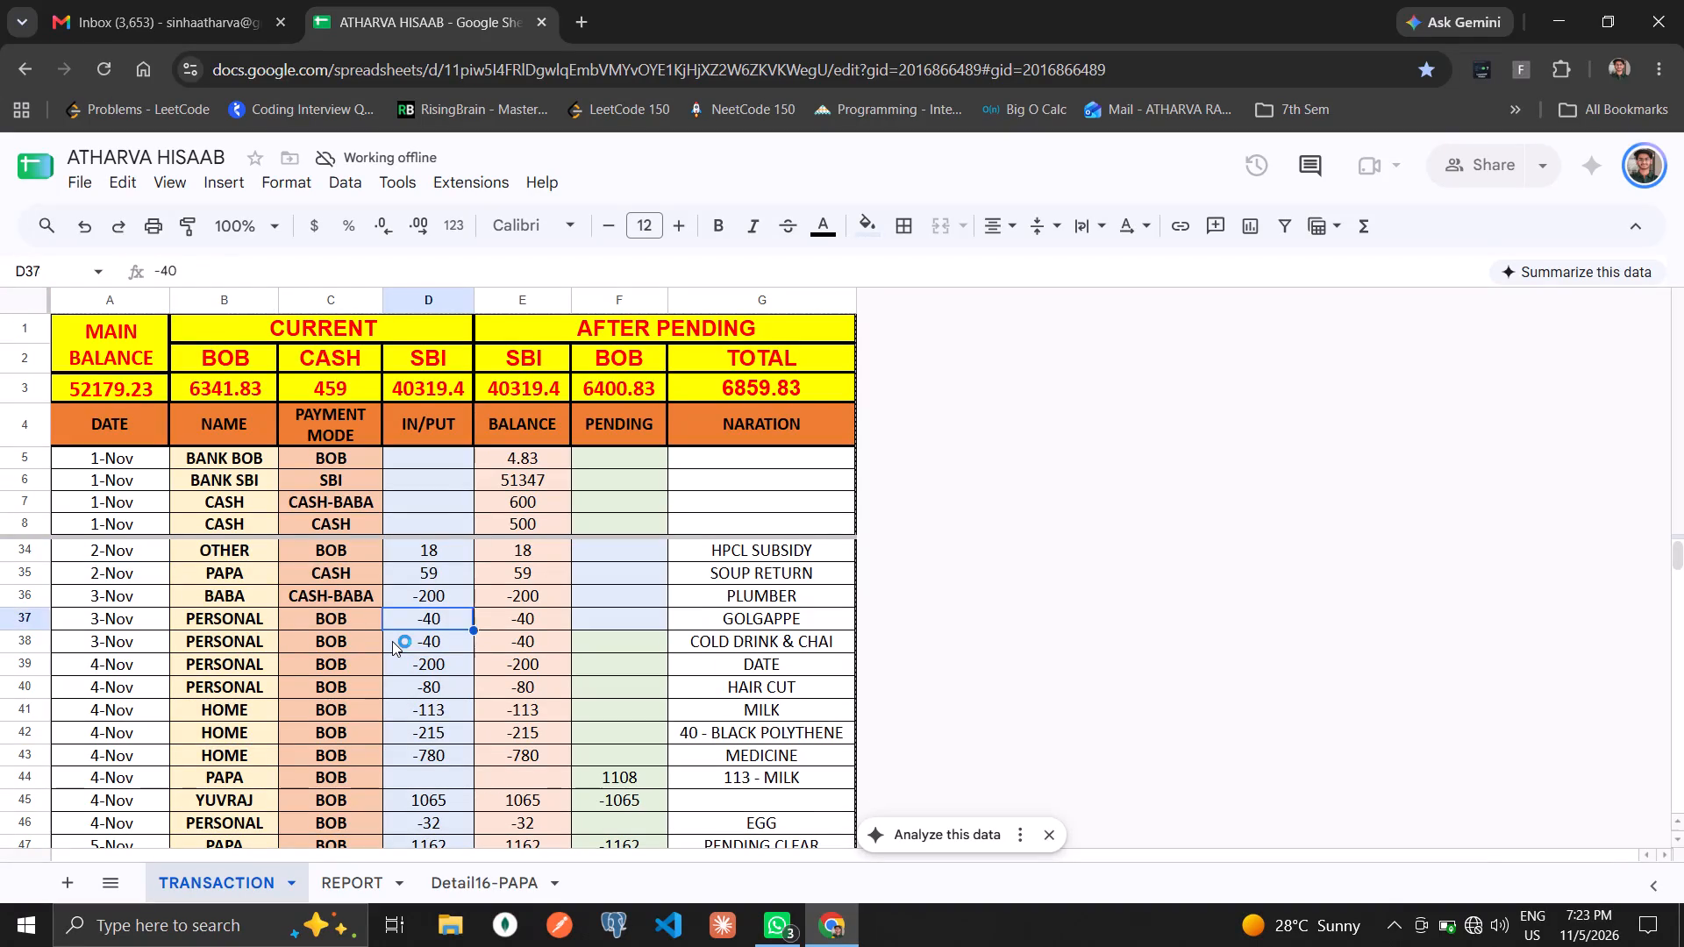
pyautogui.press('Up')
pyautogui.press('Up')
pyautogui.press('Up')
pyautogui.press('Up')
pyautogui.press('Up')
pyautogui.press('Up')
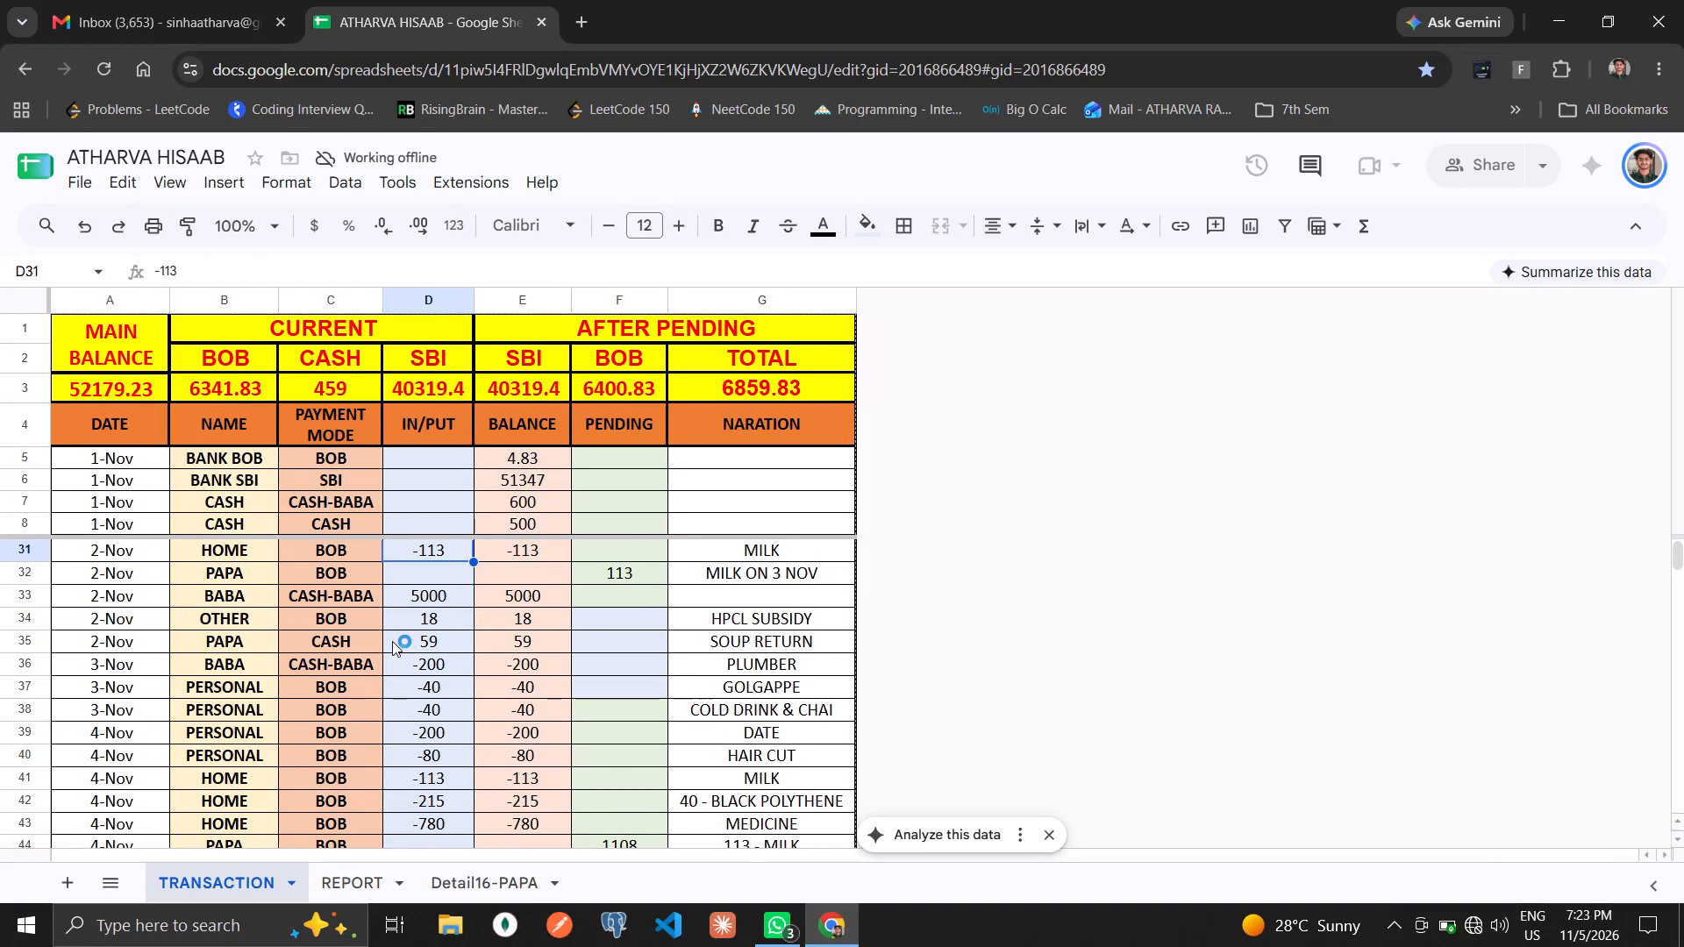
pyautogui.press('Up')
pyautogui.press('Up')
pyautogui.press('Up')
pyautogui.press('Up')
pyautogui.press('Up')
pyautogui.press('Up')
pyautogui.press('Up')
pyautogui.press('Up')
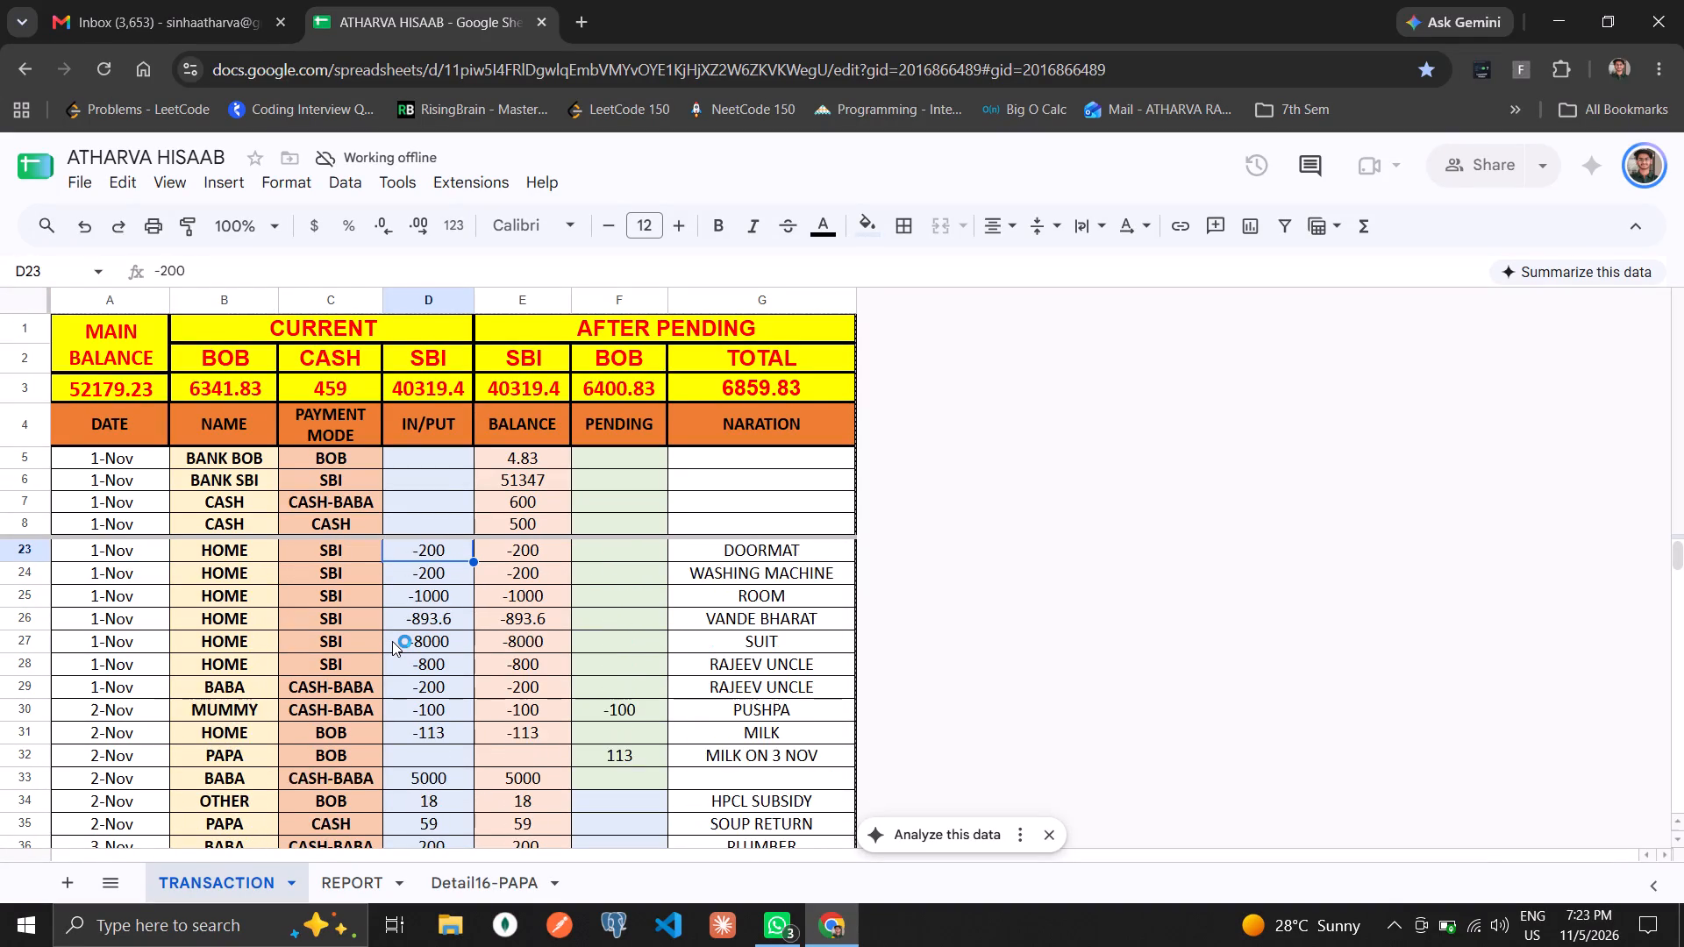
pyautogui.press('Up')
pyautogui.press('Down')
pyautogui.press('Down')
pyautogui.press('Down')
pyautogui.press('Down')
pyautogui.press('Down')
pyautogui.press('Down')
pyautogui.press('Down')
pyautogui.press('Down')
pyautogui.press('Down')
pyautogui.press('Down')
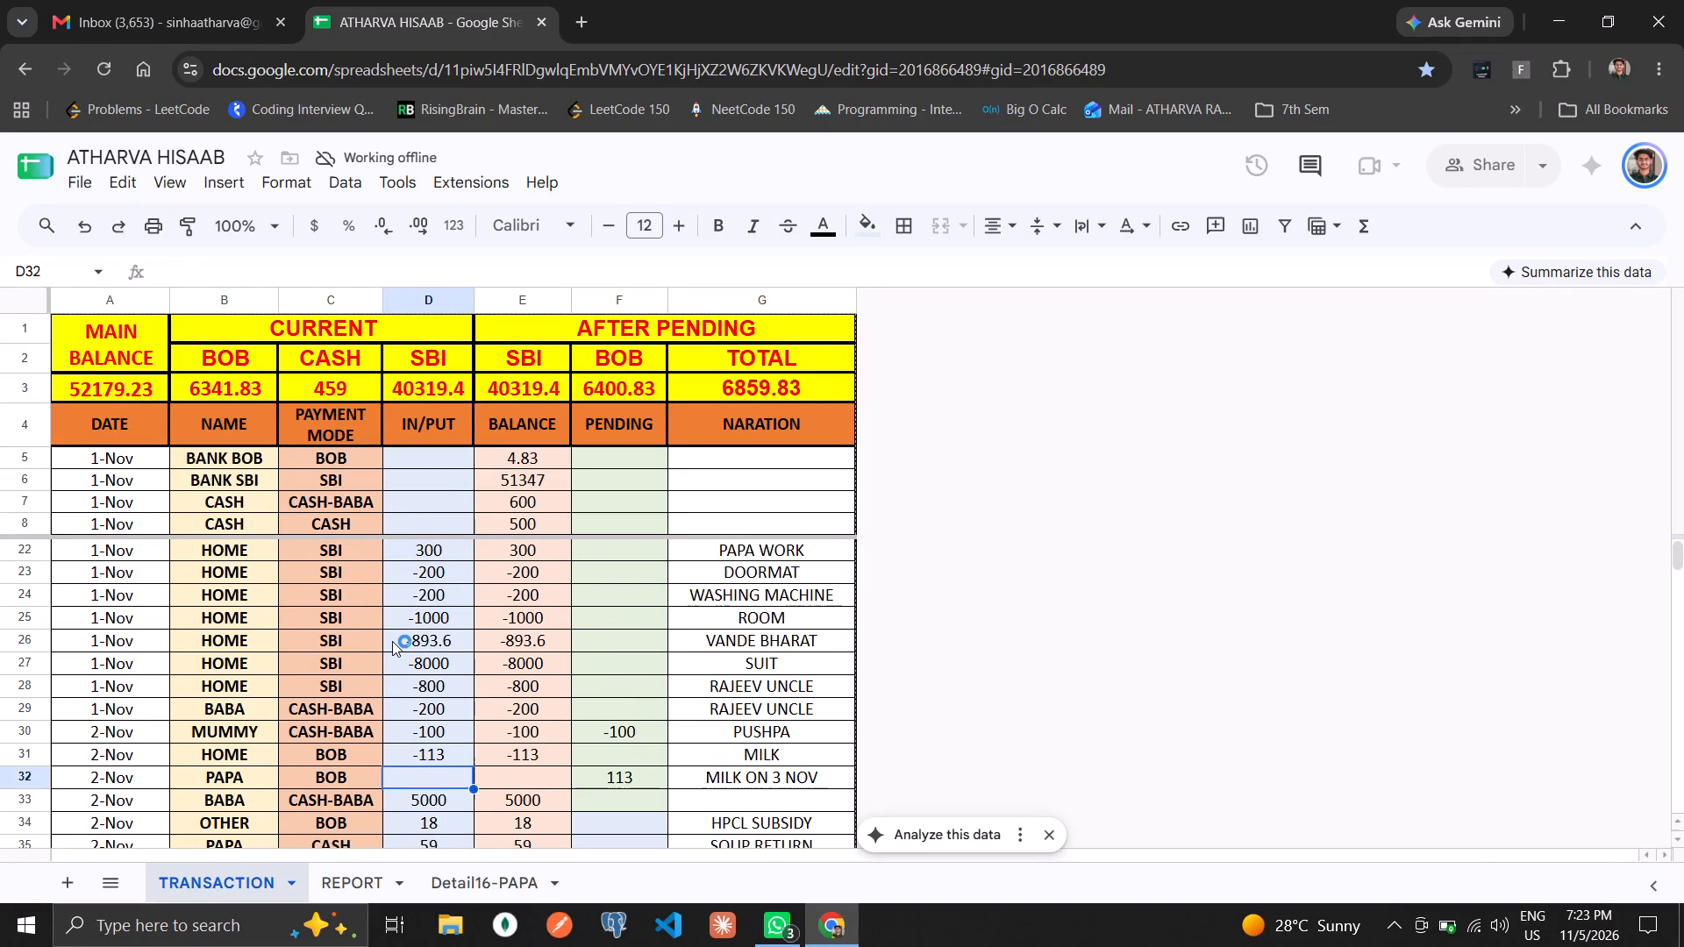
pyautogui.press('Down')
pyautogui.press('Down')
pyautogui.press('Down')
pyautogui.press('Down')
pyautogui.press('Down')
pyautogui.press('Down')
pyautogui.press('Down')
pyautogui.press('Down')
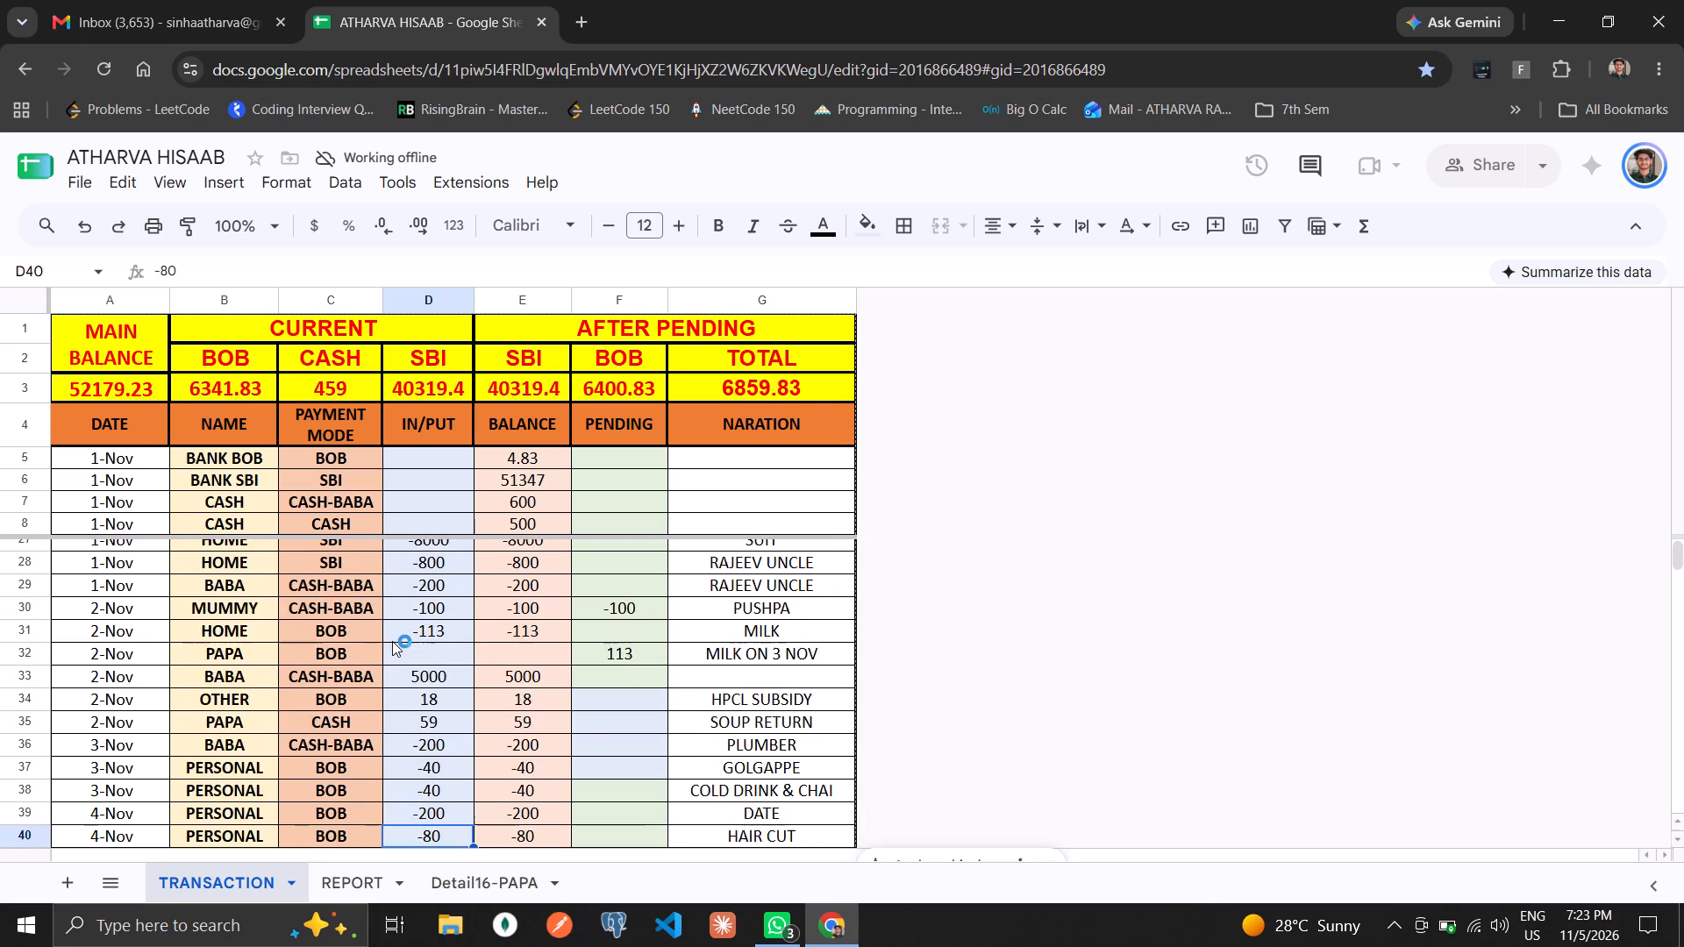
pyautogui.press('Down')
pyautogui.press('Down')
pyautogui.press('Down')
pyautogui.press('Down')
pyautogui.press('Down')
pyautogui.press('Down')
pyautogui.press('Down')
pyautogui.press('Down')
pyautogui.press('Down')
pyautogui.press('Down')
pyautogui.press('Down')
pyautogui.press('Down')
pyautogui.press('Down')
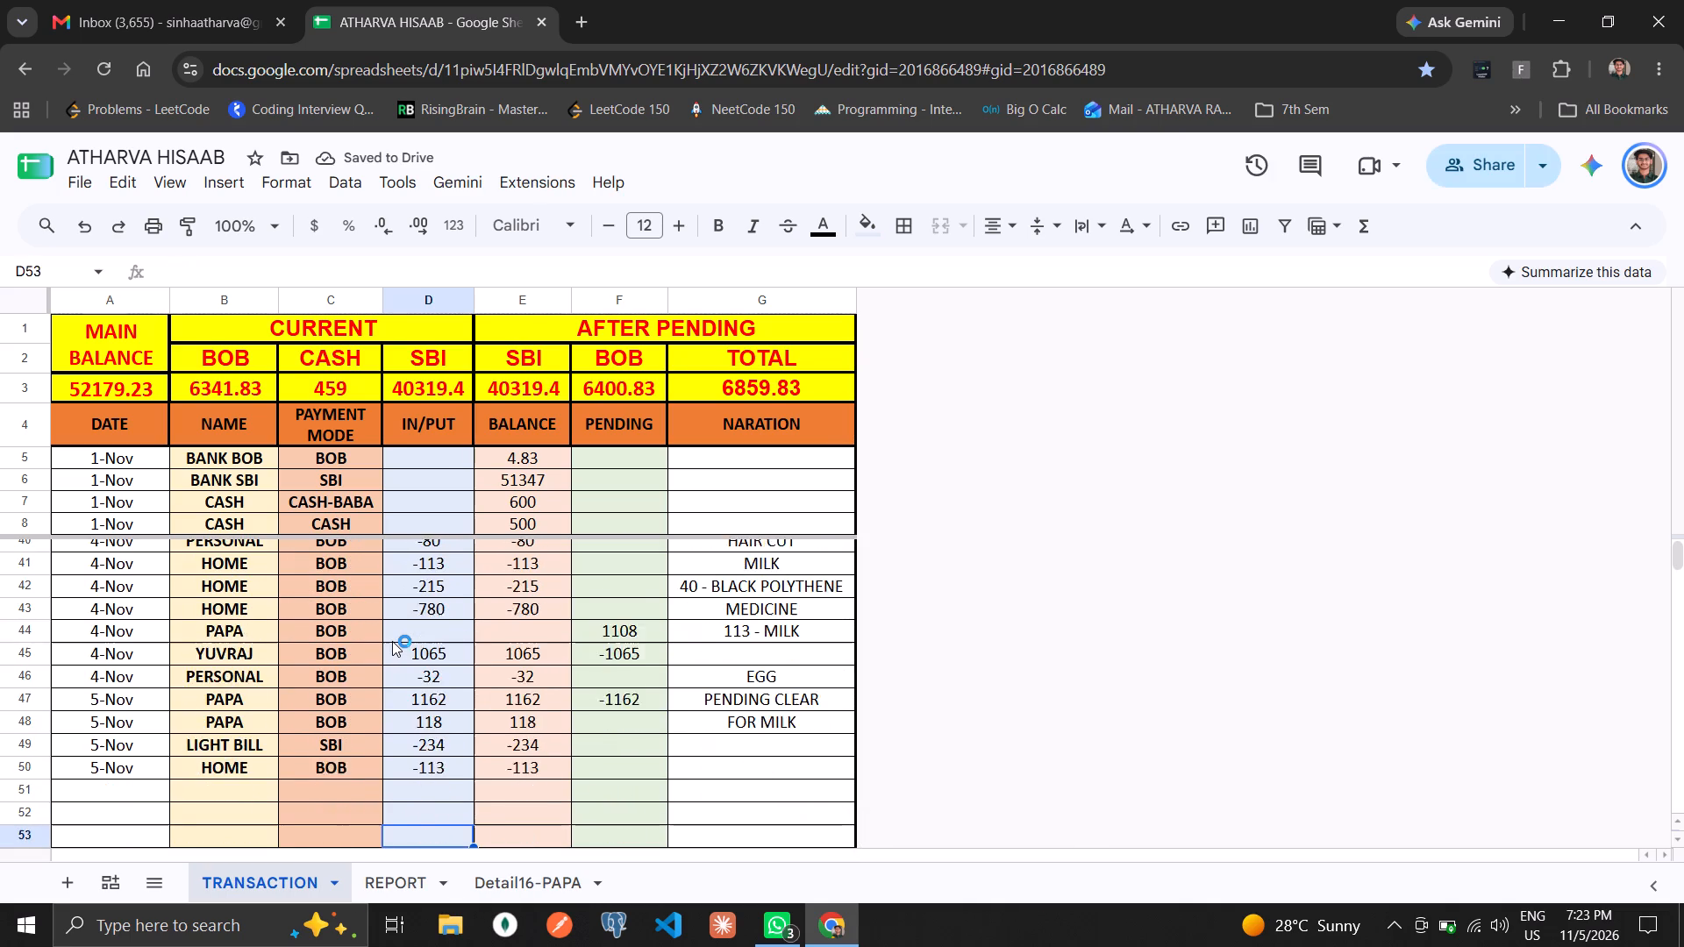
pyautogui.press('Down')
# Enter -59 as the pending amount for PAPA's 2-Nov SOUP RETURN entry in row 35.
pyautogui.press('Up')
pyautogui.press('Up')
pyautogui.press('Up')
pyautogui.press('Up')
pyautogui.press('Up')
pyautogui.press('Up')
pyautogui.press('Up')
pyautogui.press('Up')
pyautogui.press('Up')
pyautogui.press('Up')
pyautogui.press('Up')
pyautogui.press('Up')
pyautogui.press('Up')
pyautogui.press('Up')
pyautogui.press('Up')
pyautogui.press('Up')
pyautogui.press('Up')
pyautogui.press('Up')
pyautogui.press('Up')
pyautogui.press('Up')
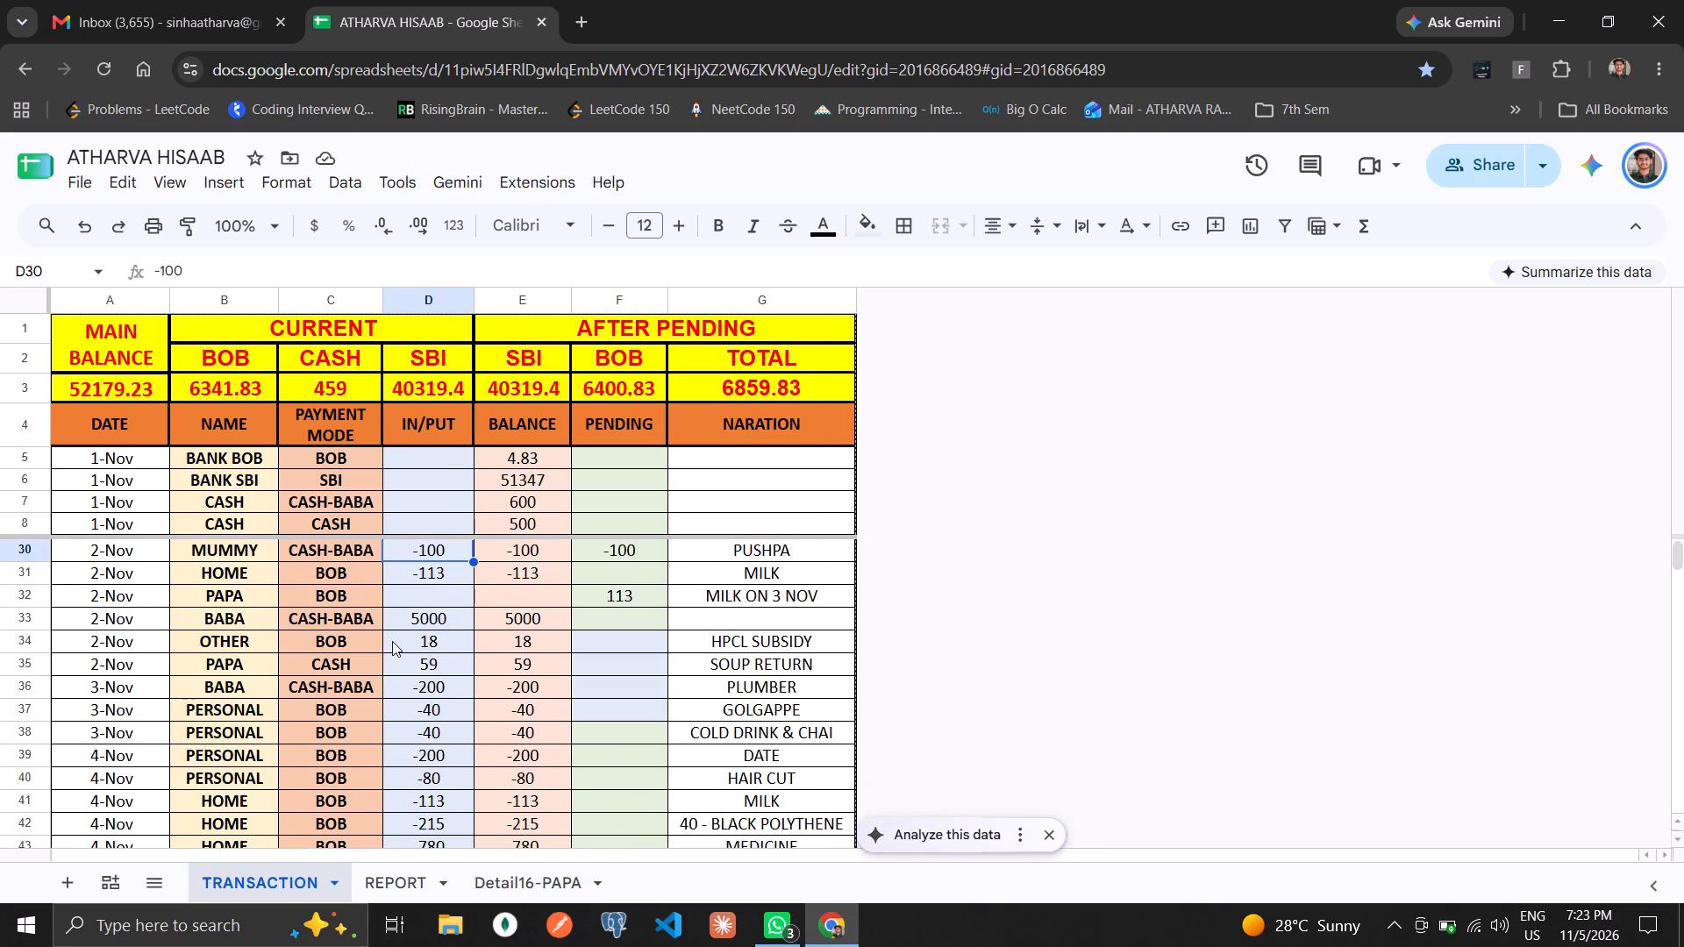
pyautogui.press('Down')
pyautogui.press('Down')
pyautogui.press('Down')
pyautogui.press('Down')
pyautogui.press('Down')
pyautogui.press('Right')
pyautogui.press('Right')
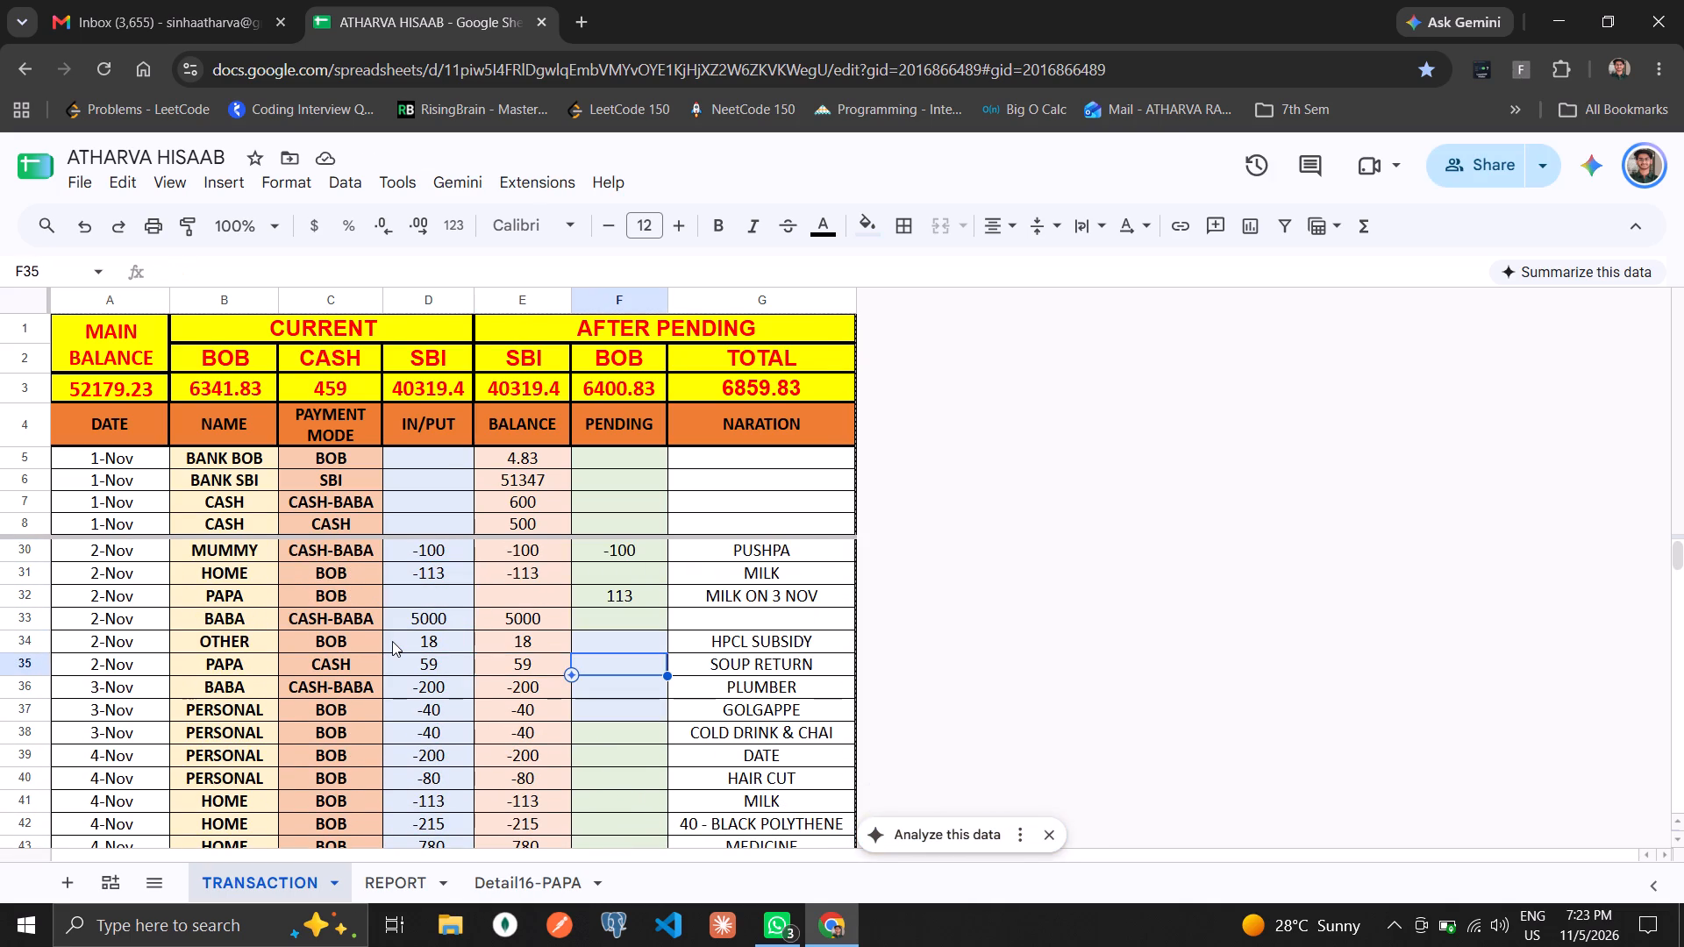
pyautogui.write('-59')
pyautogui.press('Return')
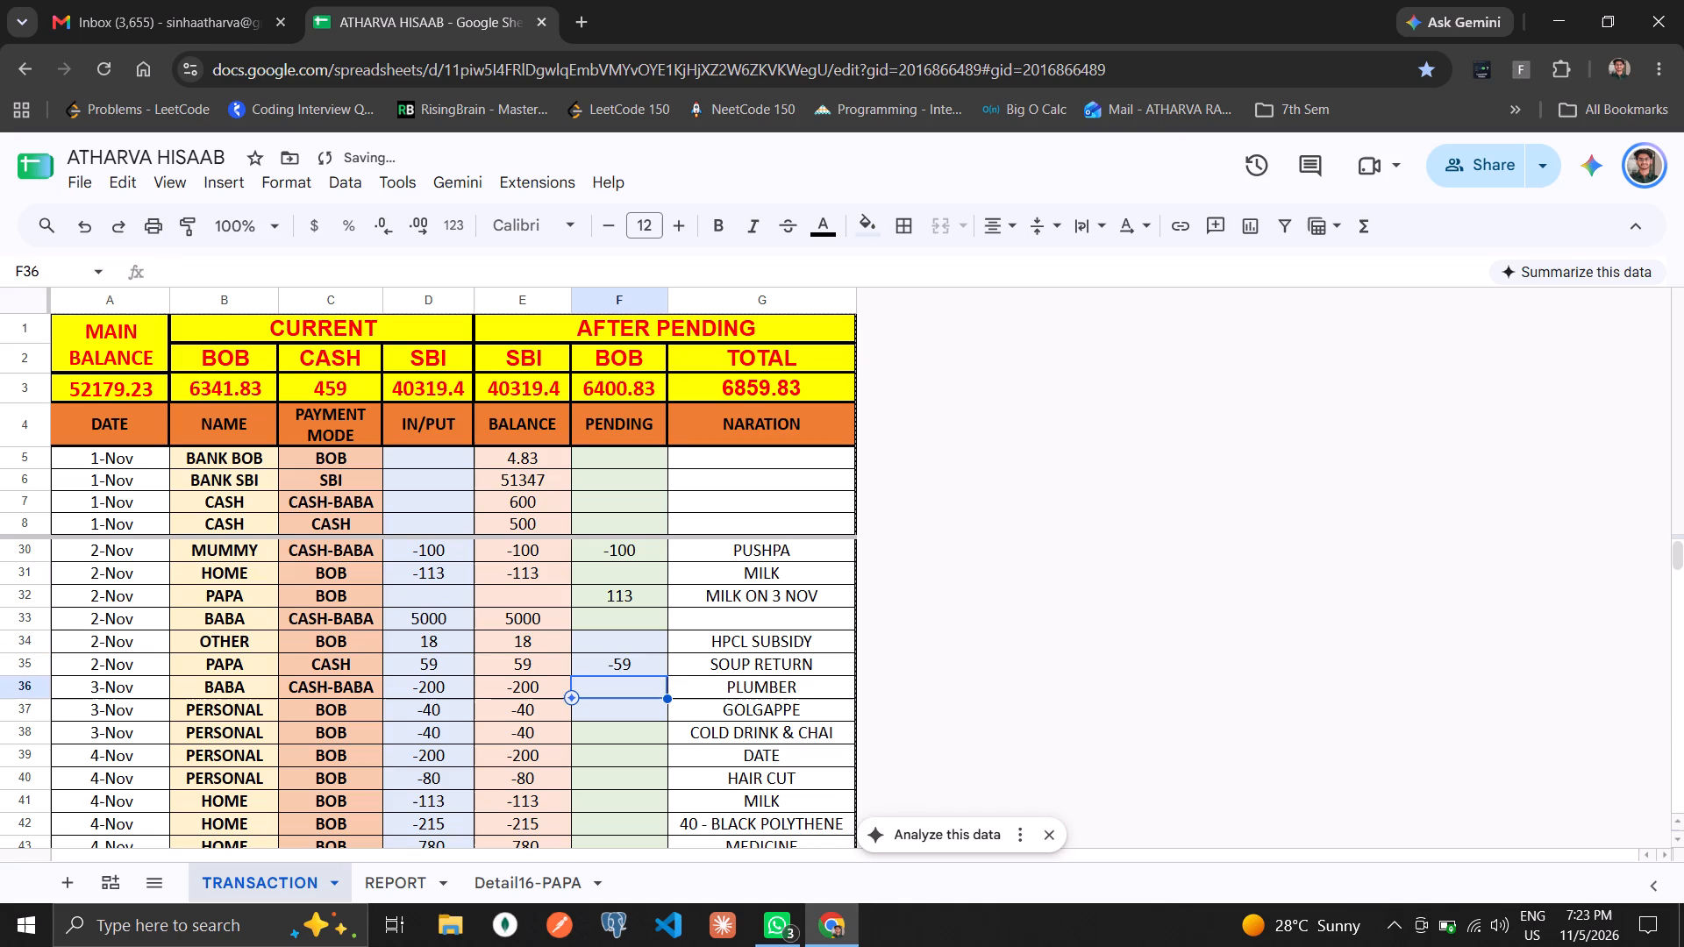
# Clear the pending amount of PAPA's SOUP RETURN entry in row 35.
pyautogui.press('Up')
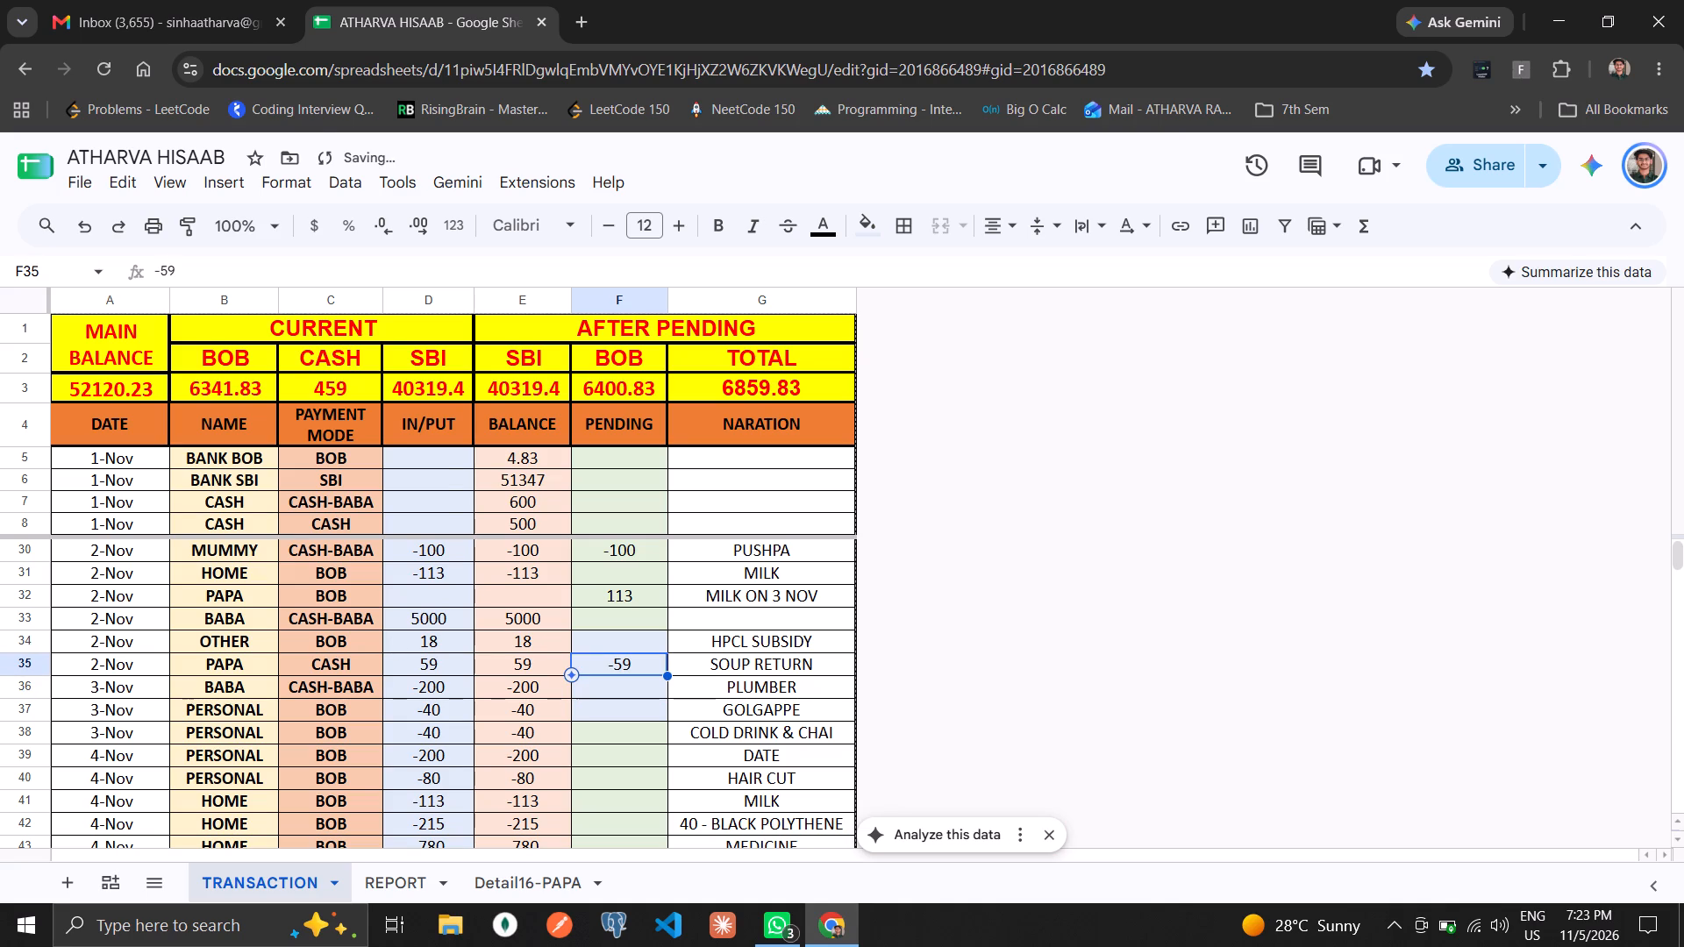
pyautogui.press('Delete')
# Check the latest ledger rows and the pending sums by name on the REPORT sheet.
pyautogui.press('Down')
pyautogui.press('Down')
pyautogui.press('Down')
pyautogui.press('Down')
pyautogui.press('Down')
pyautogui.press('Down')
pyautogui.press('Down')
pyautogui.press('Down')
pyautogui.press('Down')
pyautogui.press('Down')
pyautogui.press('Down')
pyautogui.press('Down')
pyautogui.press('Down')
pyautogui.press('Down')
pyautogui.press('Down')
pyautogui.press('Down')
pyautogui.press('Down')
pyautogui.press('Down')
pyautogui.press('Down')
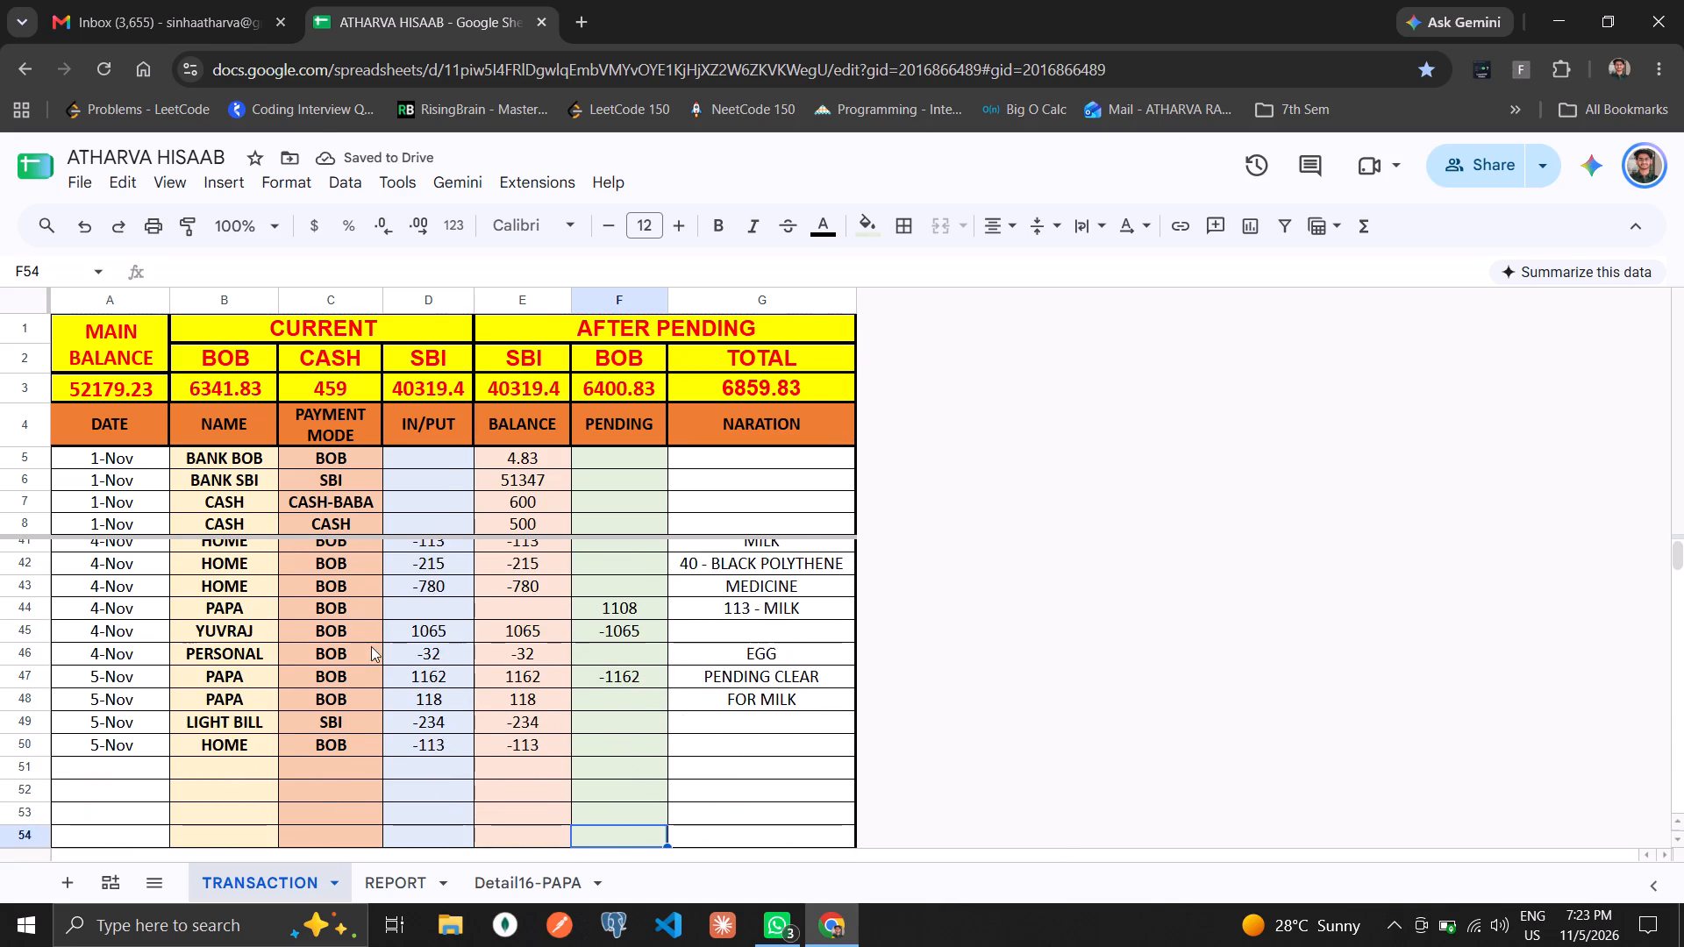
pyautogui.click(407, 888)
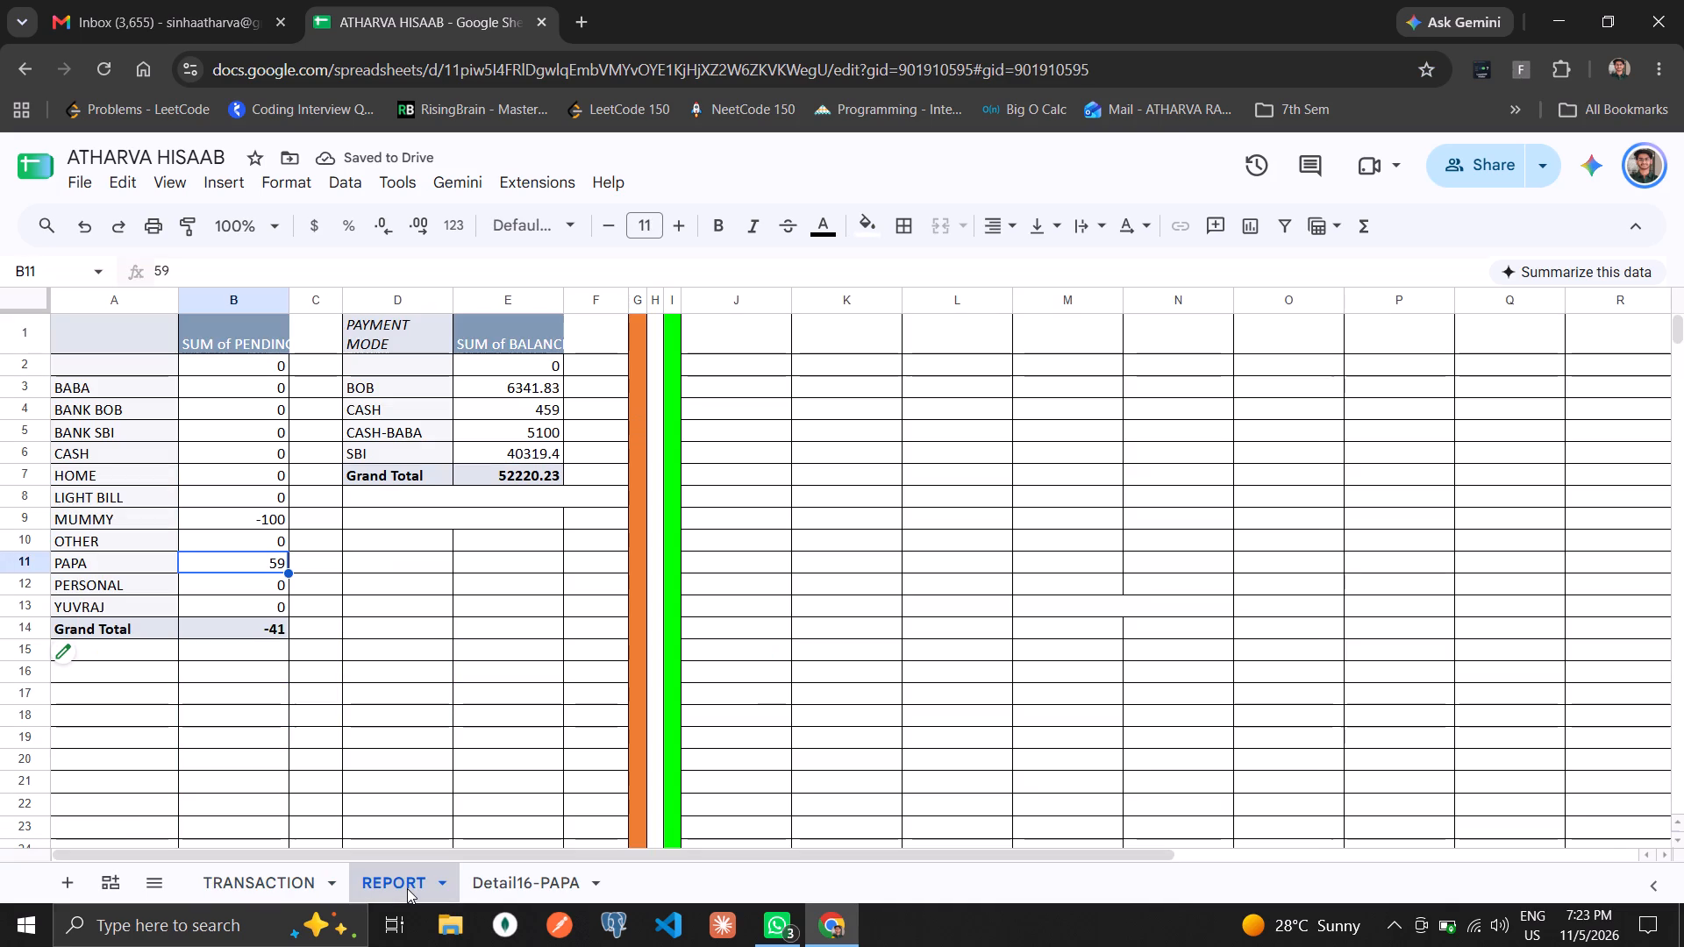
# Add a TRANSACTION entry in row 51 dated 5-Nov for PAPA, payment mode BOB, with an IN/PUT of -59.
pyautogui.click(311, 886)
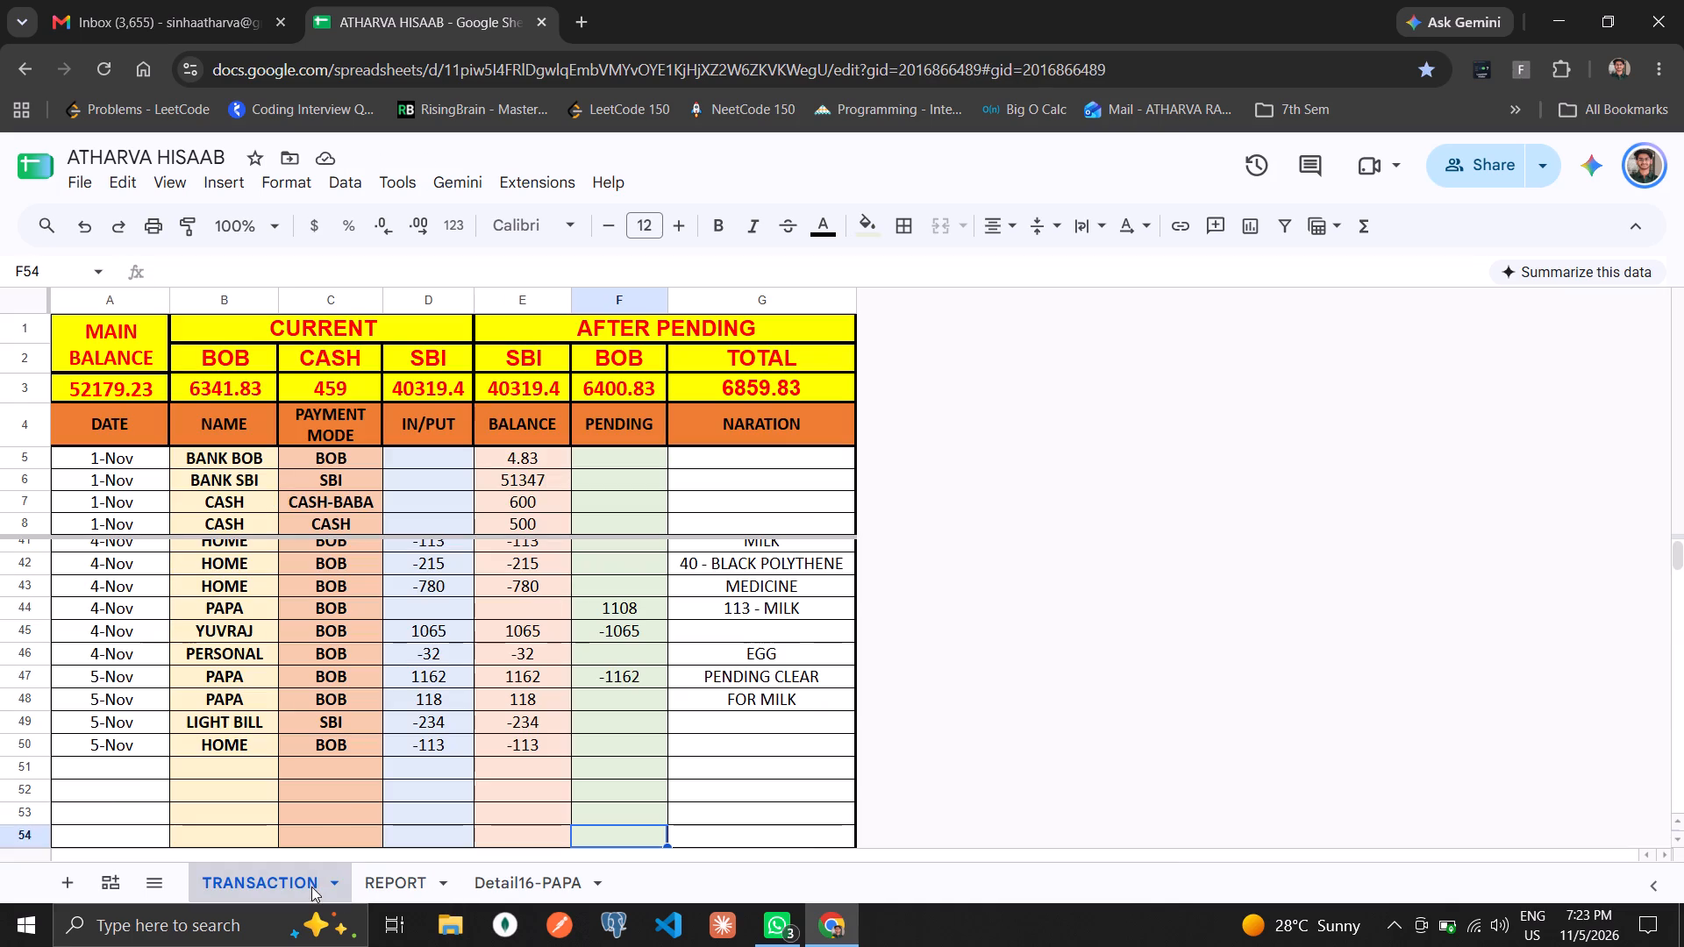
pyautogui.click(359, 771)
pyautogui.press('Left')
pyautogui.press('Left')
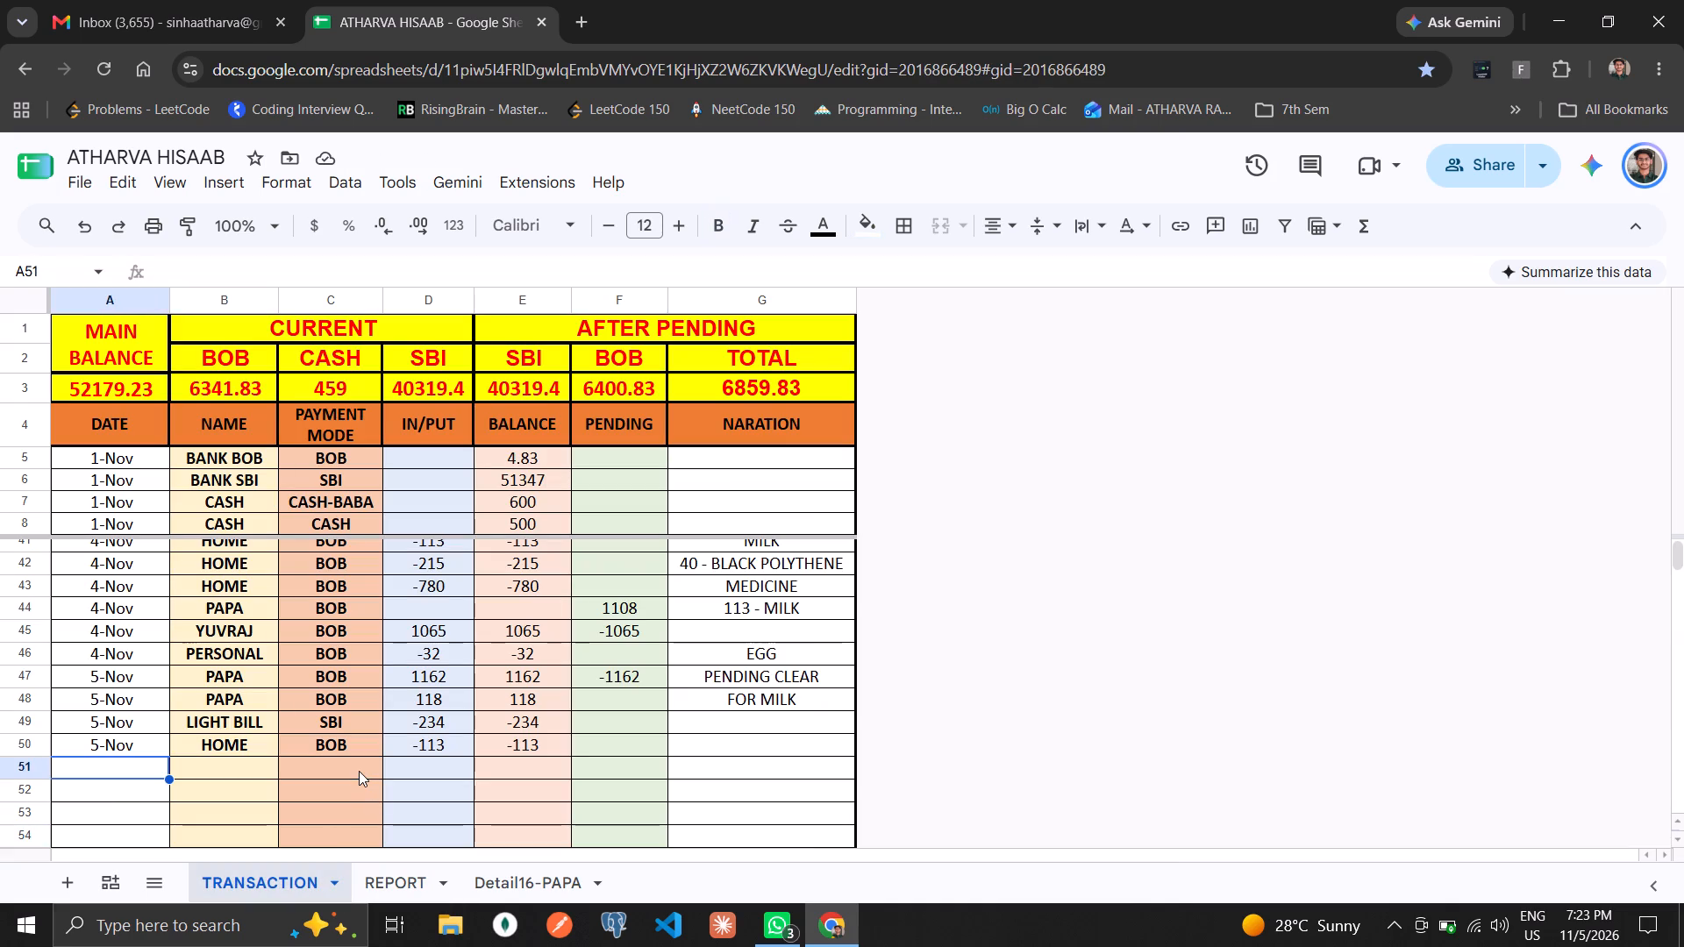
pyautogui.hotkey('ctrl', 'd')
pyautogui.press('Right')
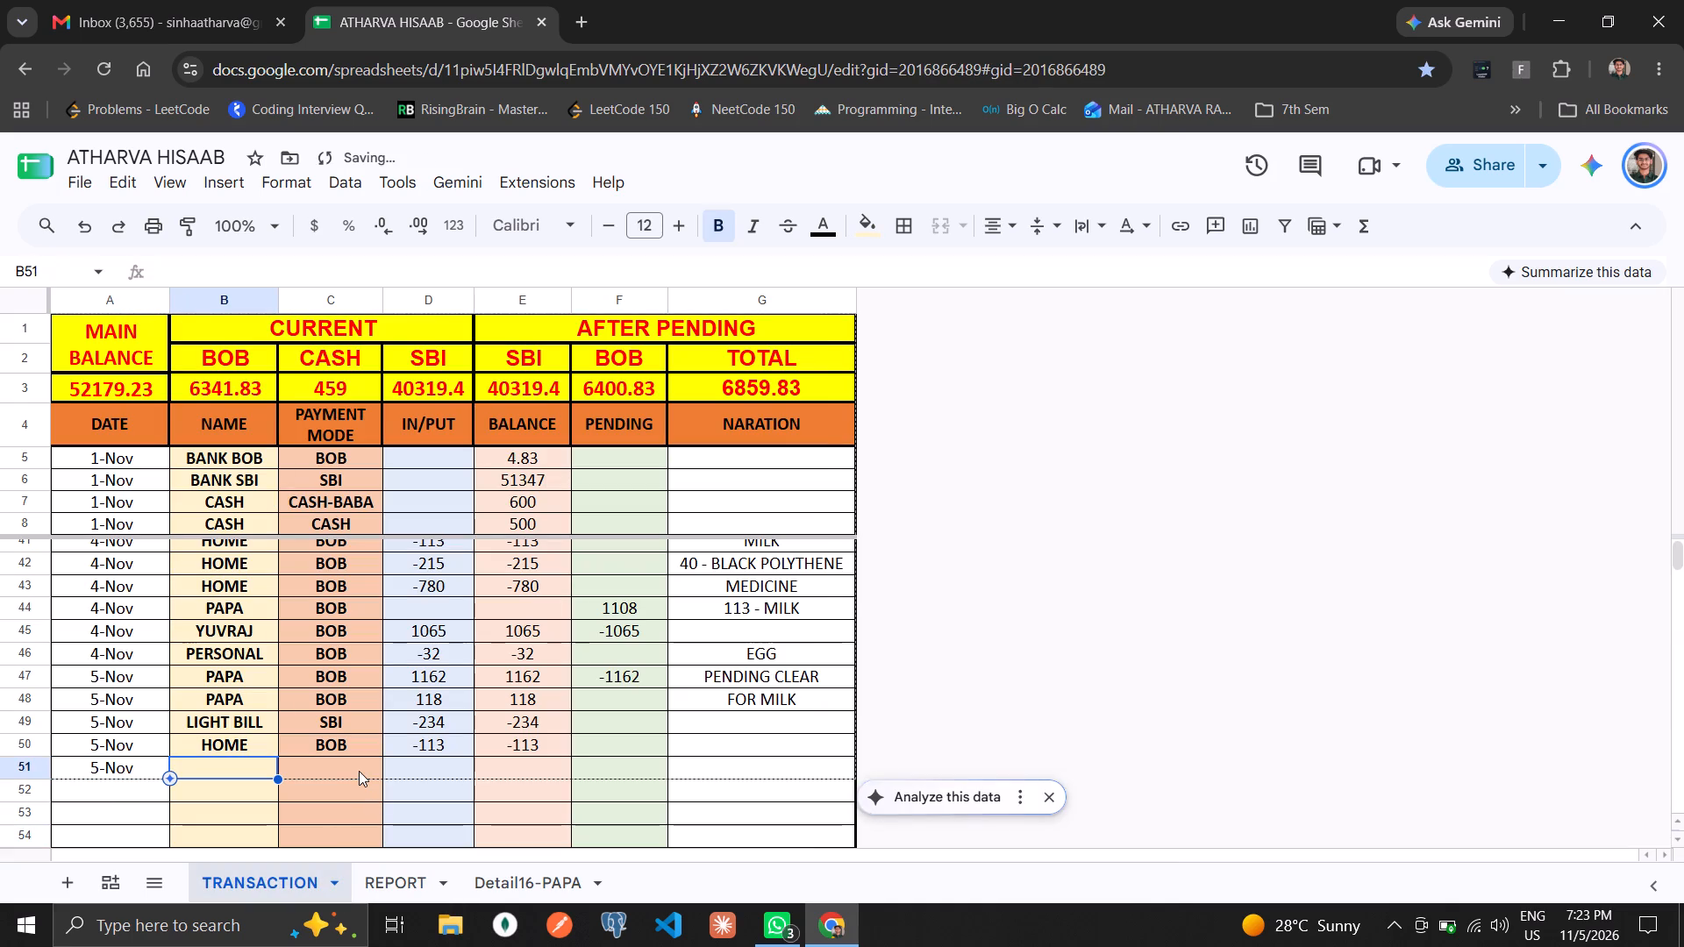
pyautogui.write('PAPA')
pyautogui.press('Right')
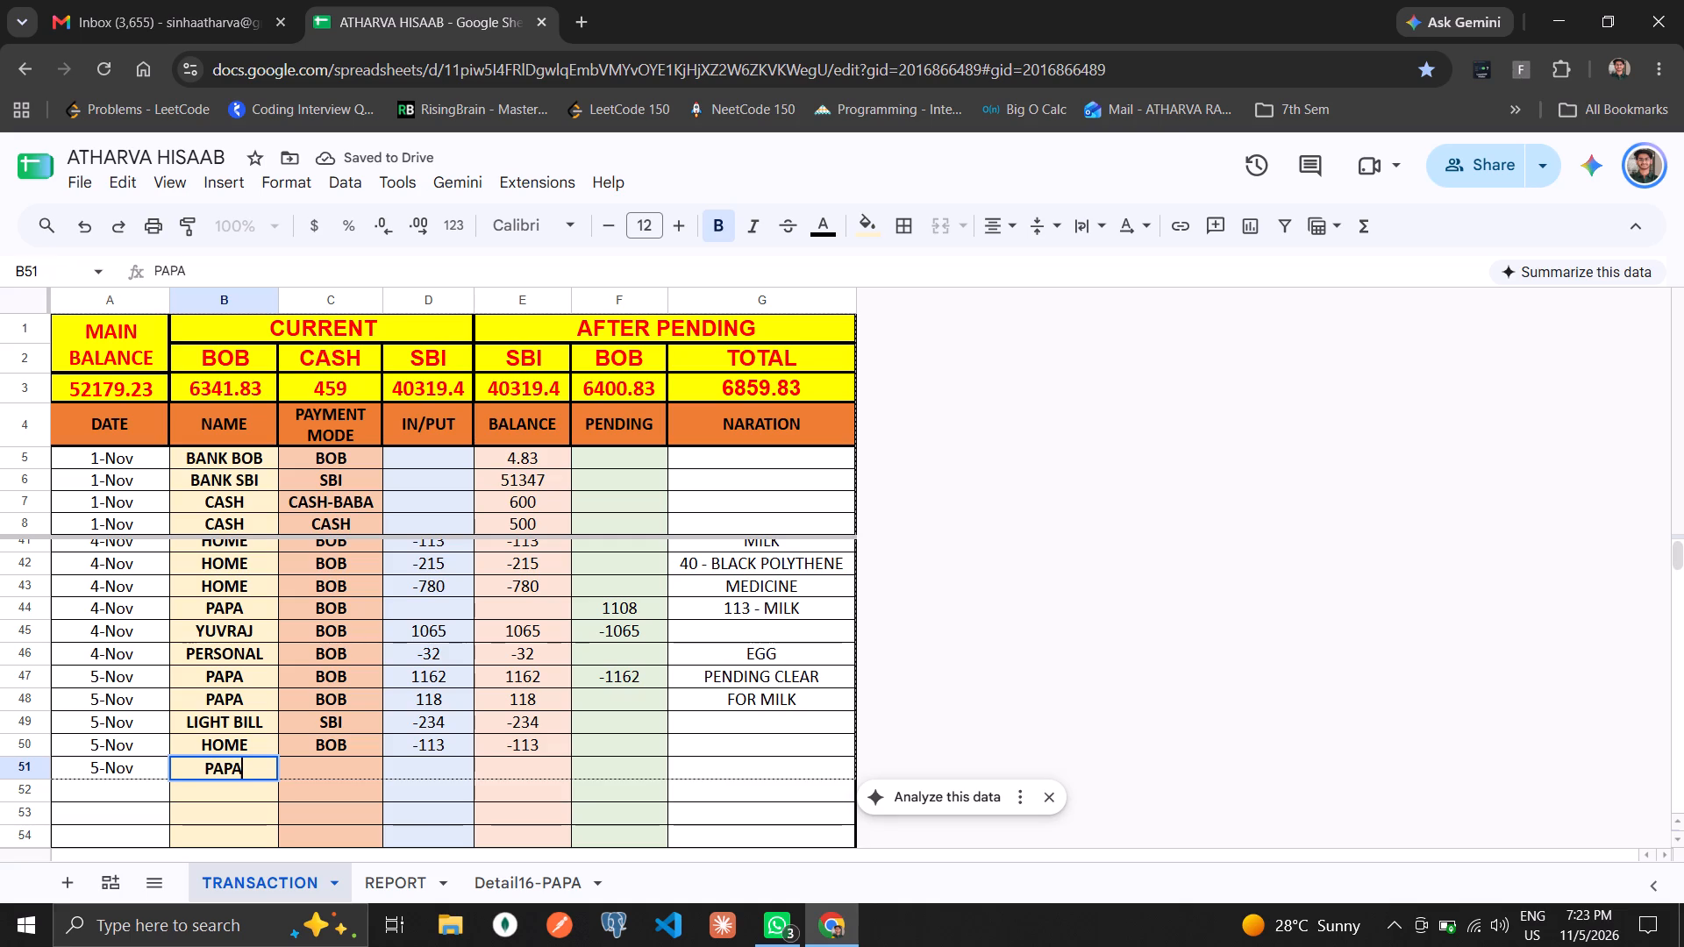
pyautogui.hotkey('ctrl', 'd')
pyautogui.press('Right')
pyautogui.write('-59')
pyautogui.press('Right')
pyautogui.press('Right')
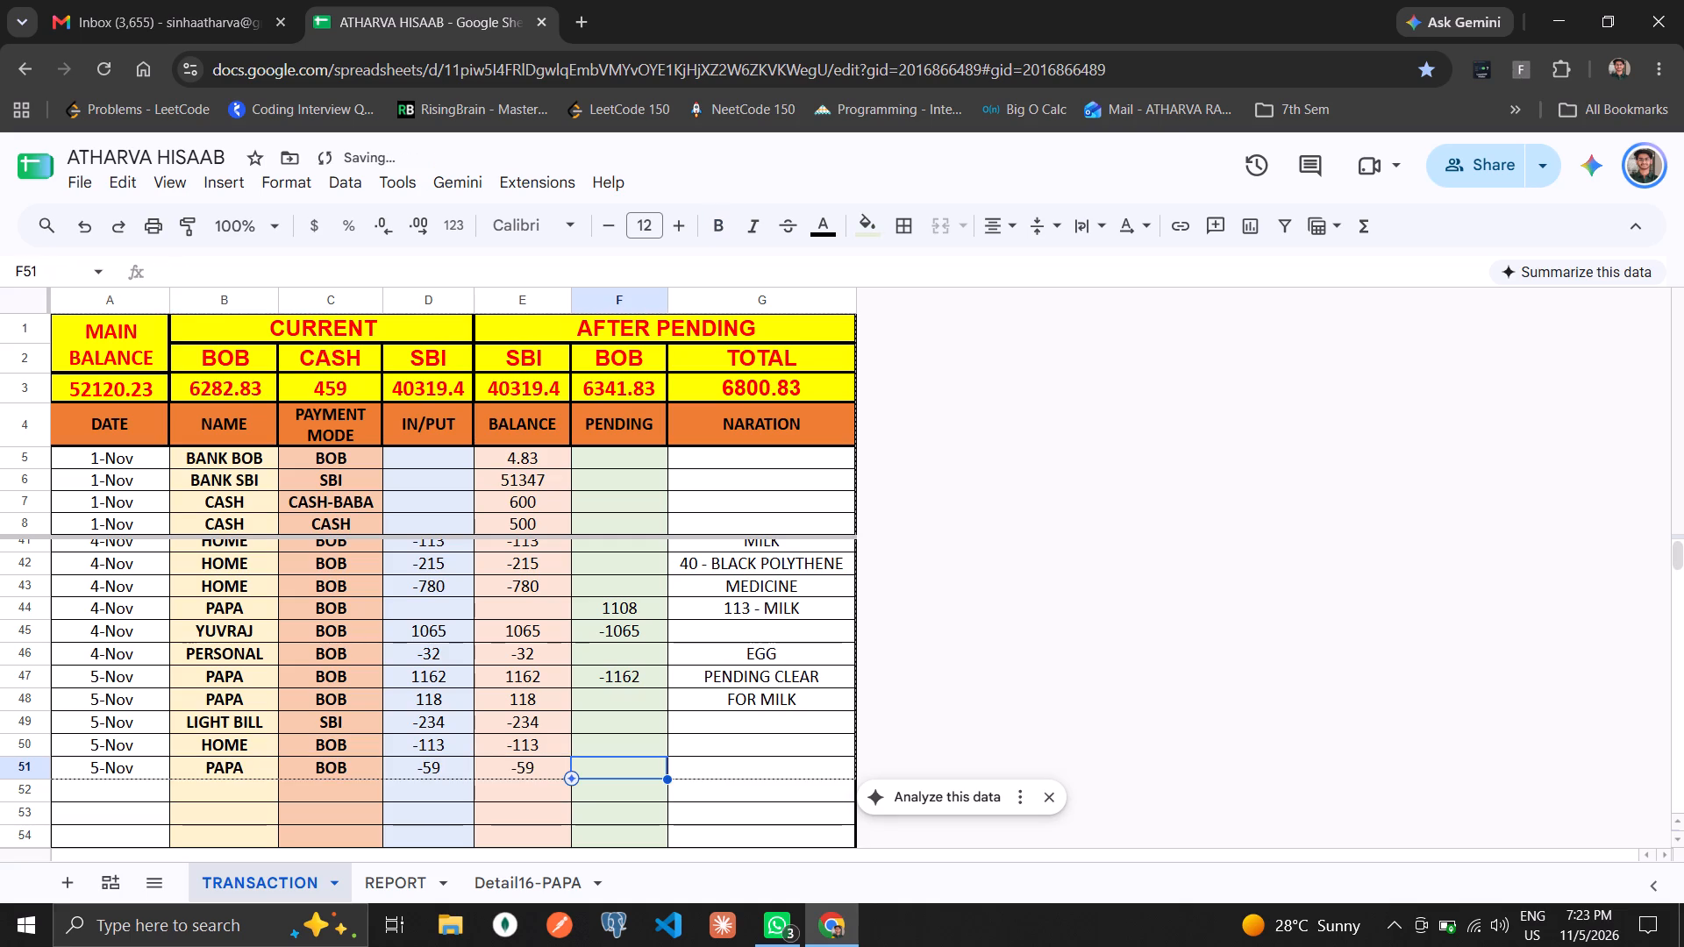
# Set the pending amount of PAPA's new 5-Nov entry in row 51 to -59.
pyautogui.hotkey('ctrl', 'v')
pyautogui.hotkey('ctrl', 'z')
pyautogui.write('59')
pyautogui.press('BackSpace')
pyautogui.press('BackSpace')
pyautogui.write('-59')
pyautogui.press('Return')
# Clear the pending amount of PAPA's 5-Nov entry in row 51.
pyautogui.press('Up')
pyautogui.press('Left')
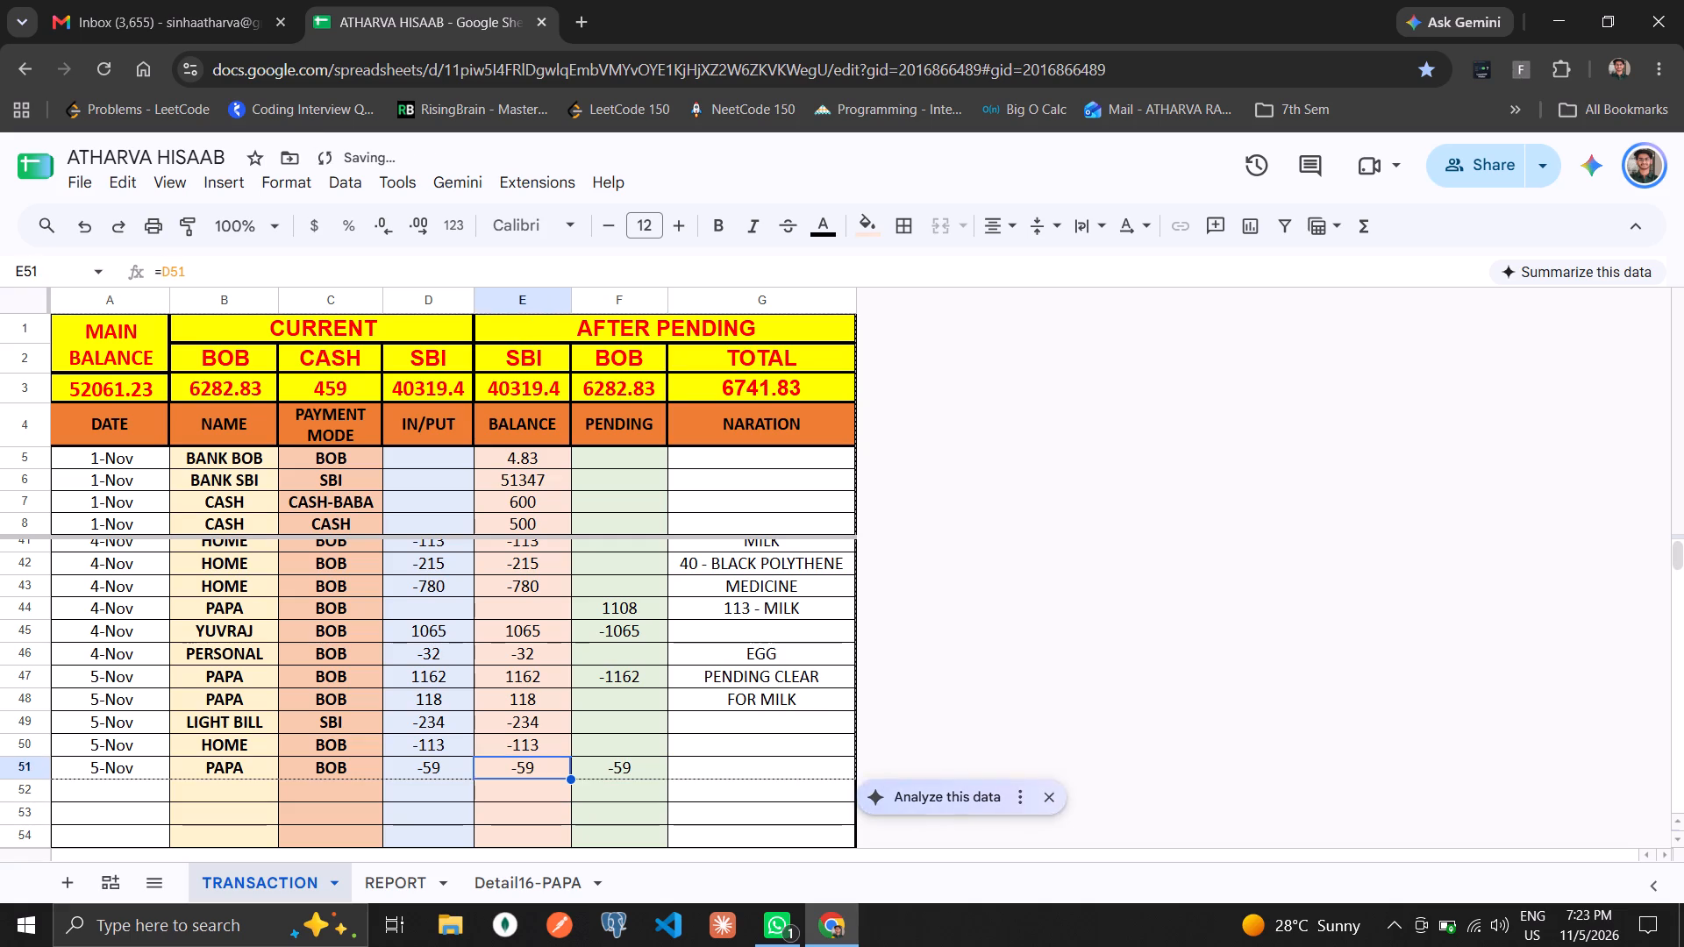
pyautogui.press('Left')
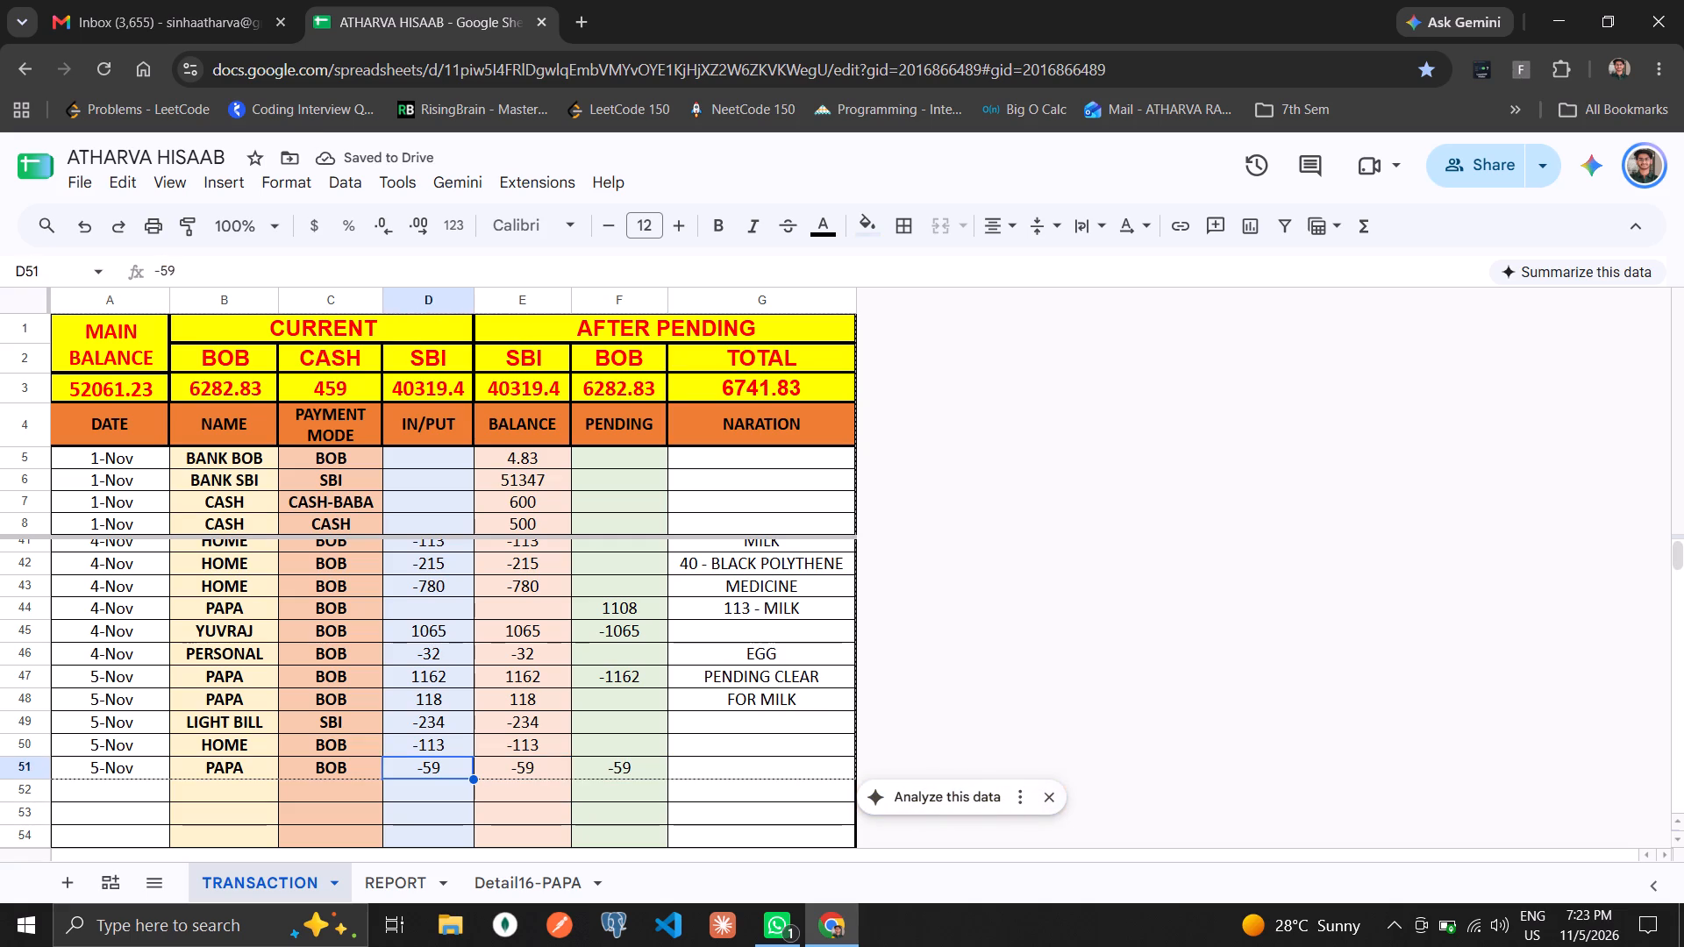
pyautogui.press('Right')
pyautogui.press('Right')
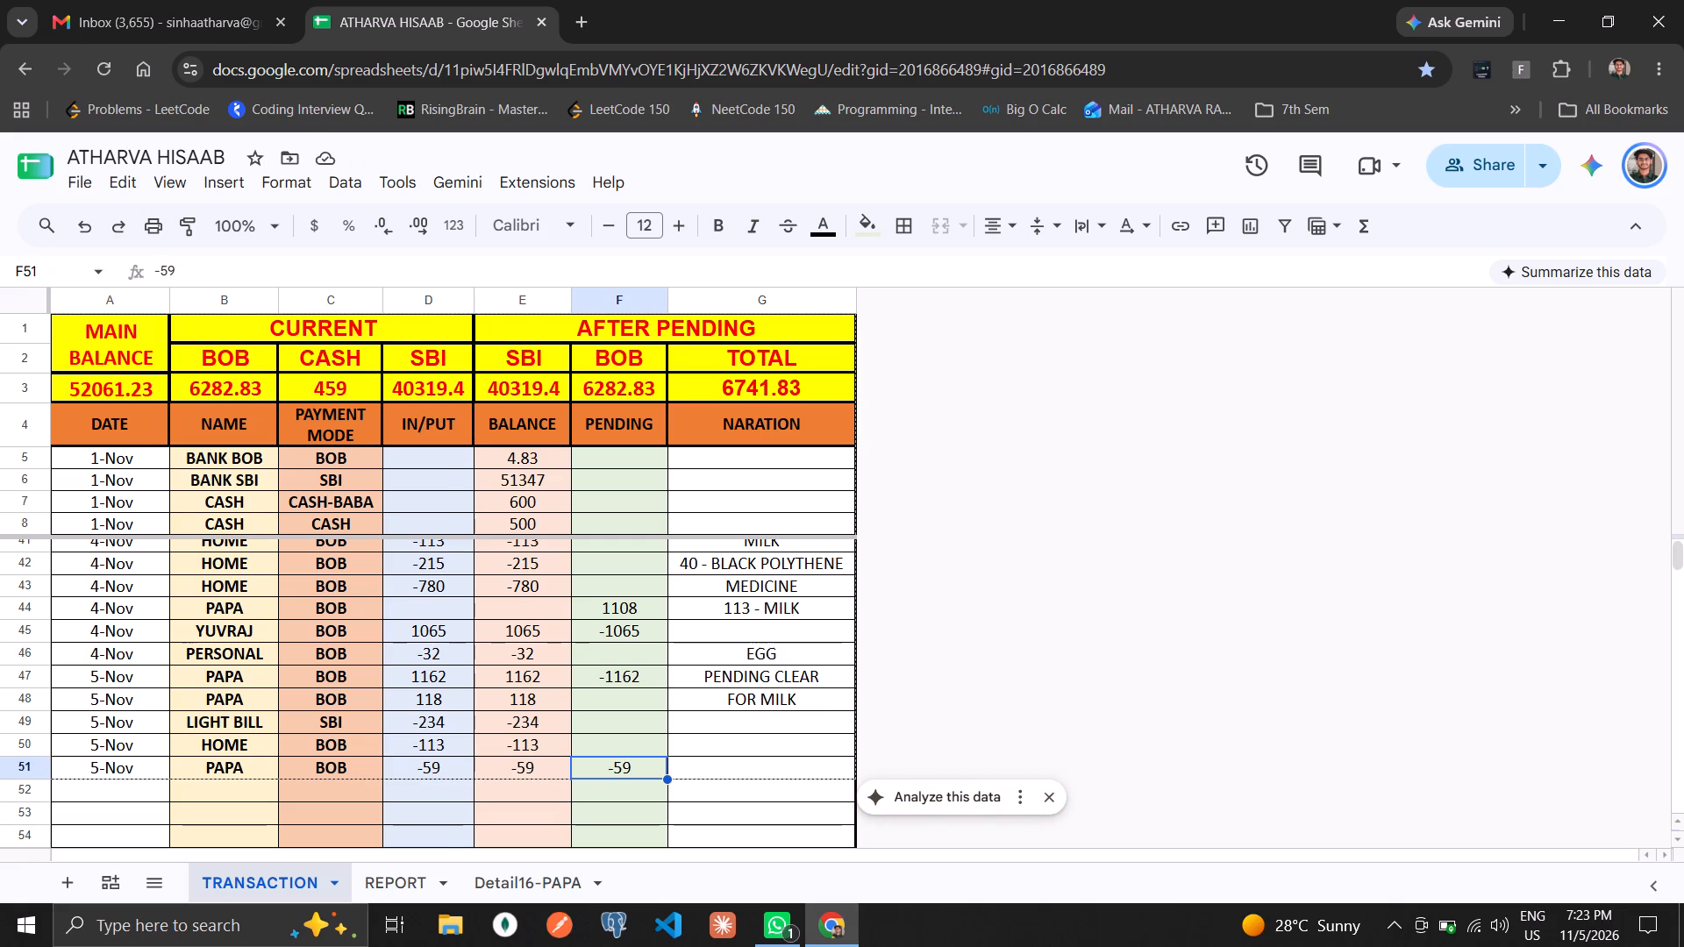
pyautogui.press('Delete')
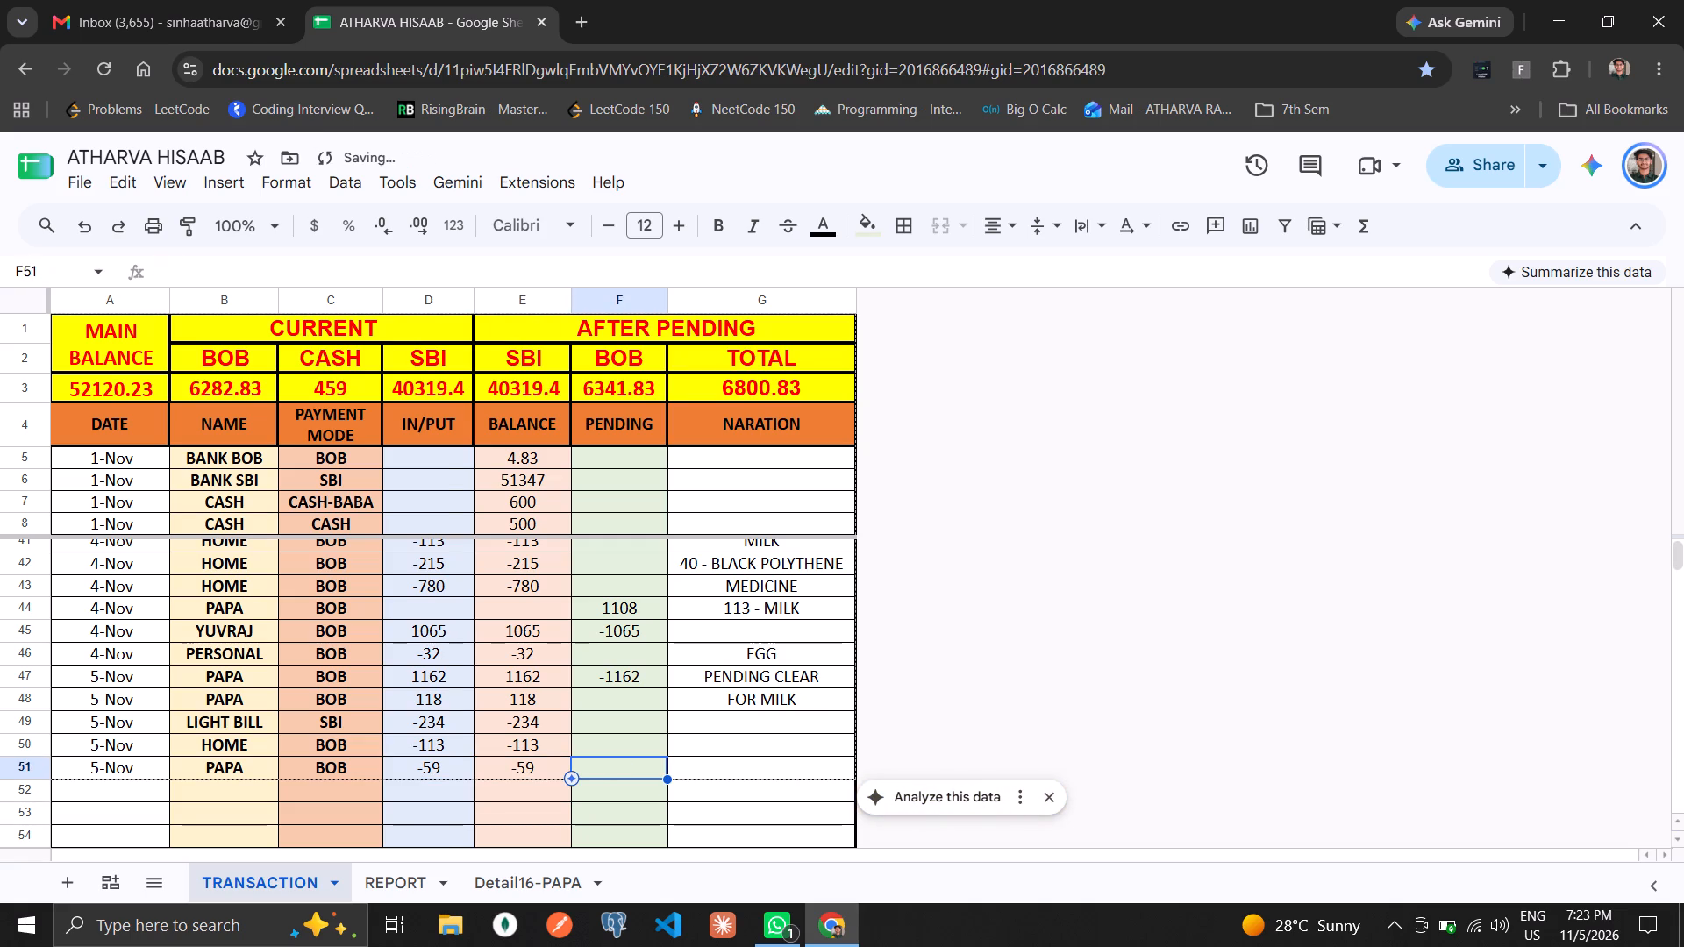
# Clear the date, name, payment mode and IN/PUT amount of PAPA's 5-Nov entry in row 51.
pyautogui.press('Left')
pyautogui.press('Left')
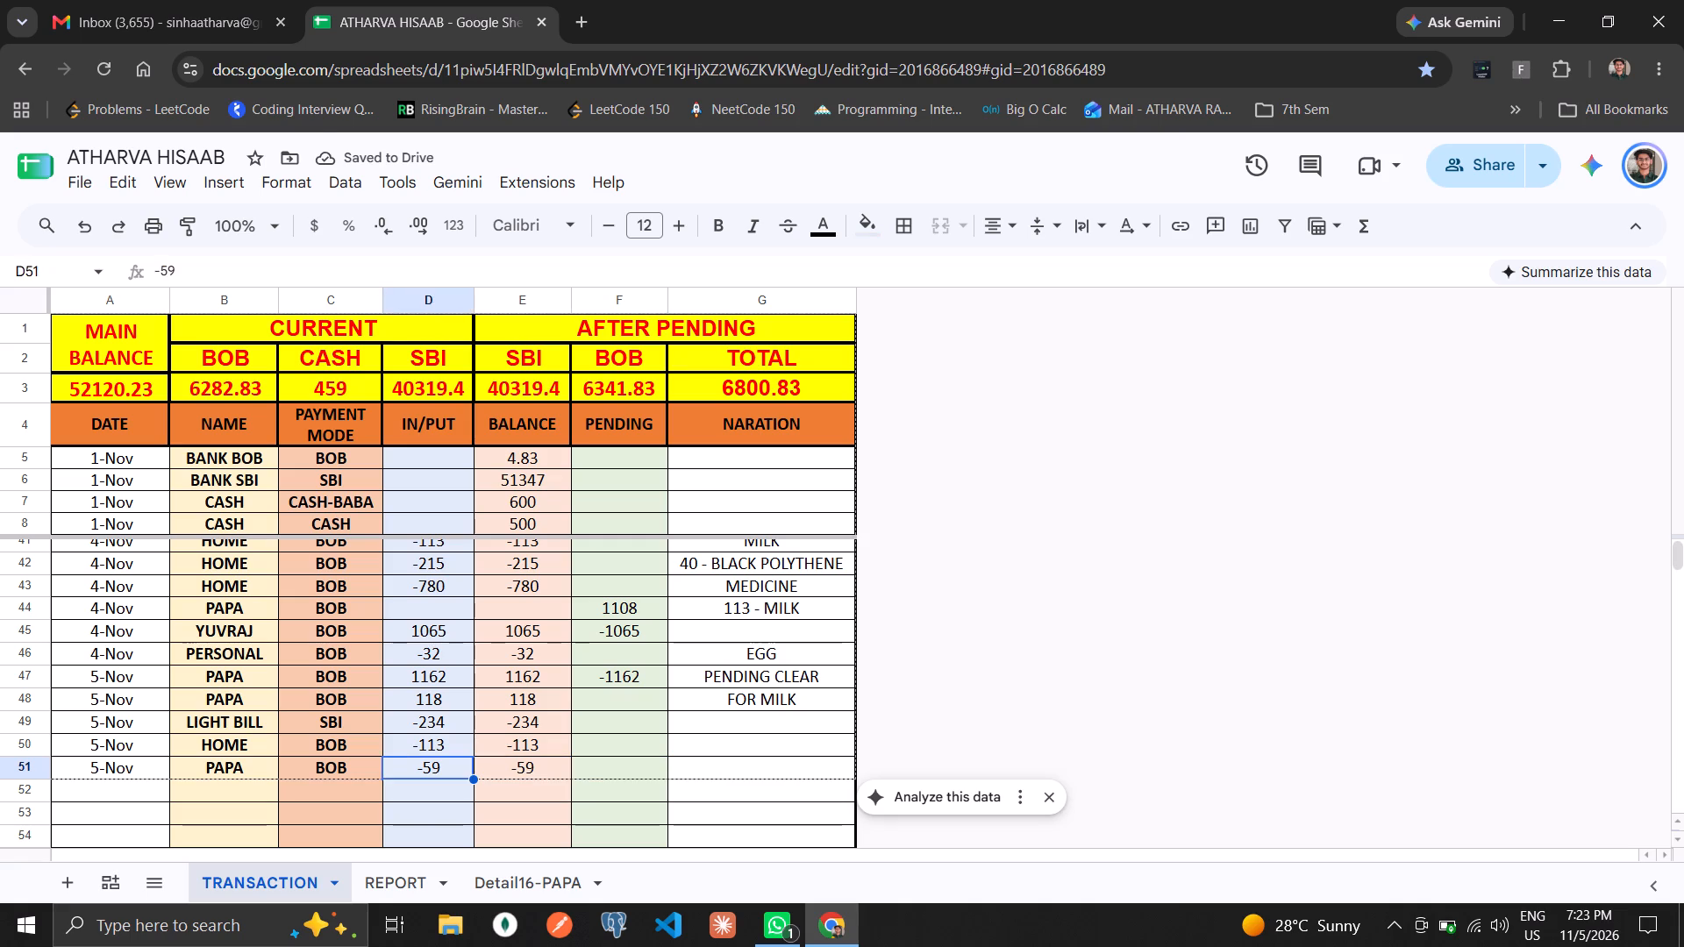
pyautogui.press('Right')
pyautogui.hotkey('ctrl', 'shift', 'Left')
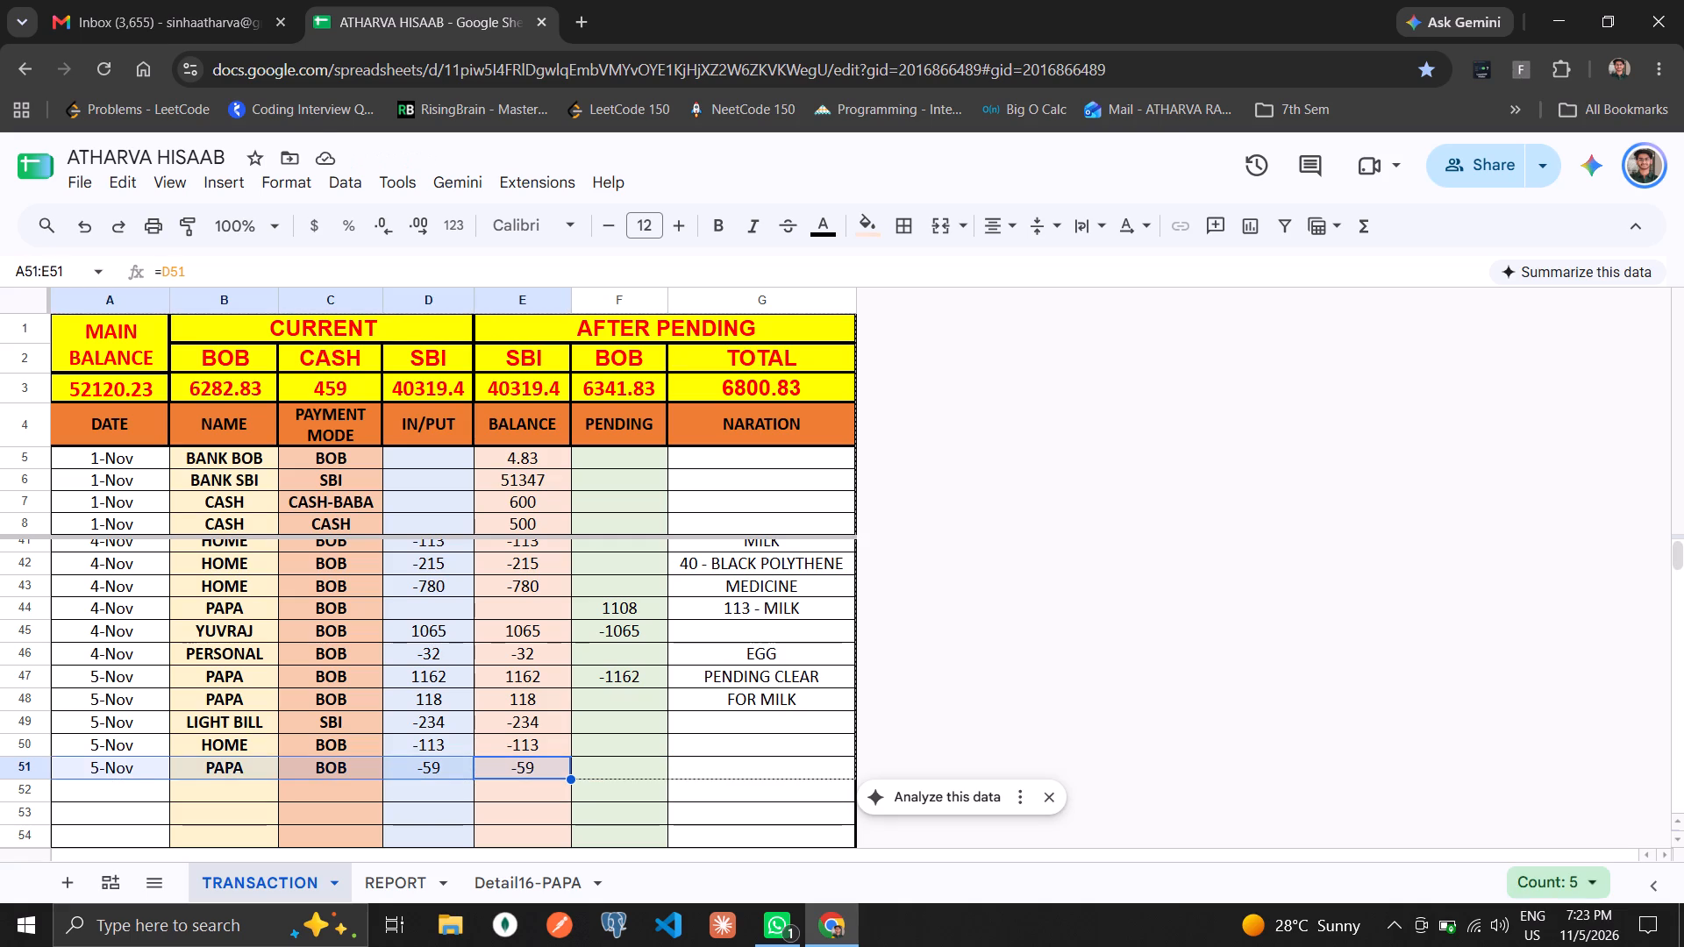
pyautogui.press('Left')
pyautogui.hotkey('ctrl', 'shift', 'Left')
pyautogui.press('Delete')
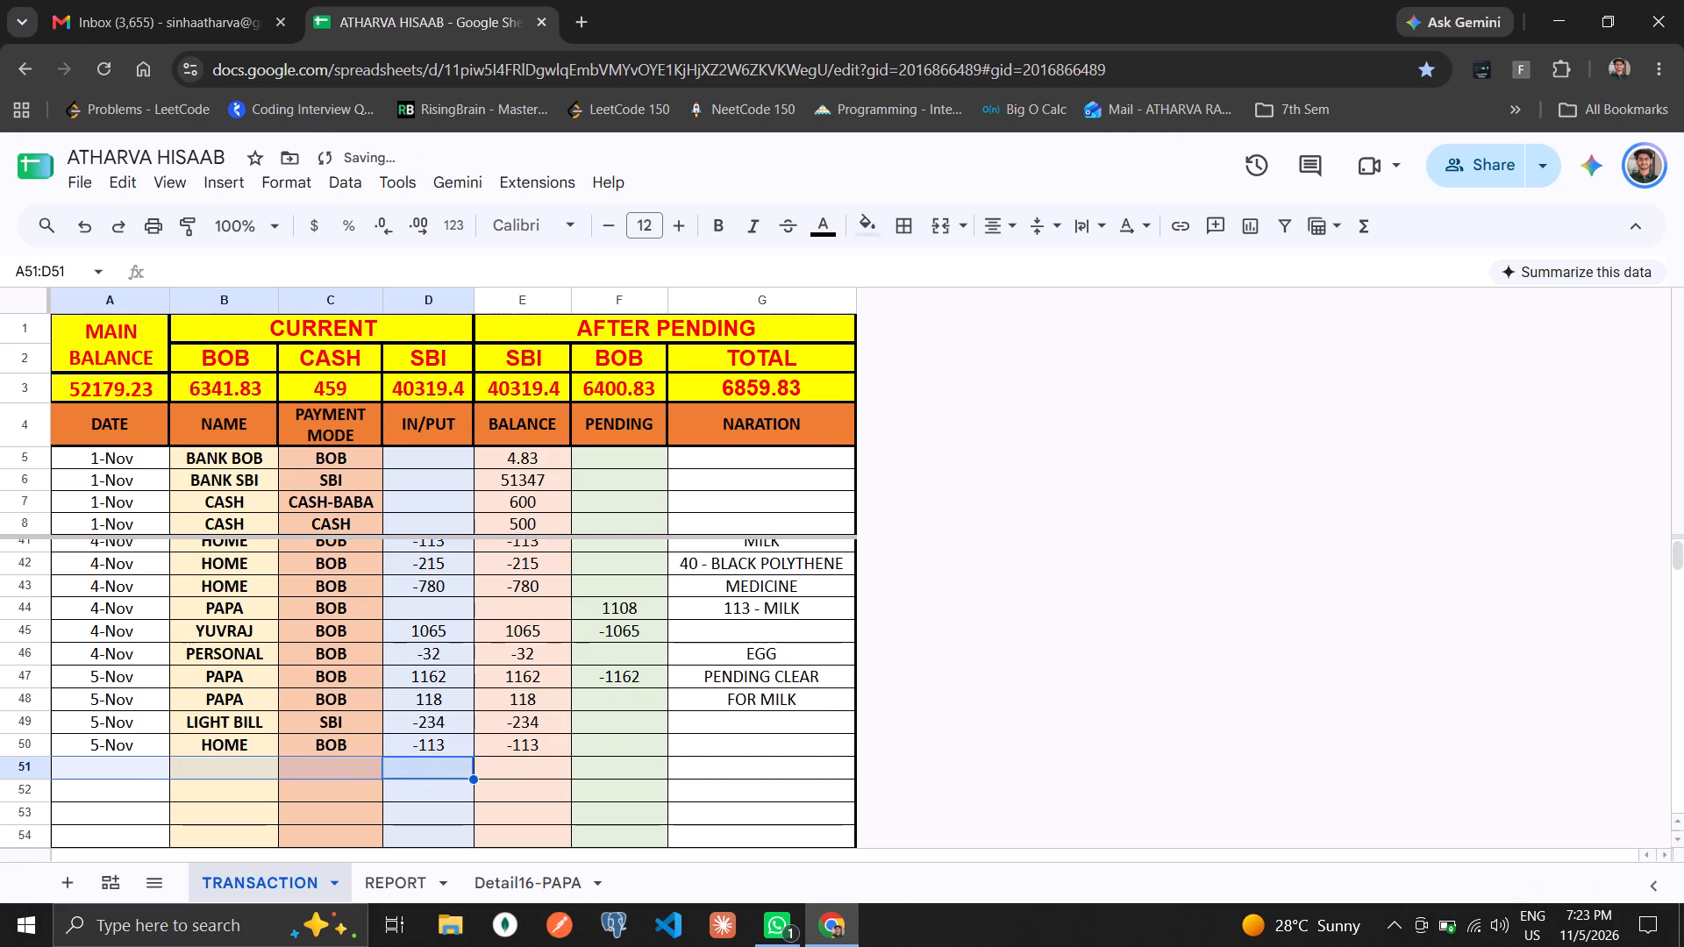
# Review the IN/PUT entries from the 5-Nov rows back up to the 2-Nov rows around SOUP RETURN.
pyautogui.press('Up')
pyautogui.press('Up')
pyautogui.press('Up')
pyautogui.press('Up')
pyautogui.press('Up')
pyautogui.press('Up')
pyautogui.press('Up')
pyautogui.press('Up')
pyautogui.press('Up')
pyautogui.press('Up')
pyautogui.press('Up')
pyautogui.press('Up')
pyautogui.press('Up')
pyautogui.press('Up')
pyautogui.press('Up')
pyautogui.press('Up')
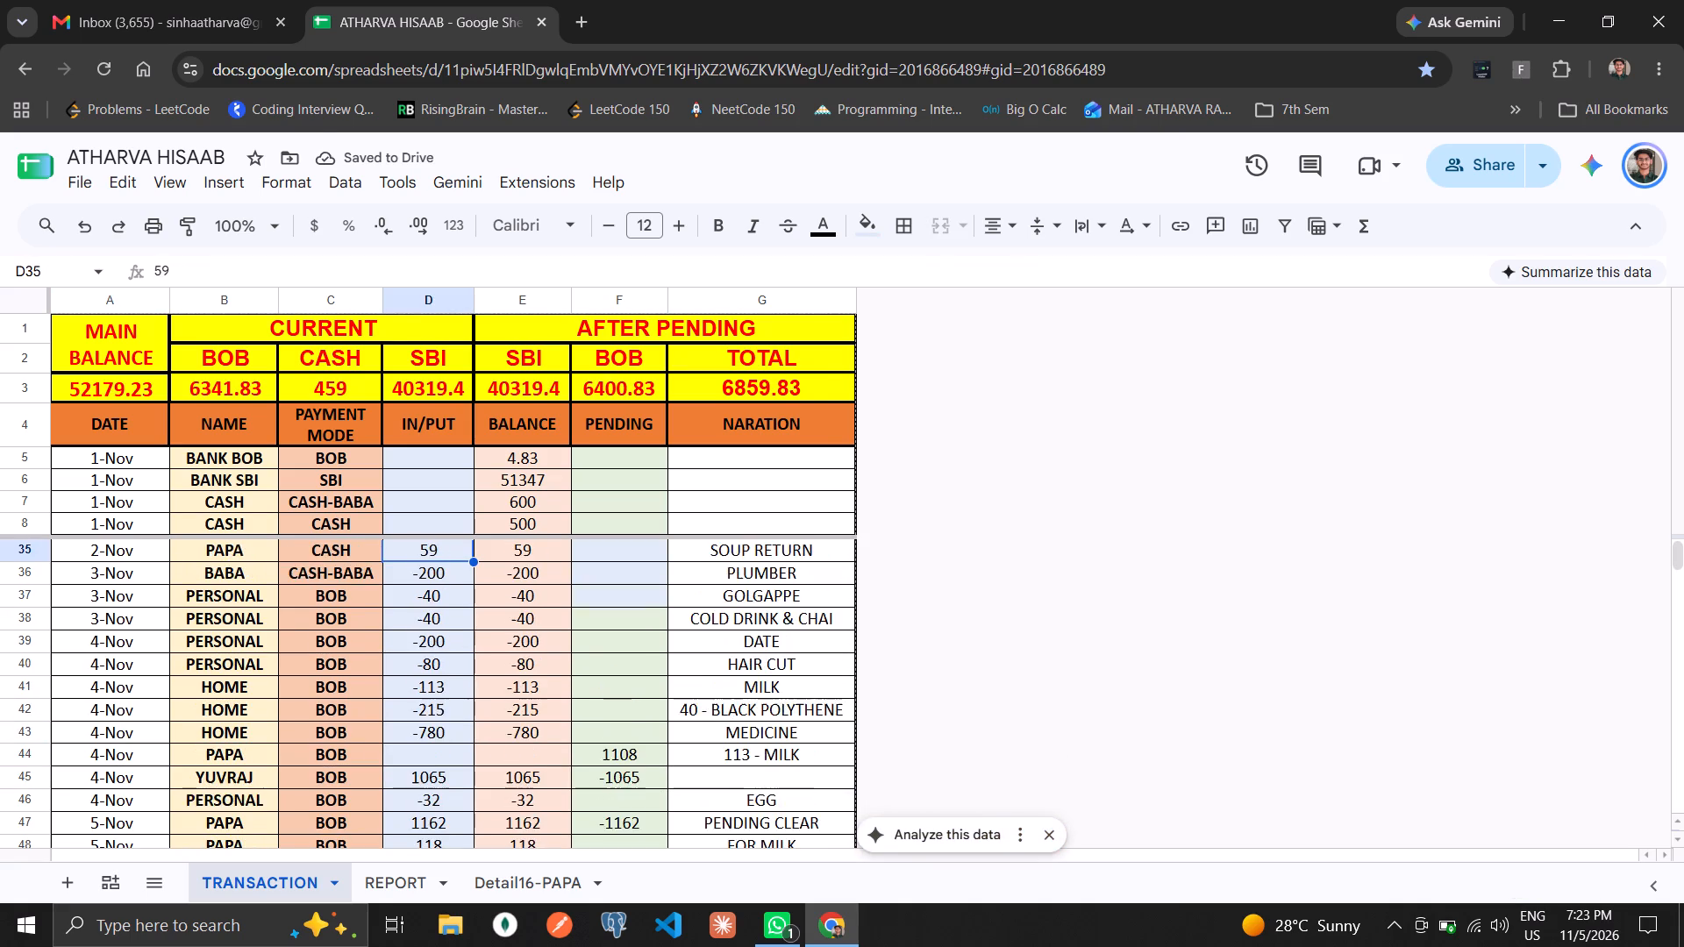
pyautogui.press('Up')
pyautogui.press('Up')
pyautogui.press('Up')
pyautogui.press('Up')
pyautogui.press('Down')
pyautogui.press('Down')
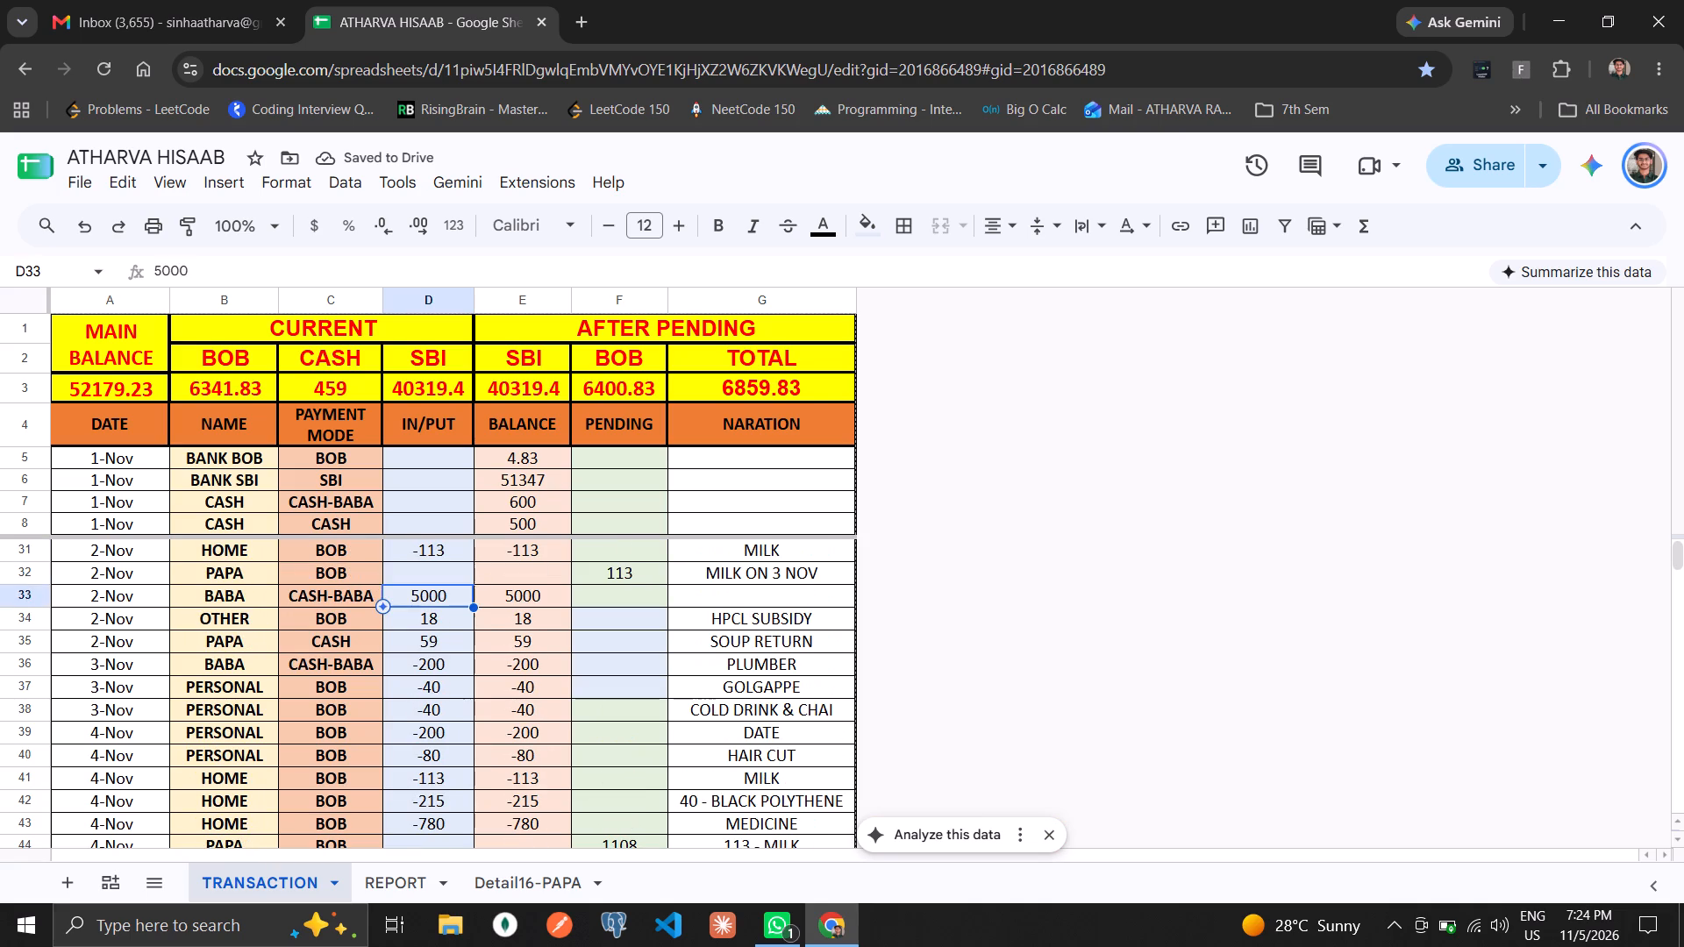
# Review the IN/PUT entries from the 2-Nov rows up into the 1-Nov rows and back down around SOUP RETURN.
pyautogui.press('Up')
pyautogui.press('Up')
pyautogui.press('Up')
pyautogui.press('Up')
pyautogui.press('Up')
pyautogui.press('Up')
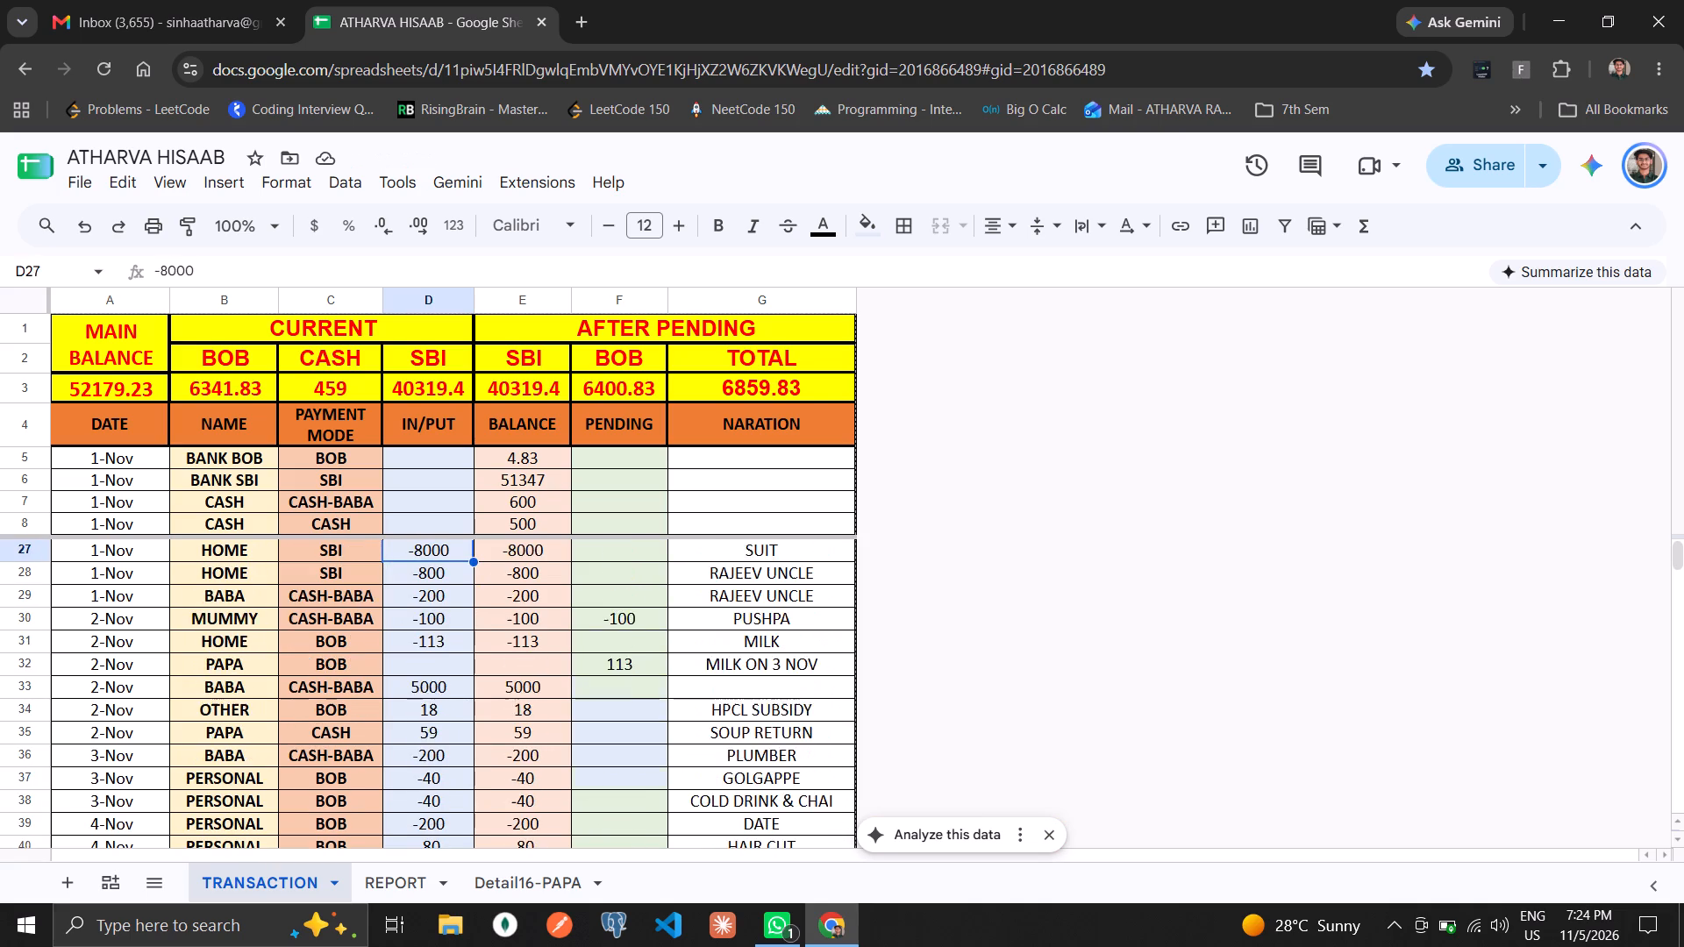
pyautogui.press('Up')
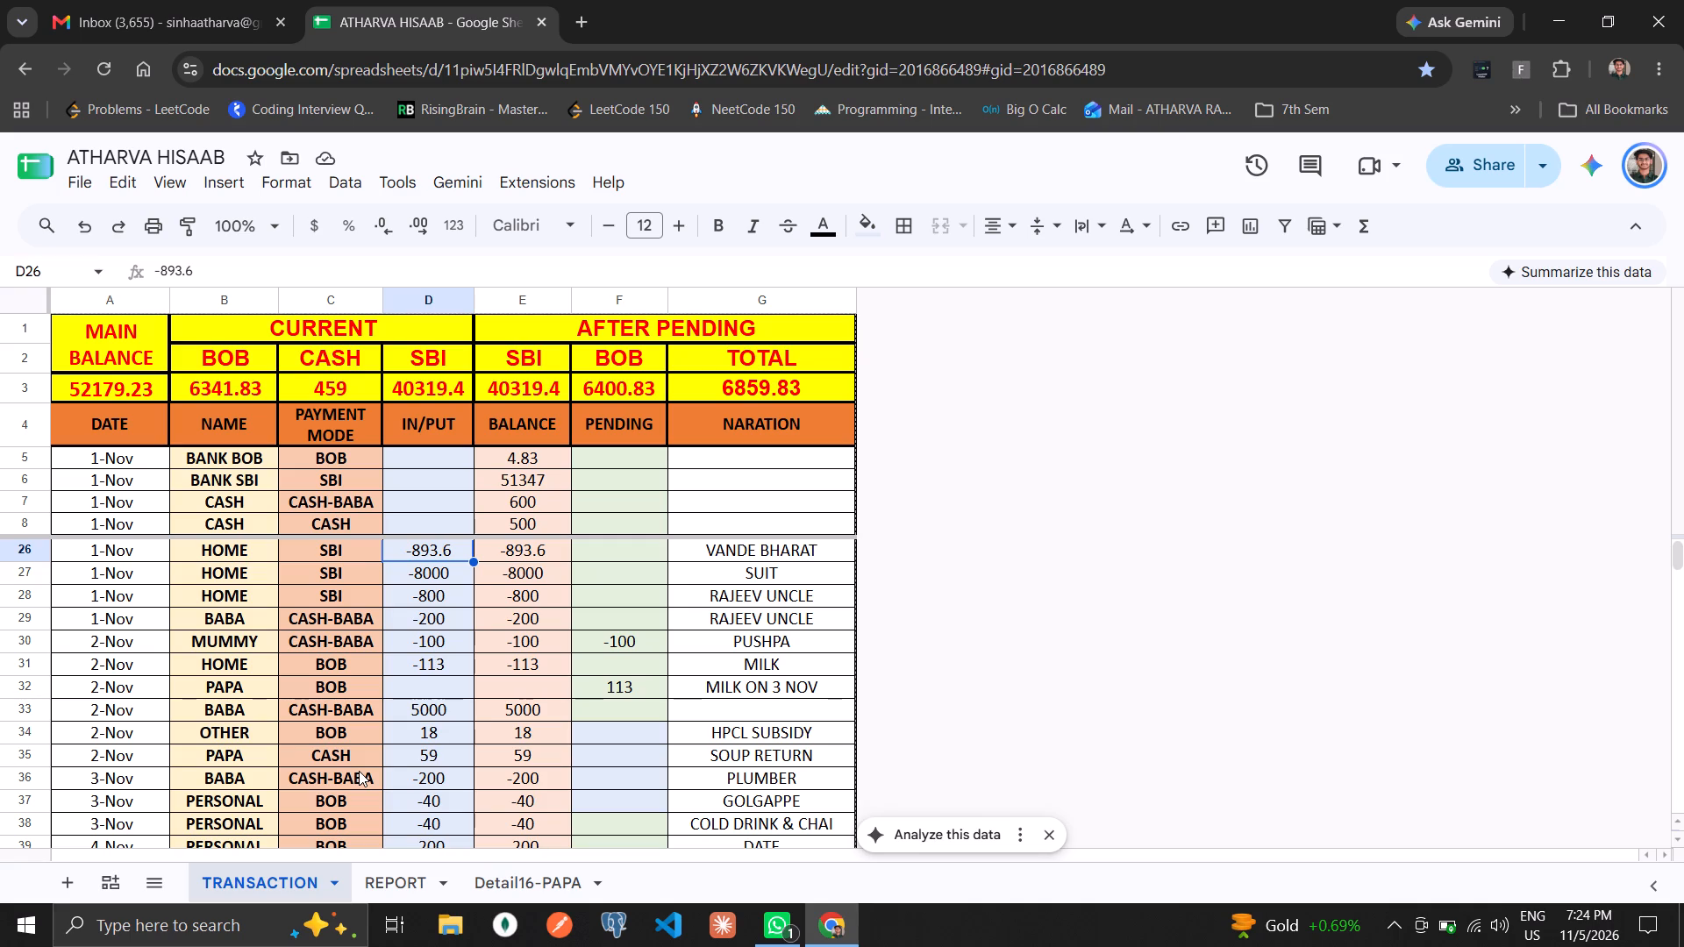
pyautogui.press('Up')
pyautogui.press('Up')
pyautogui.press('Up')
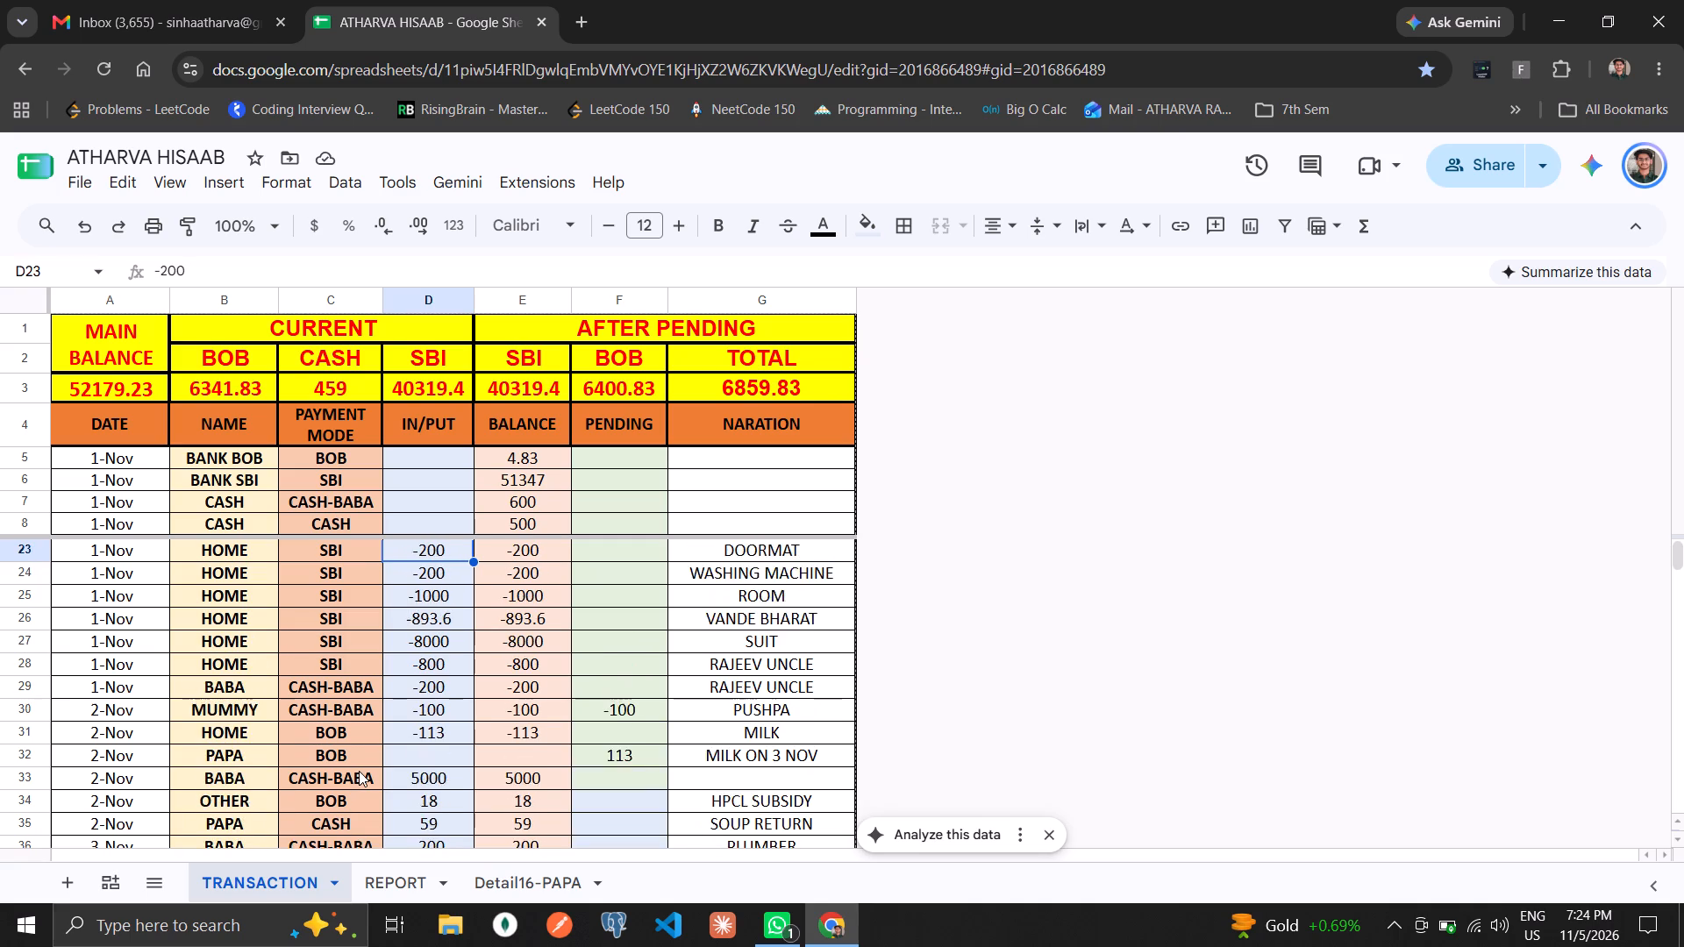
pyautogui.press('Up')
pyautogui.press('Down')
pyautogui.press('Down')
pyautogui.press('Down')
pyautogui.press('Down')
pyautogui.press('Down')
pyautogui.press('Down')
pyautogui.press('Down')
pyautogui.press('Down')
pyautogui.press('Down')
pyautogui.press('Down')
pyautogui.press('Down')
pyautogui.press('Down')
pyautogui.press('Down')
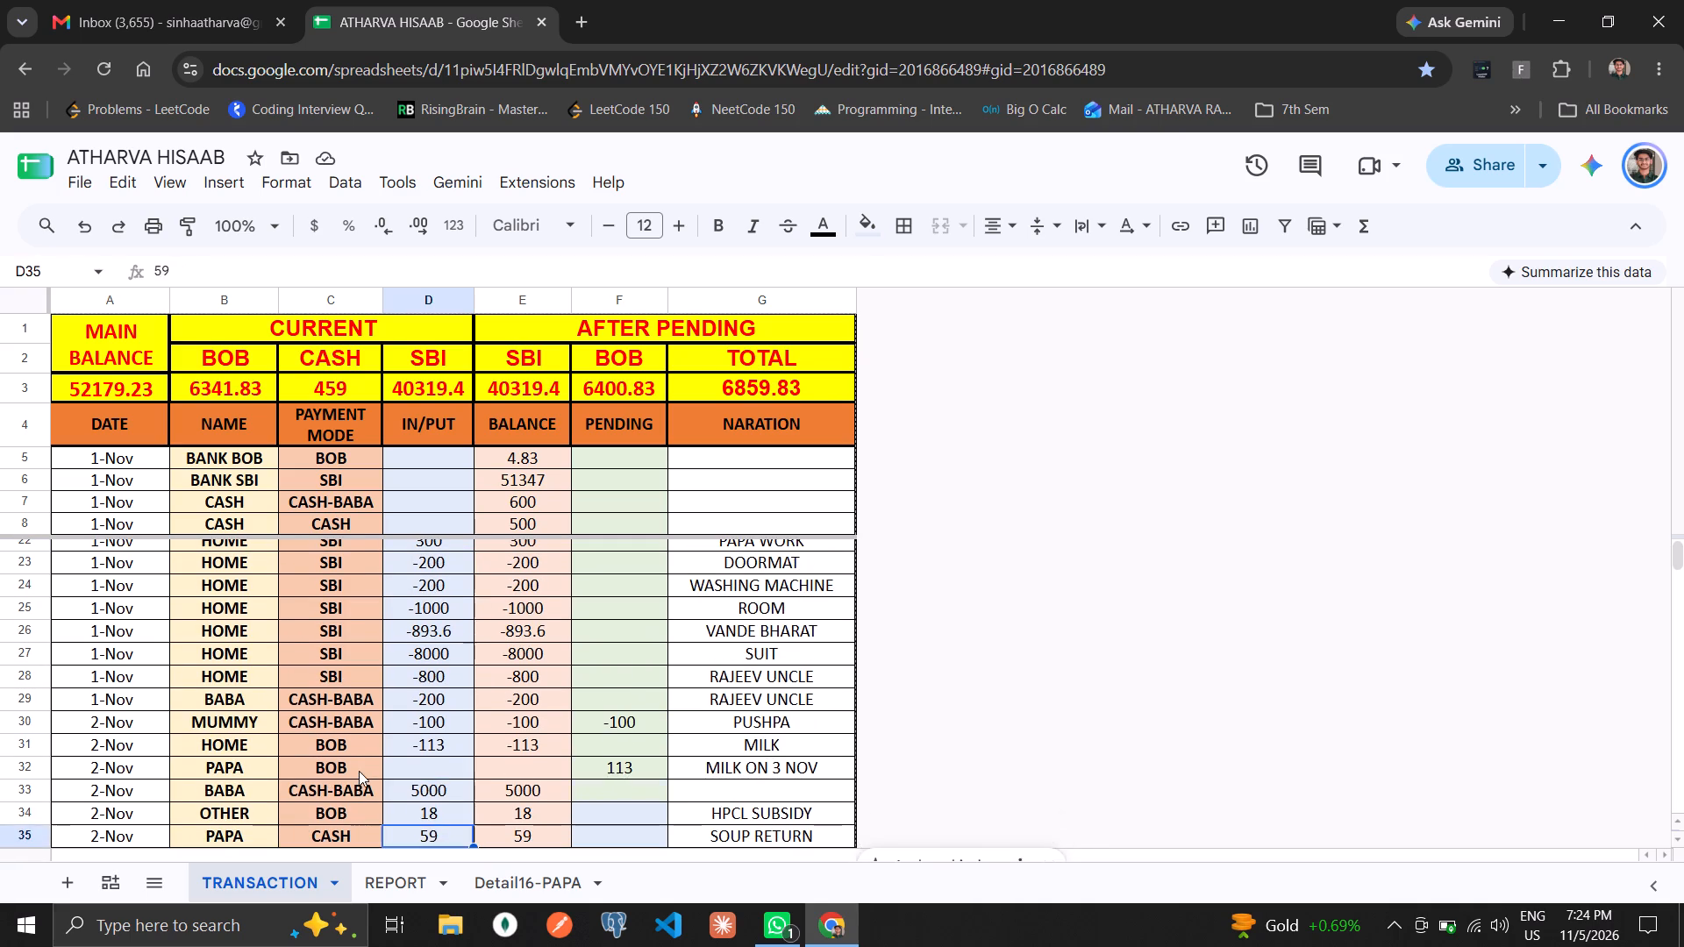
pyautogui.press('Down')
pyautogui.press('Down')
pyautogui.press('Down')
pyautogui.press('Up')
pyautogui.press('Up')
pyautogui.press('Up')
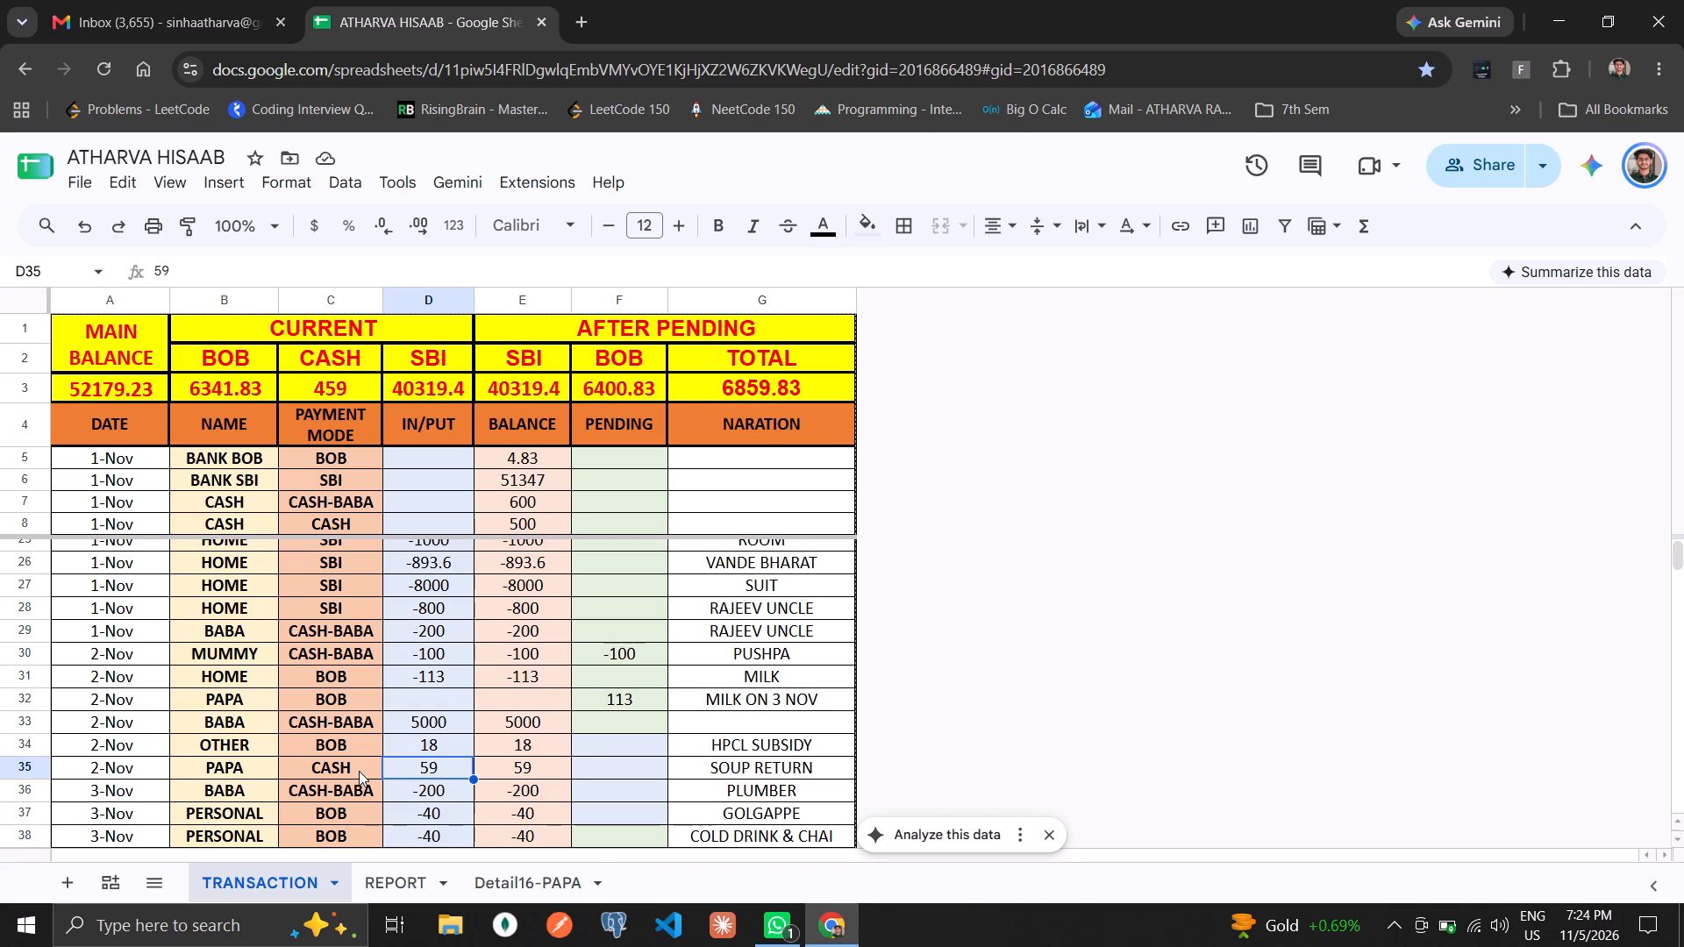
# Examine the PENDING cells from PAPA's SOUP RETURN row down through the 4-Nov entries and back.
pyautogui.press('Right')
pyautogui.press('Right')
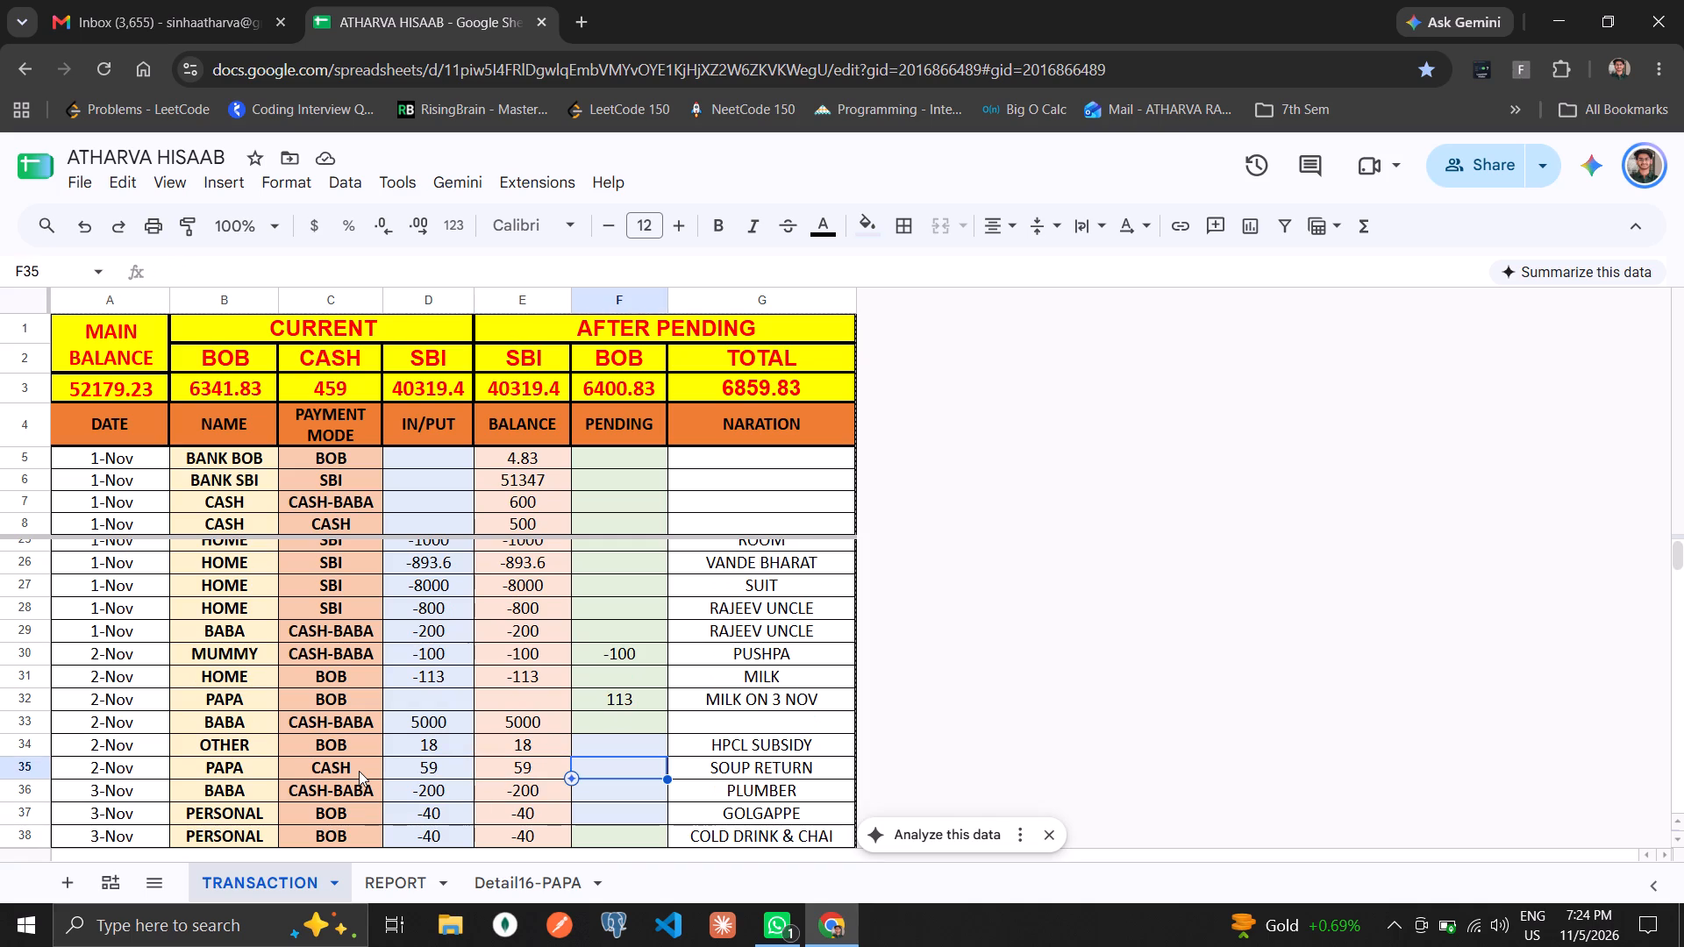
pyautogui.press('Down')
pyautogui.press('Down')
pyautogui.press('Down')
pyautogui.press('Down')
pyautogui.press('Down')
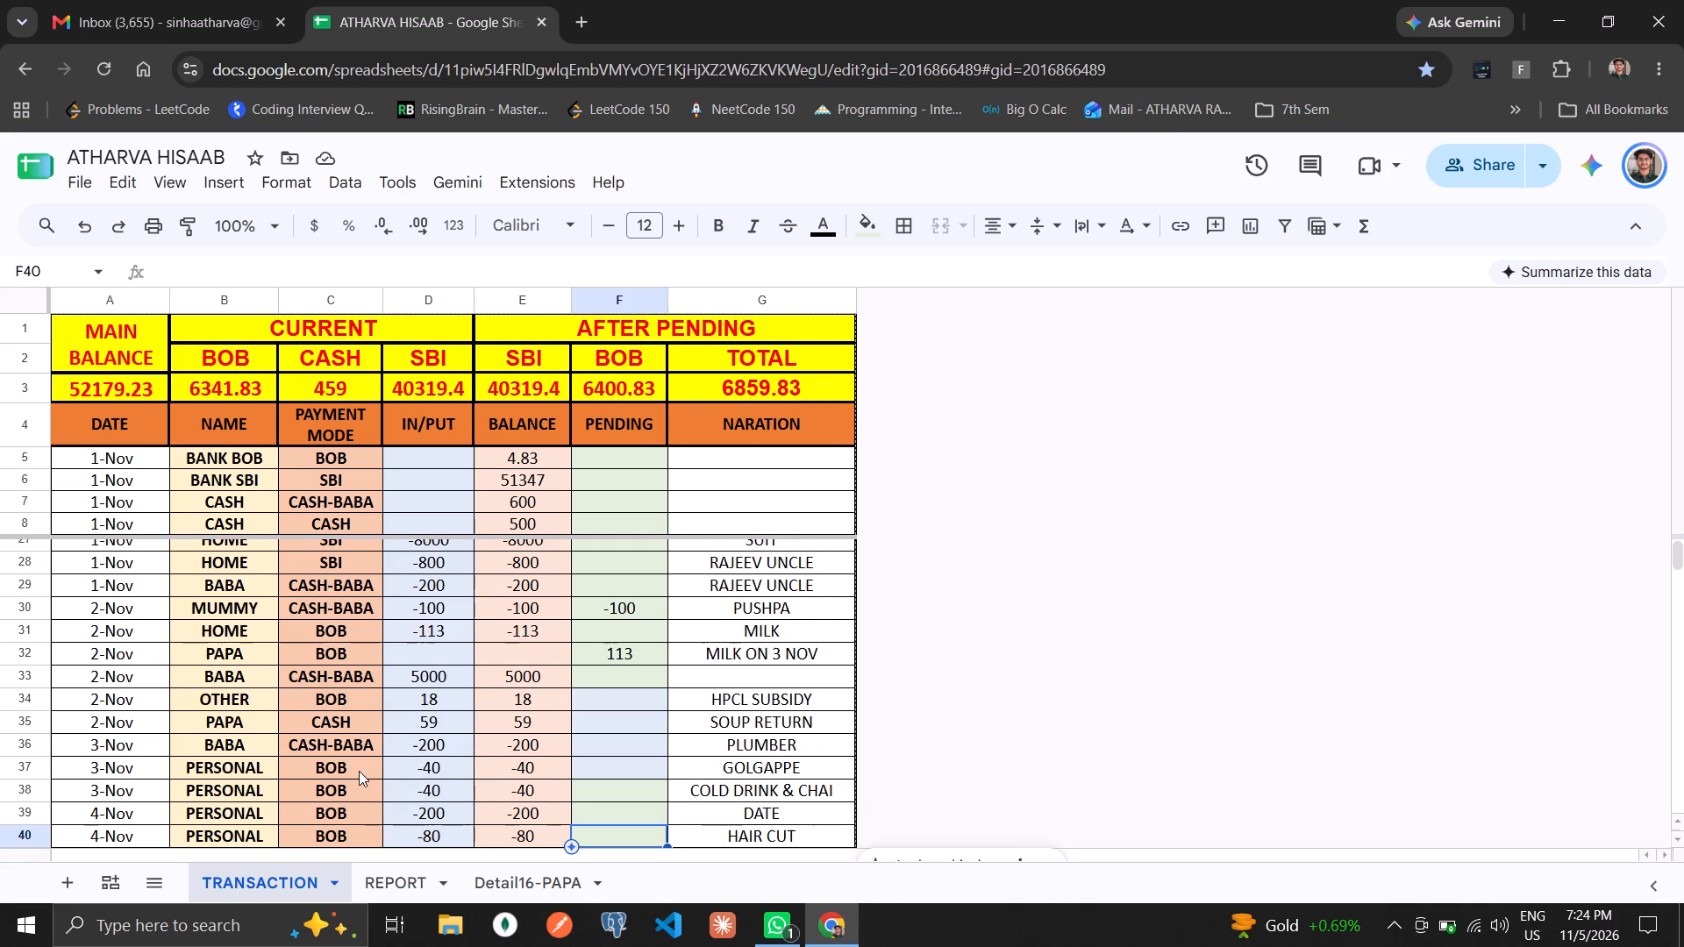
pyautogui.press('Down')
pyautogui.press('Up')
pyautogui.press('Up')
pyautogui.press('Up')
pyautogui.press('Up')
pyautogui.press('Up')
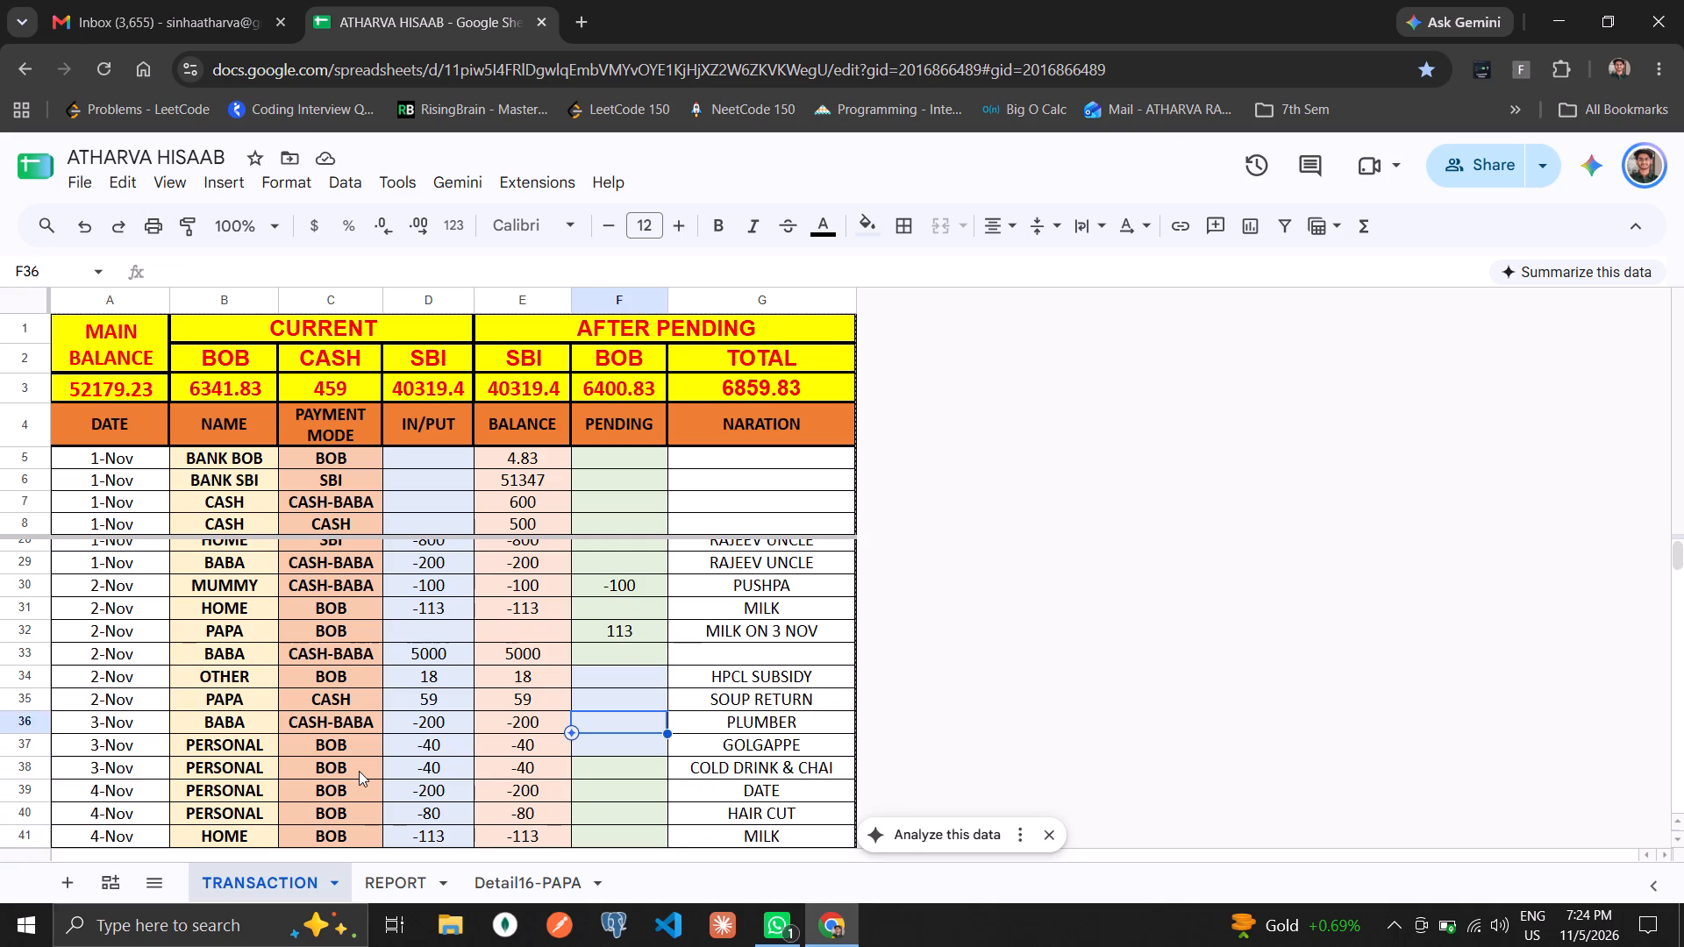
pyautogui.press('Up')
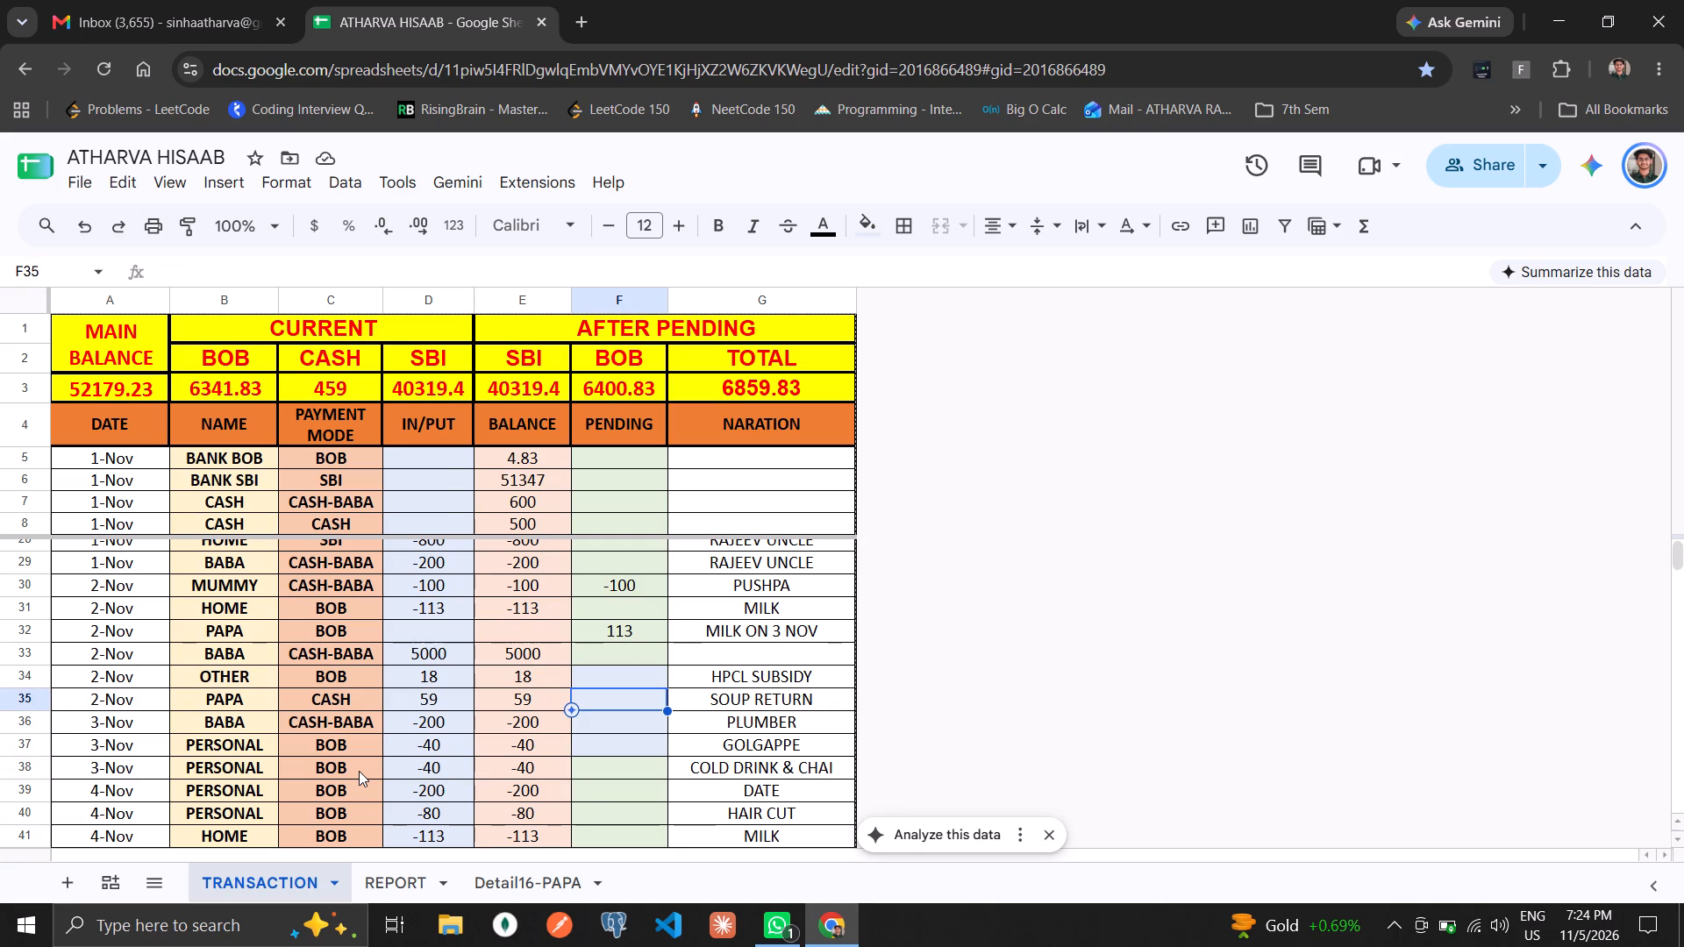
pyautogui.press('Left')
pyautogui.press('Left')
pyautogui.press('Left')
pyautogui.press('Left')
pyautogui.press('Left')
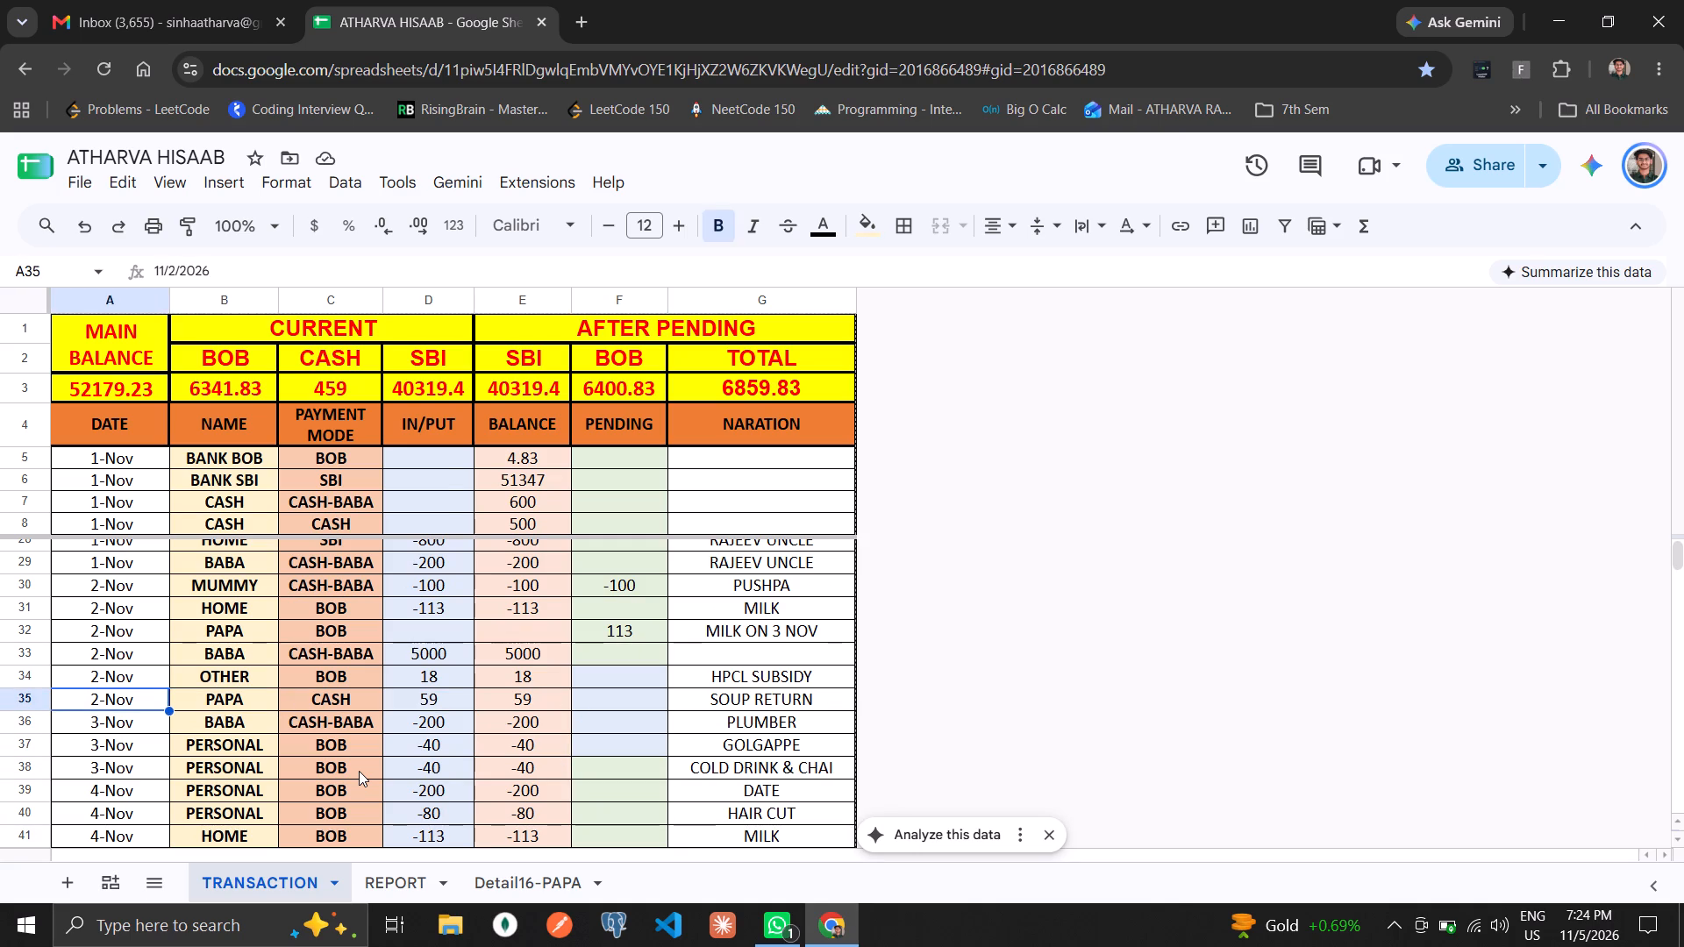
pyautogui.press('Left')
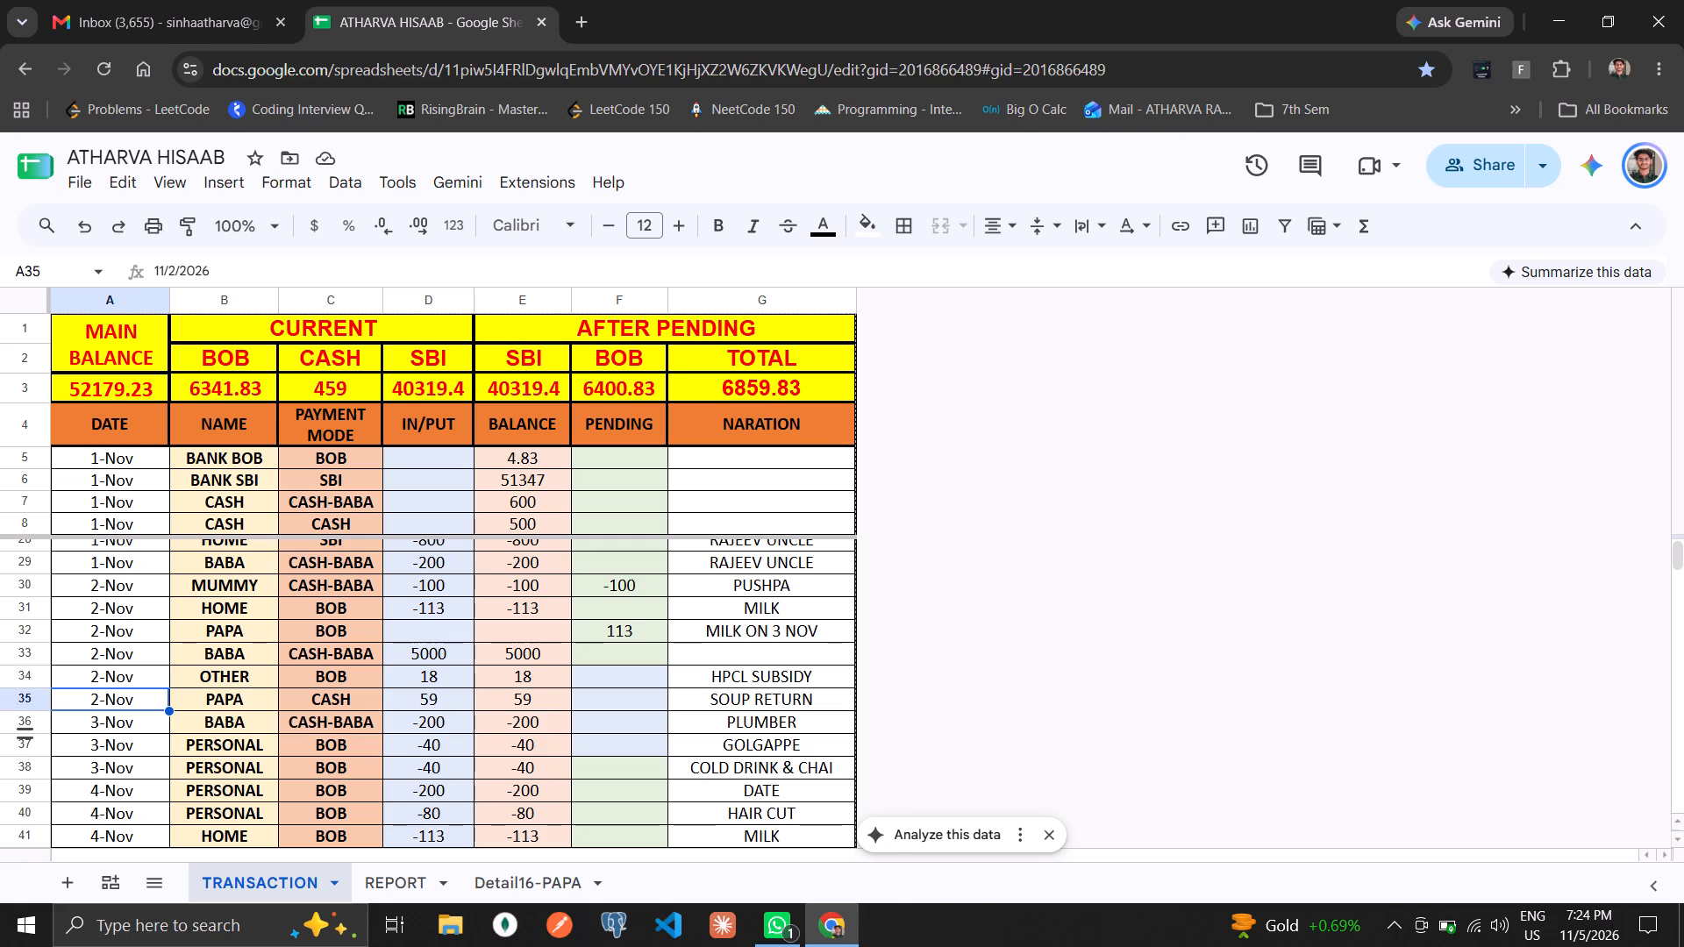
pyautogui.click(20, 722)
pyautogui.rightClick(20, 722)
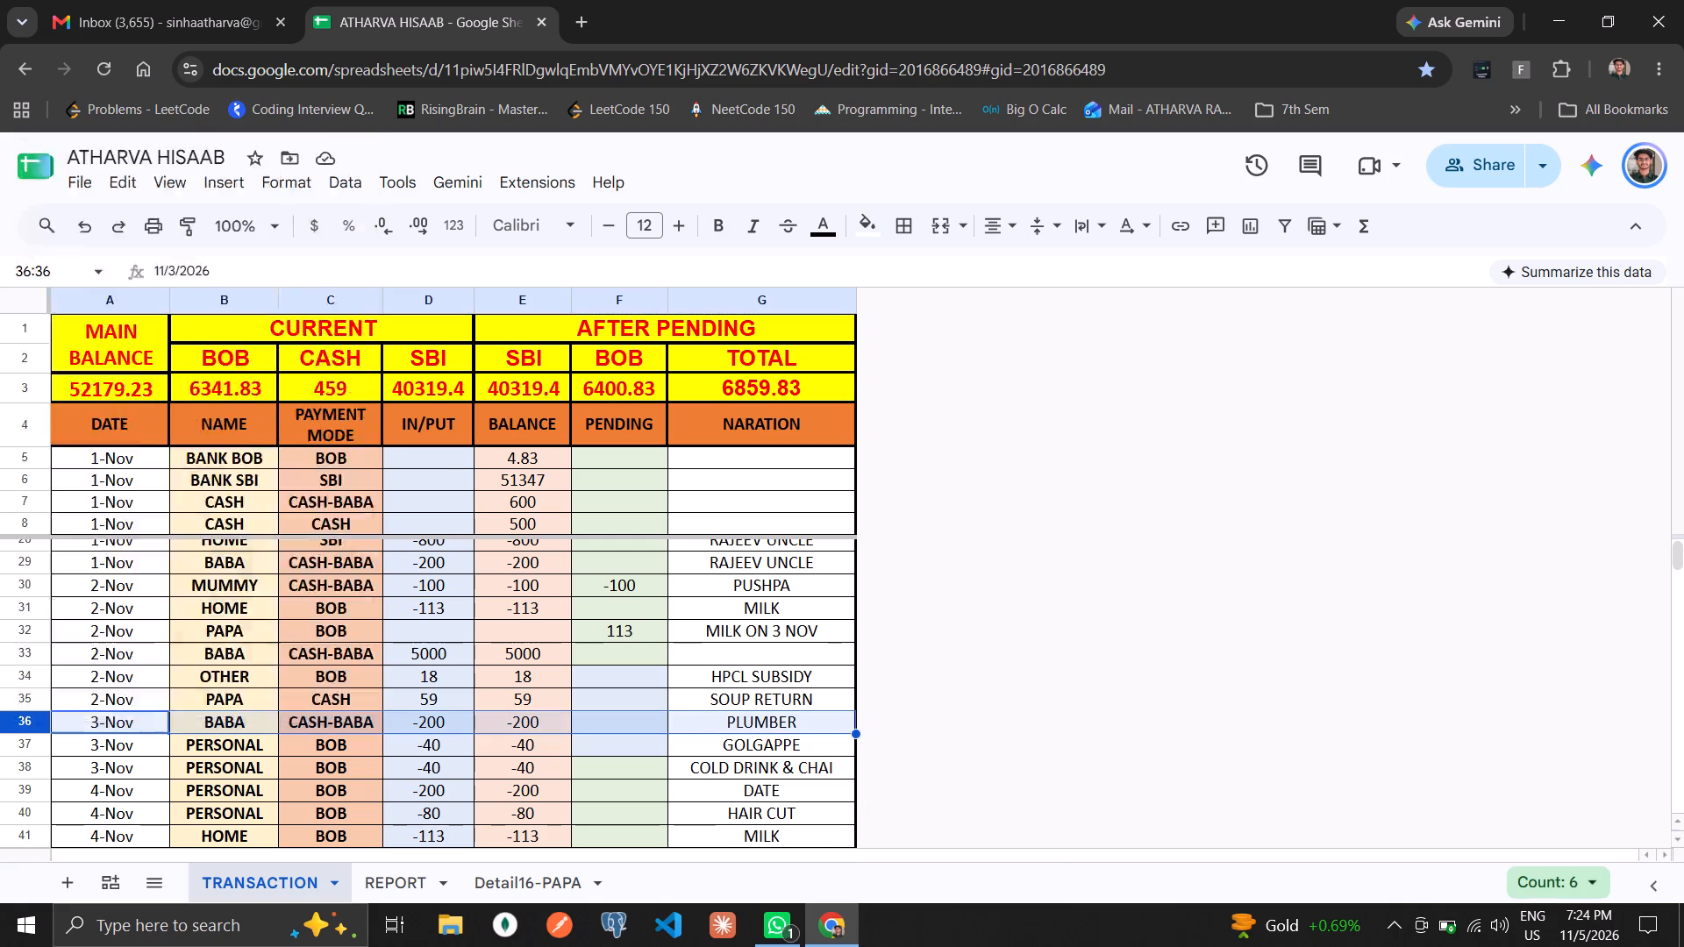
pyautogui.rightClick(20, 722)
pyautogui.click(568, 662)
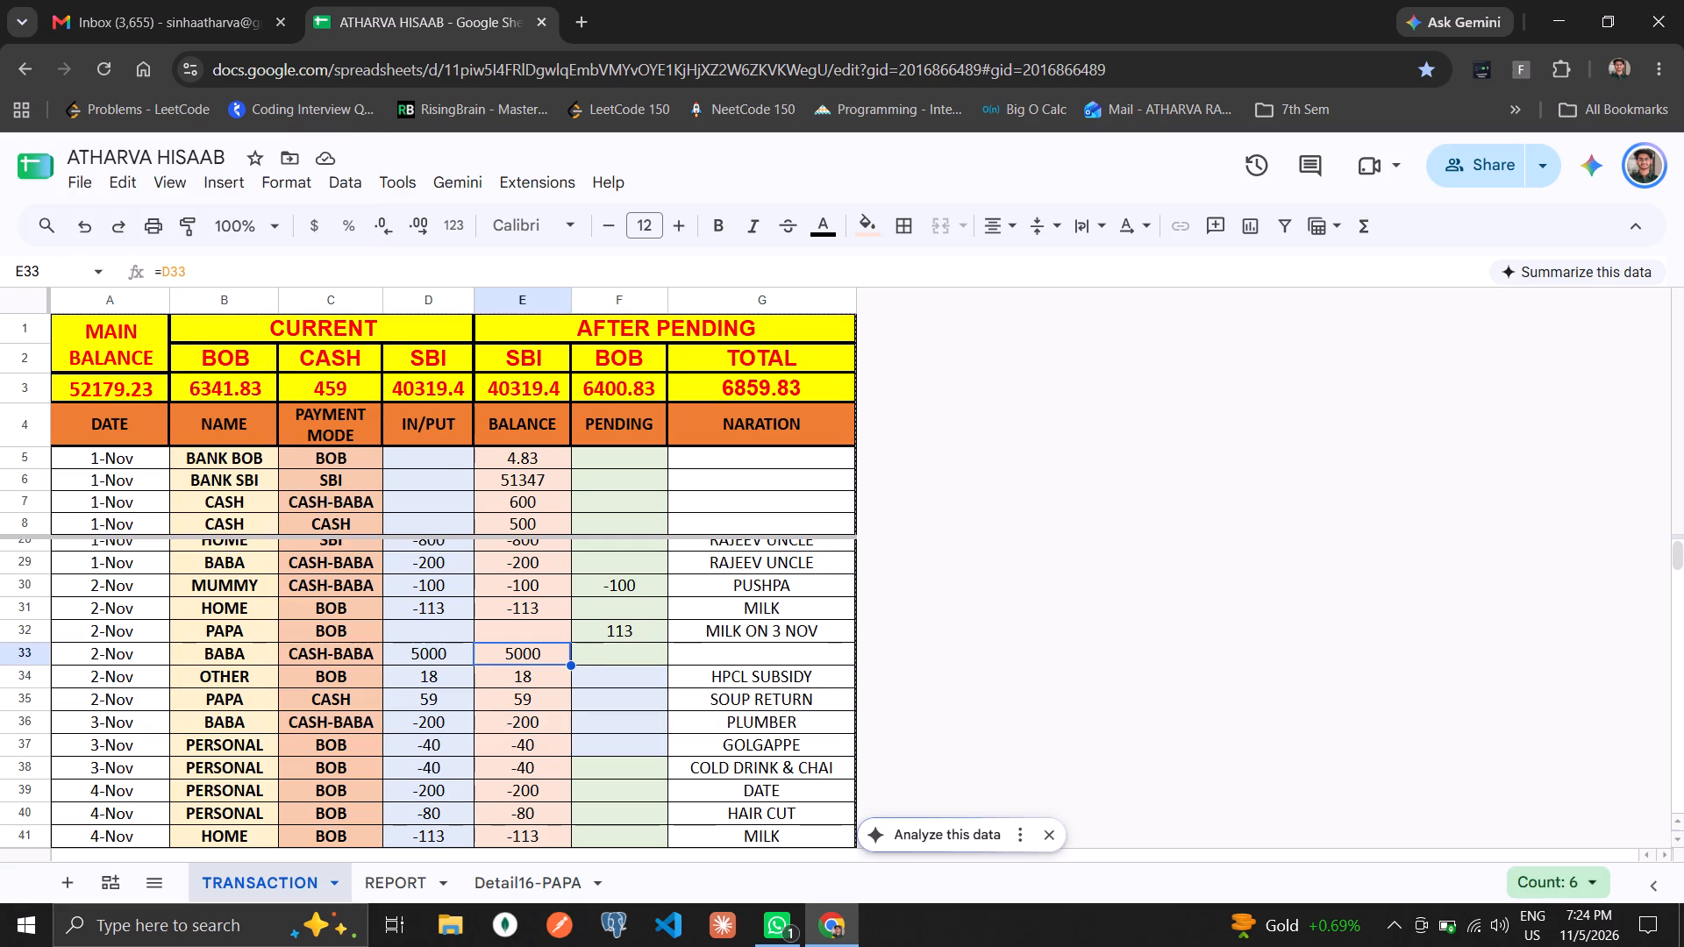
# Examine the balance, payment mode, amount and name cells of PAPA's 2-Nov SOUP RETURN entry and the PLUMBER row below.
pyautogui.press('Down')
pyautogui.press('Down')
pyautogui.press('Down')
pyautogui.press('Down')
pyautogui.press('Up')
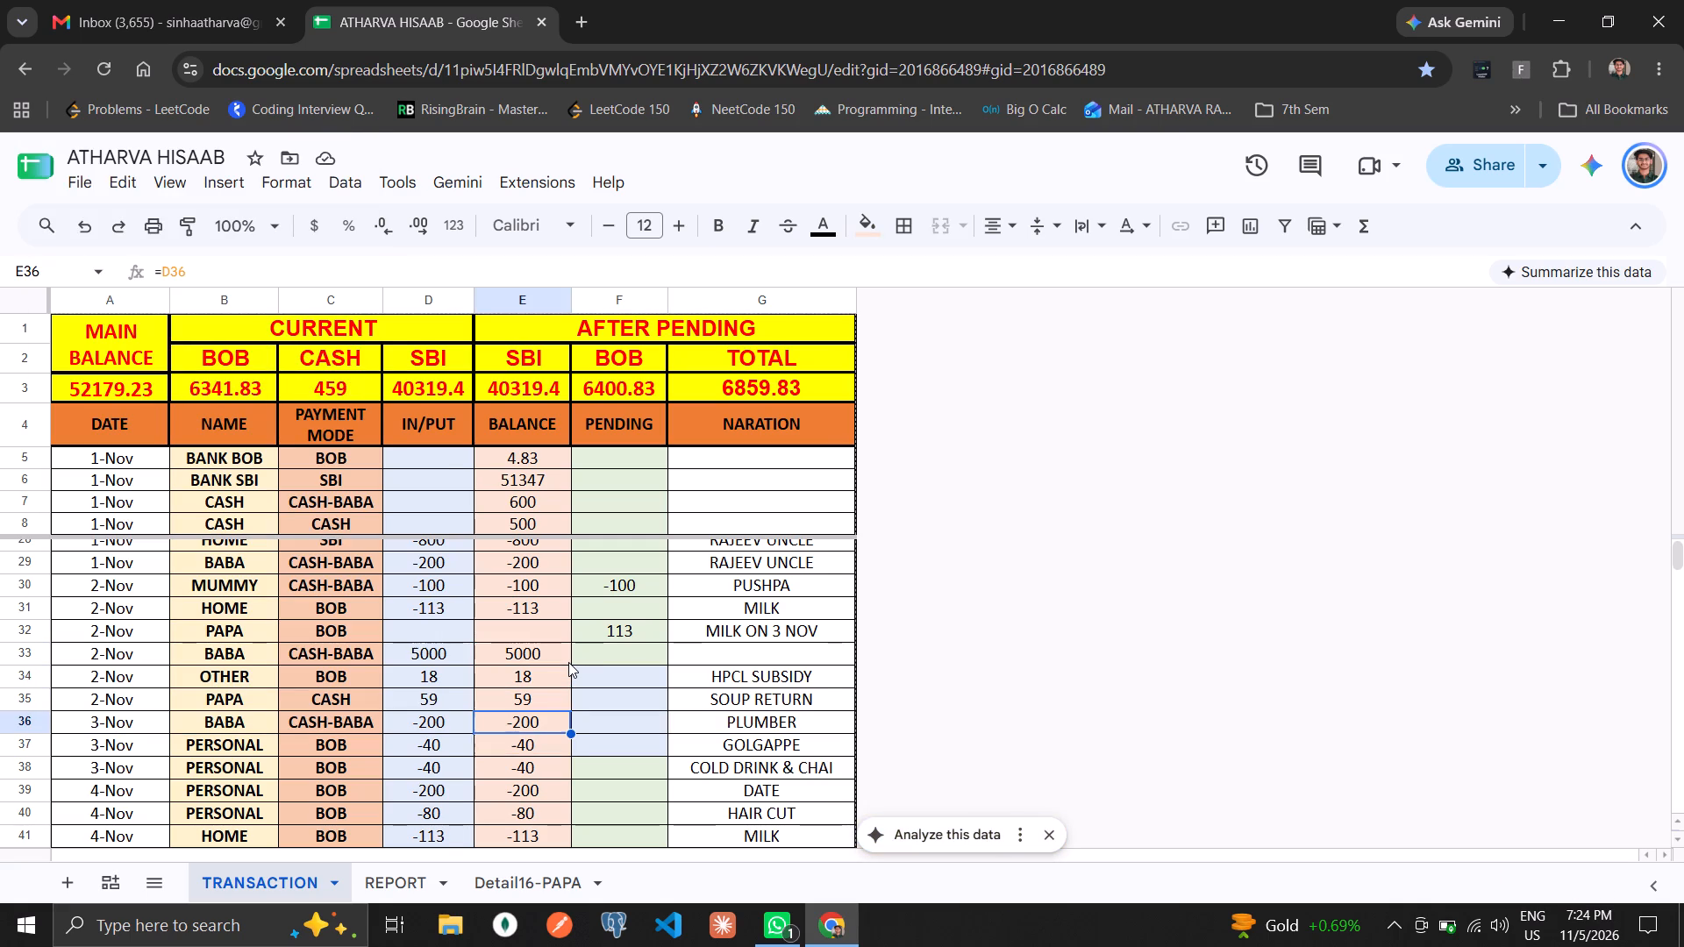
pyautogui.press('Right')
pyautogui.press('Right')
pyautogui.press('Right')
pyautogui.press('Left')
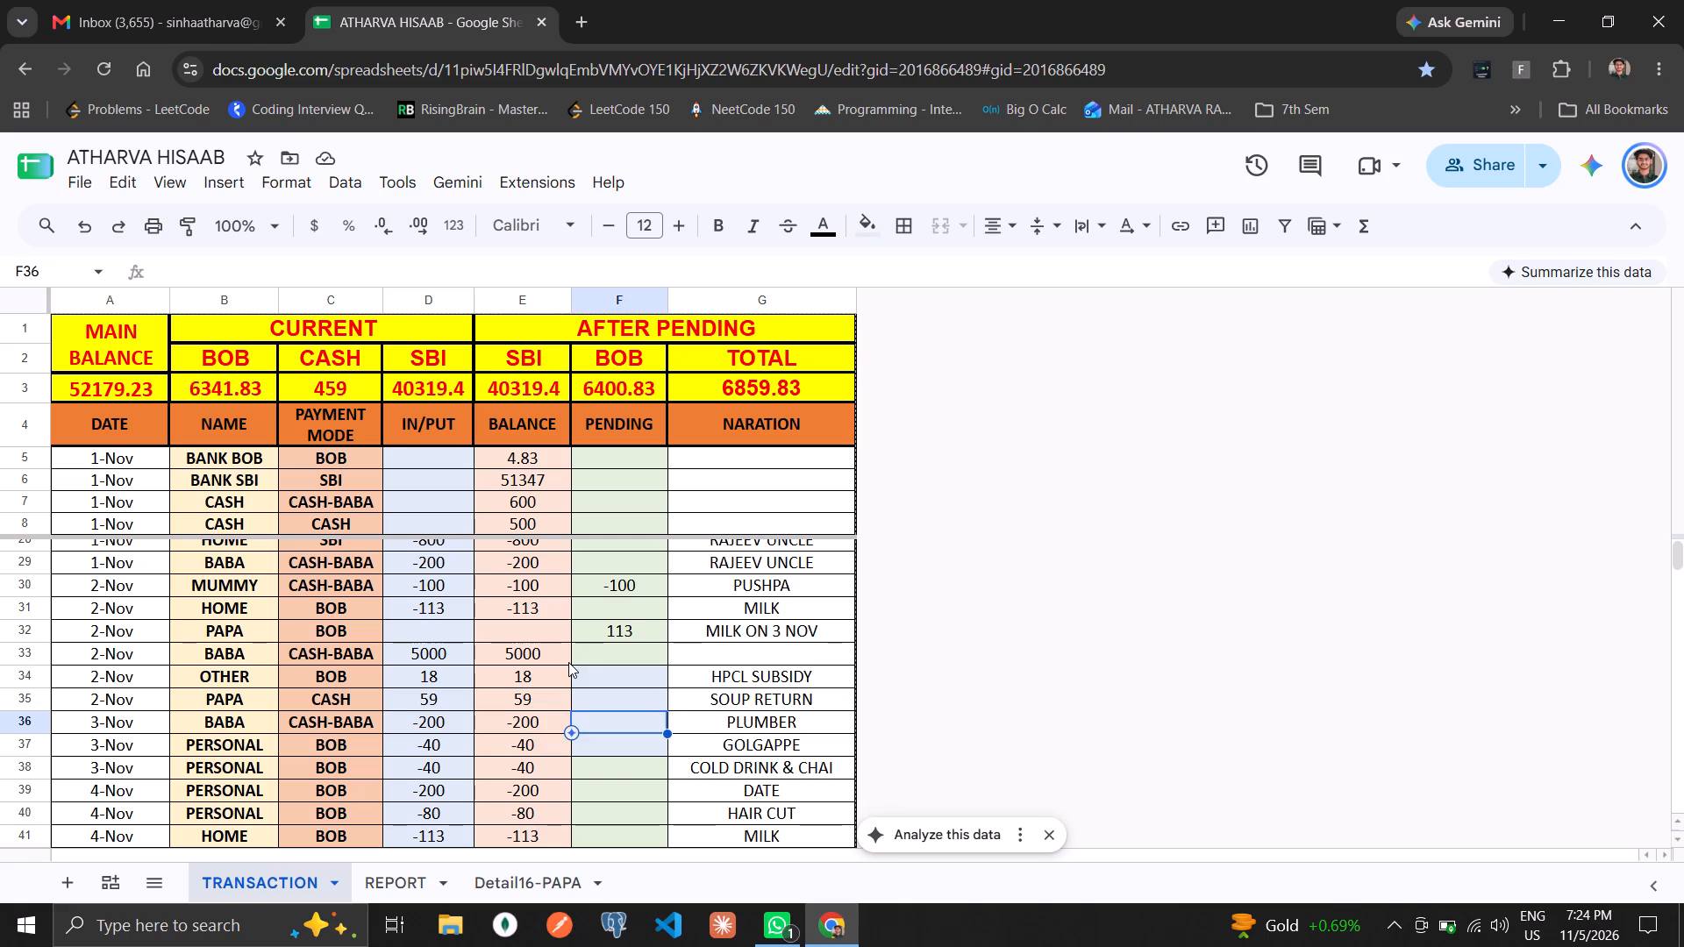
pyautogui.press('Up')
pyautogui.press('Left')
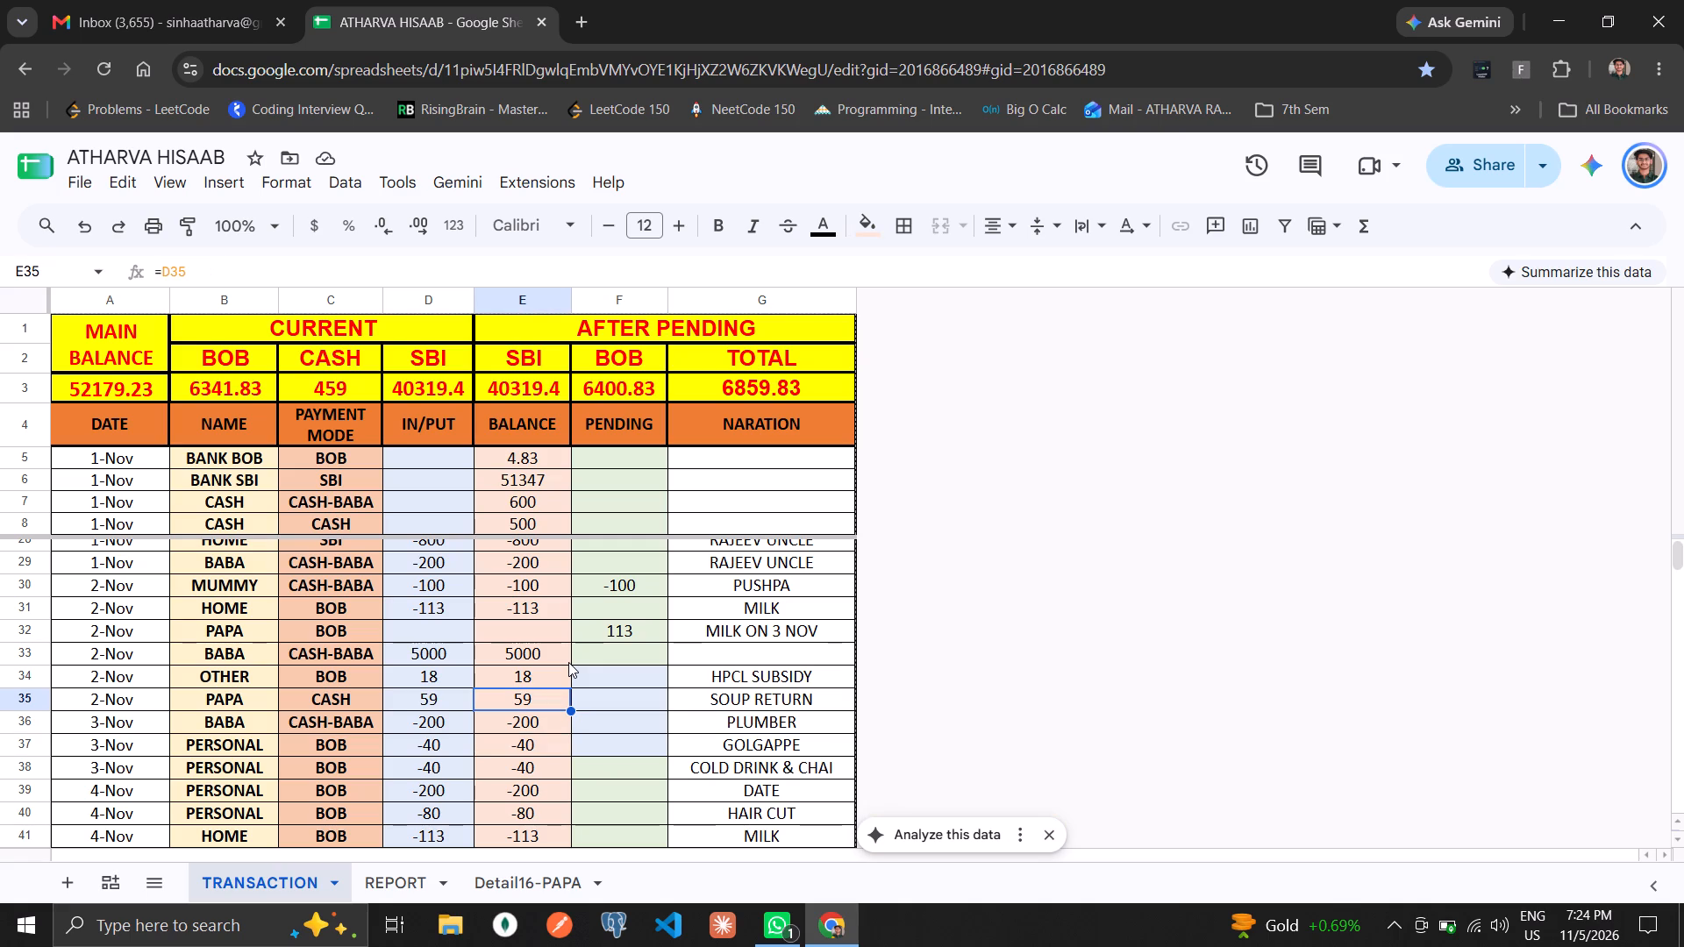
pyautogui.press('Left')
pyautogui.press('Left')
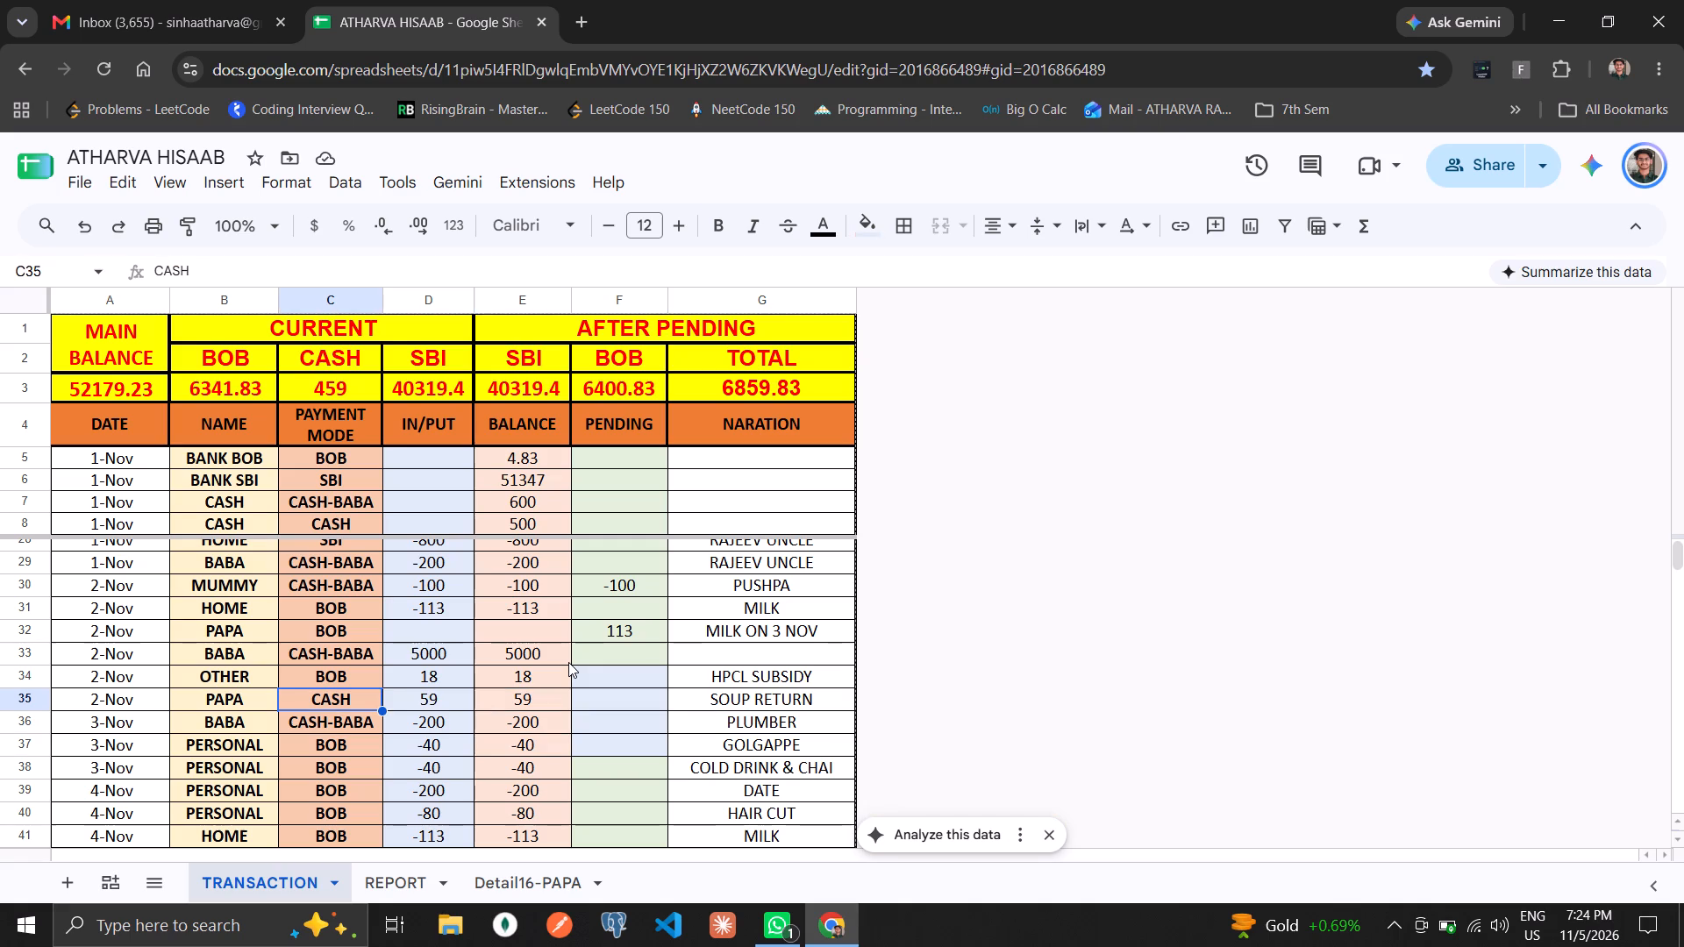
pyautogui.press('Right')
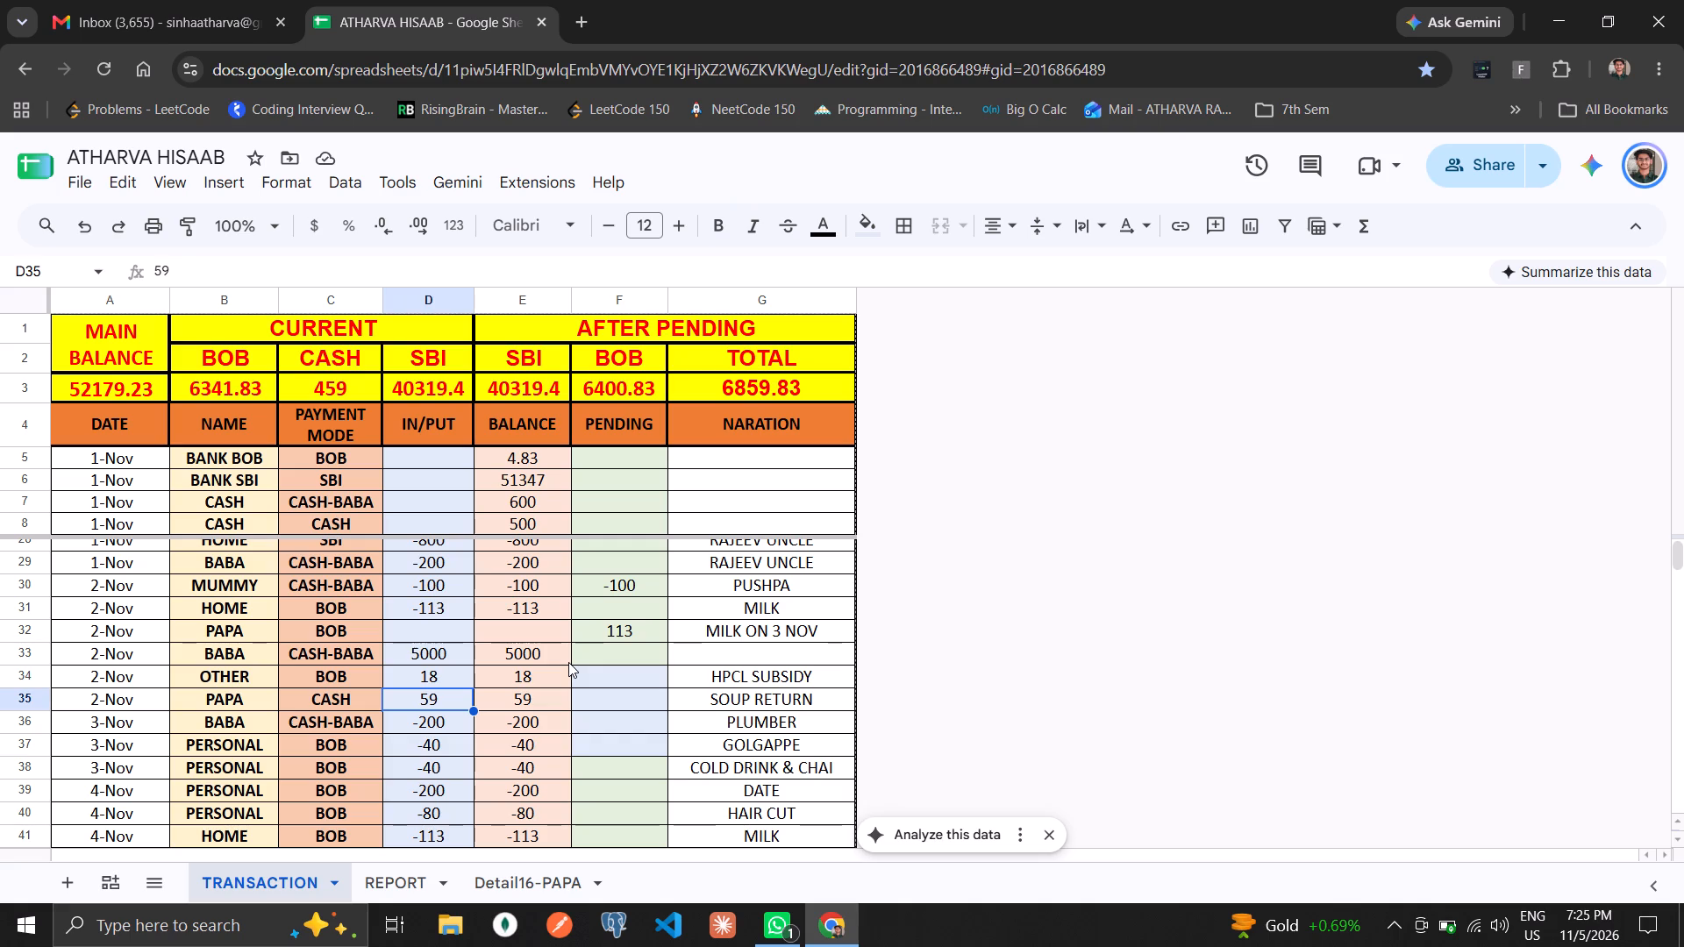
pyautogui.press('Left')
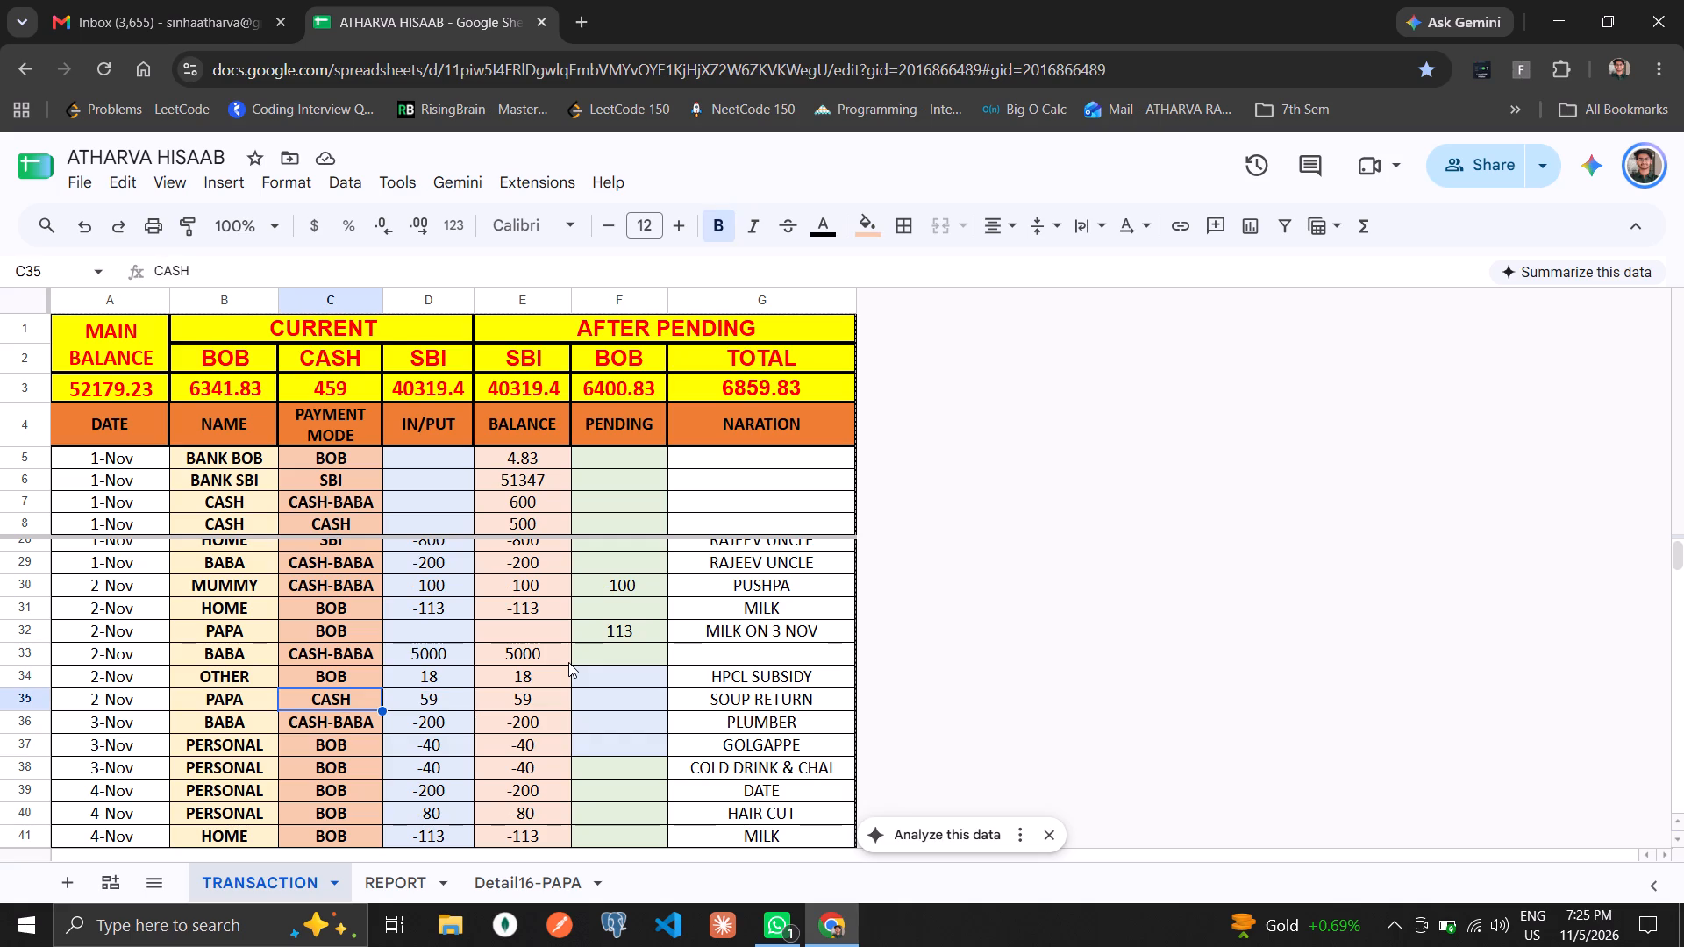
pyautogui.press('Left')
pyautogui.press('Right')
pyautogui.press('Left')
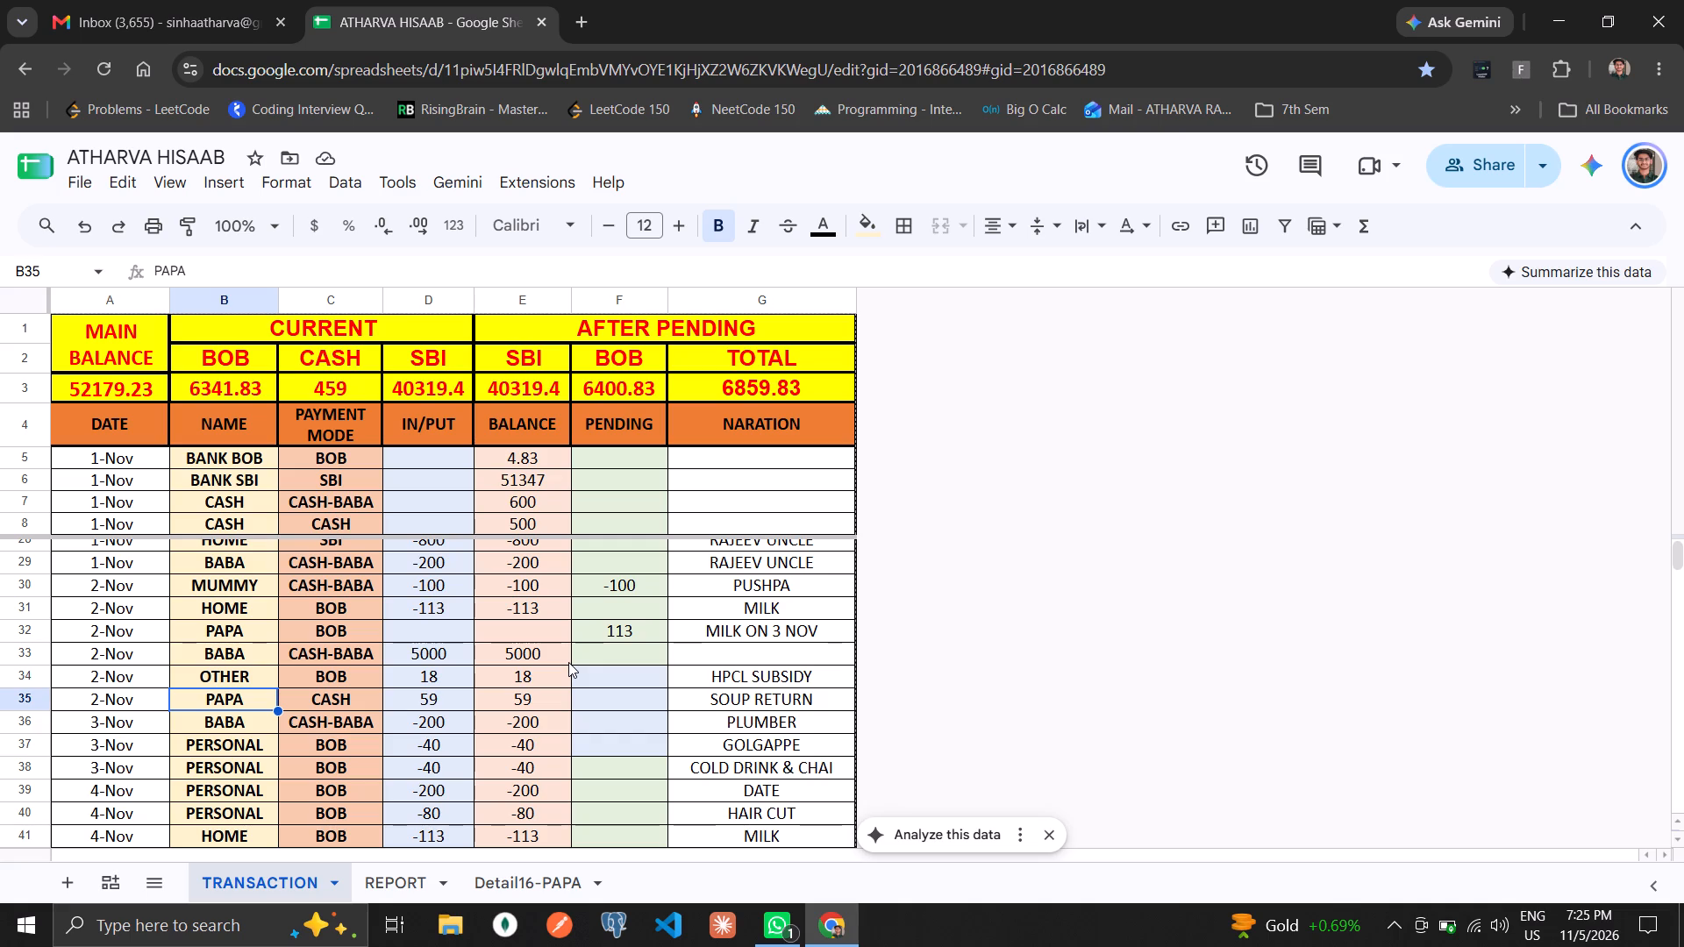
# Set the pending amount of PAPA's 2-Nov SOUP RETURN entry in row 35 to -59.
pyautogui.press('Right')
pyautogui.press('Right')
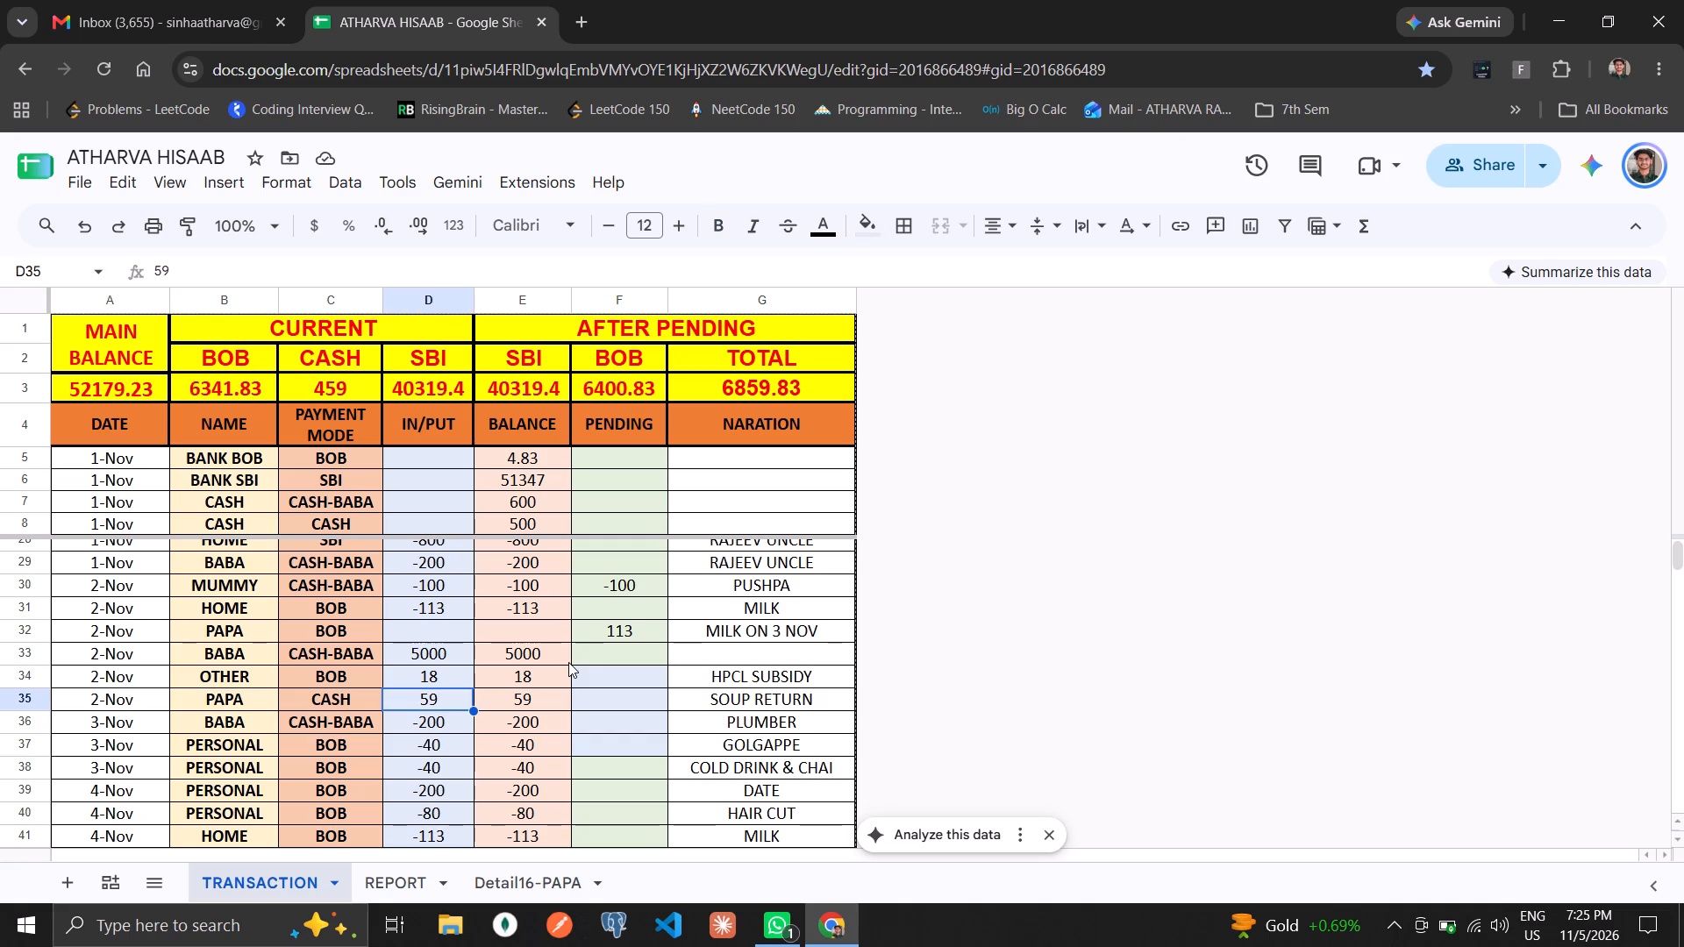
pyautogui.press('Right')
pyautogui.press('Right')
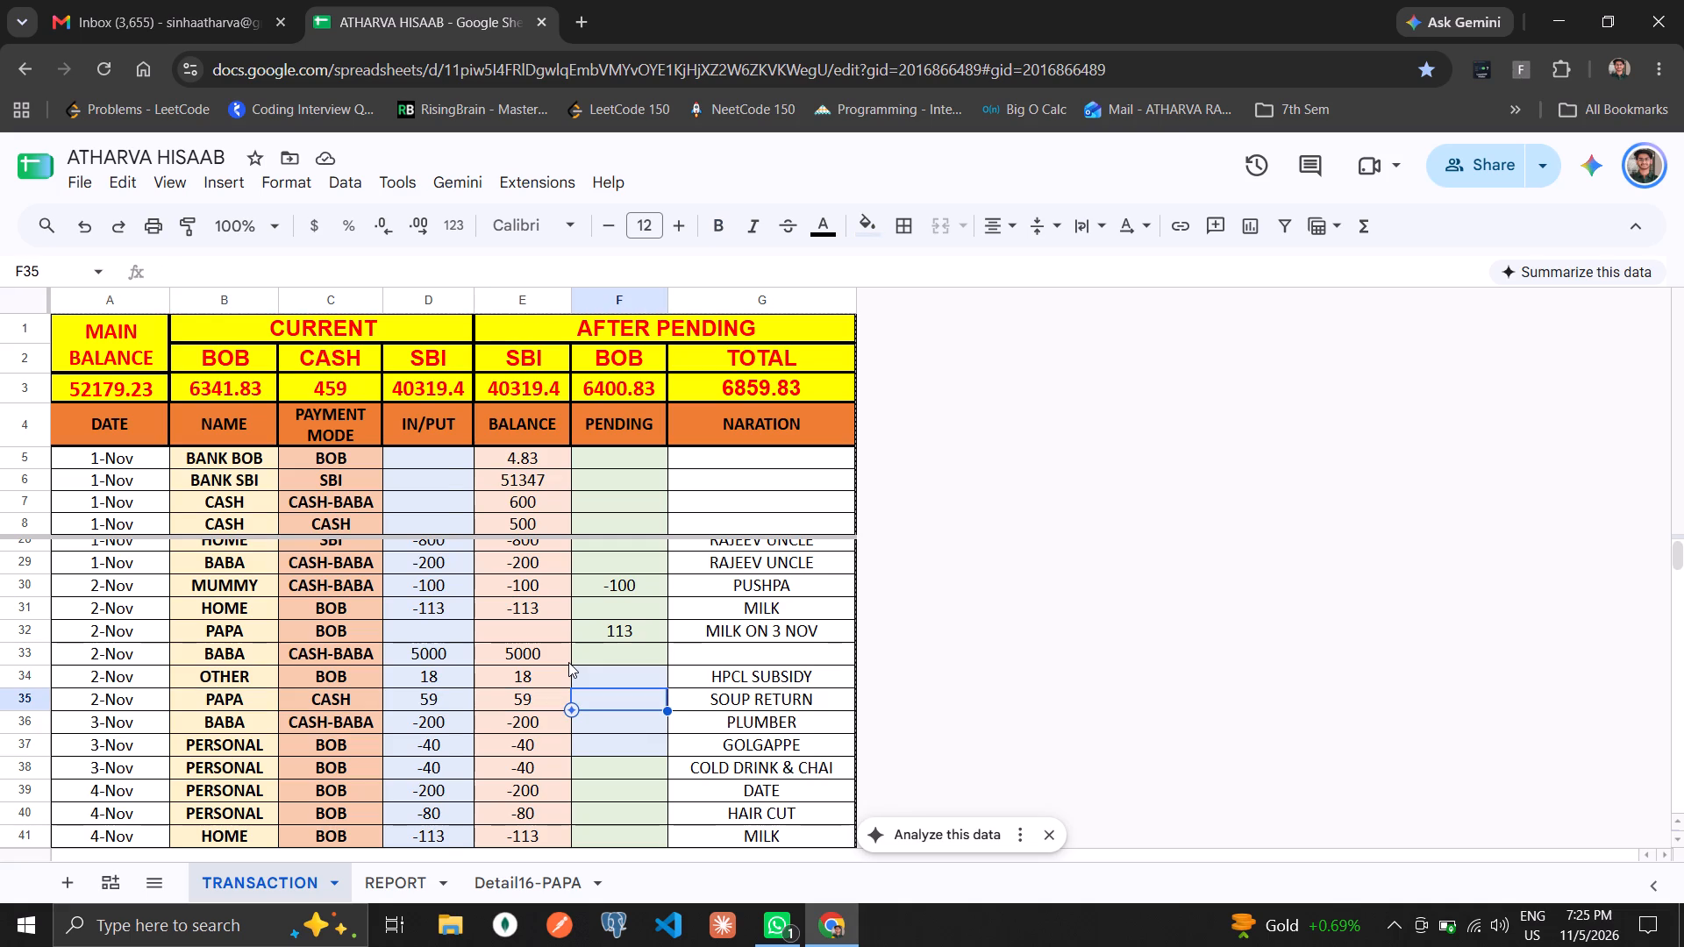
pyautogui.write('-59')
pyautogui.press('Return')
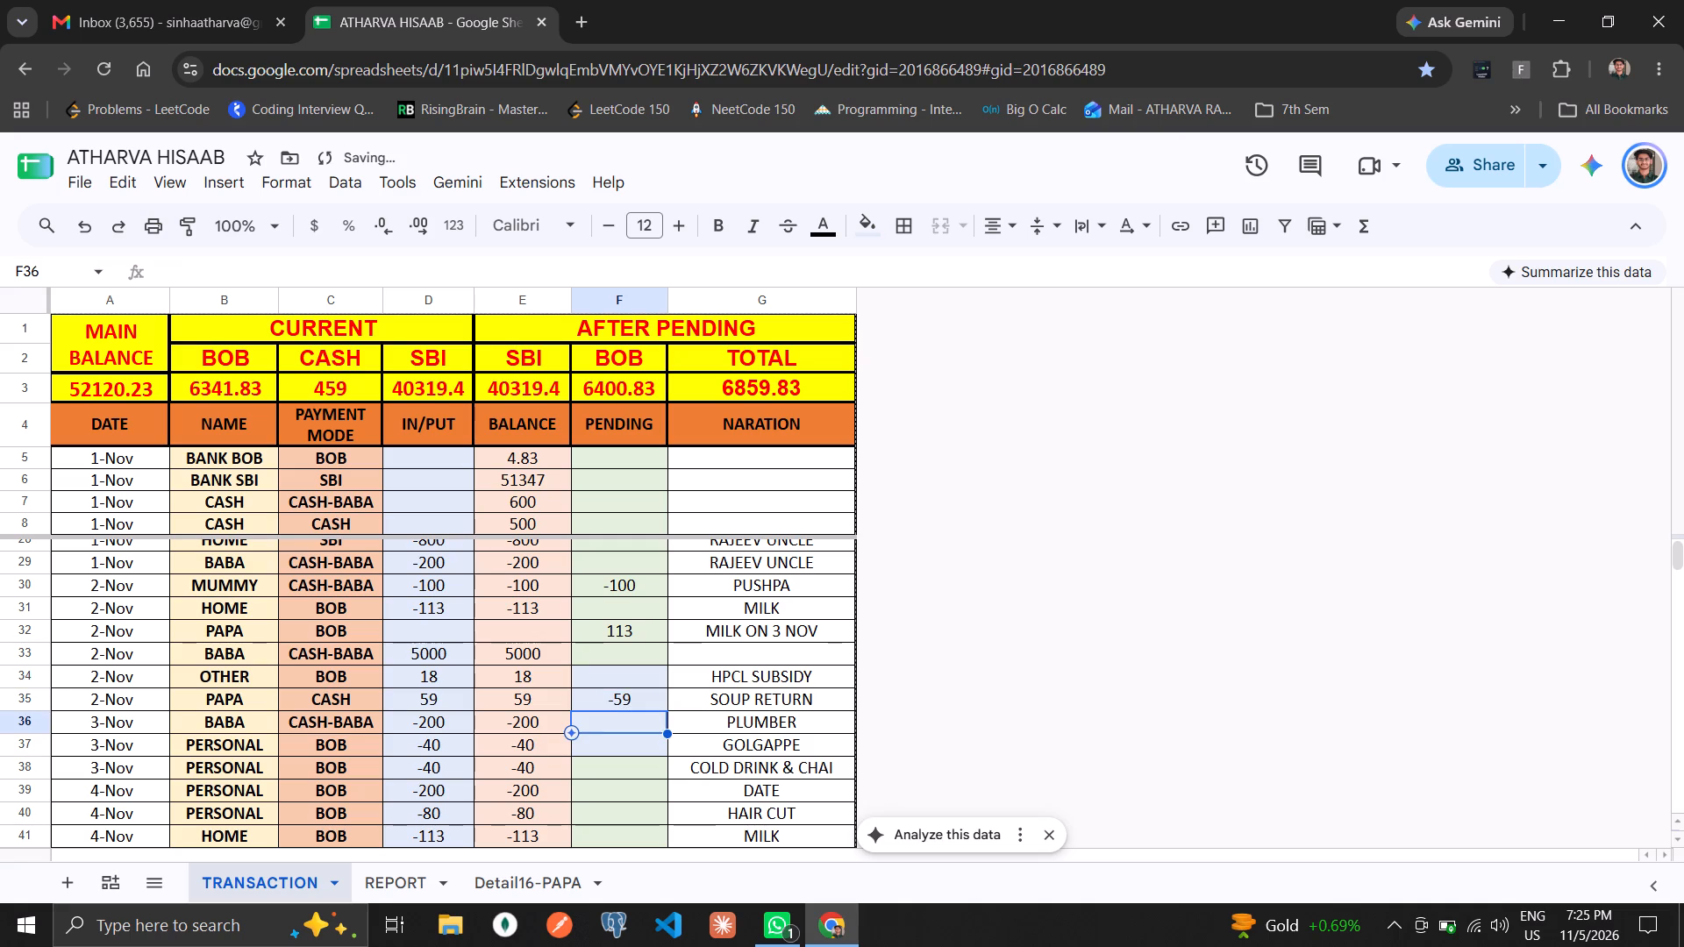
pyautogui.press('Up')
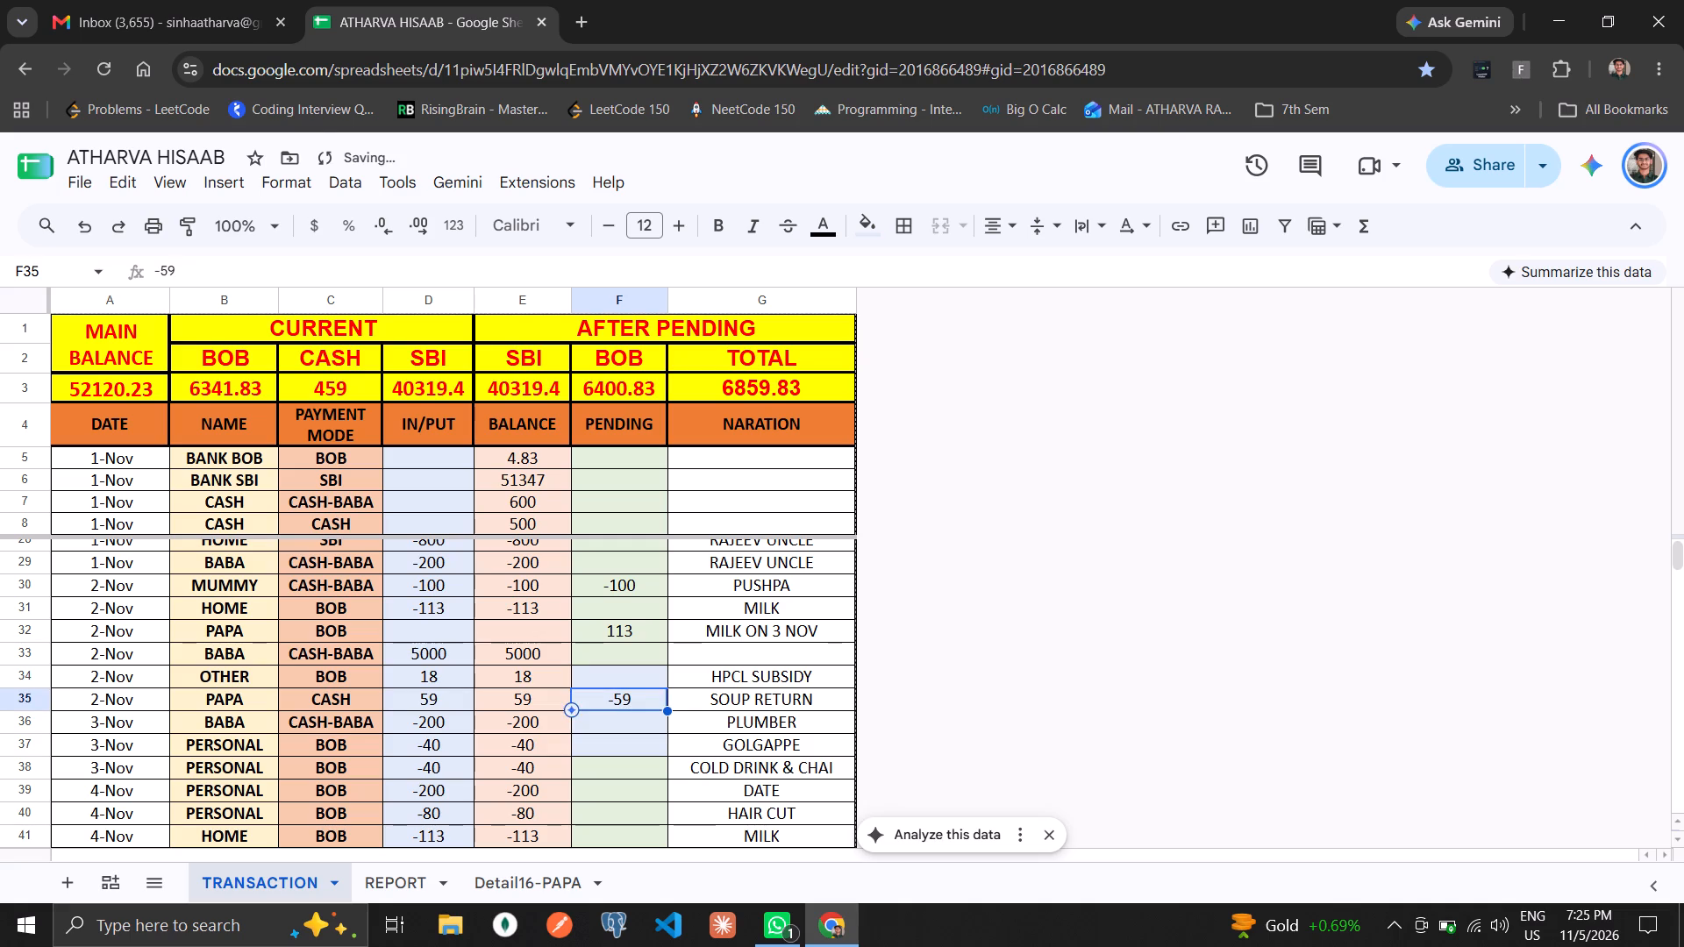
# Check the REPORT sheet and return to the TRANSACTION sheet.
pyautogui.click(402, 893)
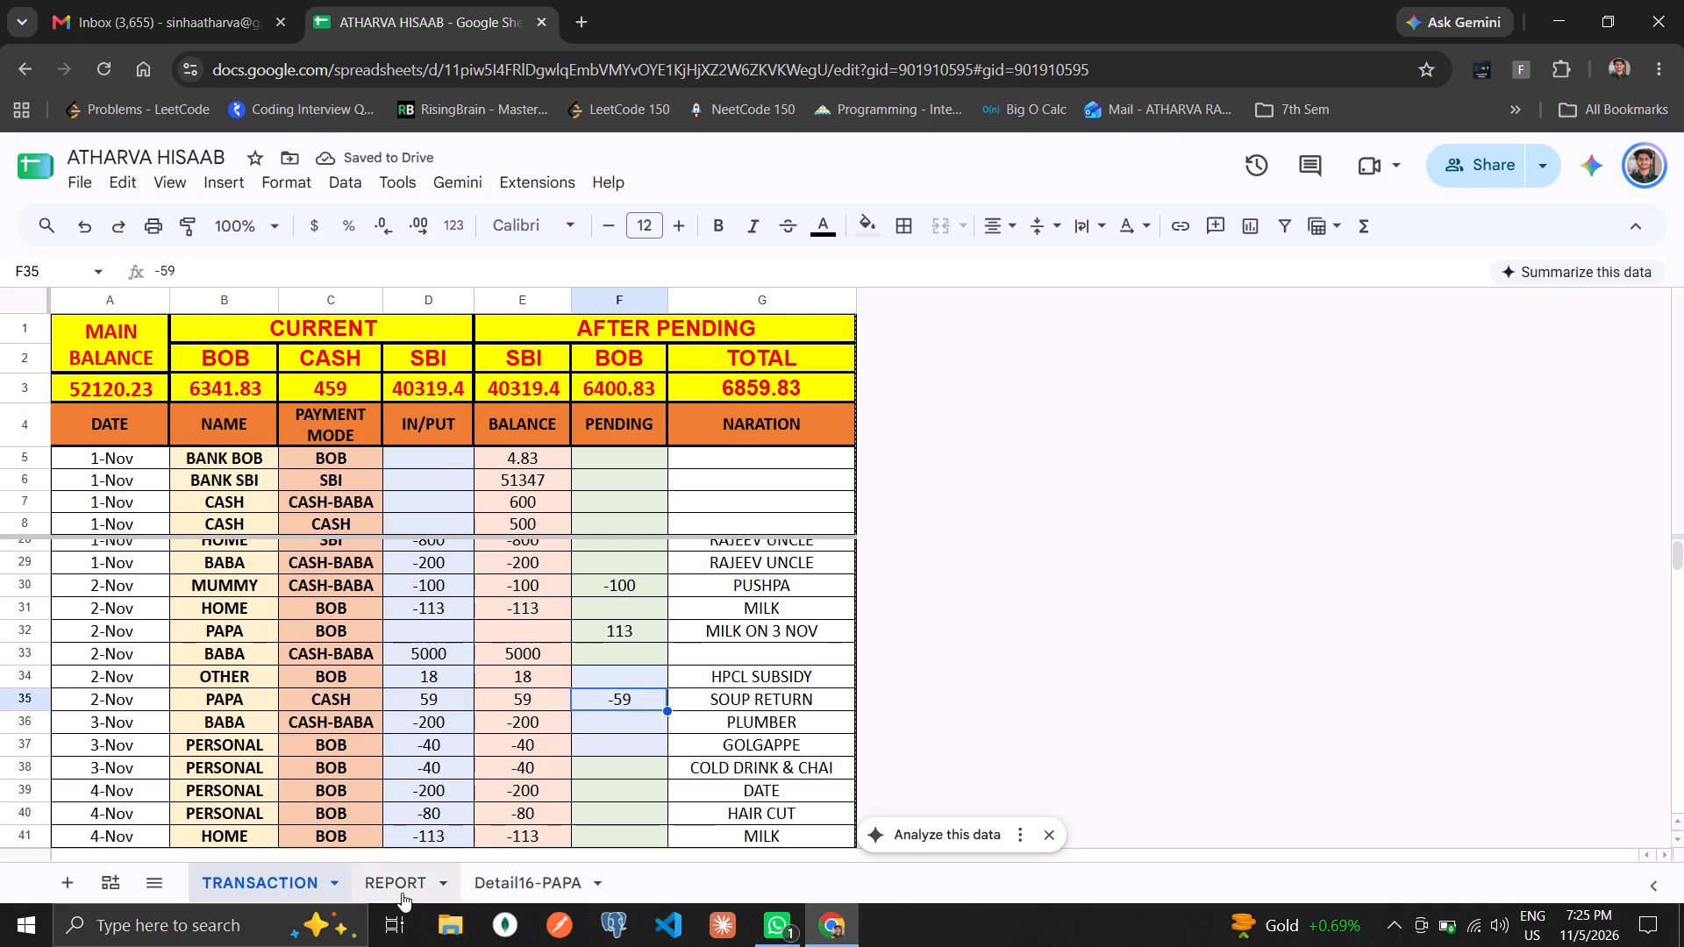
pyautogui.click(332, 886)
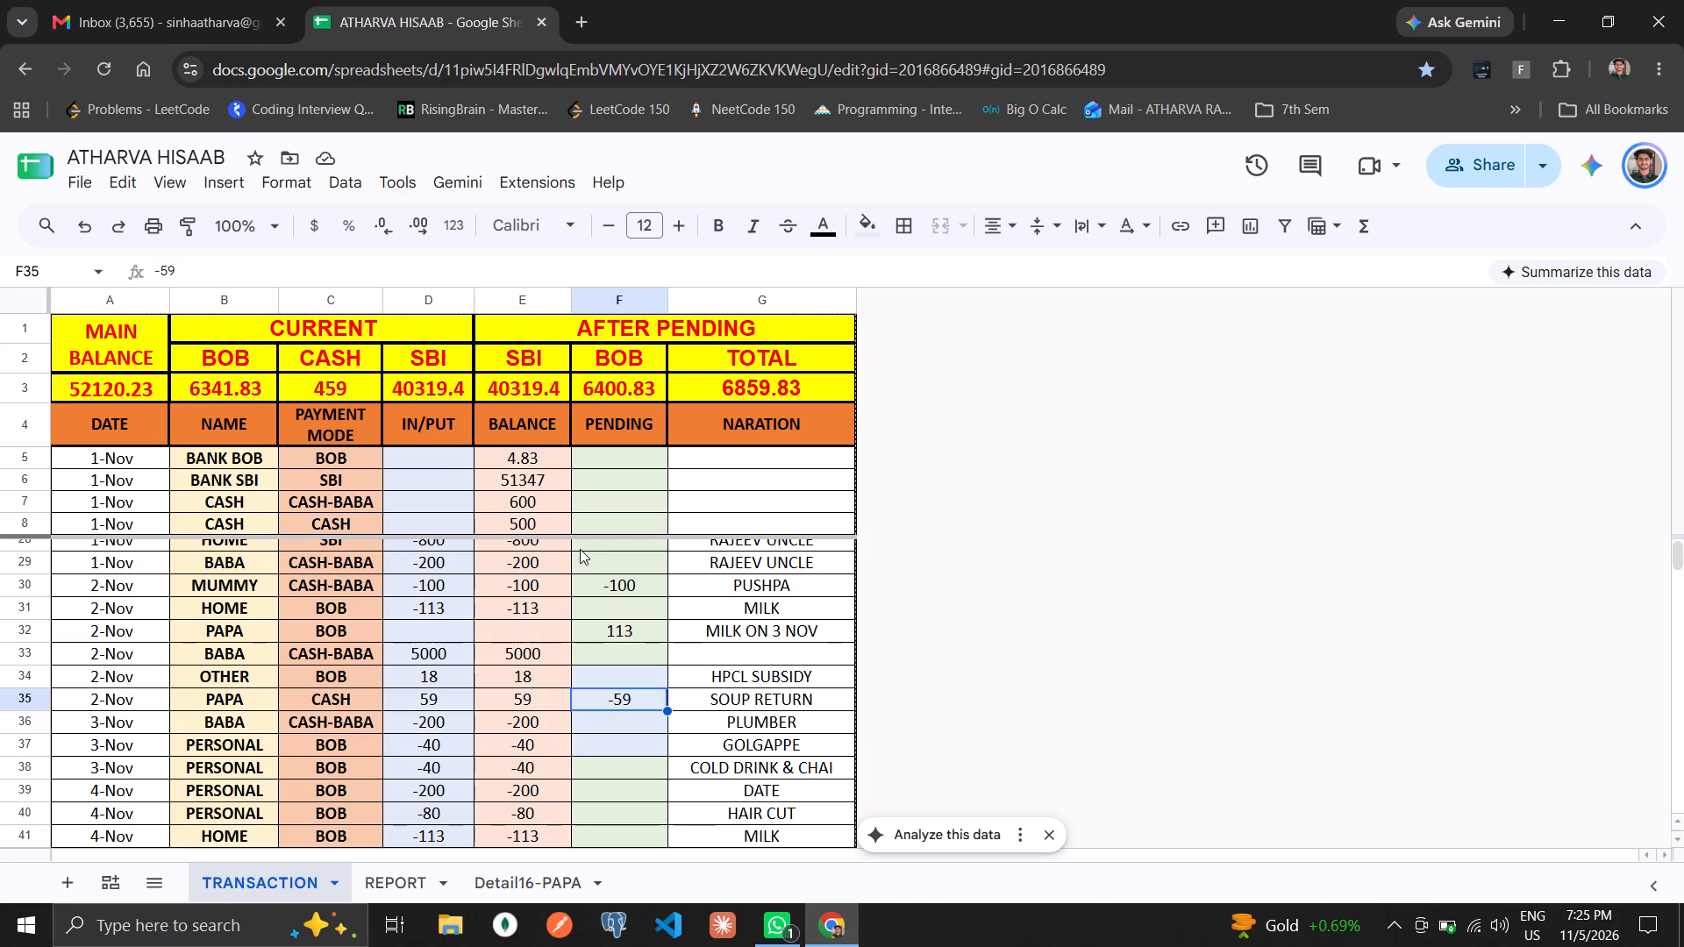
# Review the ledger names from PAPA's SOUP RETURN row down to the empty rows after the 5-Nov entries.
pyautogui.press('Left')
pyautogui.press('Left')
pyautogui.press('Left')
pyautogui.press('Left')
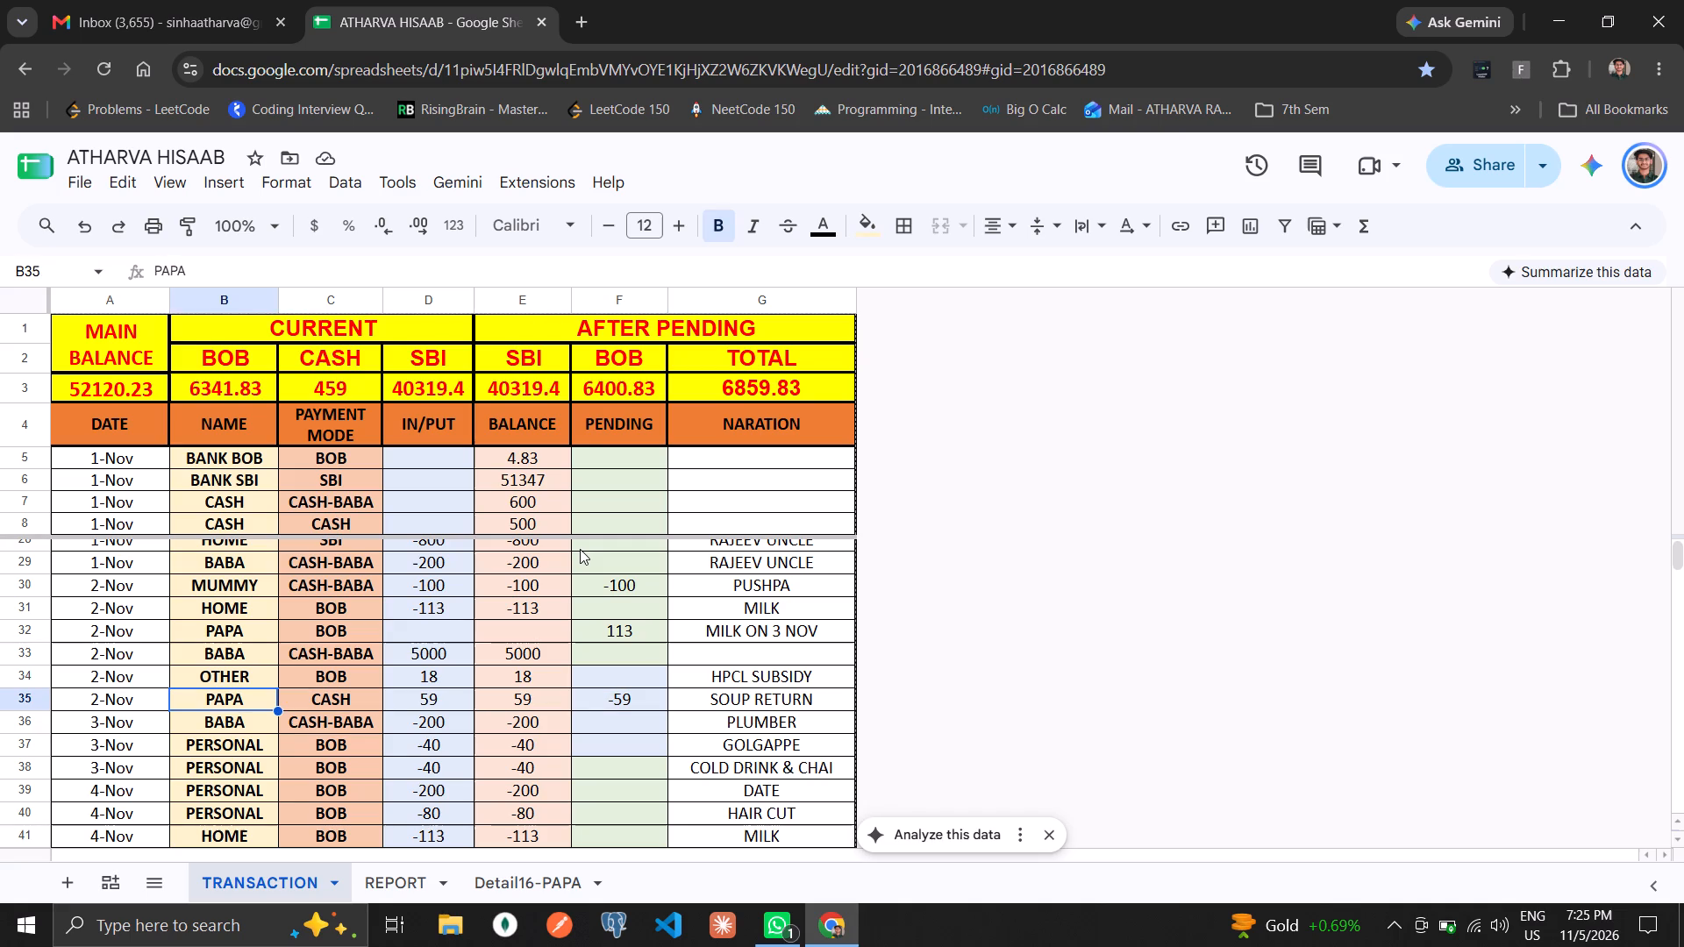
pyautogui.press('Down')
pyautogui.press('Down')
pyautogui.press('Down')
pyautogui.press('Down')
pyautogui.press('Down')
pyautogui.press('Down')
pyautogui.press('Down')
pyautogui.press('Down')
pyautogui.press('Down')
pyautogui.press('Down')
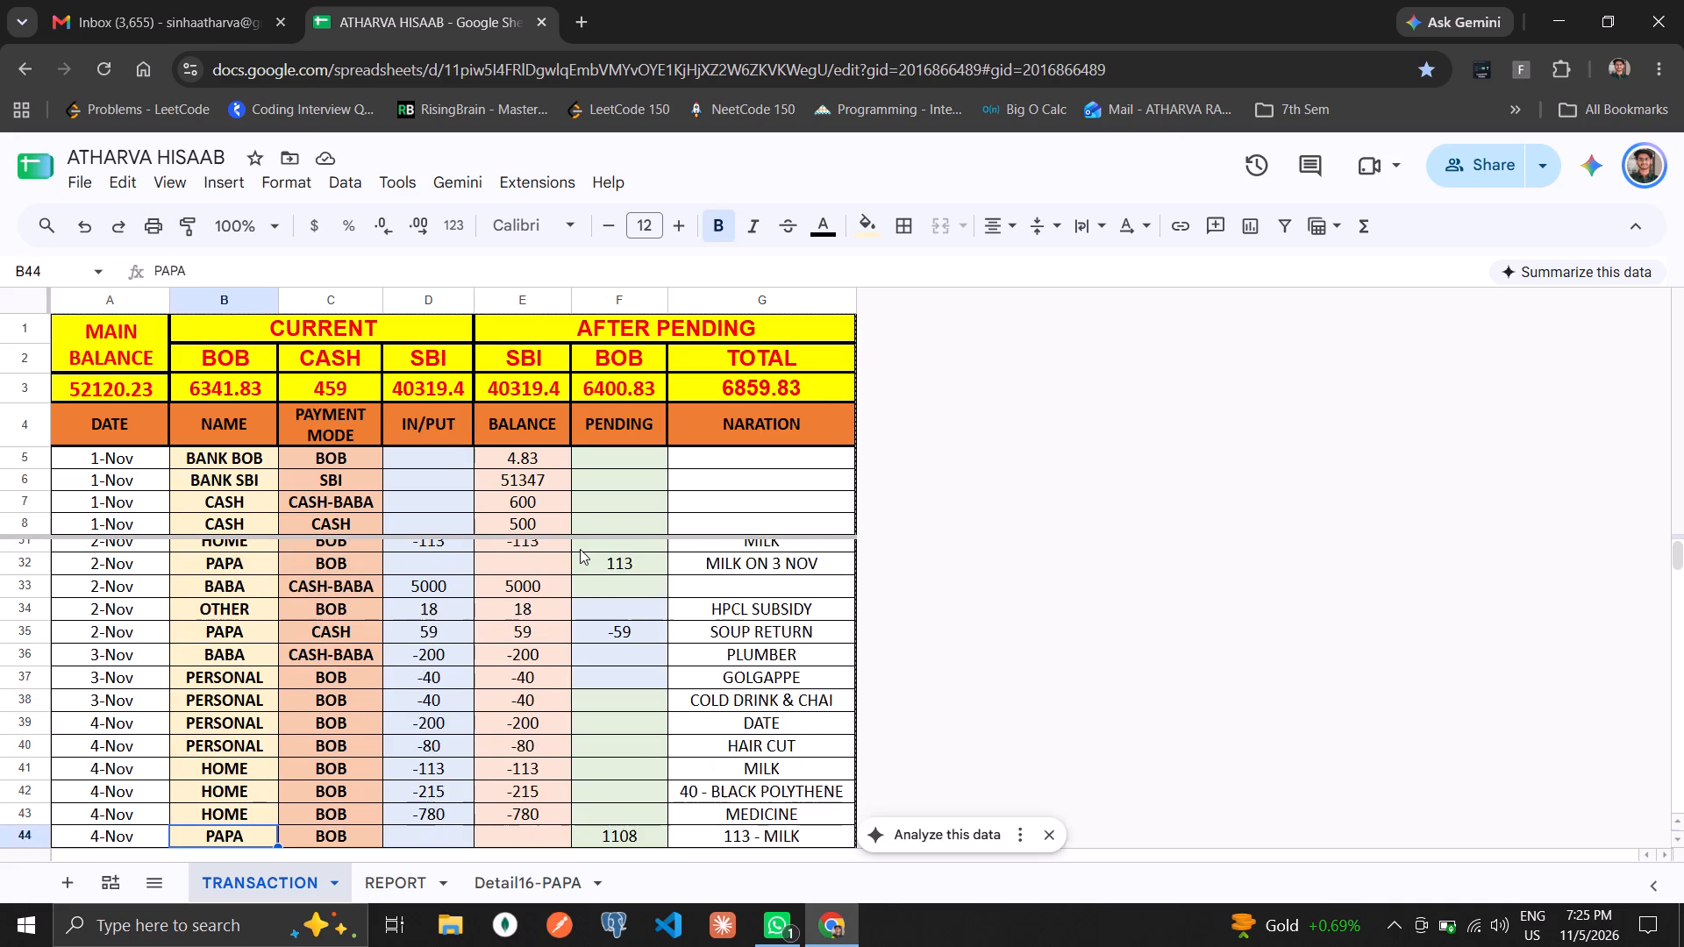
pyautogui.press('Down')
pyautogui.press('Down')
pyautogui.press('Down')
pyautogui.press('Down')
pyautogui.press('Down')
pyautogui.press('Down')
pyautogui.press('Down')
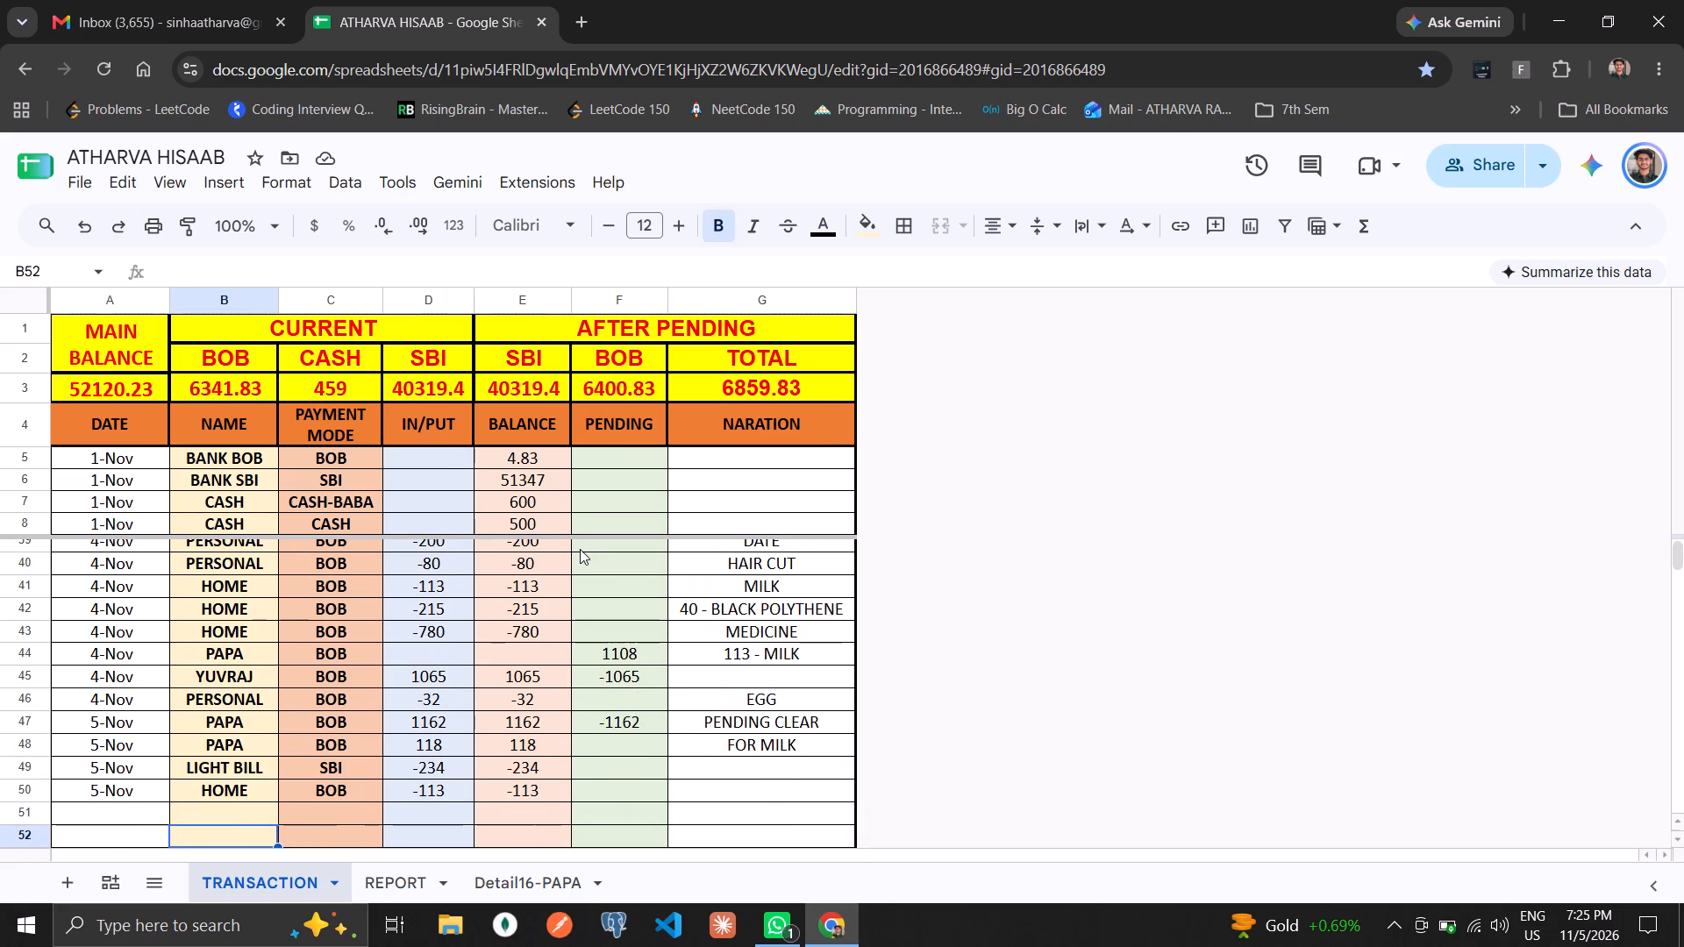
# Sum the current BOB and CASH balances and inspect the after-pending TOTAL formula.
pyautogui.click(360, 383)
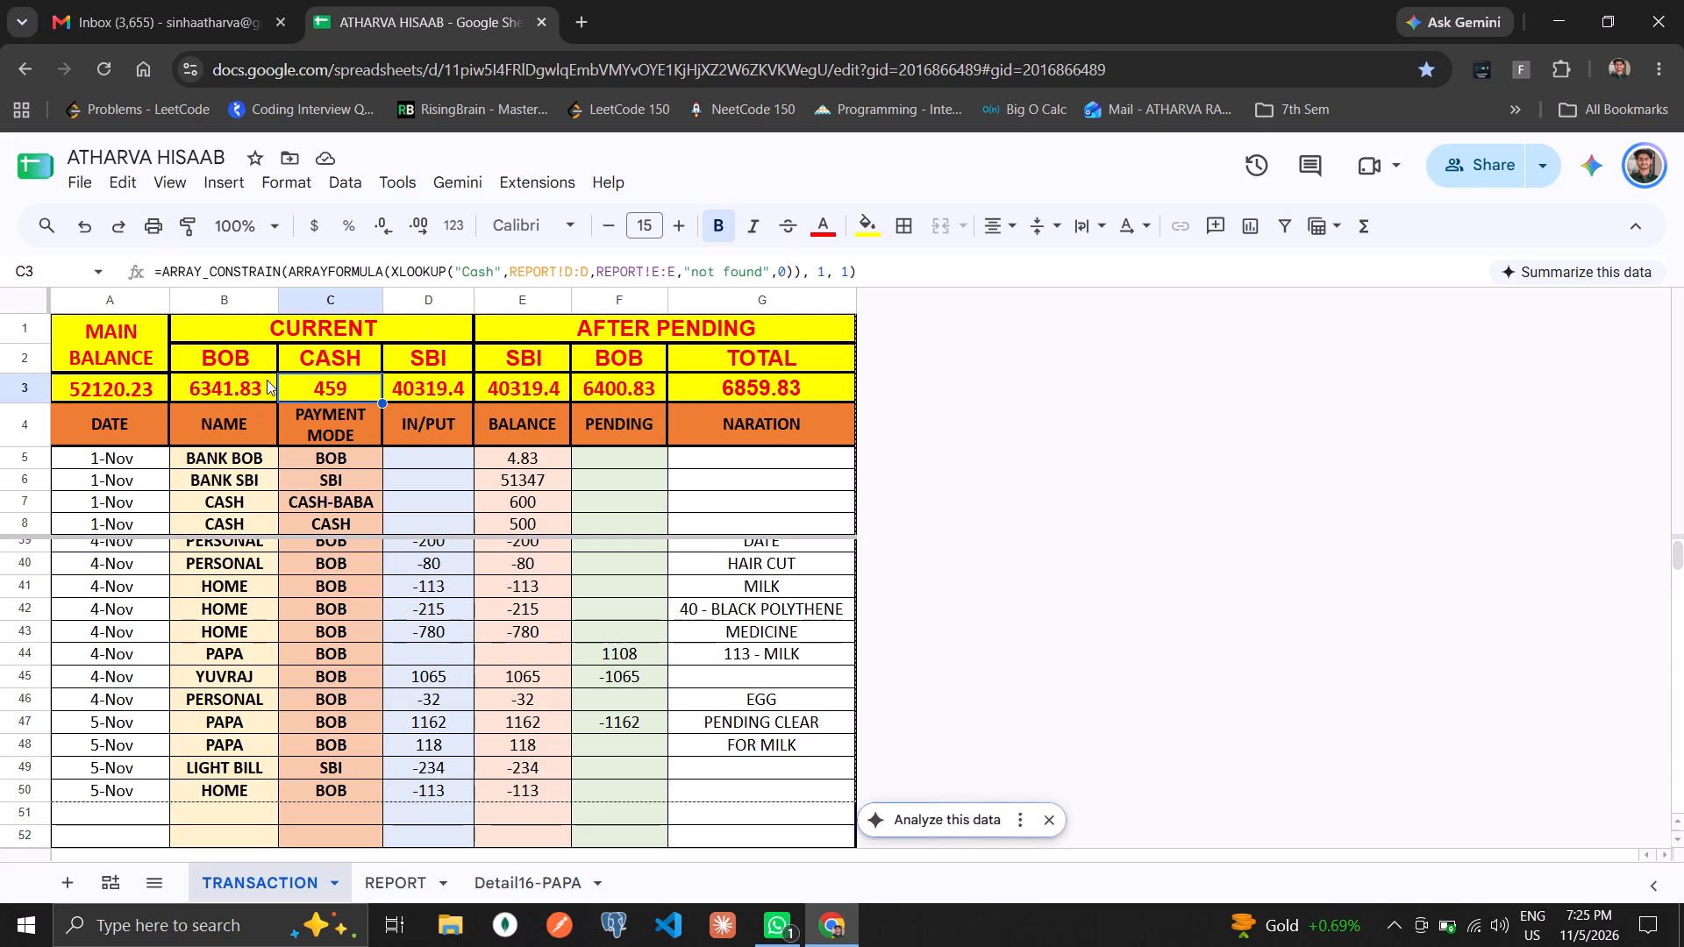
pyautogui.keyDown('ctrl'); pyautogui.click(262, 384); pyautogui.keyUp('ctrl')
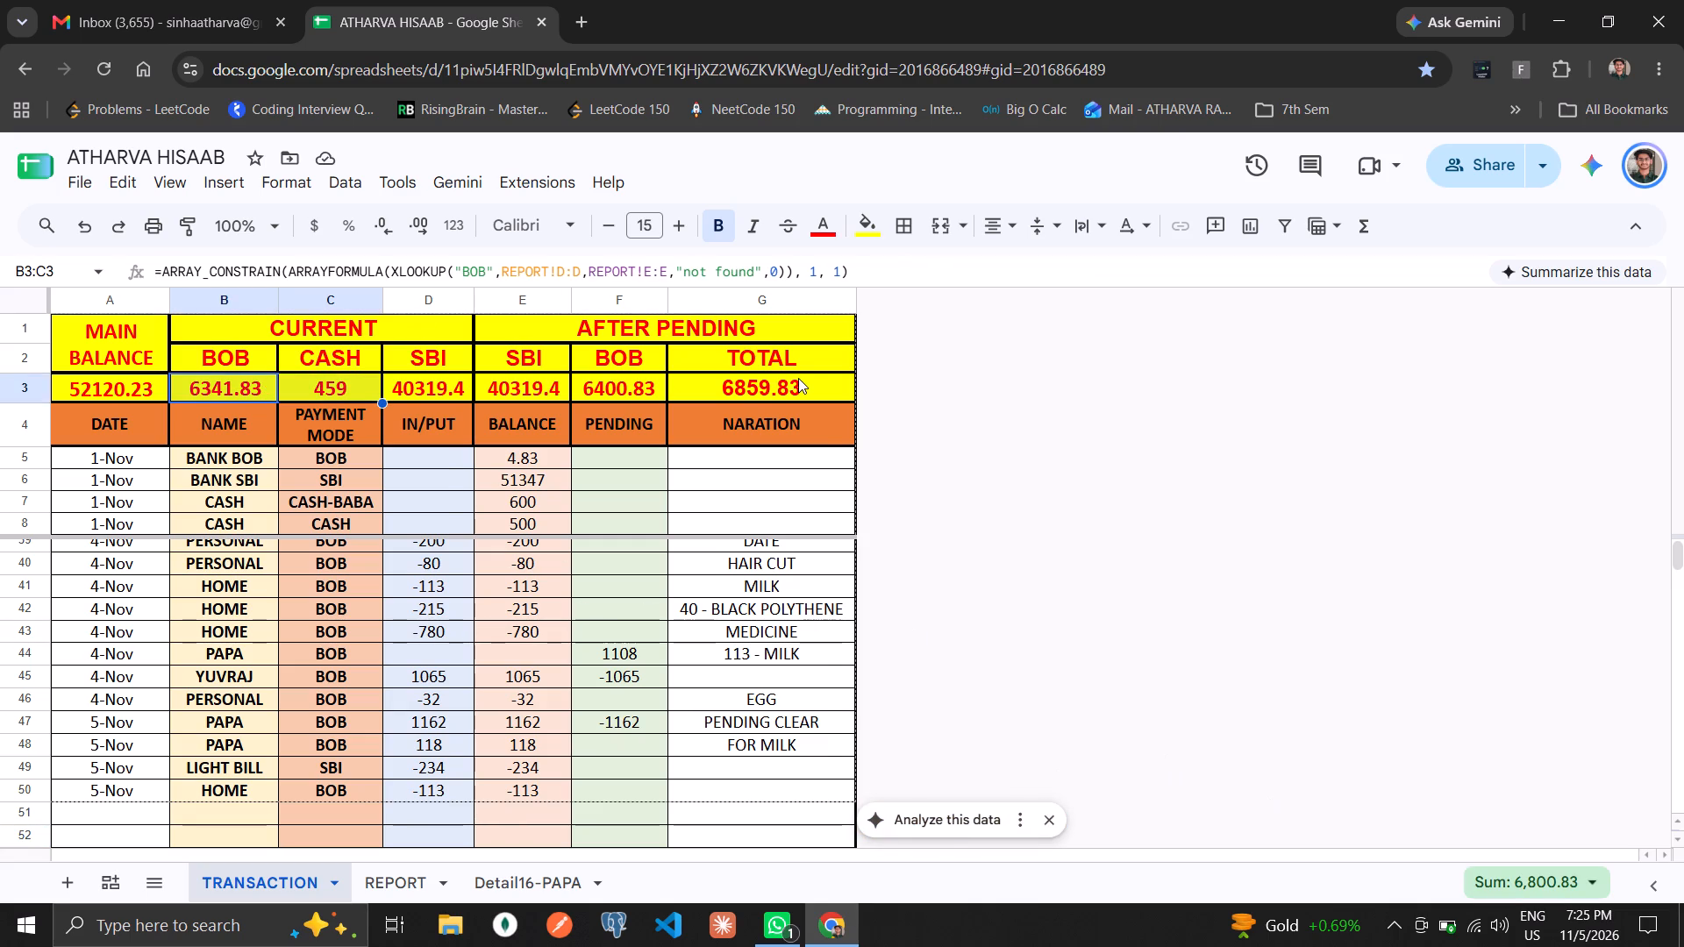
pyautogui.click(765, 388)
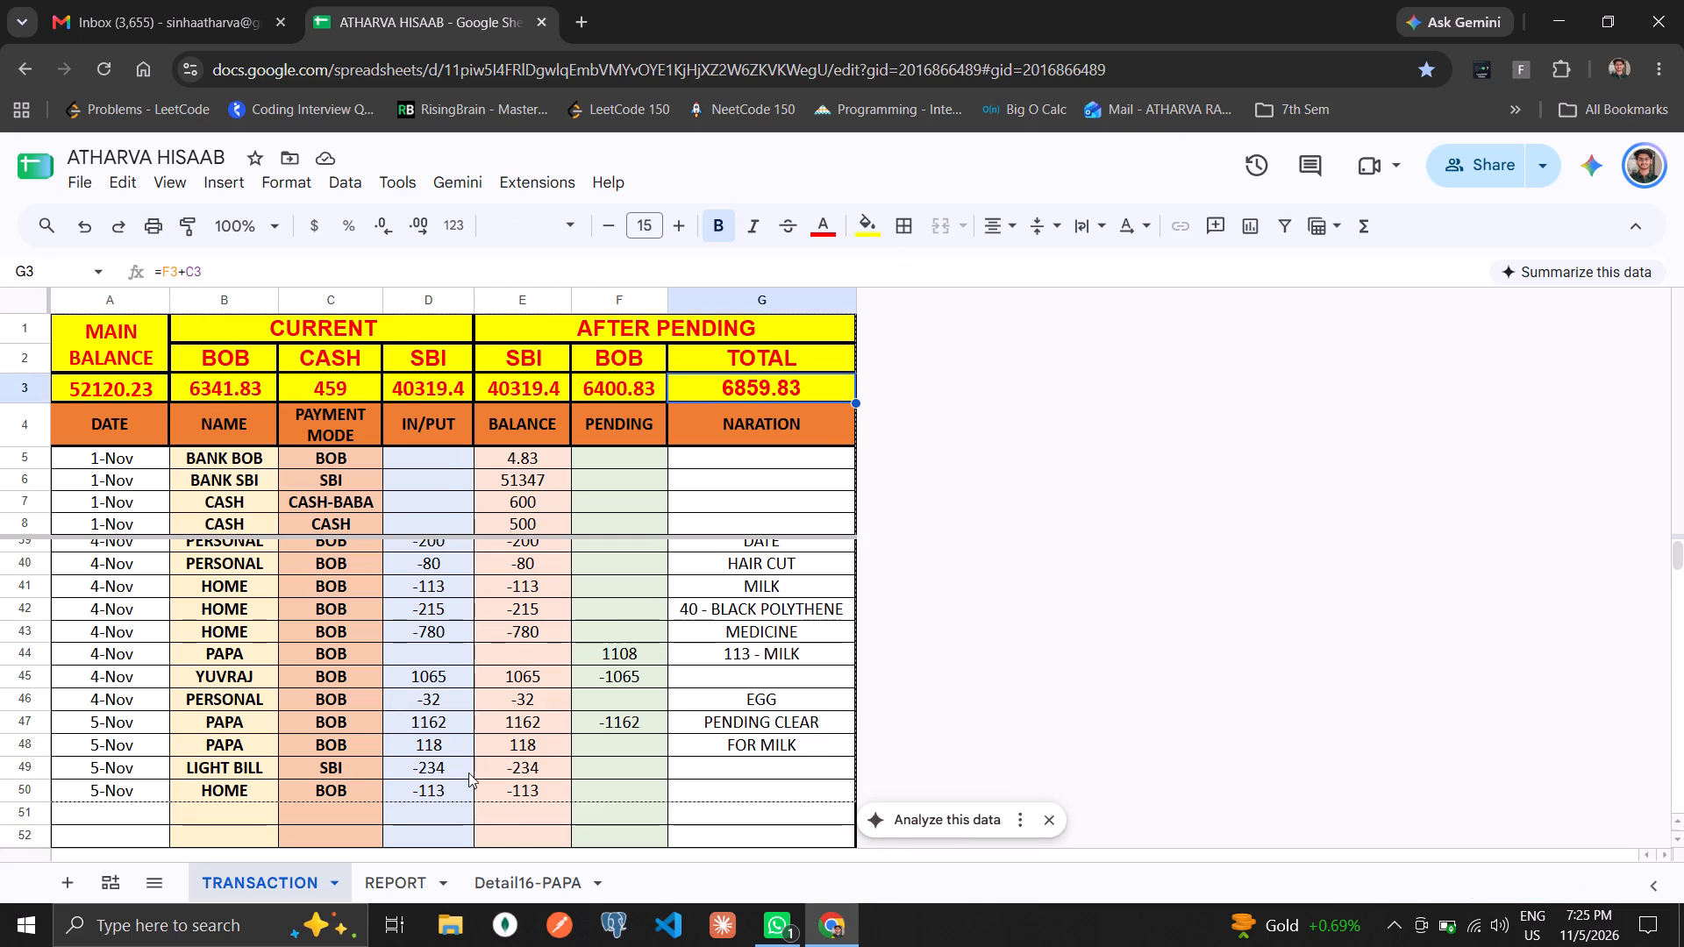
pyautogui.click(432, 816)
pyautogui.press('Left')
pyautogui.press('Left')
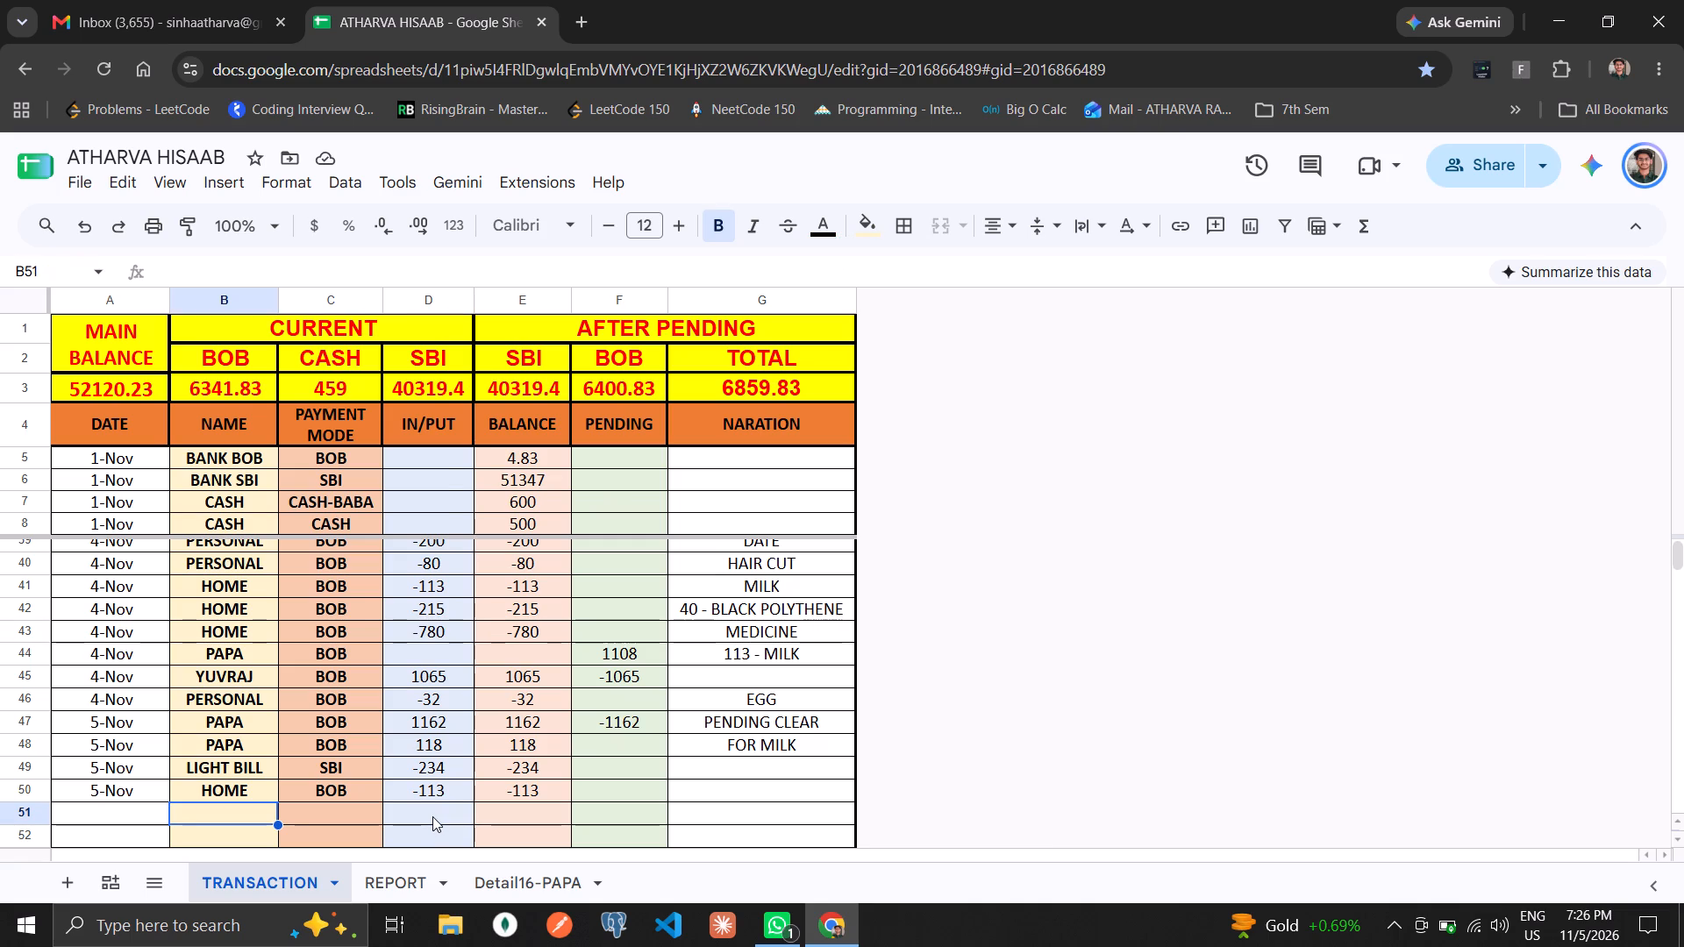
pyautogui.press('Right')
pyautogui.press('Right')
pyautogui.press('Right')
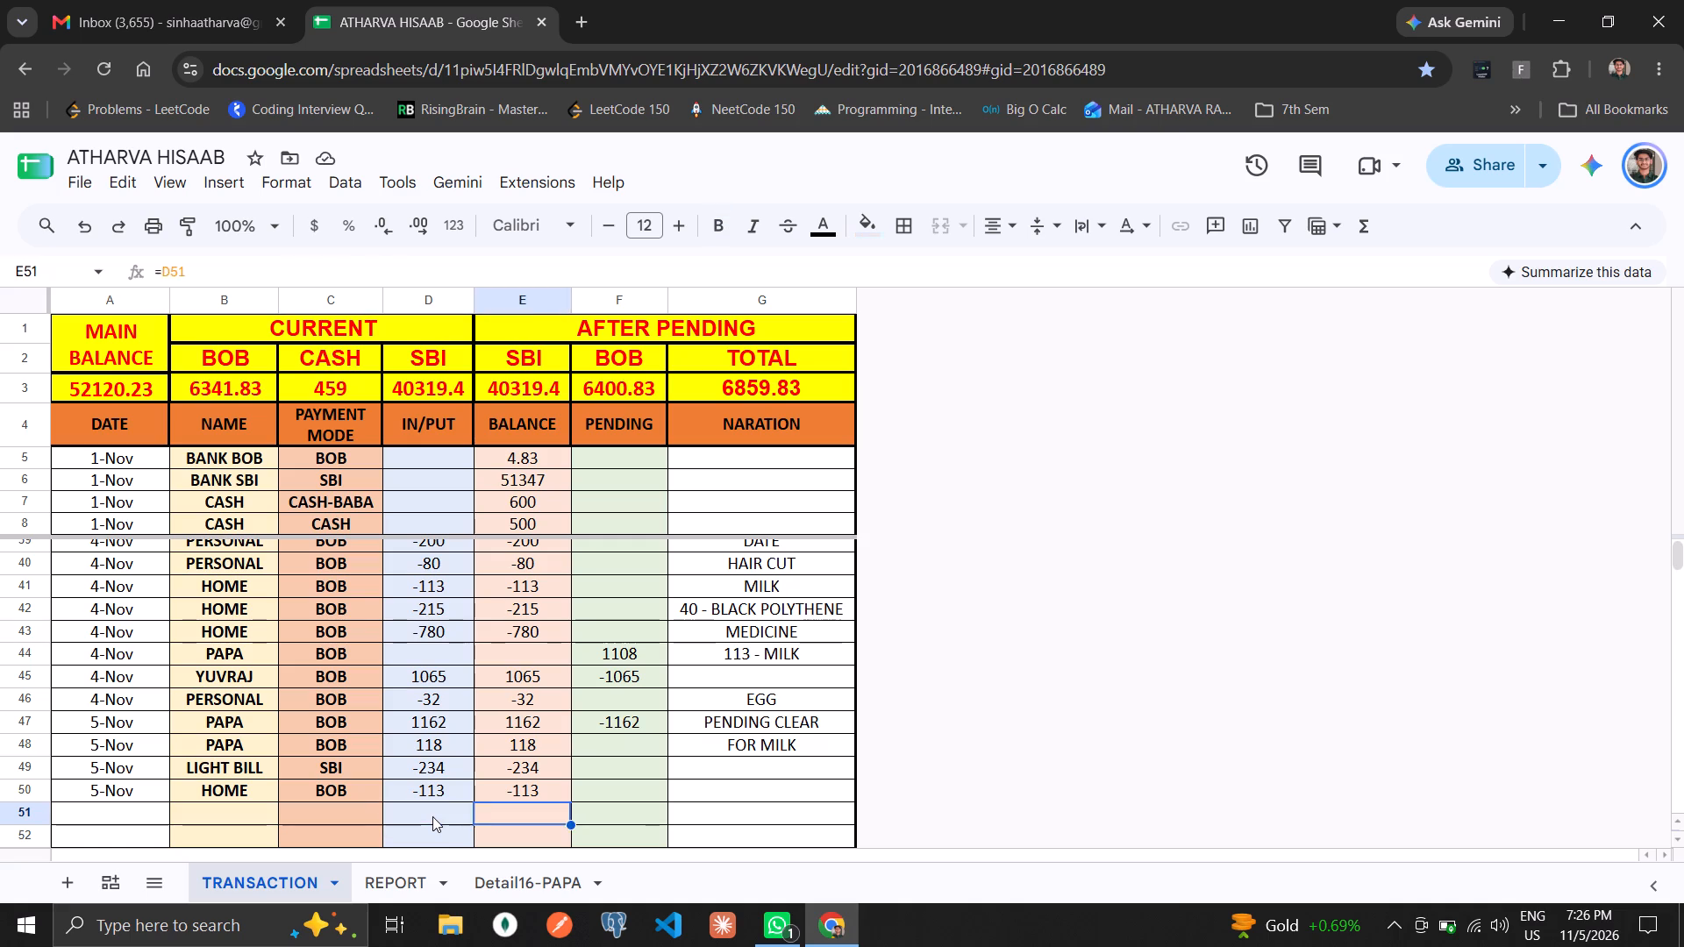
# Look over the pending column beside the 5-Nov entries and inspect the after-pending BOB balance formula.
pyautogui.press('Right')
pyautogui.press('Up')
pyautogui.press('Up')
pyautogui.press('Up')
pyautogui.press('Up')
pyautogui.press('Up')
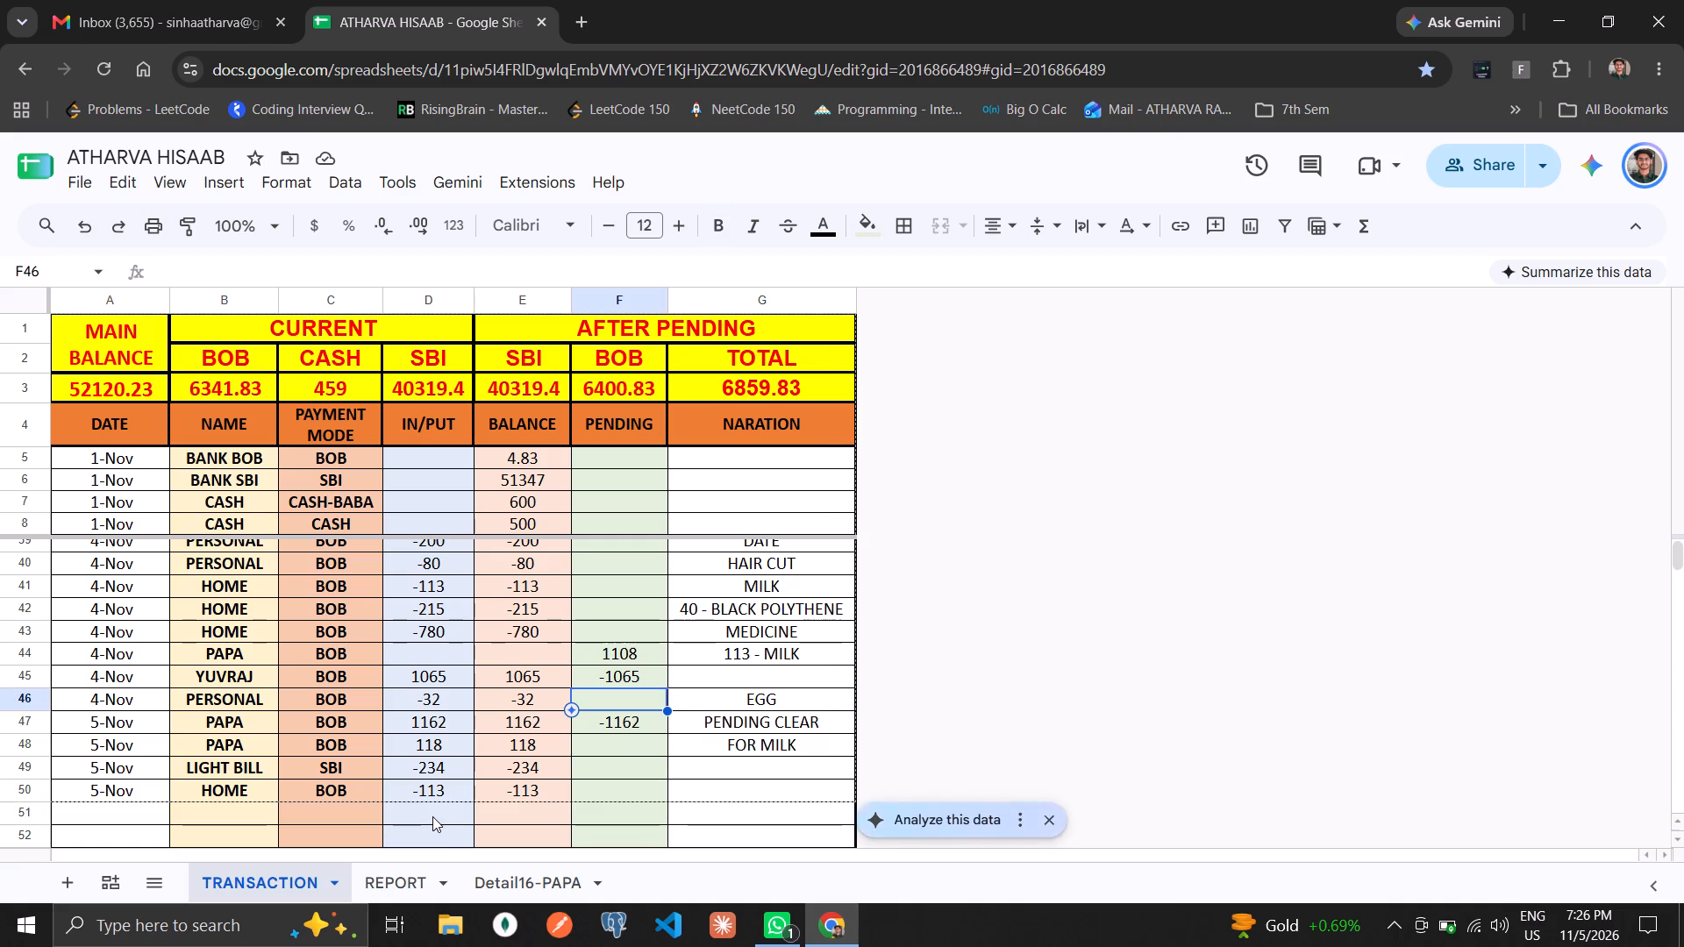
pyautogui.press('Up')
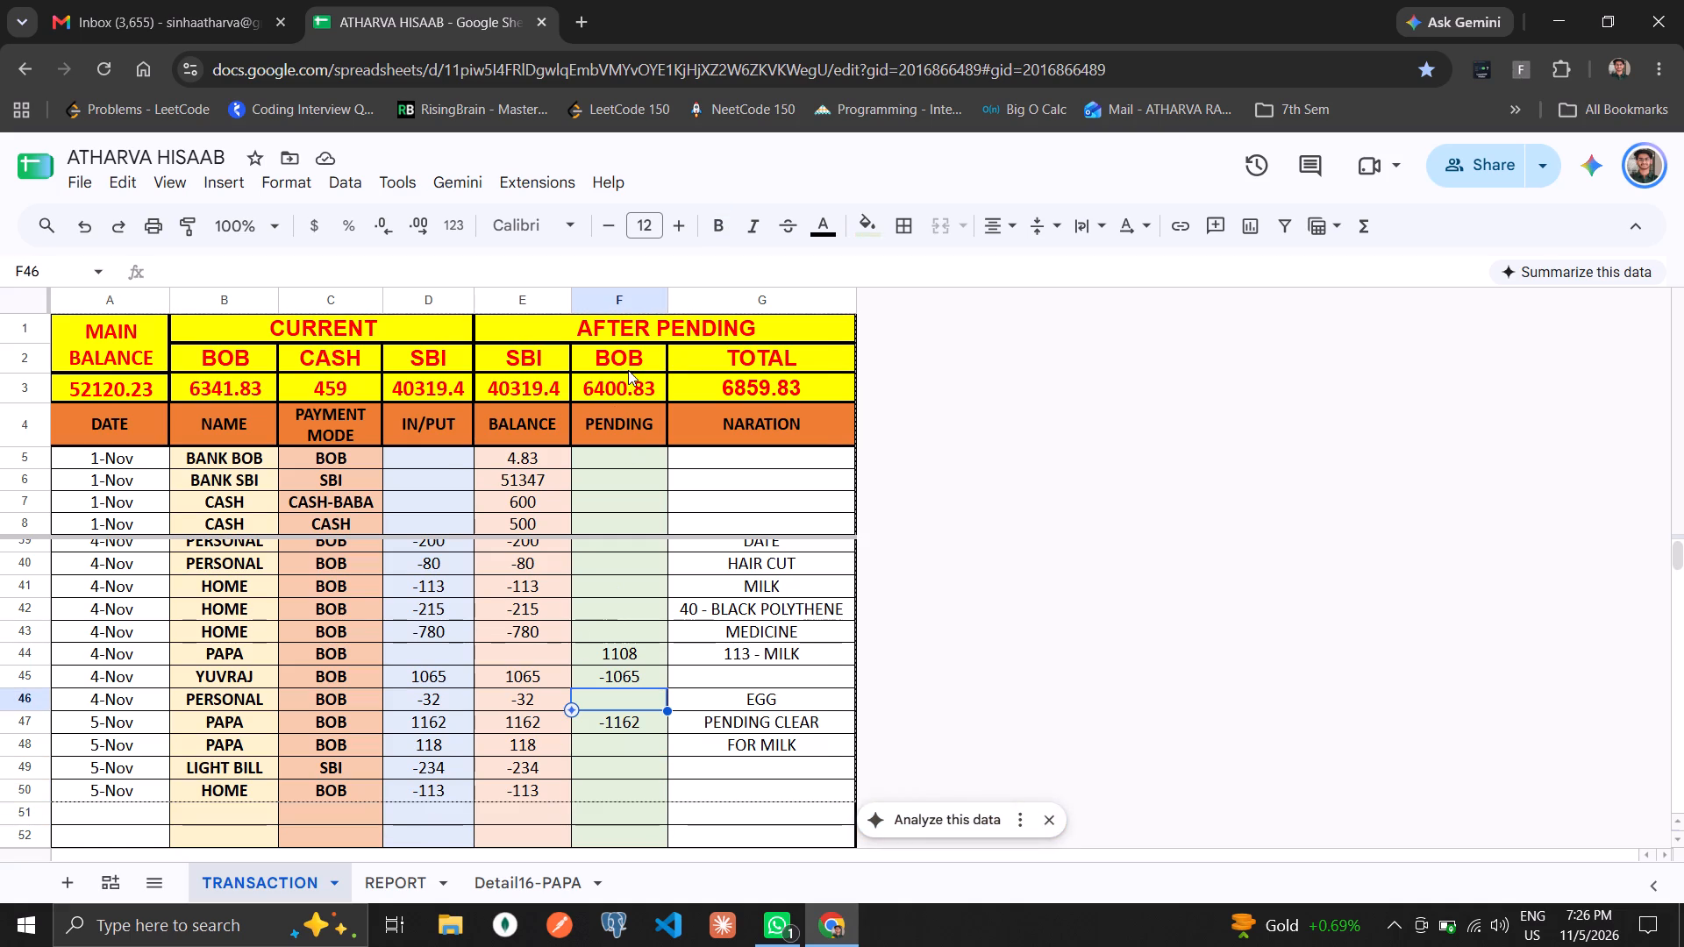
pyautogui.click(628, 370)
pyautogui.doubleClick(629, 388)
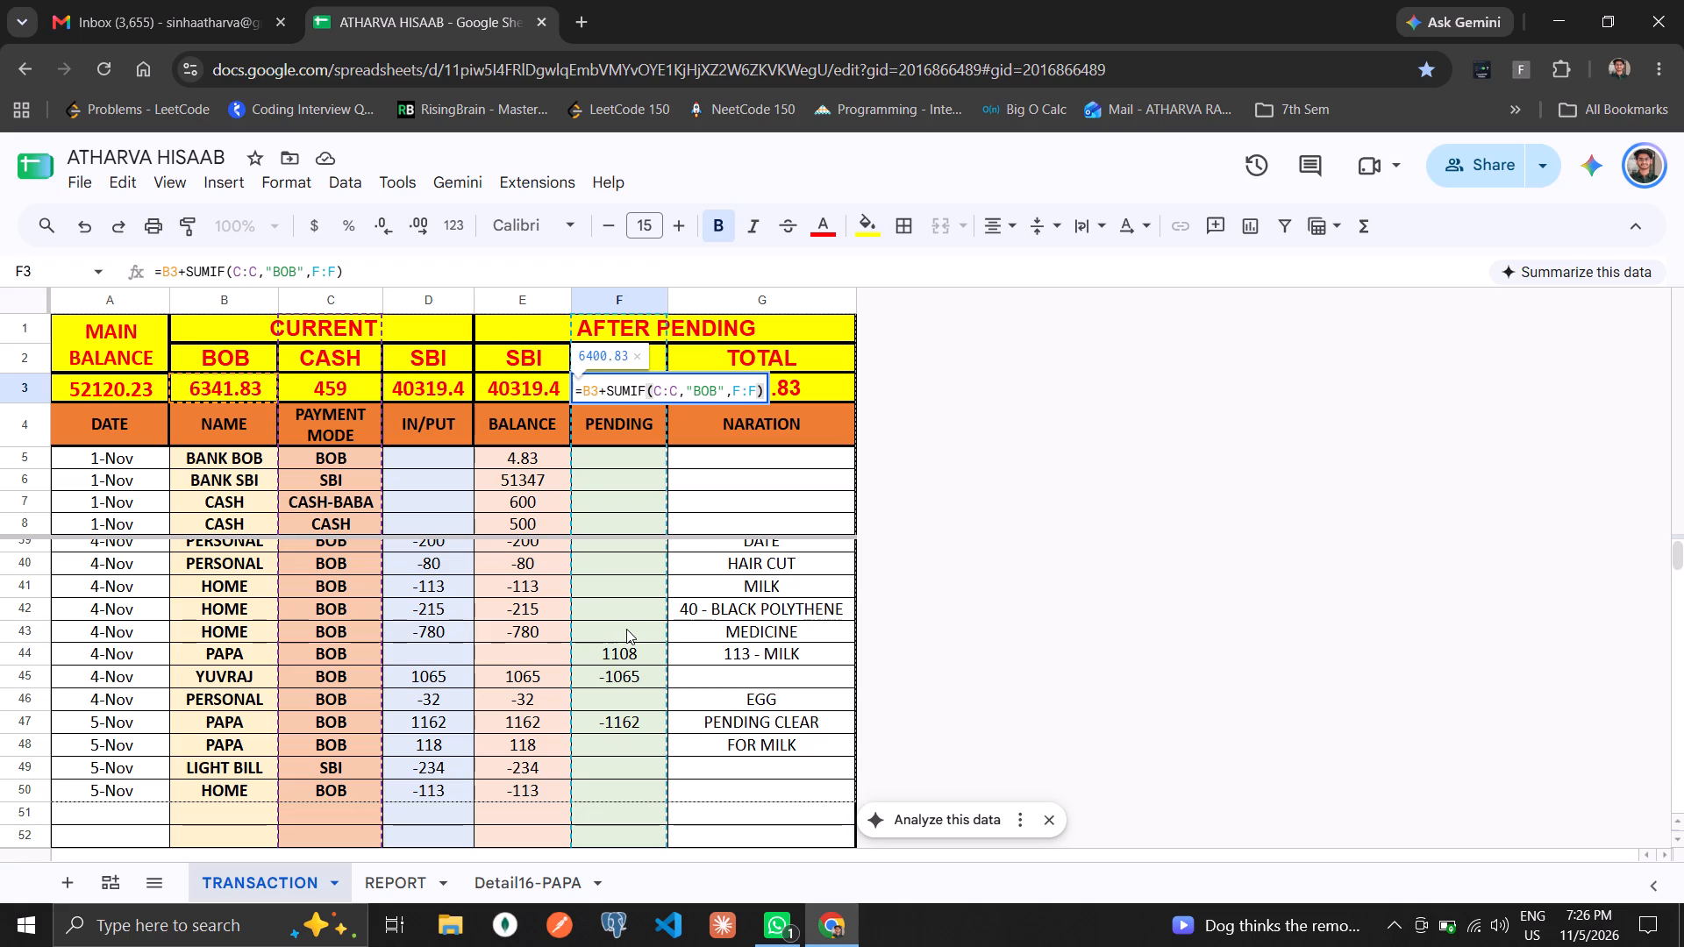
pyautogui.press('Escape')
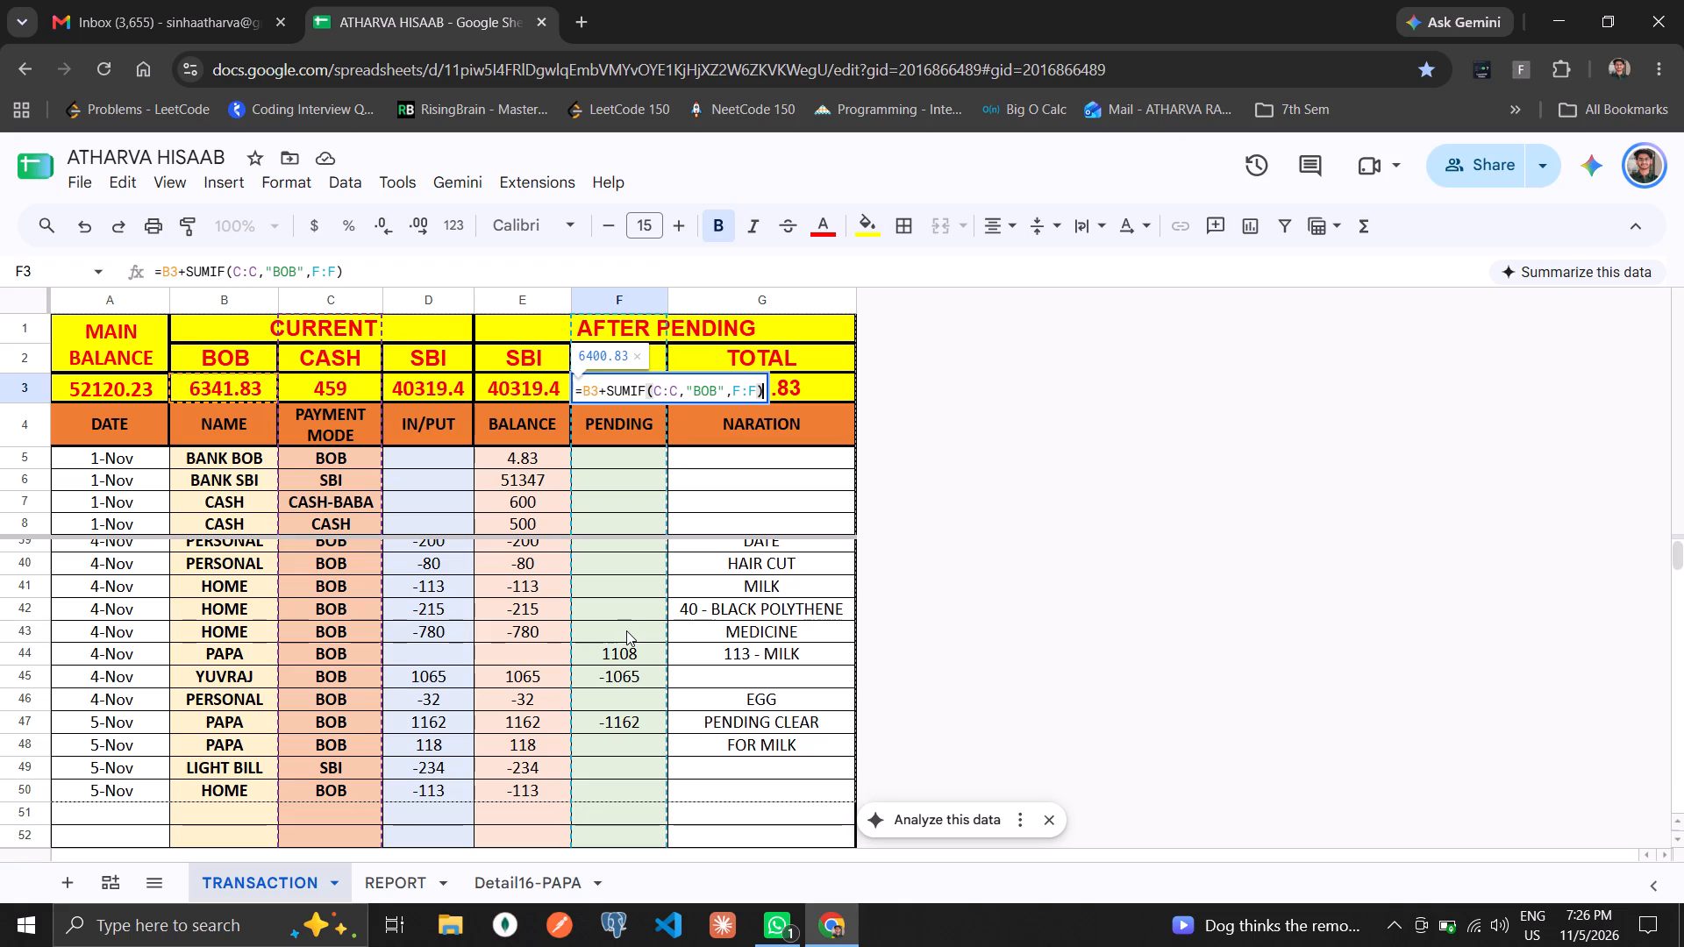
# Review the pending column from the 3-Nov COLD DRINK & CHAI row to PAPA's 4-Nov row.
pyautogui.click(626, 630)
pyautogui.press('Up')
pyautogui.press('Up')
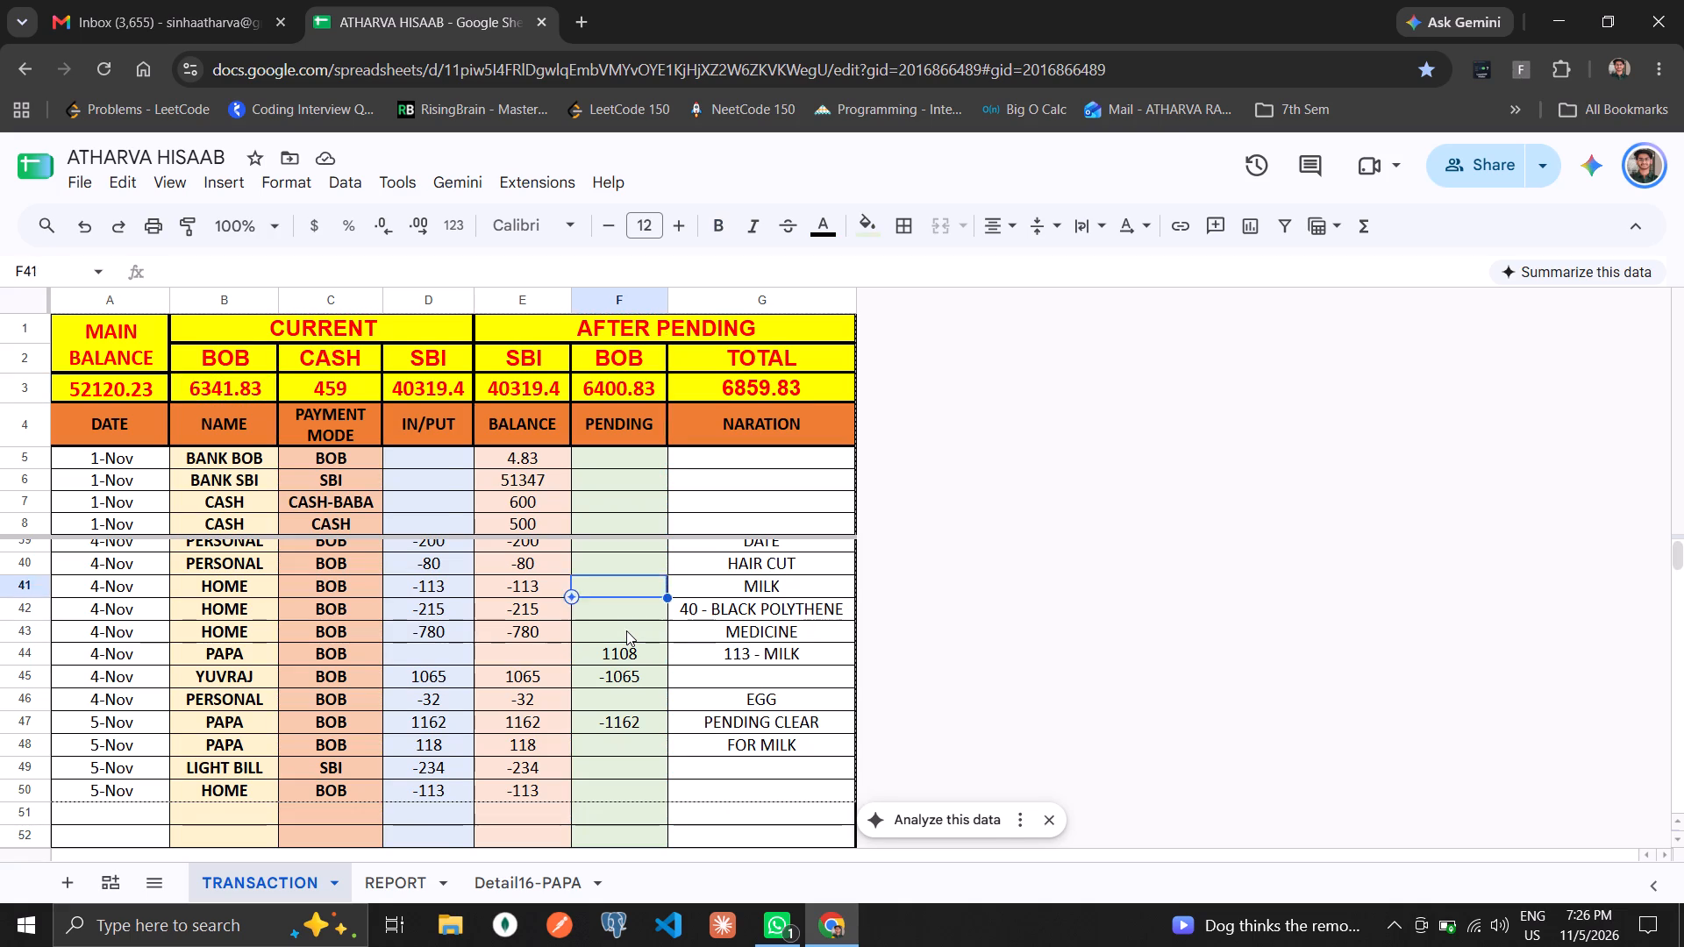
pyautogui.press('Up')
pyautogui.press('Up')
pyautogui.press('Up')
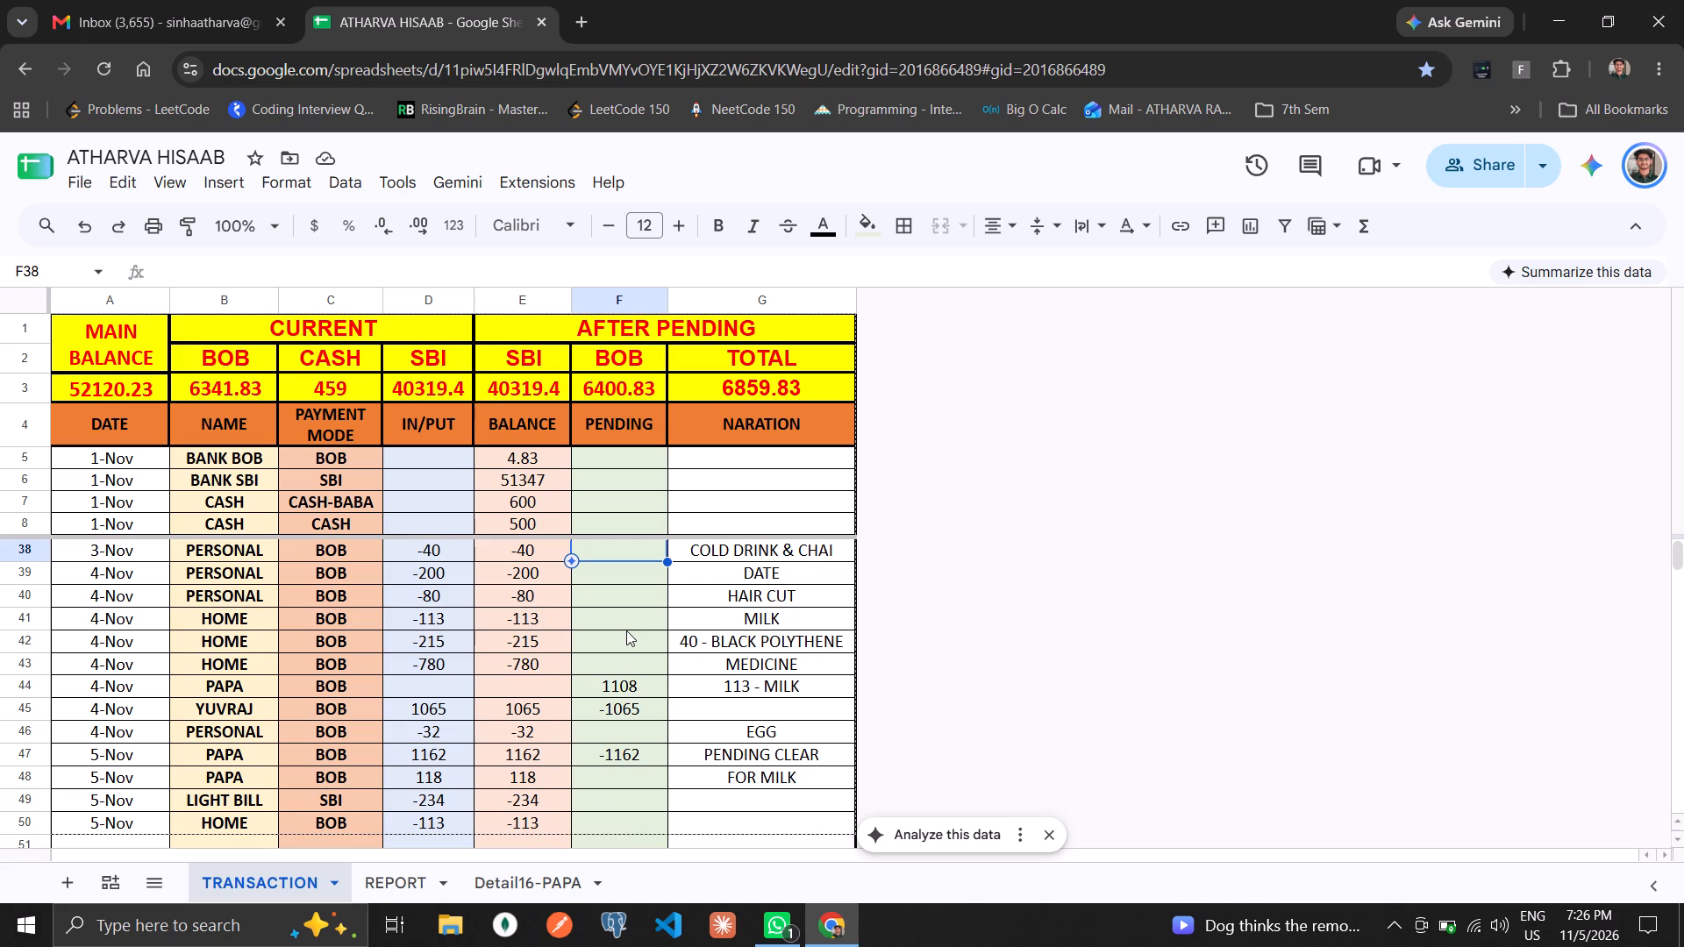
pyautogui.press('Down')
pyautogui.press('Down')
pyautogui.press('Down')
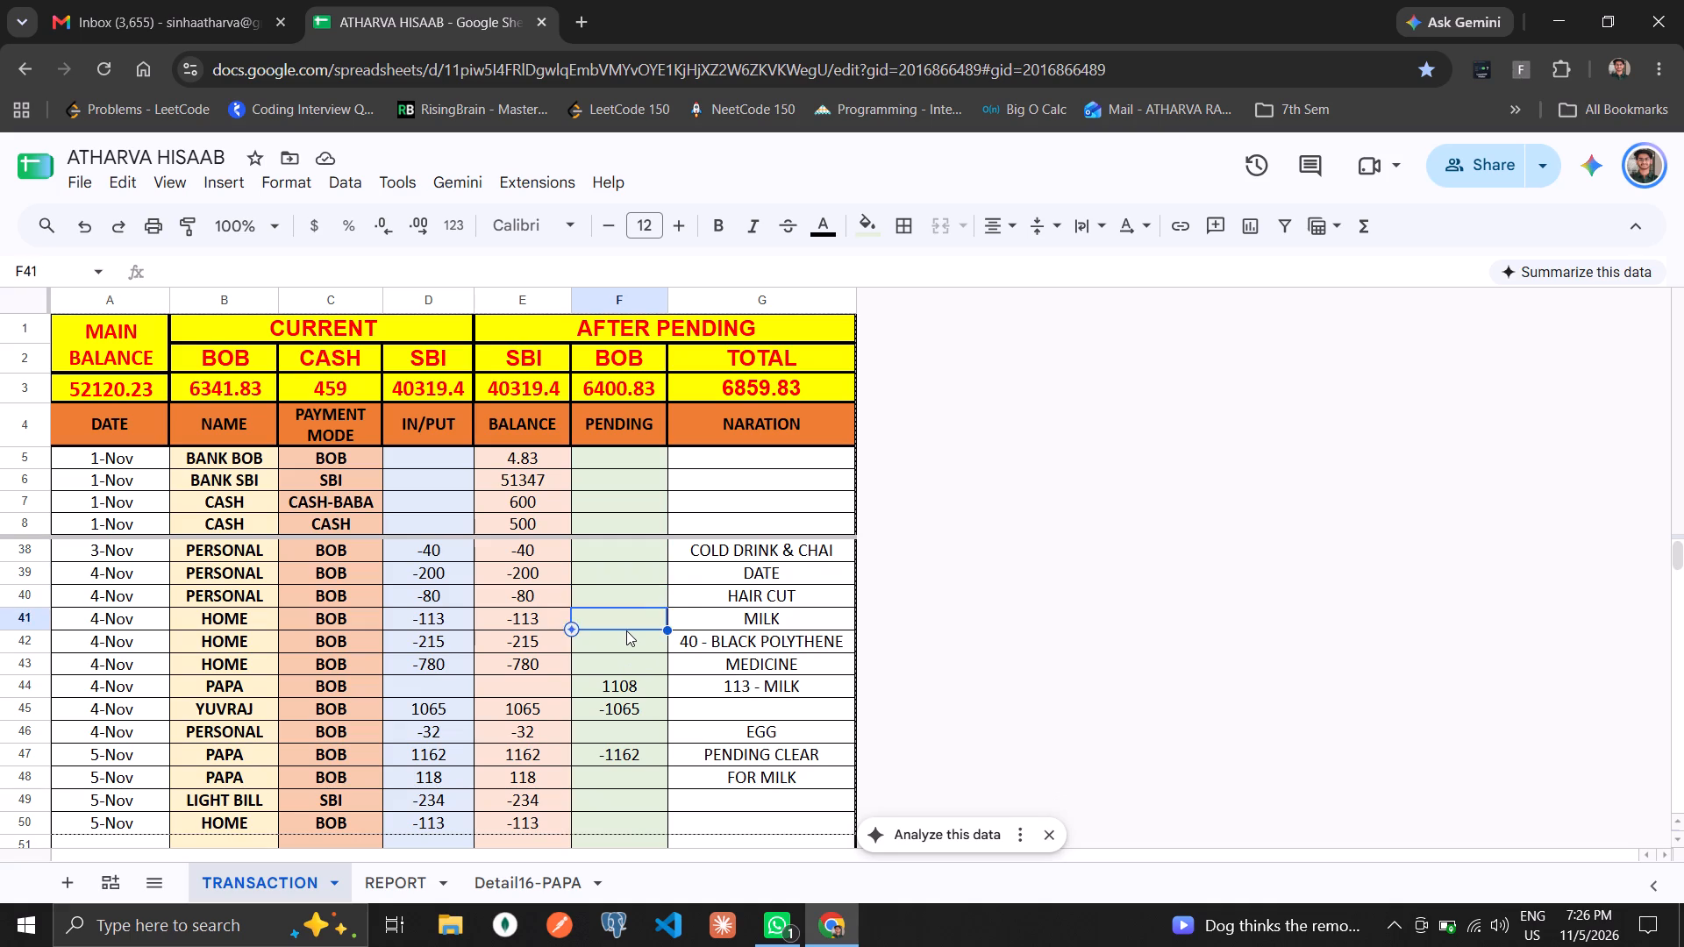
pyautogui.press('Down')
pyautogui.press('Down')
pyautogui.press('Down')
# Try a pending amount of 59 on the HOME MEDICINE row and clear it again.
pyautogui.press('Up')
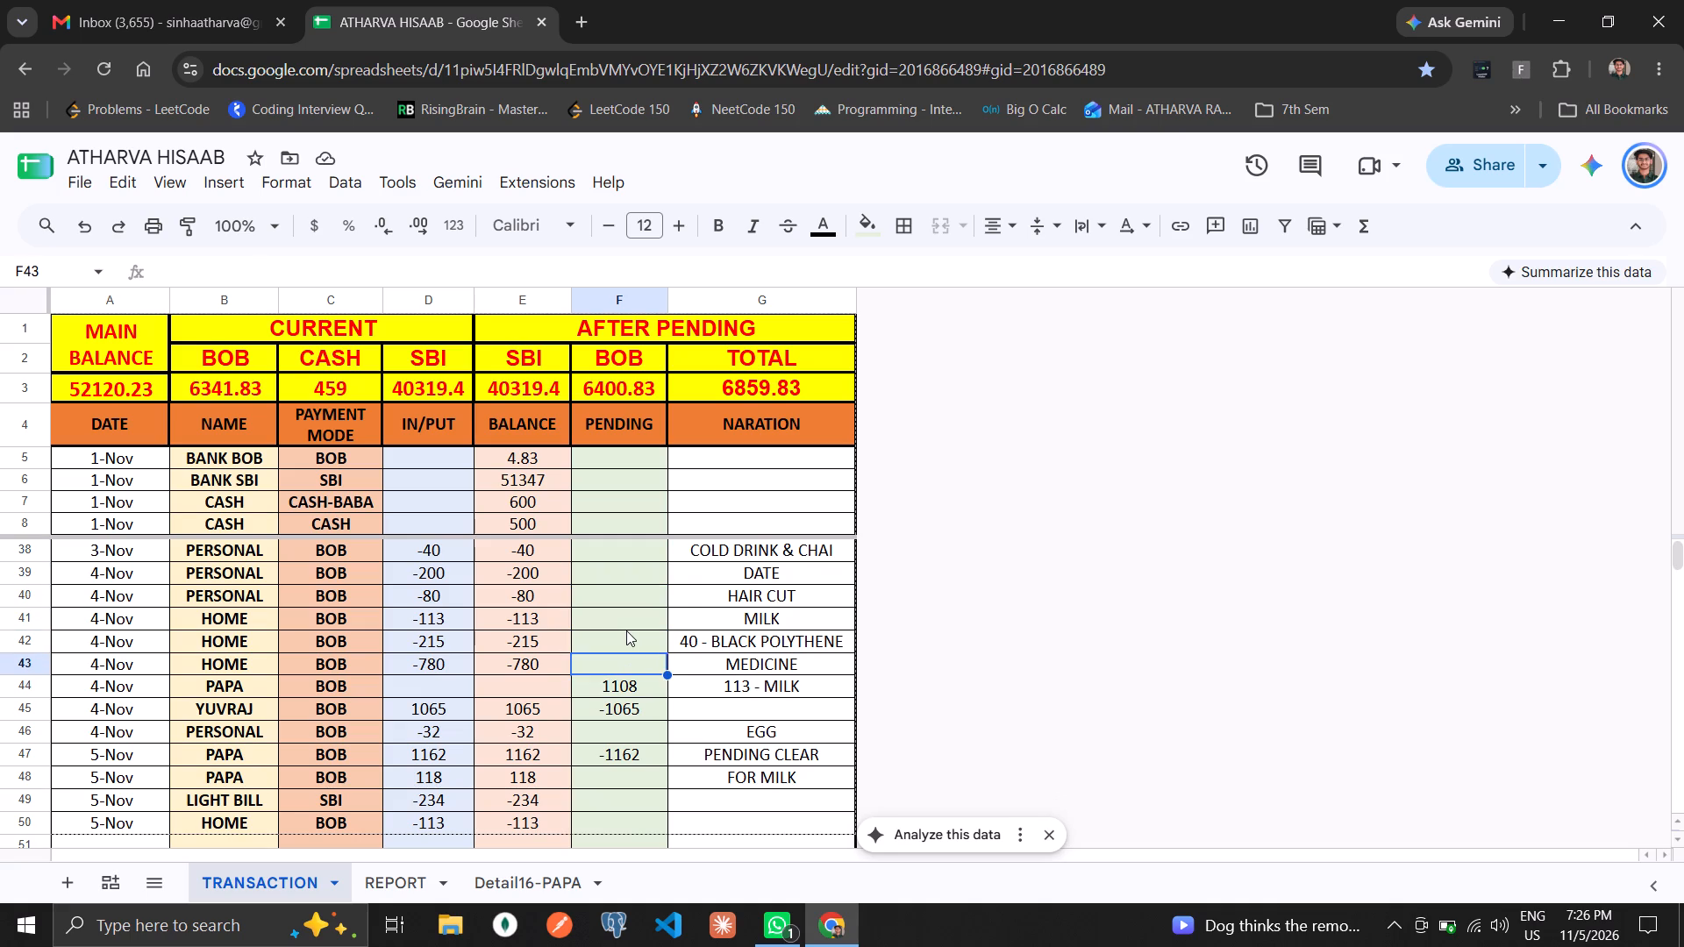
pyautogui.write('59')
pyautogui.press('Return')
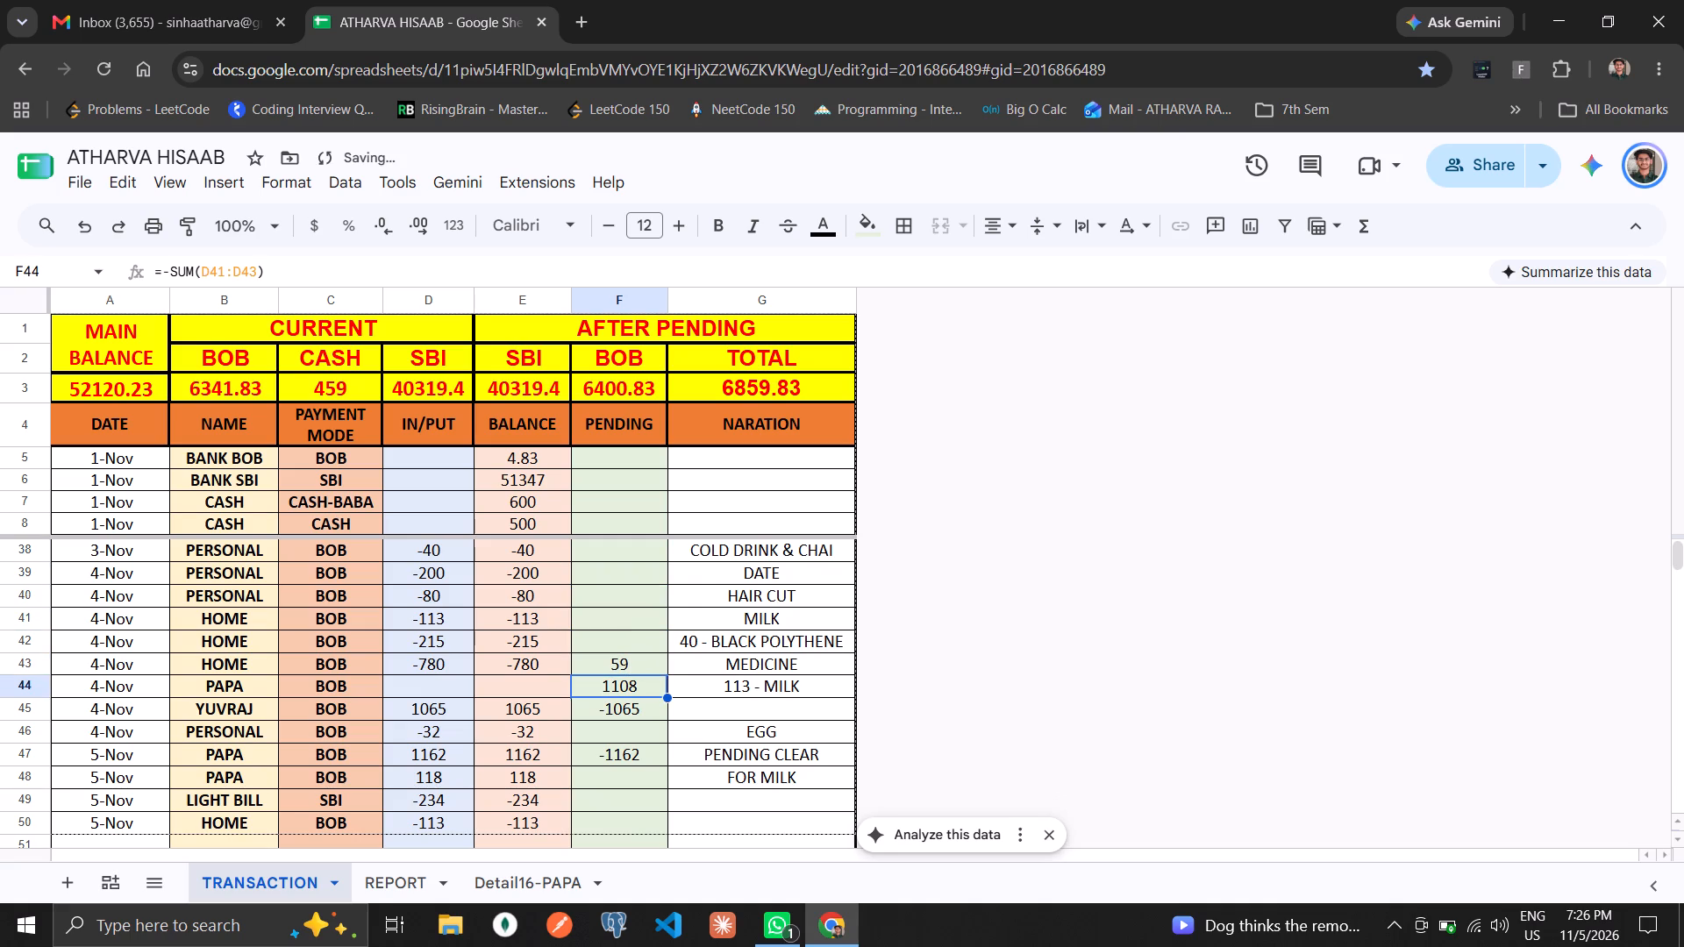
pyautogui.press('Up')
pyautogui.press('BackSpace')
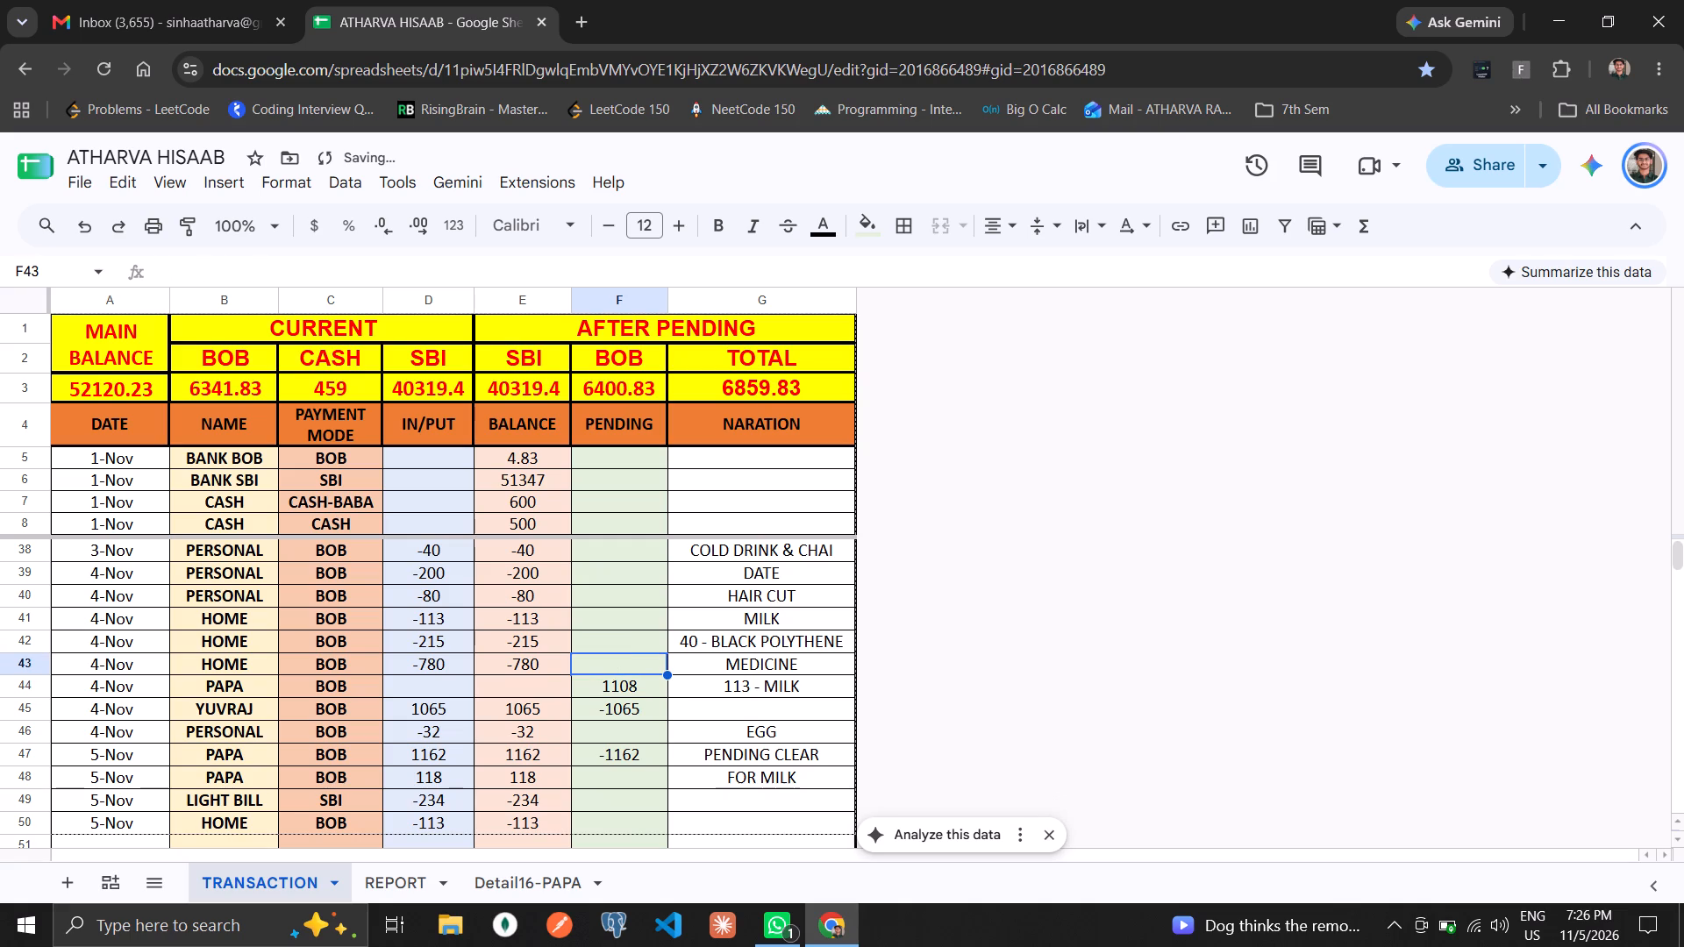
# Review the pending amounts from PAPA's 4-Nov row down to the last 5-Nov HOME entry.
pyautogui.press('Down')
pyautogui.press('Down')
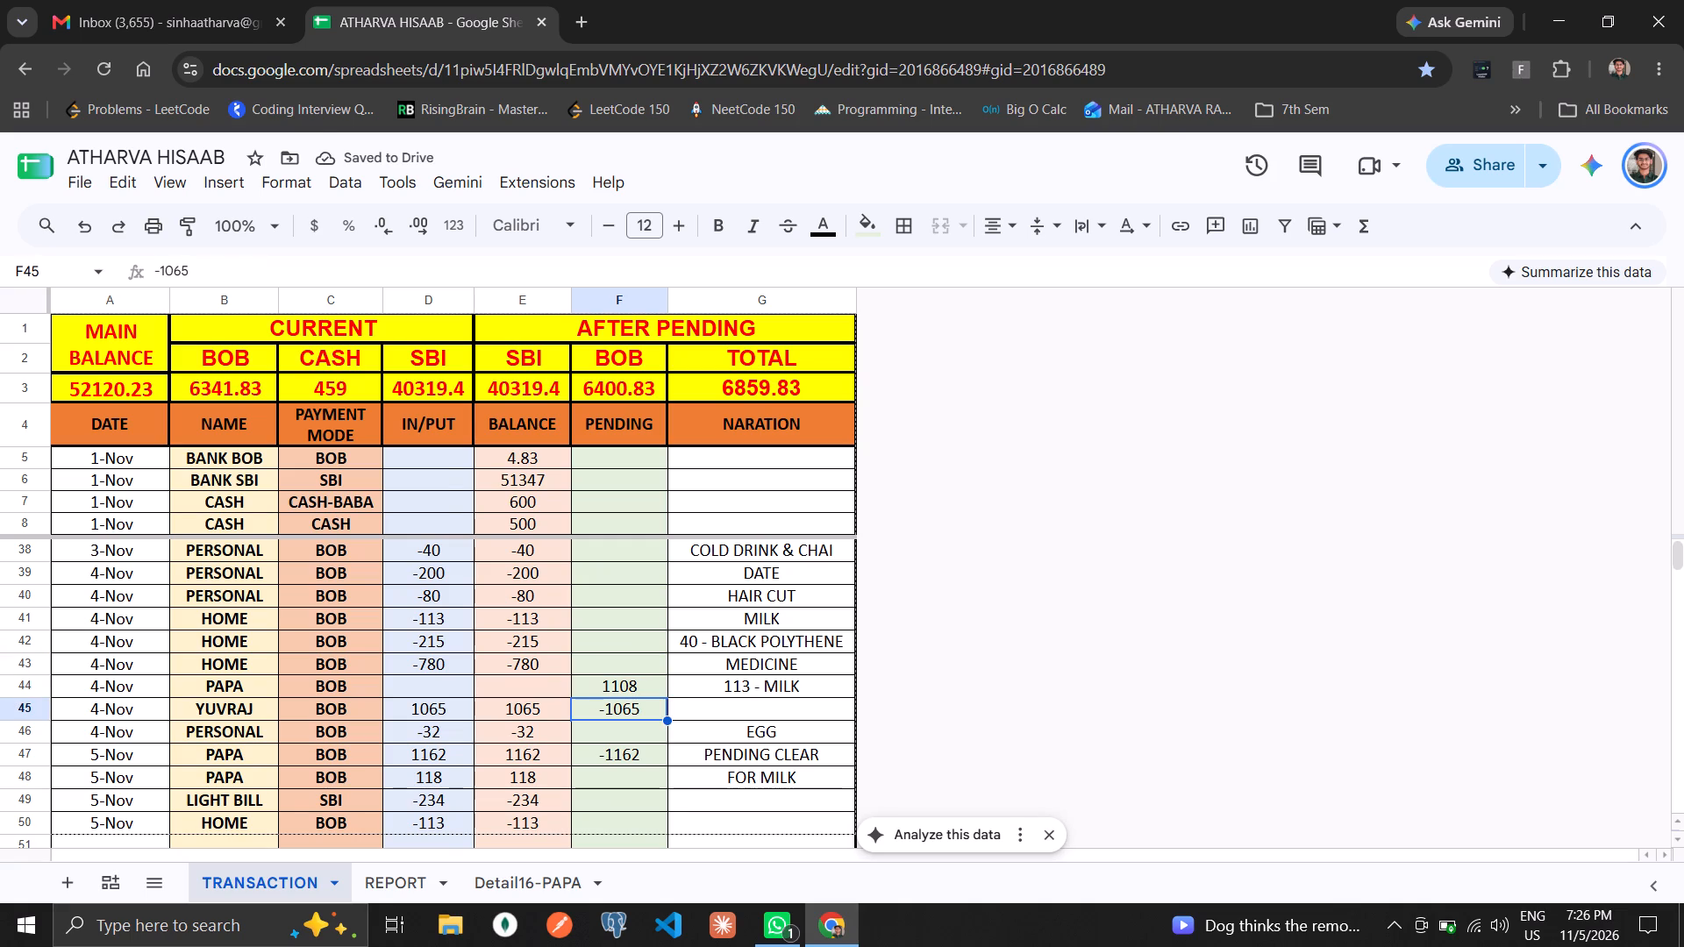
pyautogui.press('Down')
pyautogui.press('Down')
pyautogui.press('Up')
pyautogui.press('Up')
pyautogui.press('Up')
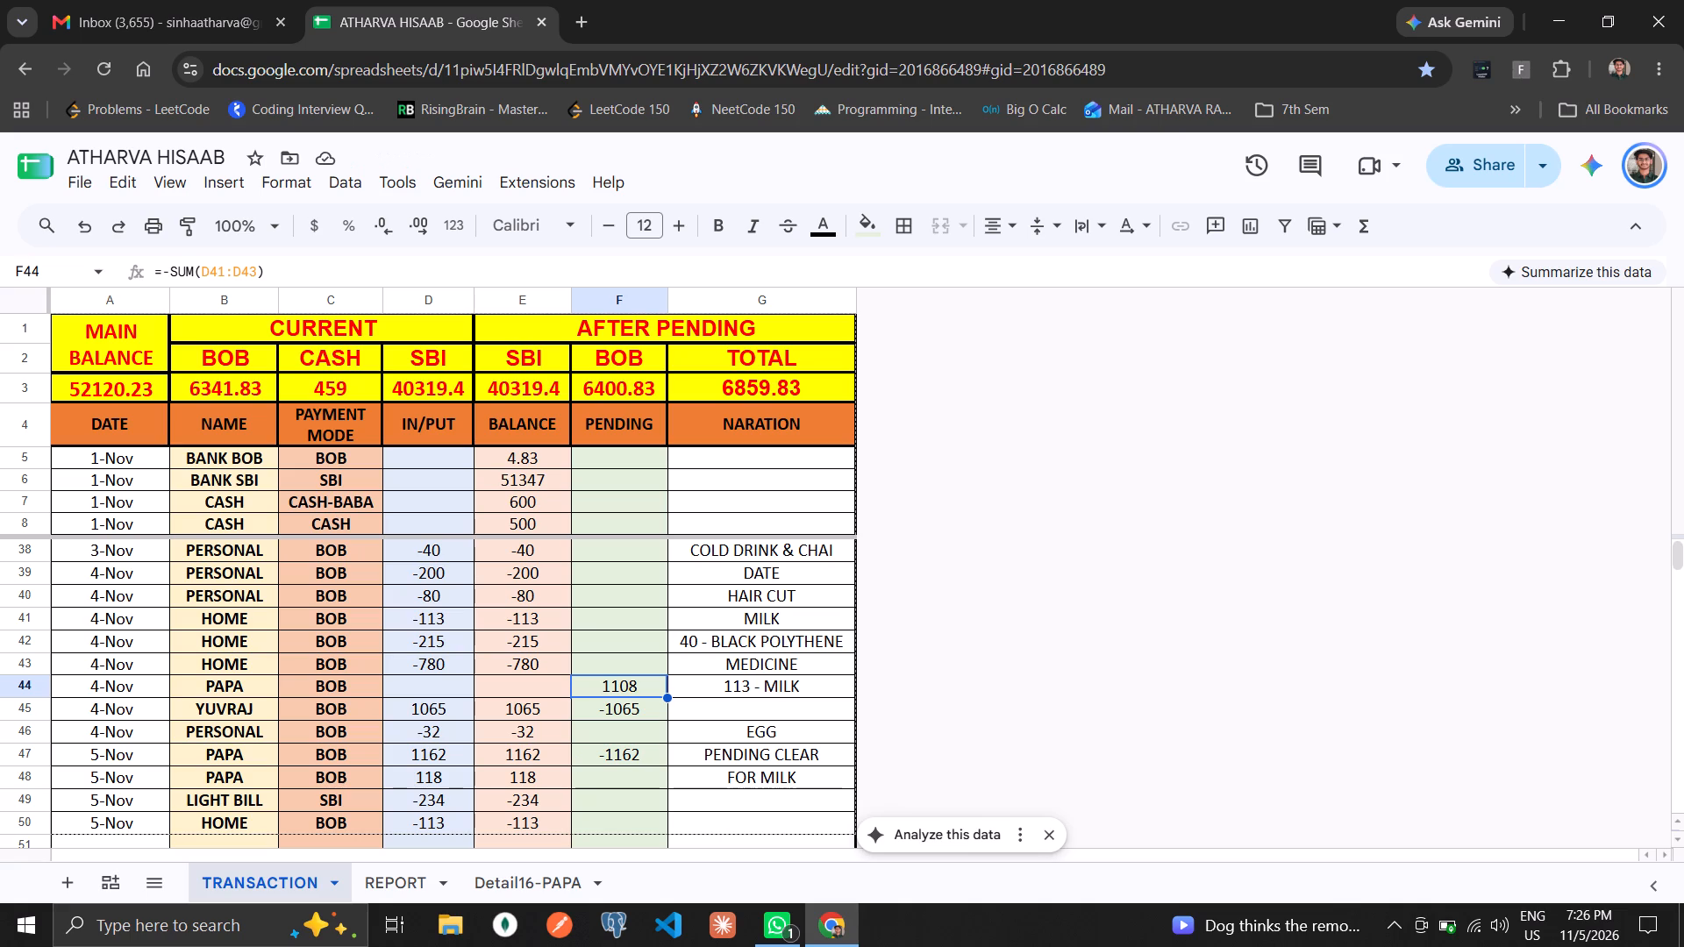
pyautogui.press('Down')
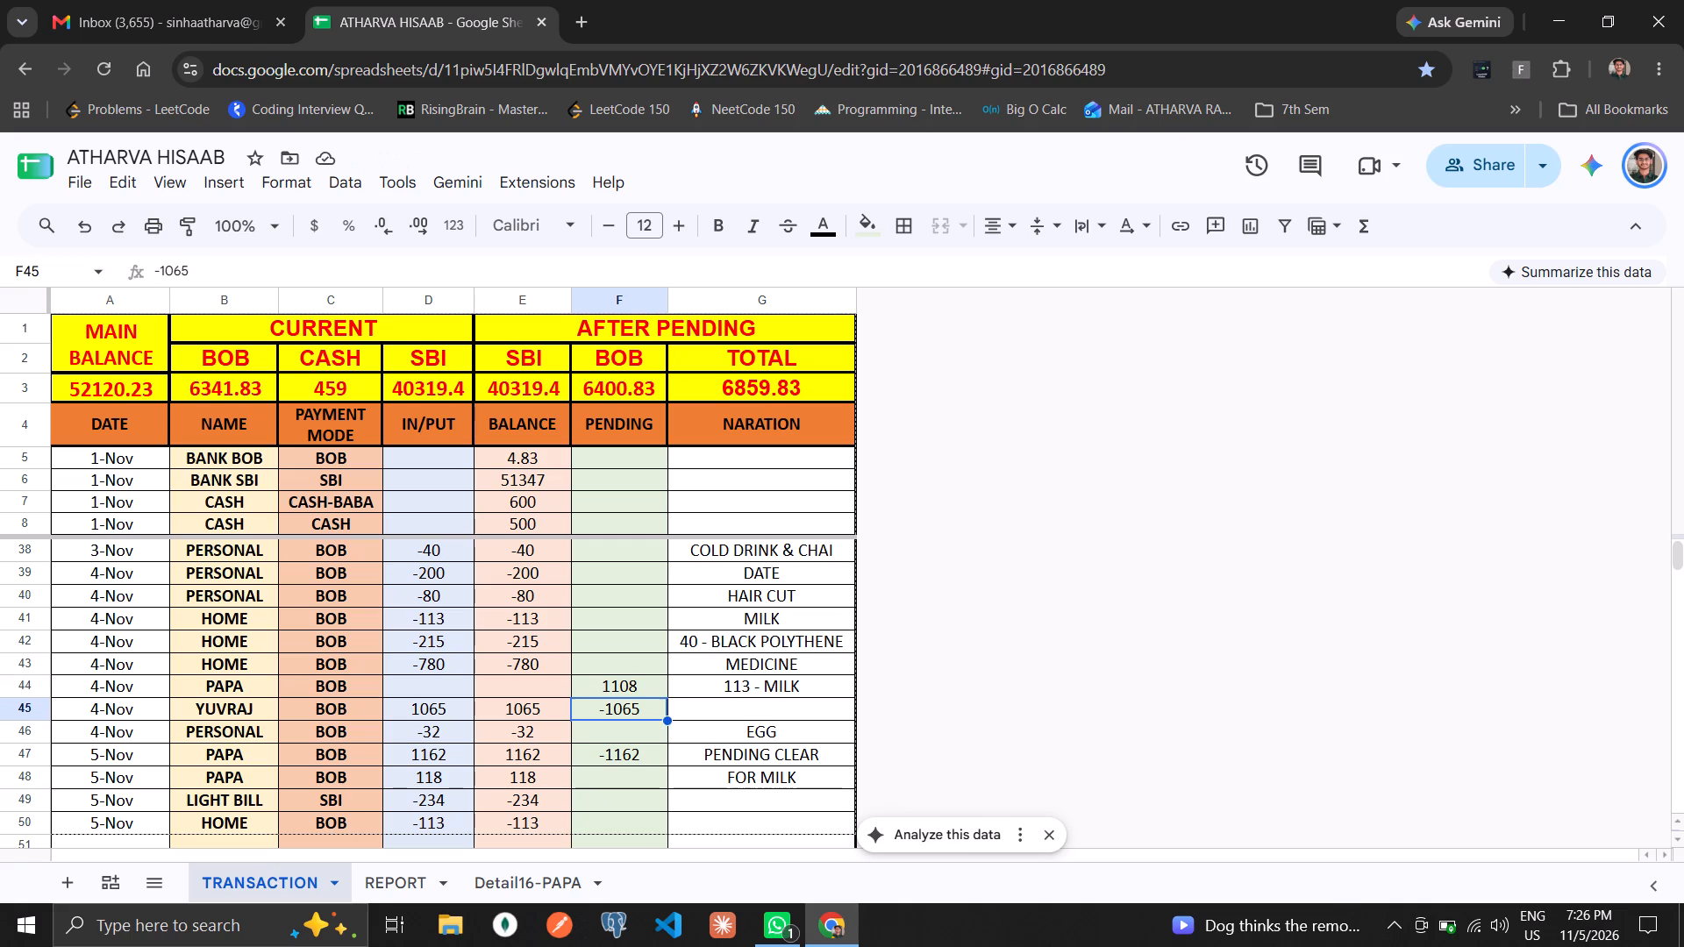
pyautogui.press('Down')
pyautogui.press('Down')
pyautogui.press('Down')
pyautogui.press('Down')
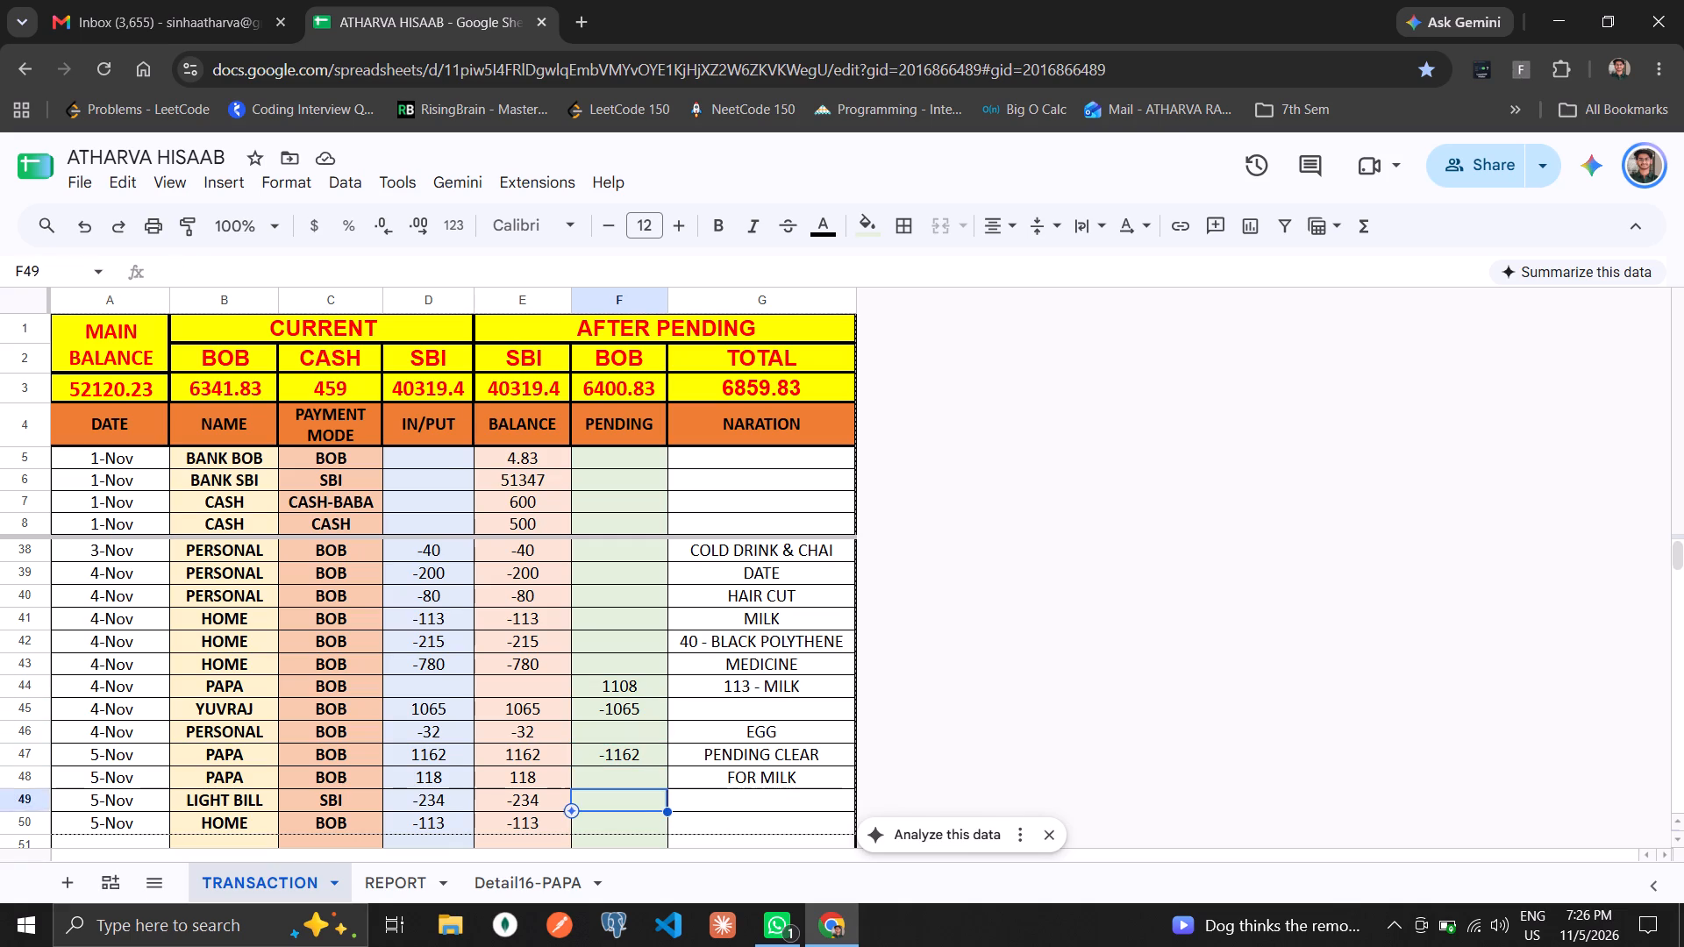
pyautogui.press('Down')
pyautogui.press('Left')
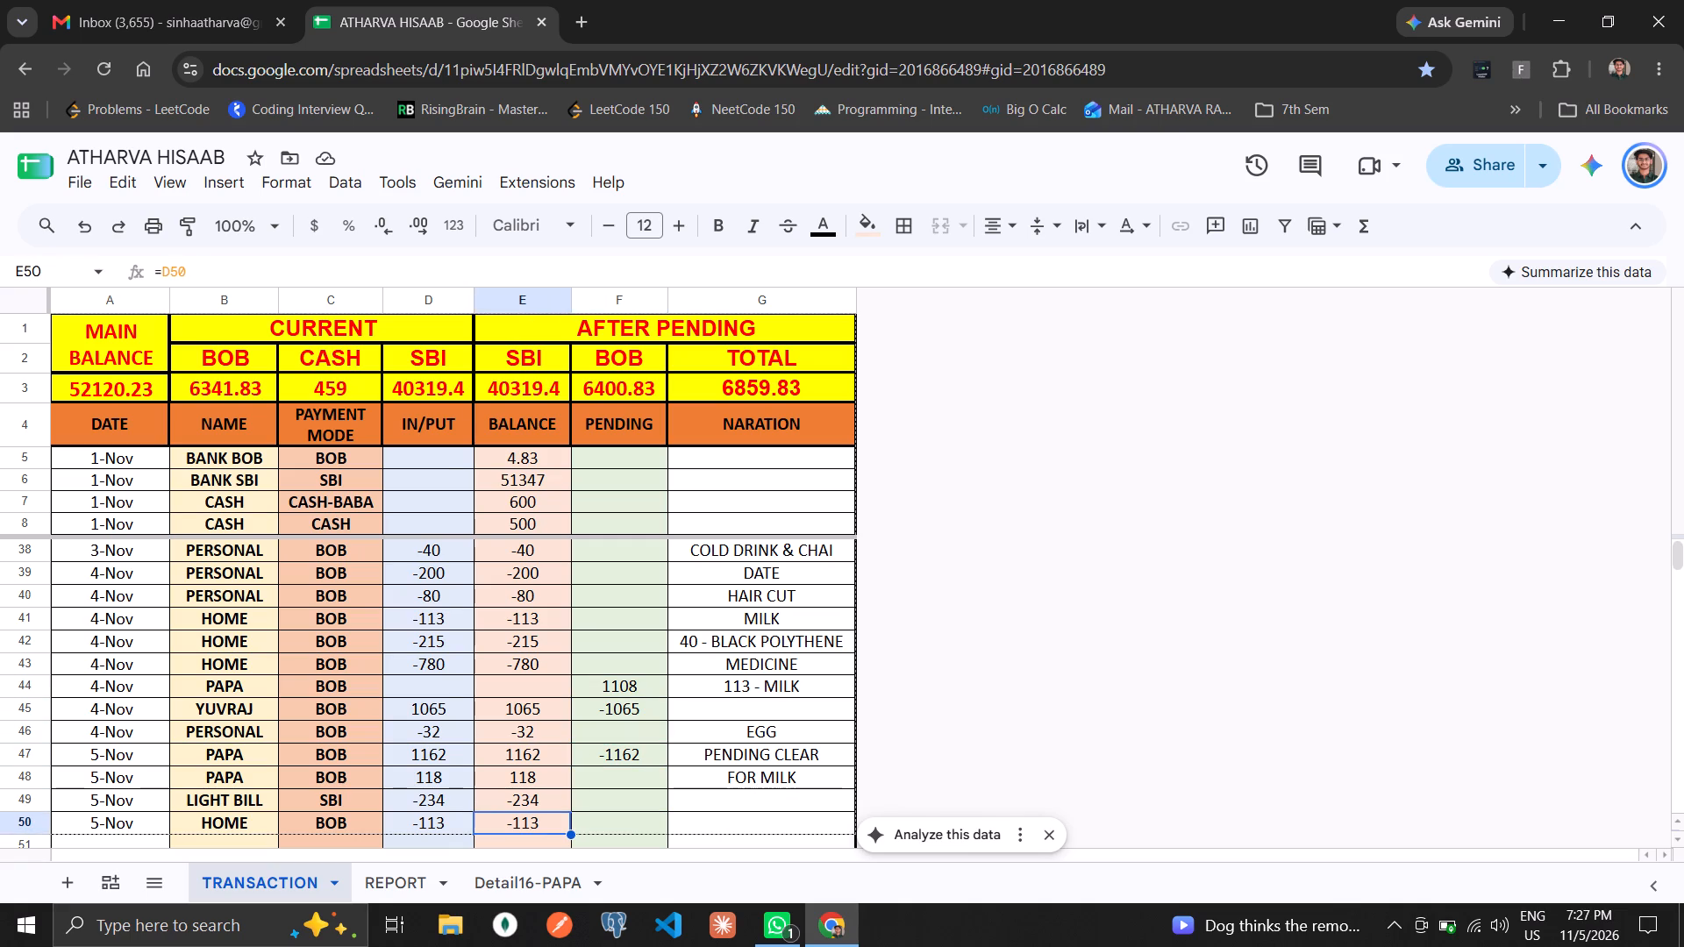
# Clear the date, name, payment mode and amount of the 5-Nov entries in rows 48 to 50.
pyautogui.press('Up')
pyautogui.press('Up')
pyautogui.hotkey('ctrl', 'Left')
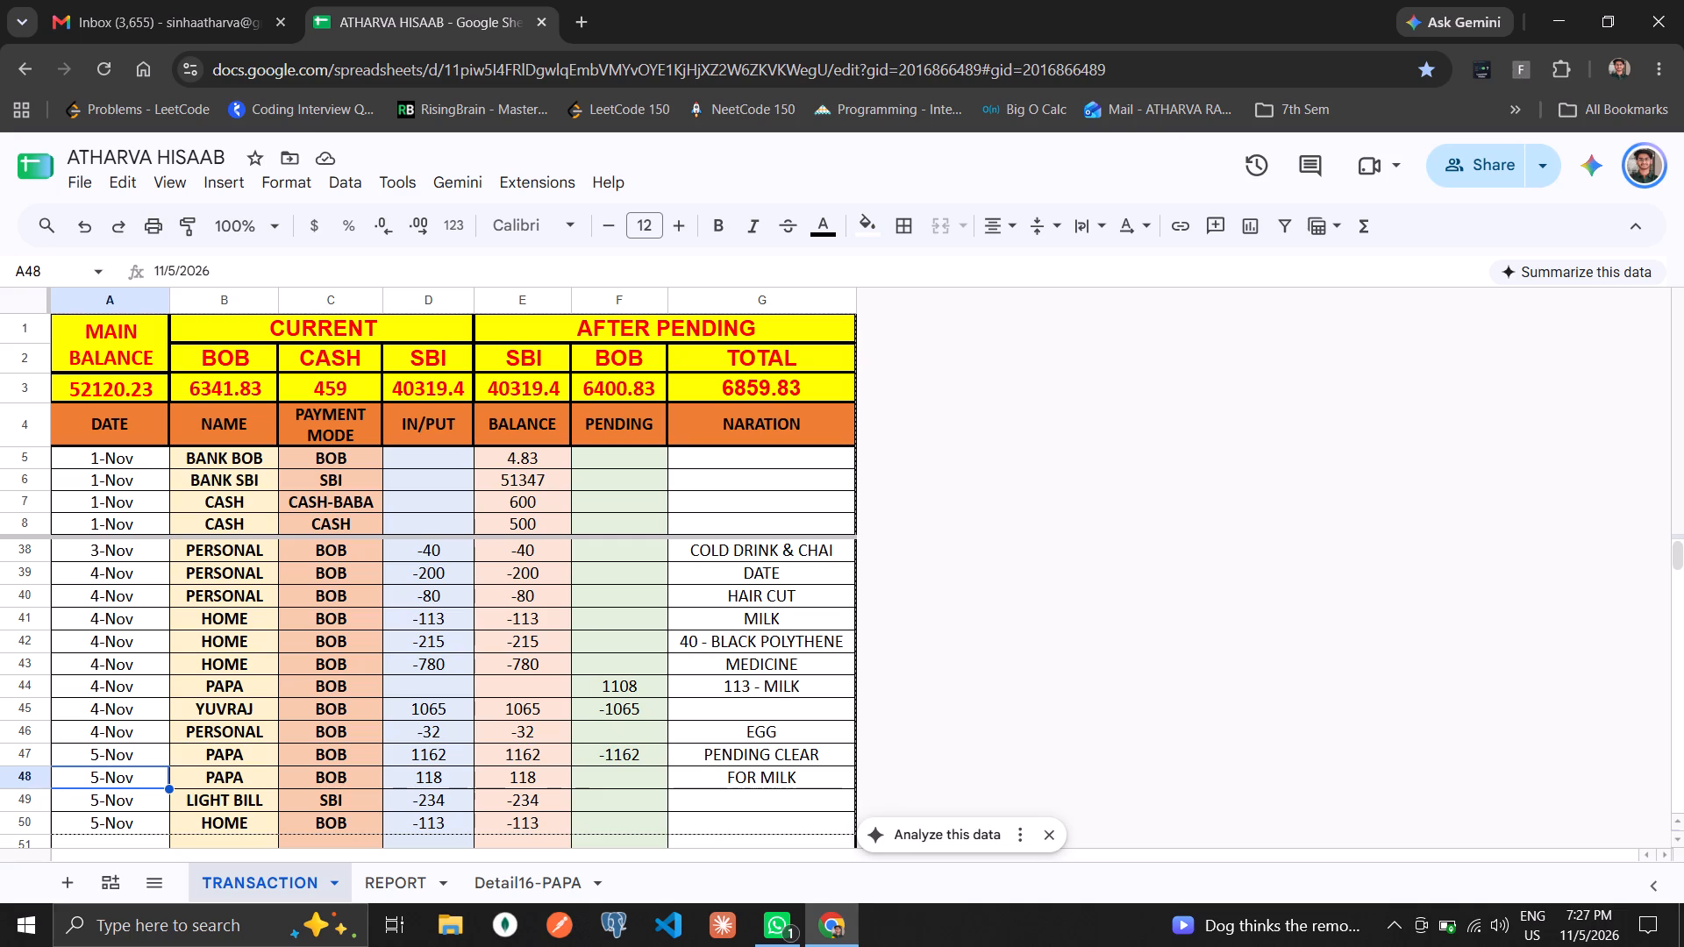
pyautogui.hotkey('shift', 'Down')
pyautogui.hotkey('shift', 'Down')
pyautogui.hotkey('shift', 'Right')
pyautogui.hotkey('shift', 'Right')
pyautogui.hotkey('shift', 'Right')
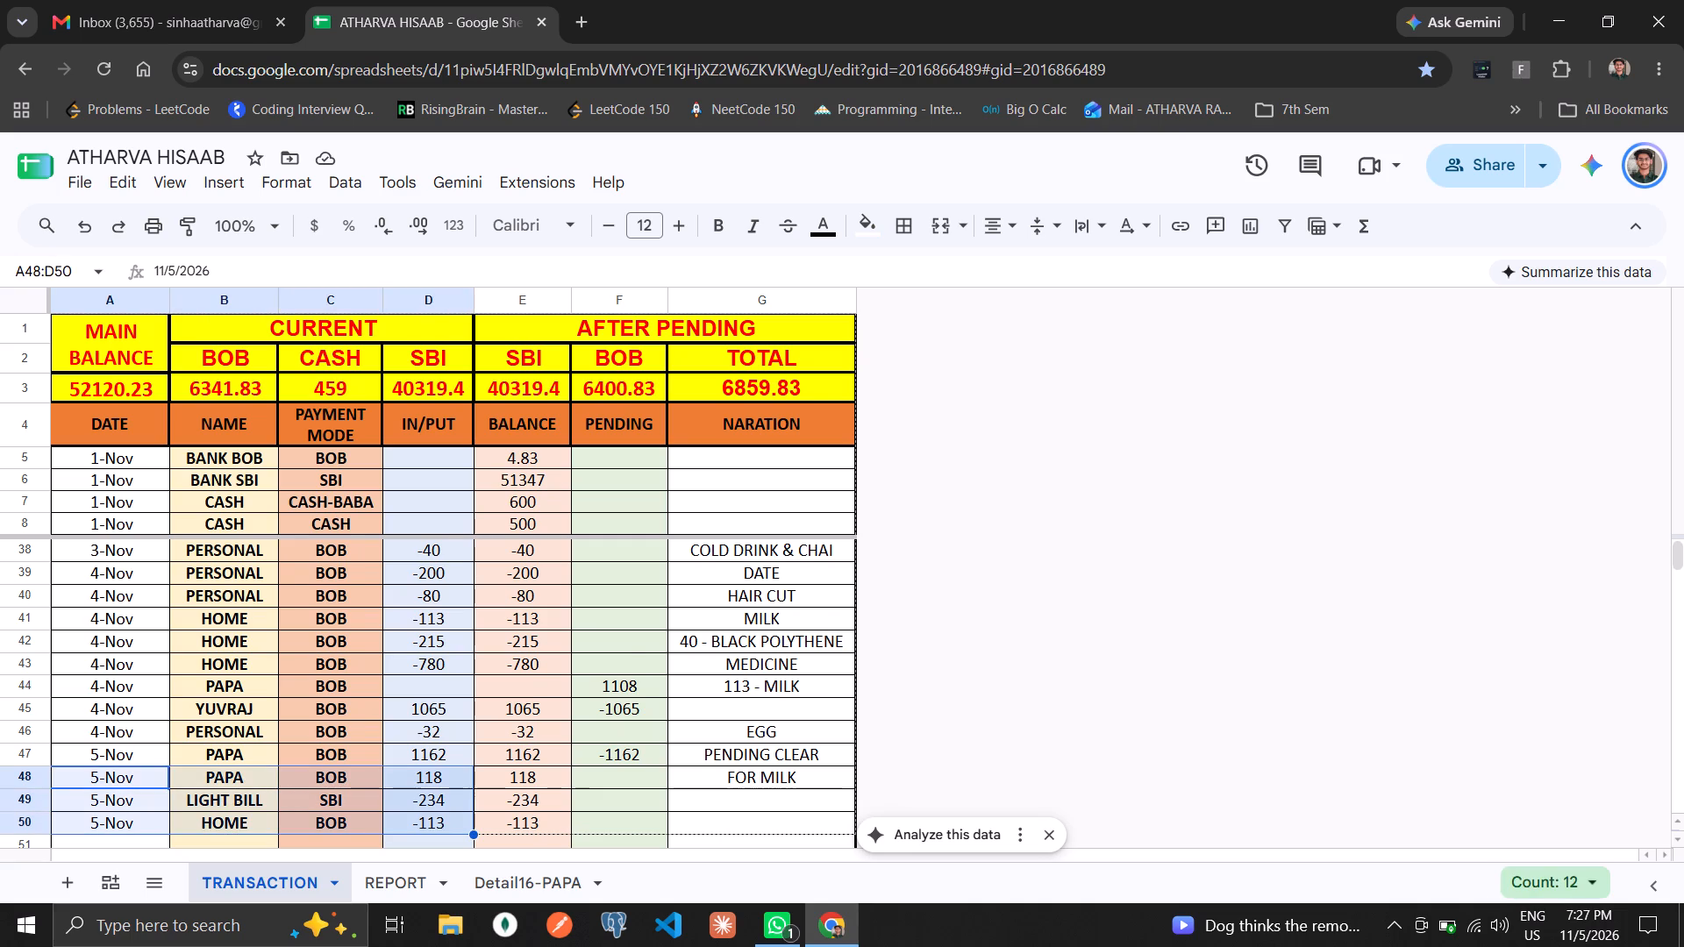
pyautogui.press('pageup')
pyautogui.press('Down')
pyautogui.hotkey('ctrl', 'Down')
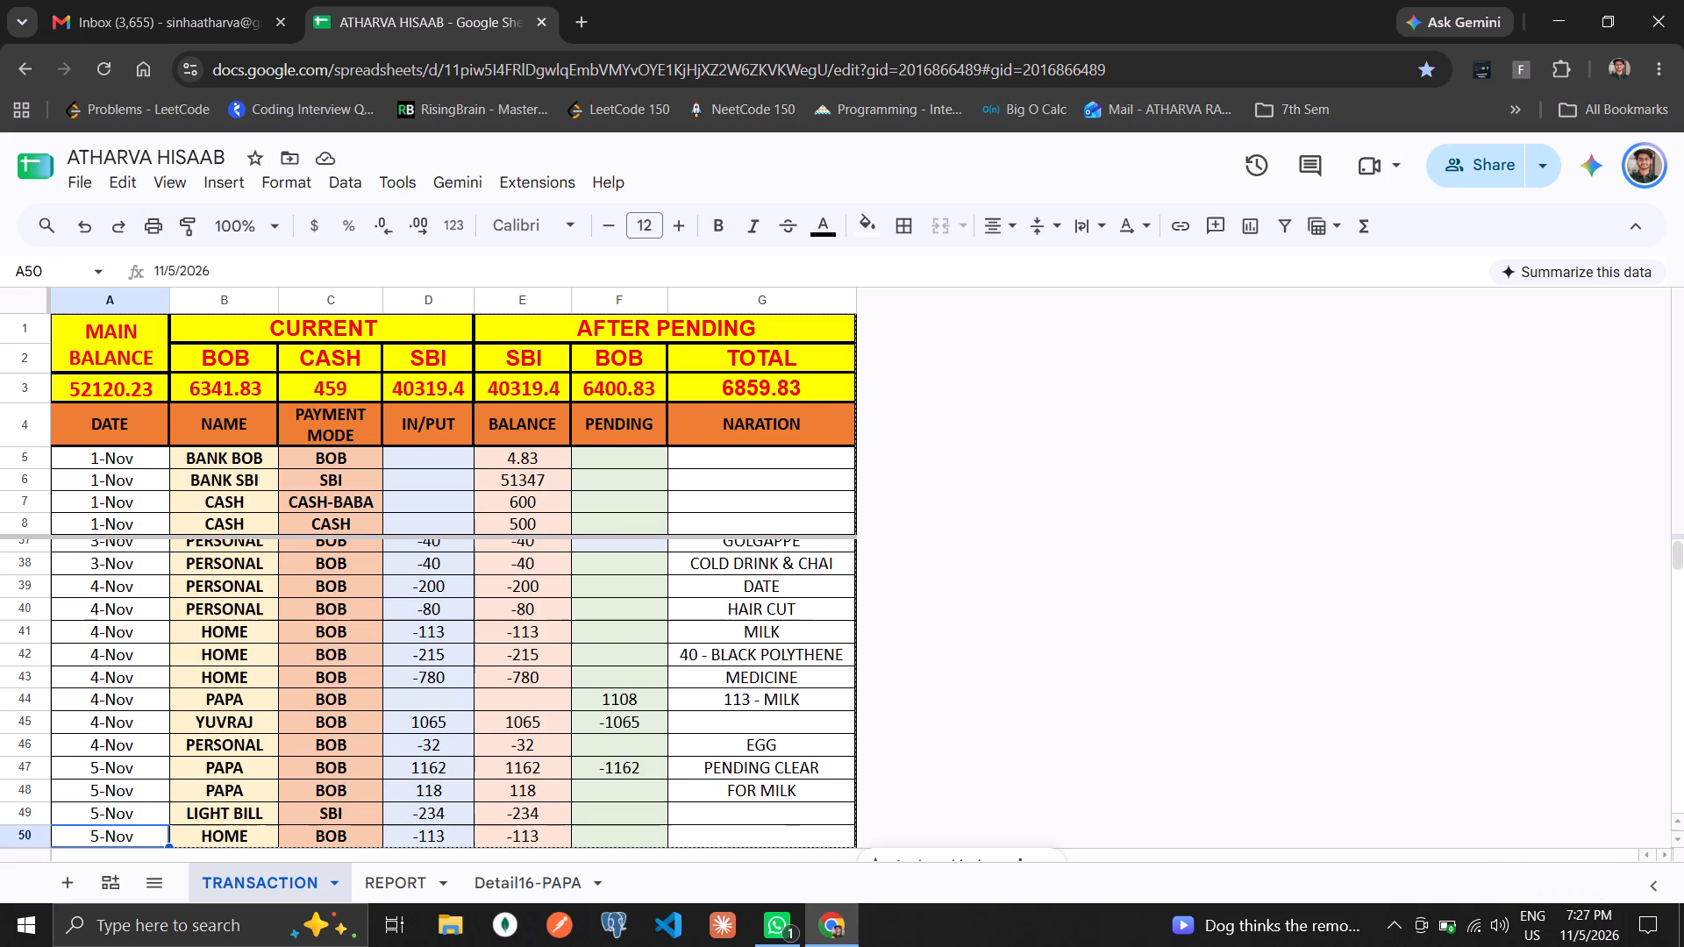
pyautogui.press('Up')
pyautogui.press('Up')
pyautogui.hotkey('shift', 'Down')
pyautogui.hotkey('shift', 'Down')
pyautogui.hotkey('shift', 'Right')
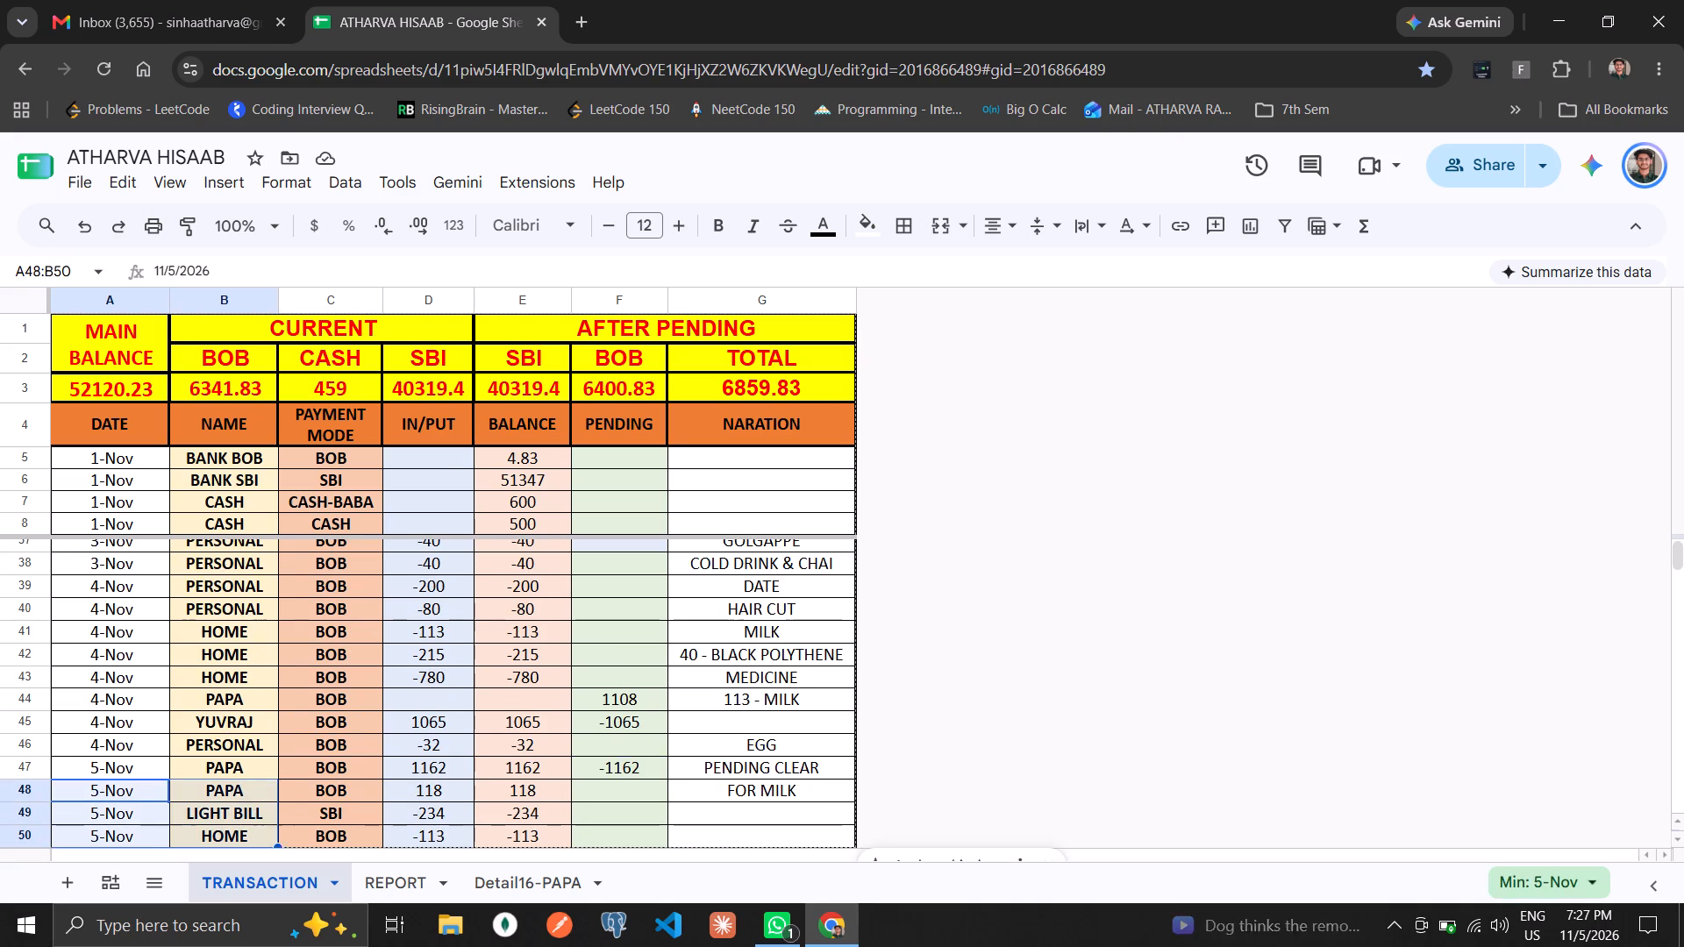
pyautogui.hotkey('shift', 'Right')
pyautogui.hotkey('shift', 'Right')
pyautogui.press('Delete')
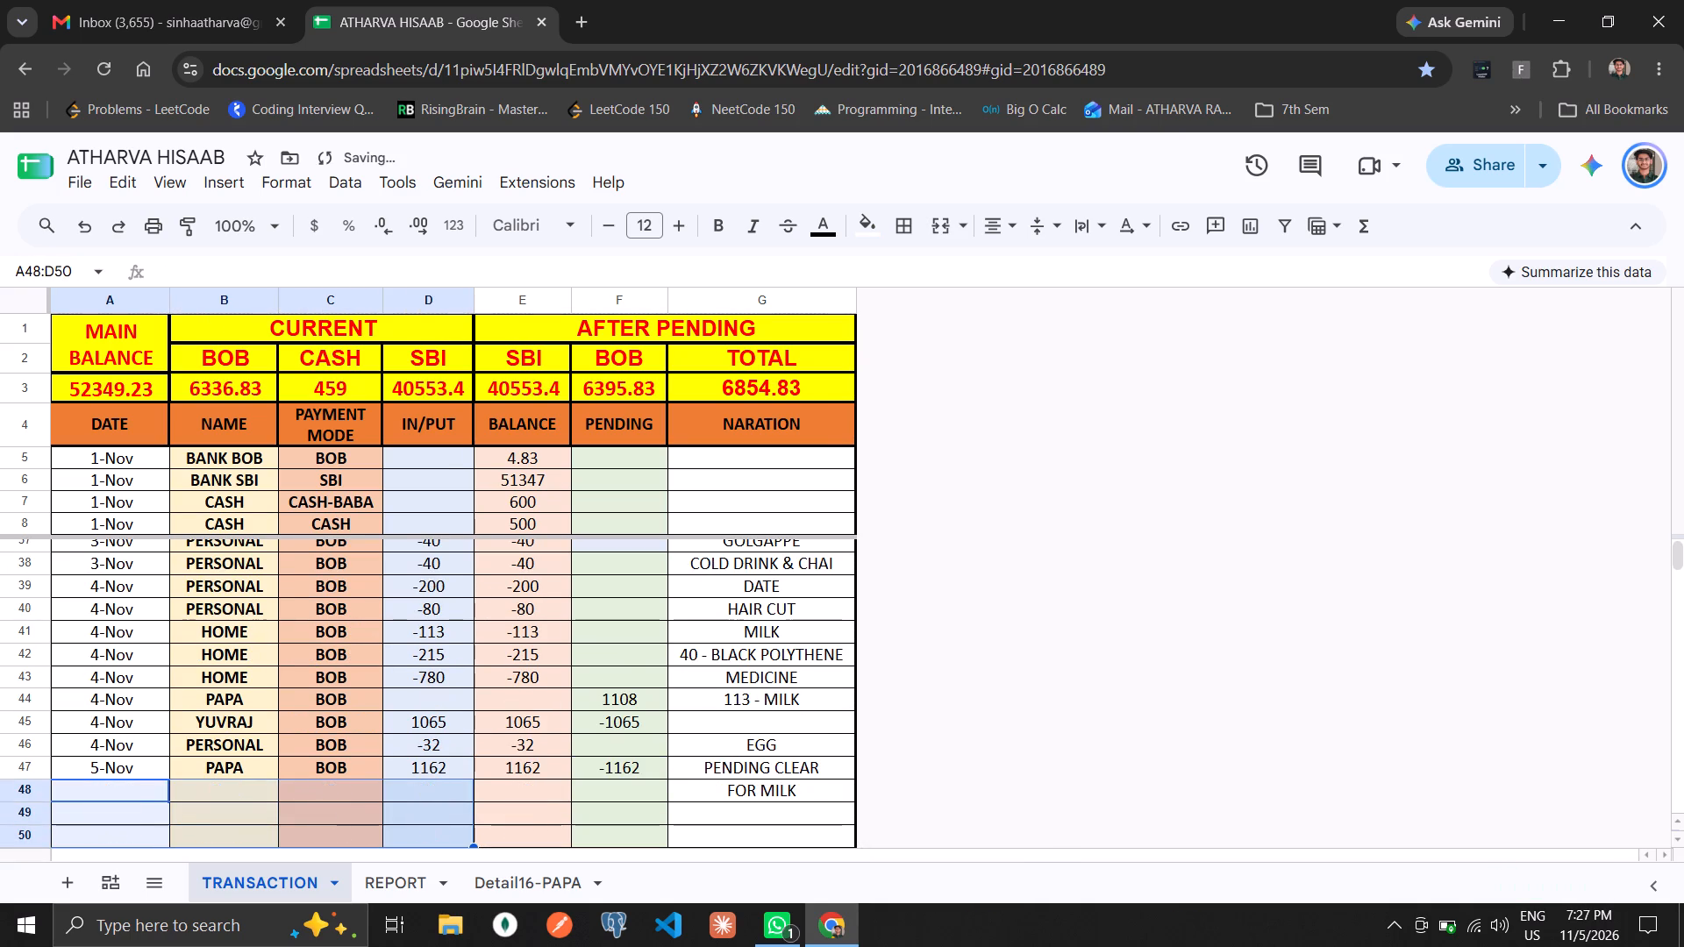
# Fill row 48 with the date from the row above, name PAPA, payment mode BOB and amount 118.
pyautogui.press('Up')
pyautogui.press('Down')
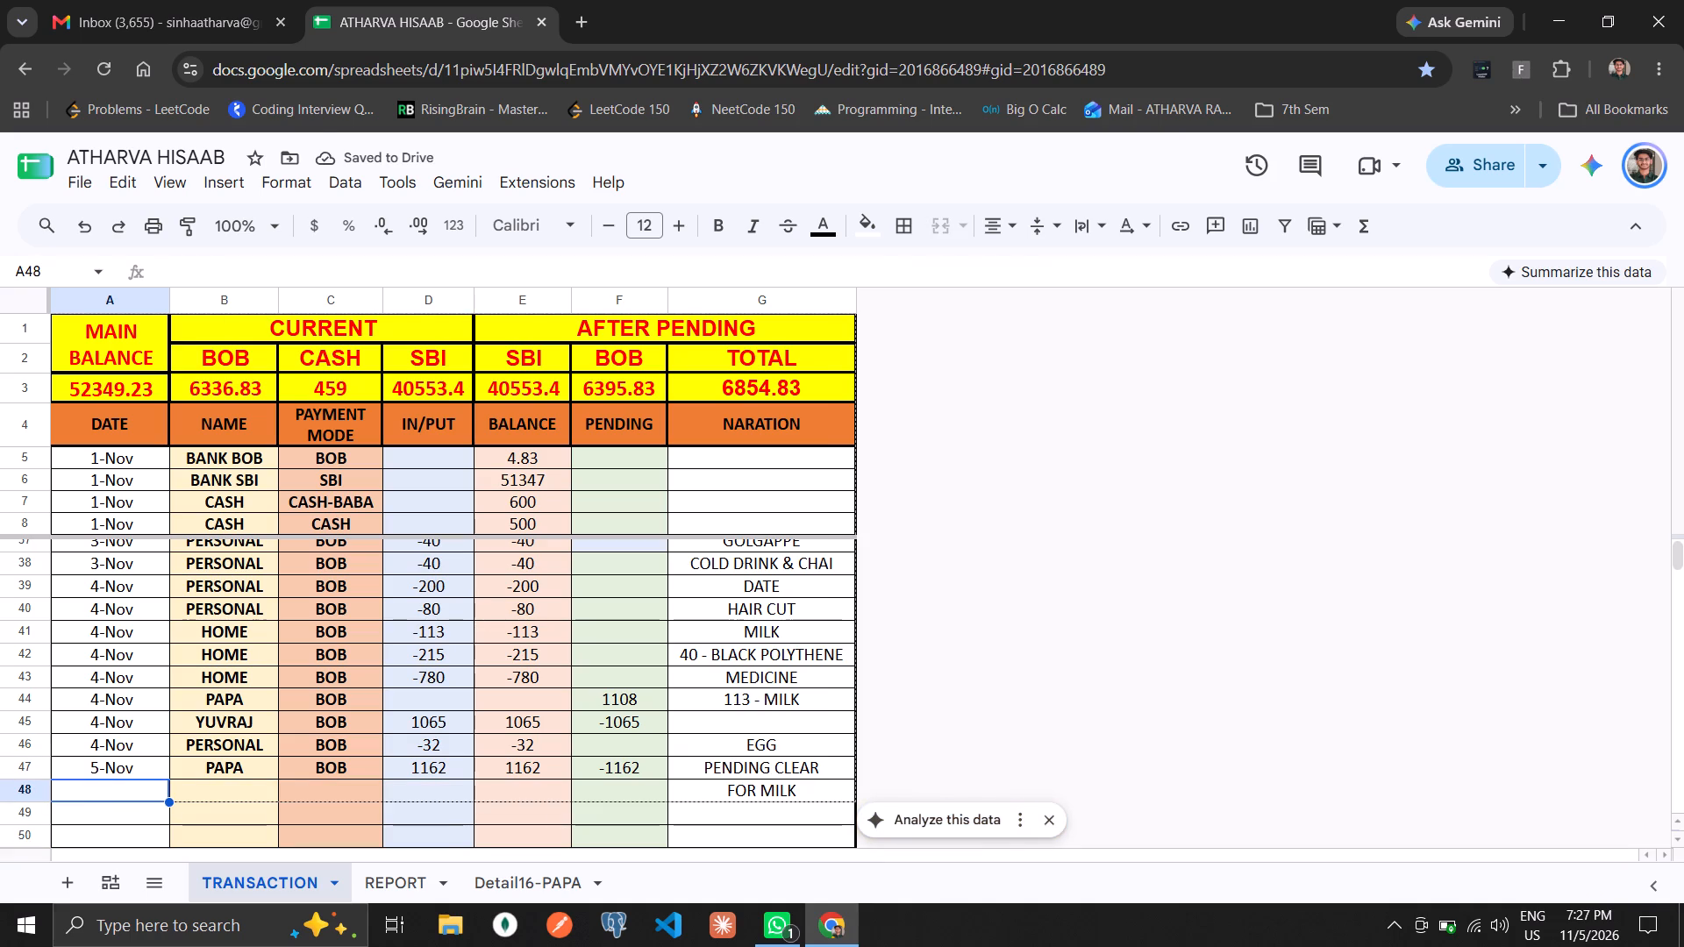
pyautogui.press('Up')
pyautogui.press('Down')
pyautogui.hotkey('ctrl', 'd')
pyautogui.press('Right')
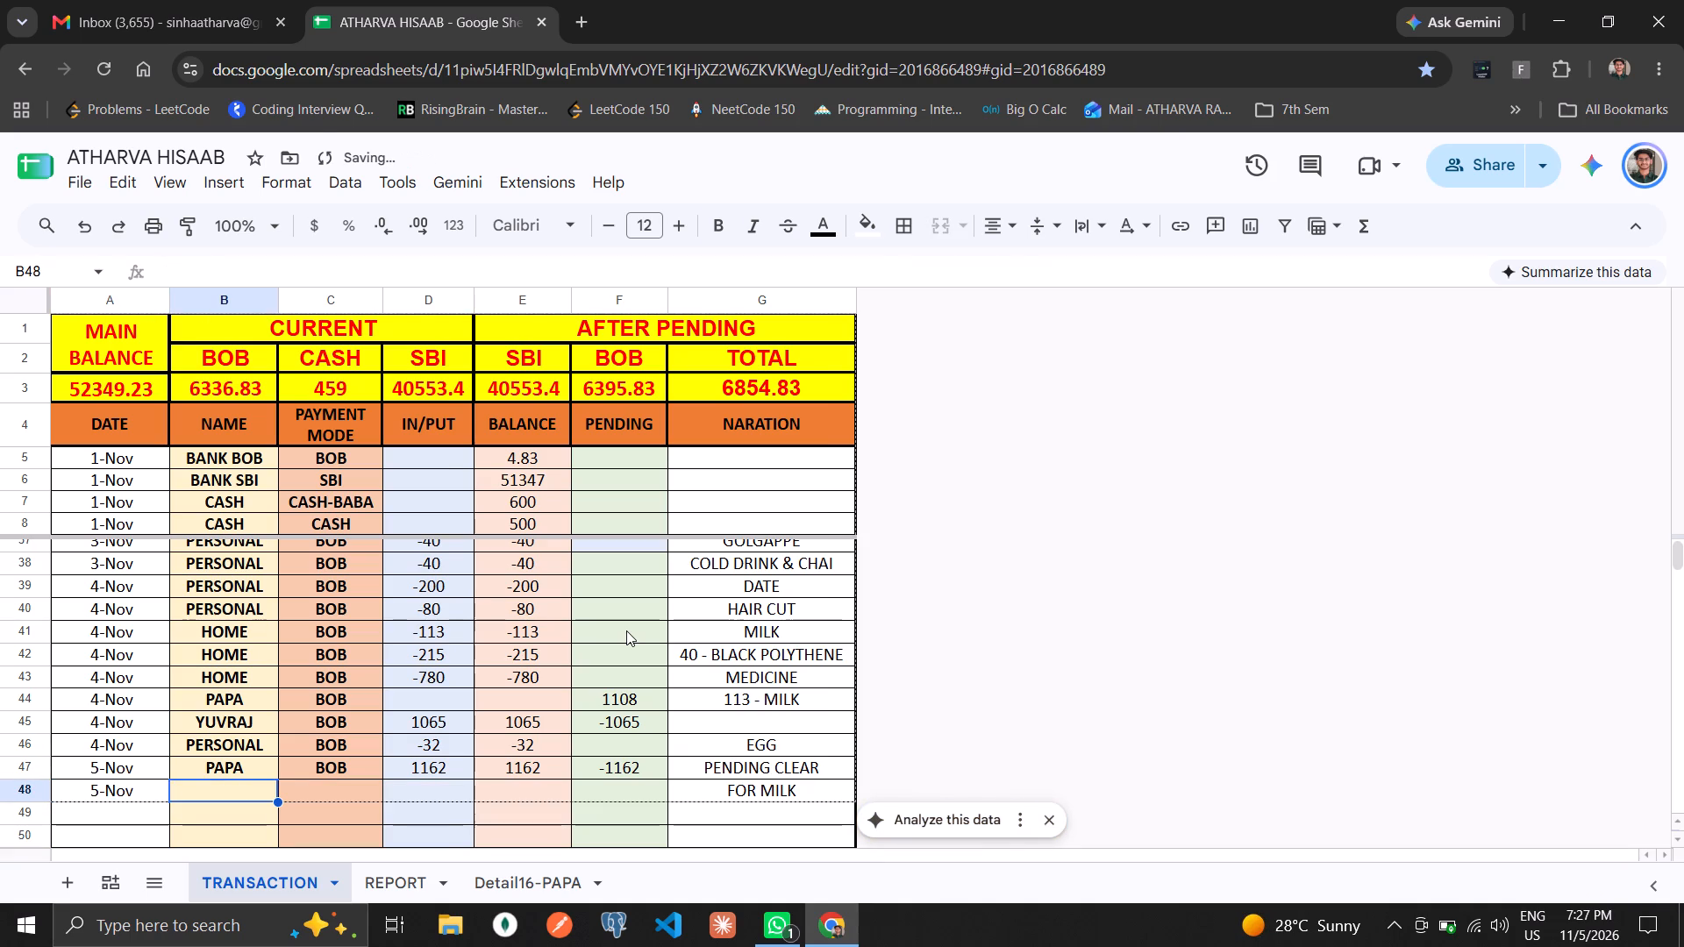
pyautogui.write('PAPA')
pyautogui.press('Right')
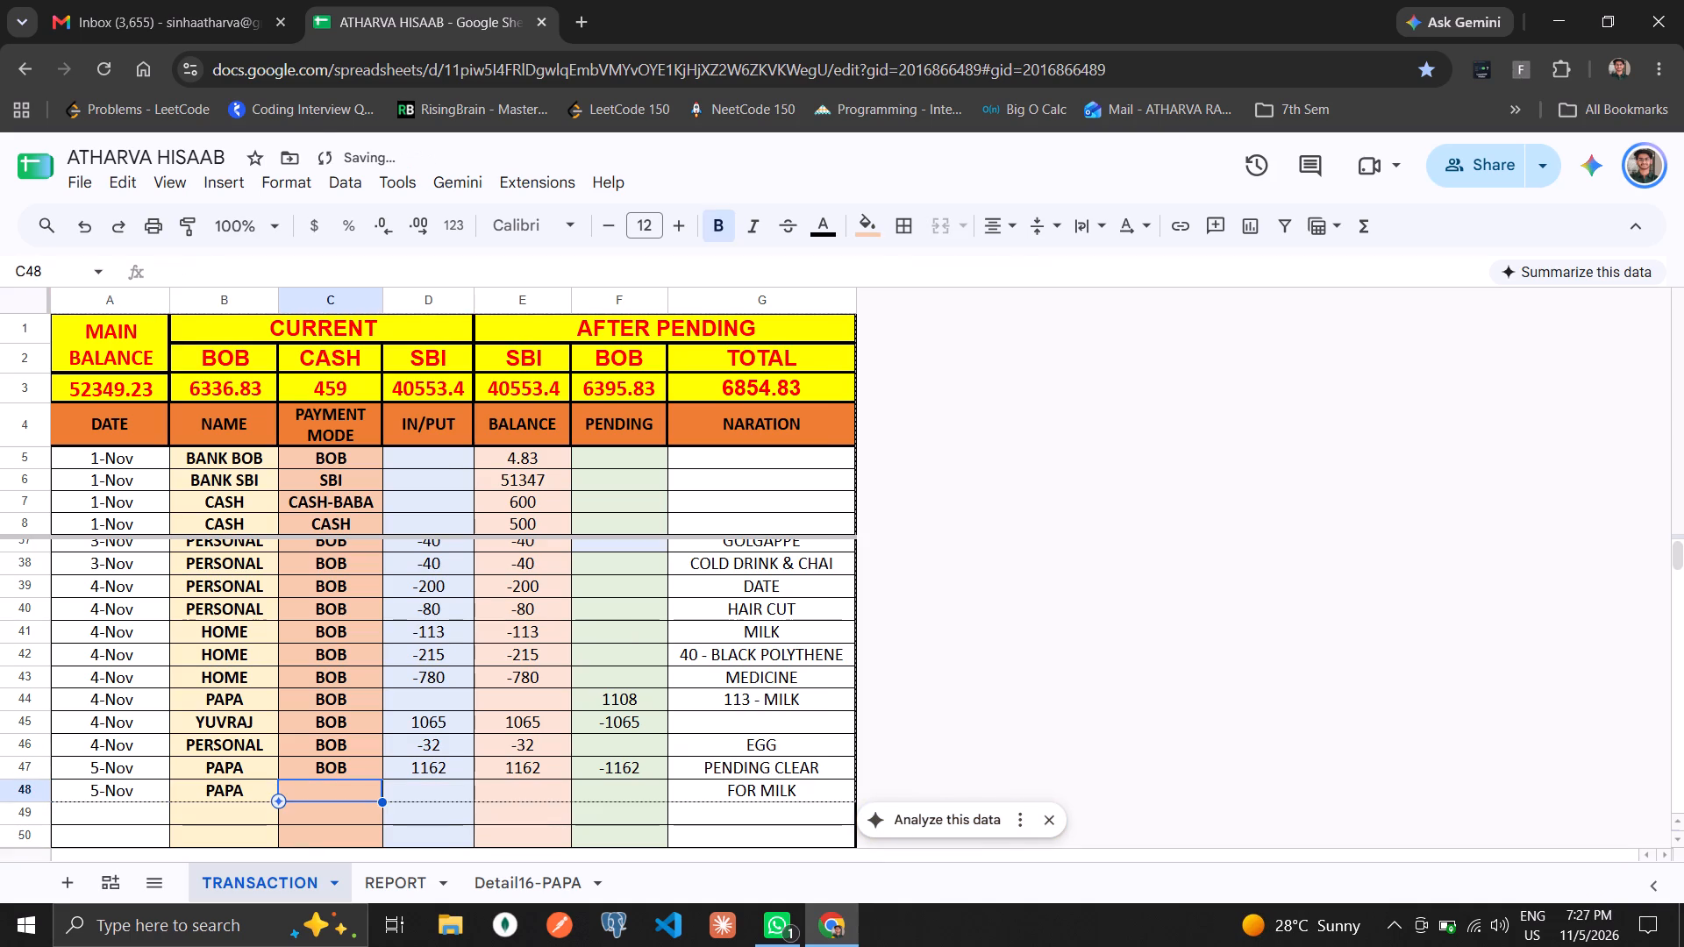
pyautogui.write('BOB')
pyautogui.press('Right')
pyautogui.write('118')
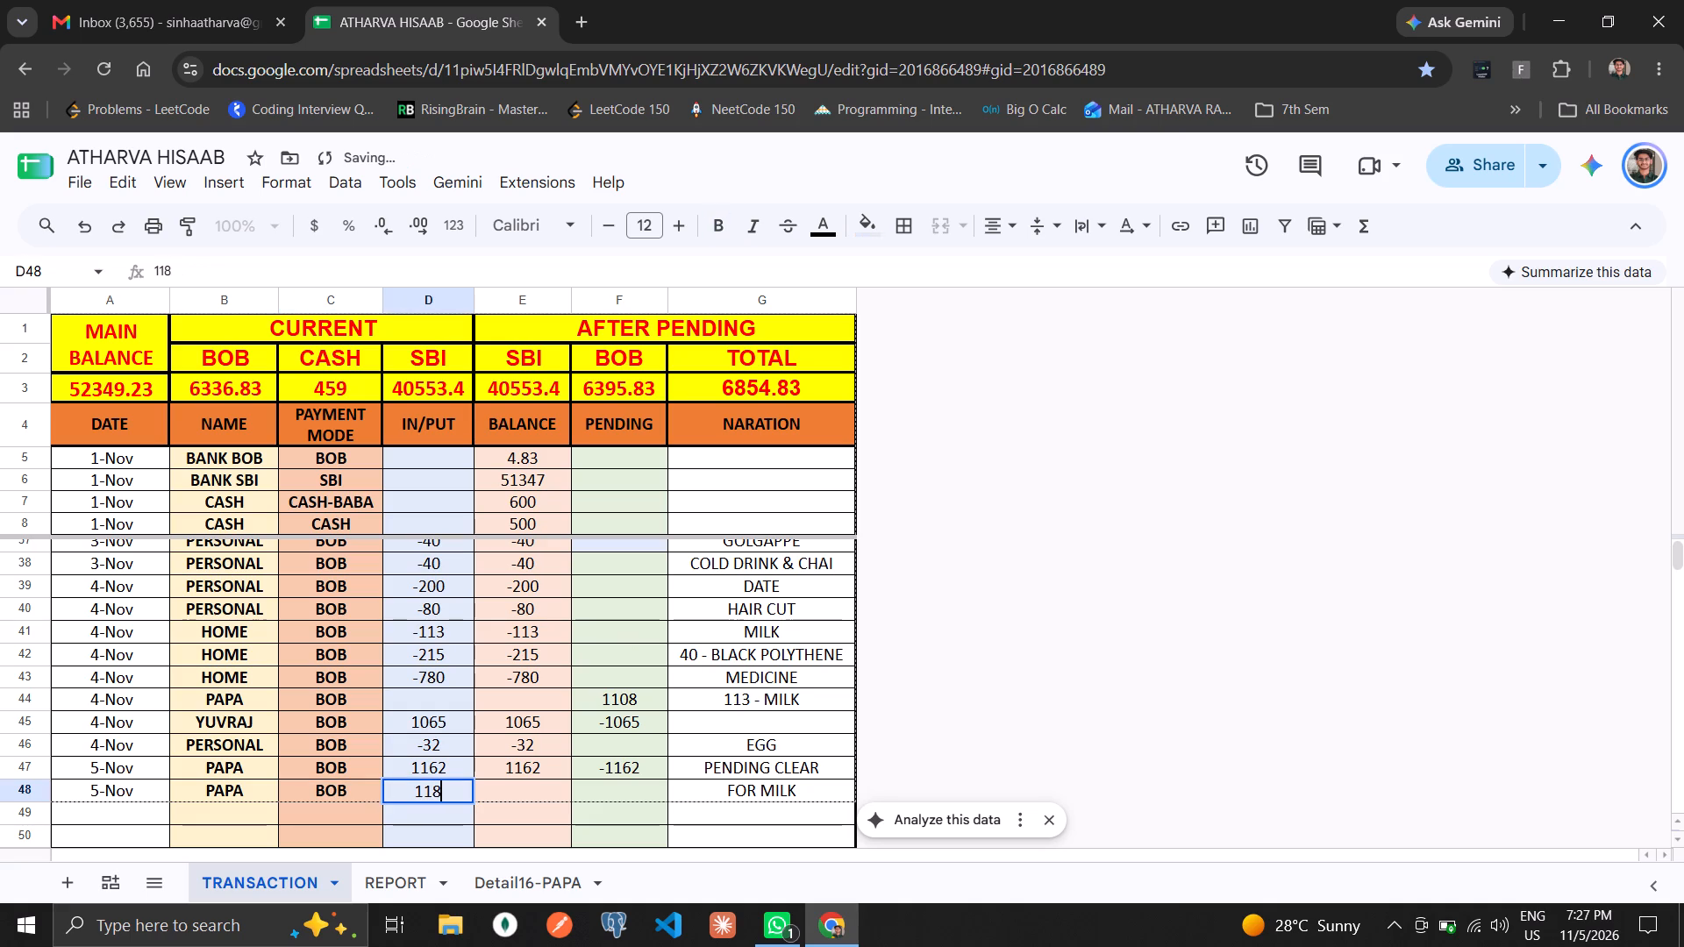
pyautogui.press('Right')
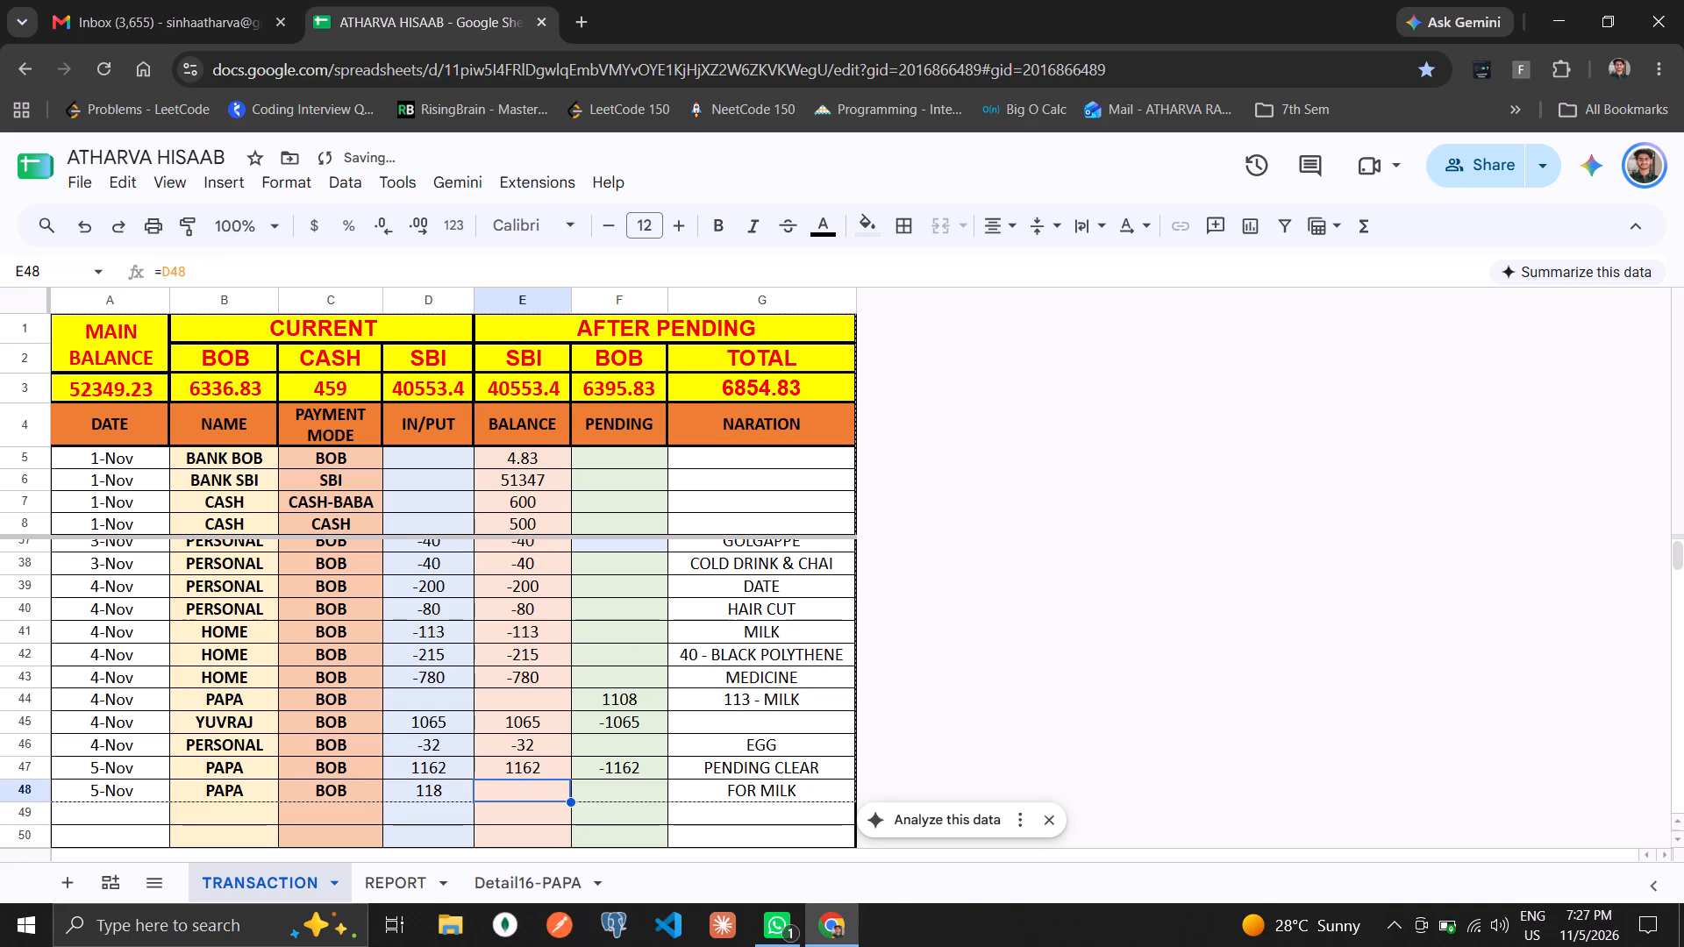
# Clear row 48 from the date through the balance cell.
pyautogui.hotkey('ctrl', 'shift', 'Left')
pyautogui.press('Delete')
# Fill row 48 with the date from the row above, name CASH, payment mode BOB and amount 59.
pyautogui.press('Left')
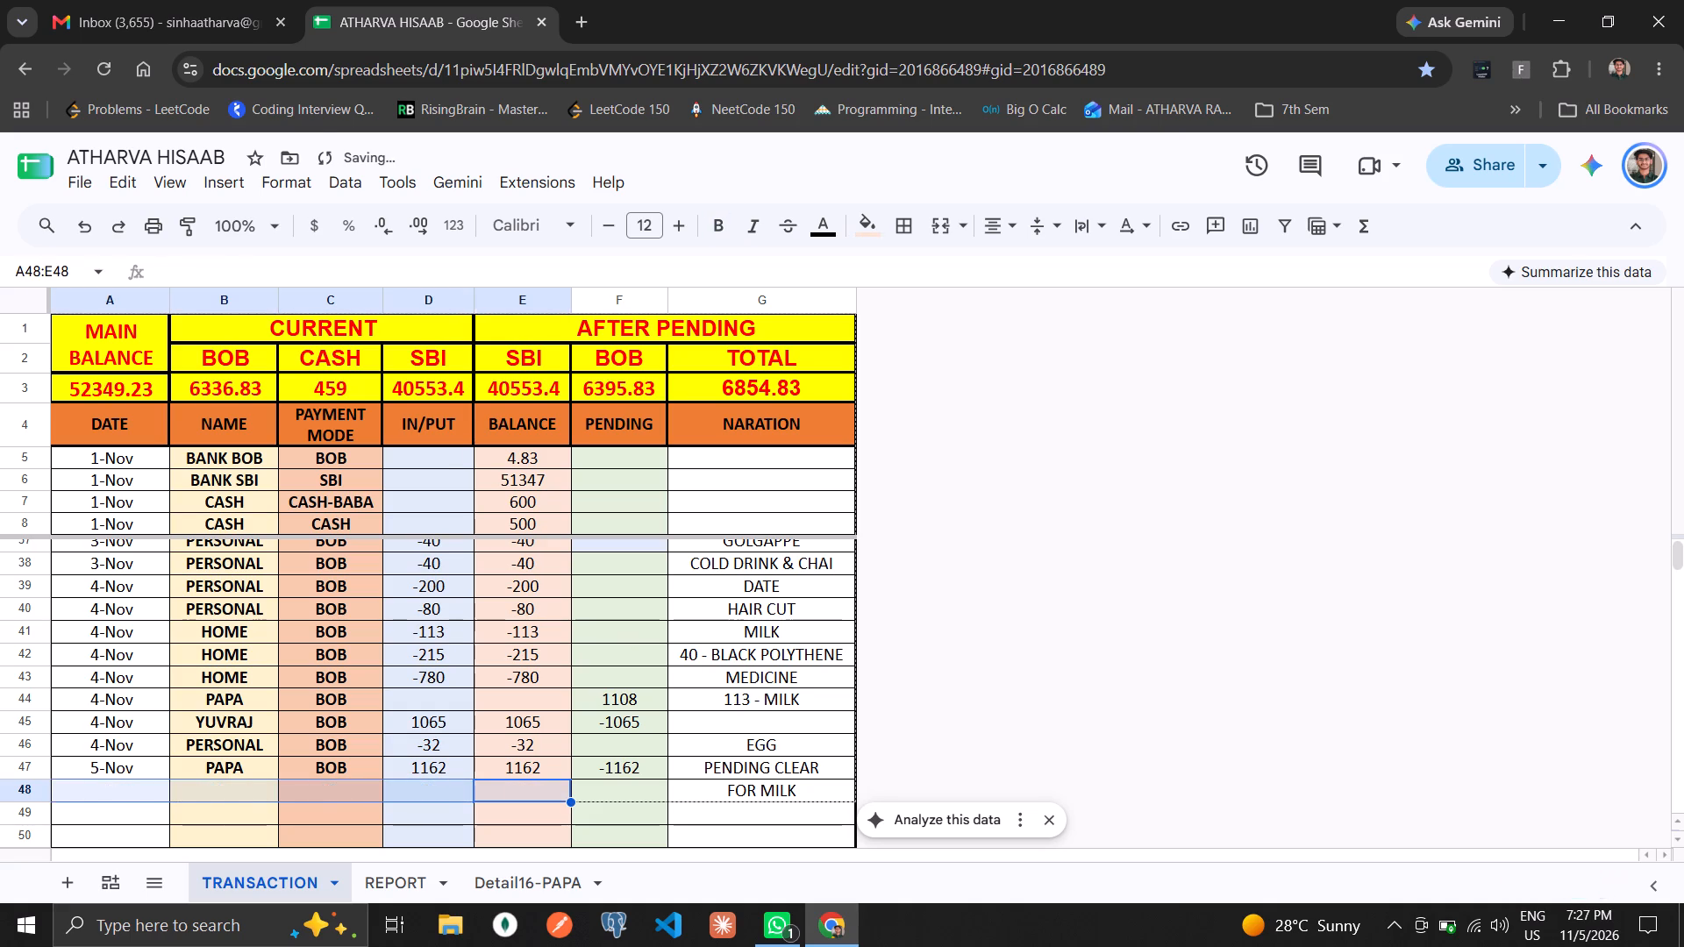
pyautogui.hotkey('ctrl', 'Left')
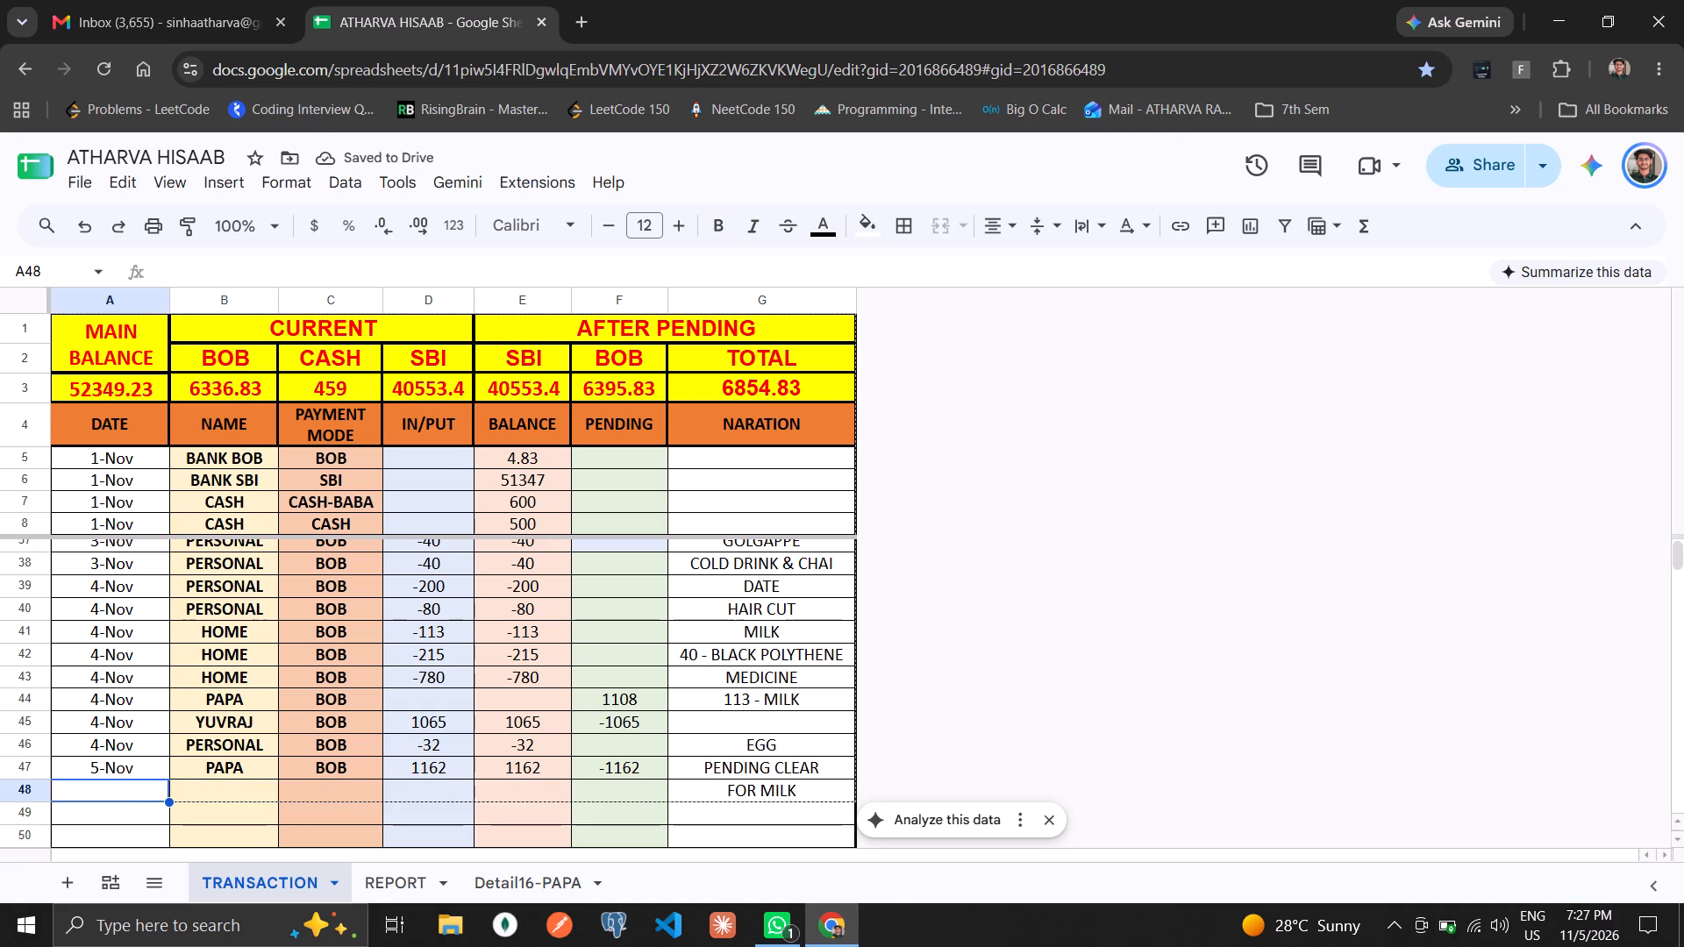
pyautogui.hotkey('ctrl', 'd')
pyautogui.press('Right')
pyautogui.write('CASH')
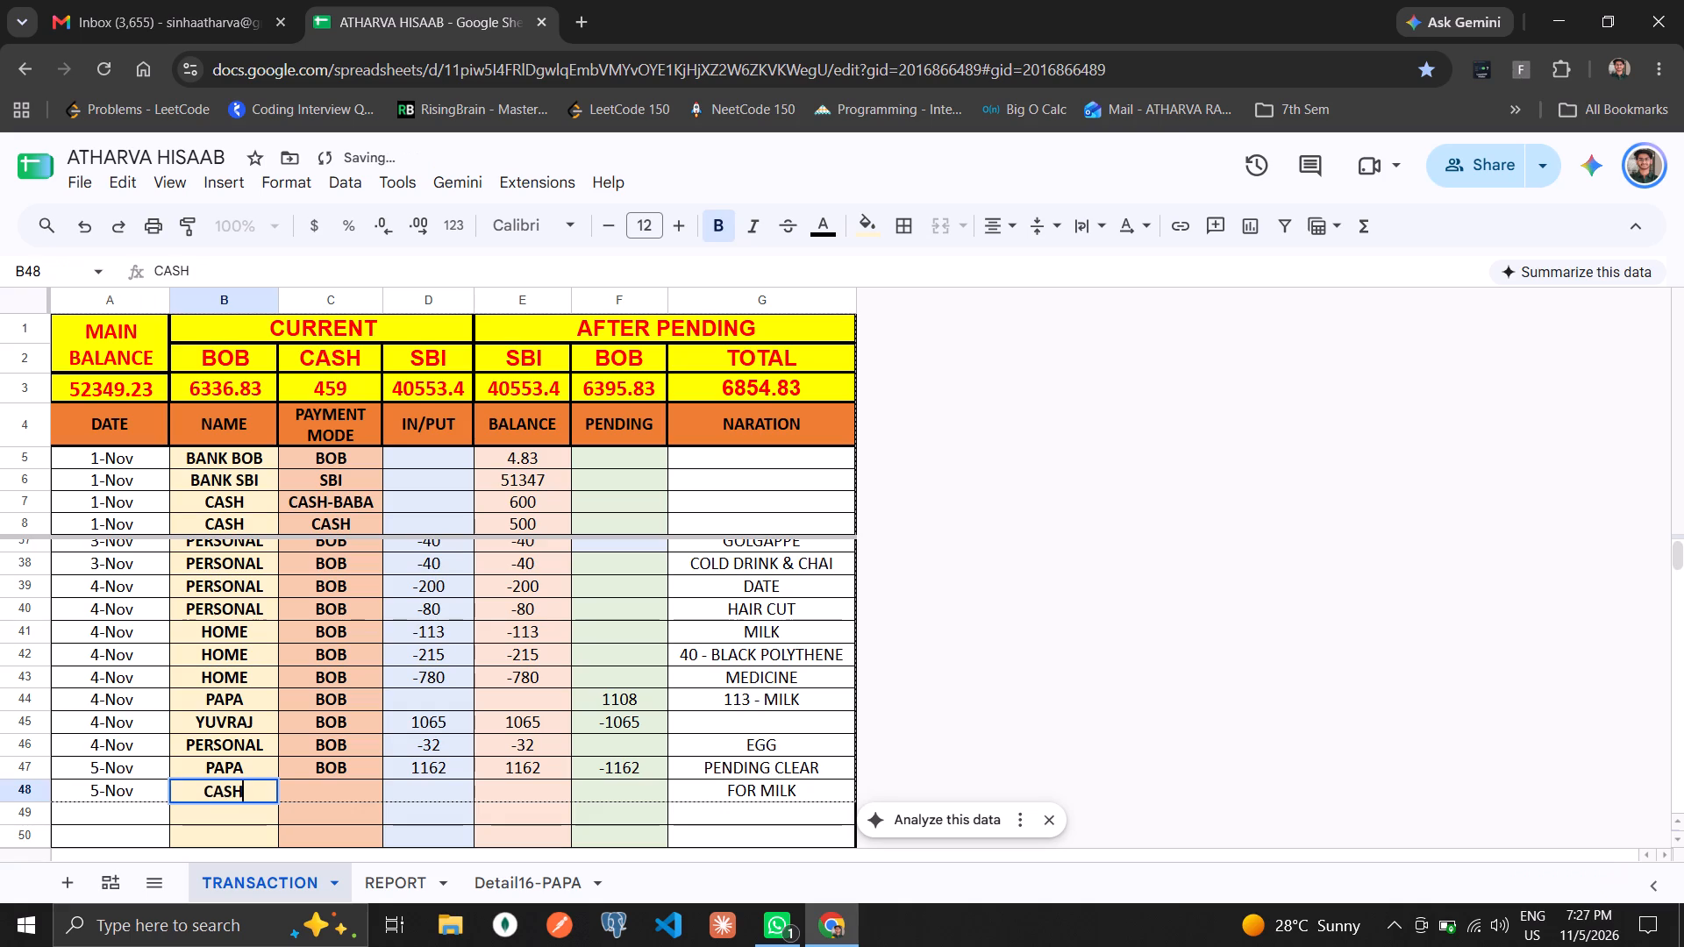
pyautogui.press('Right')
pyautogui.write('BOB')
pyautogui.press('Right')
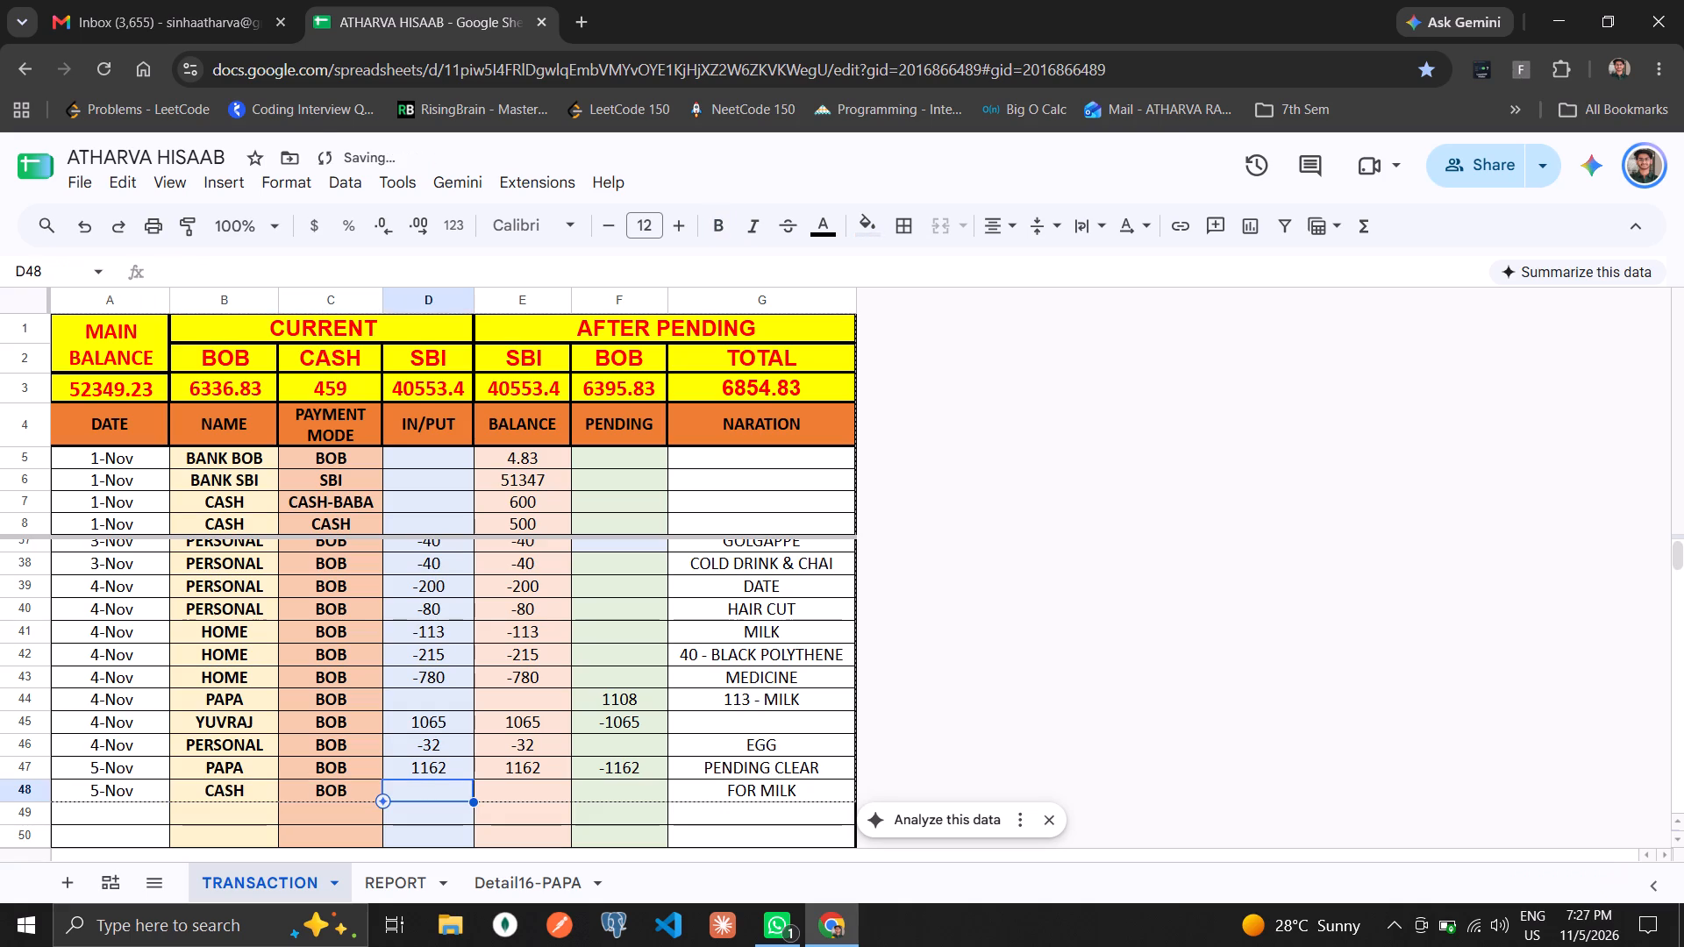
pyautogui.write('59')
pyautogui.press('Right')
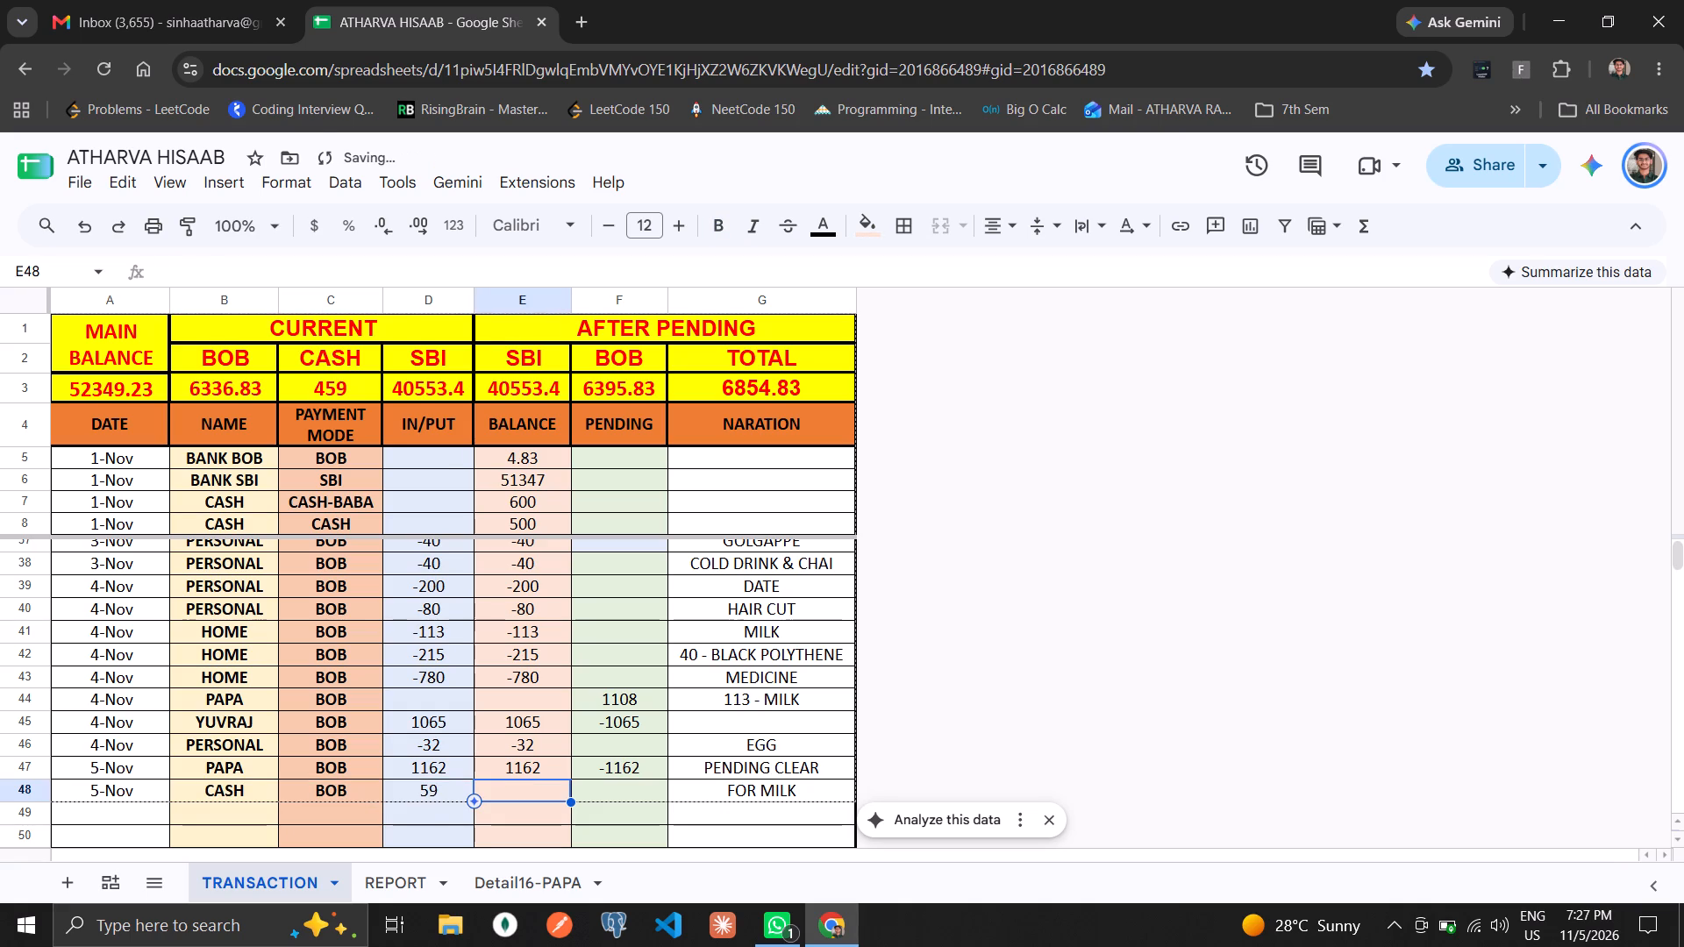
# Set the balance of the 5-Nov CASH entry in row 48 to the formula =D48.
pyautogui.press('Right')
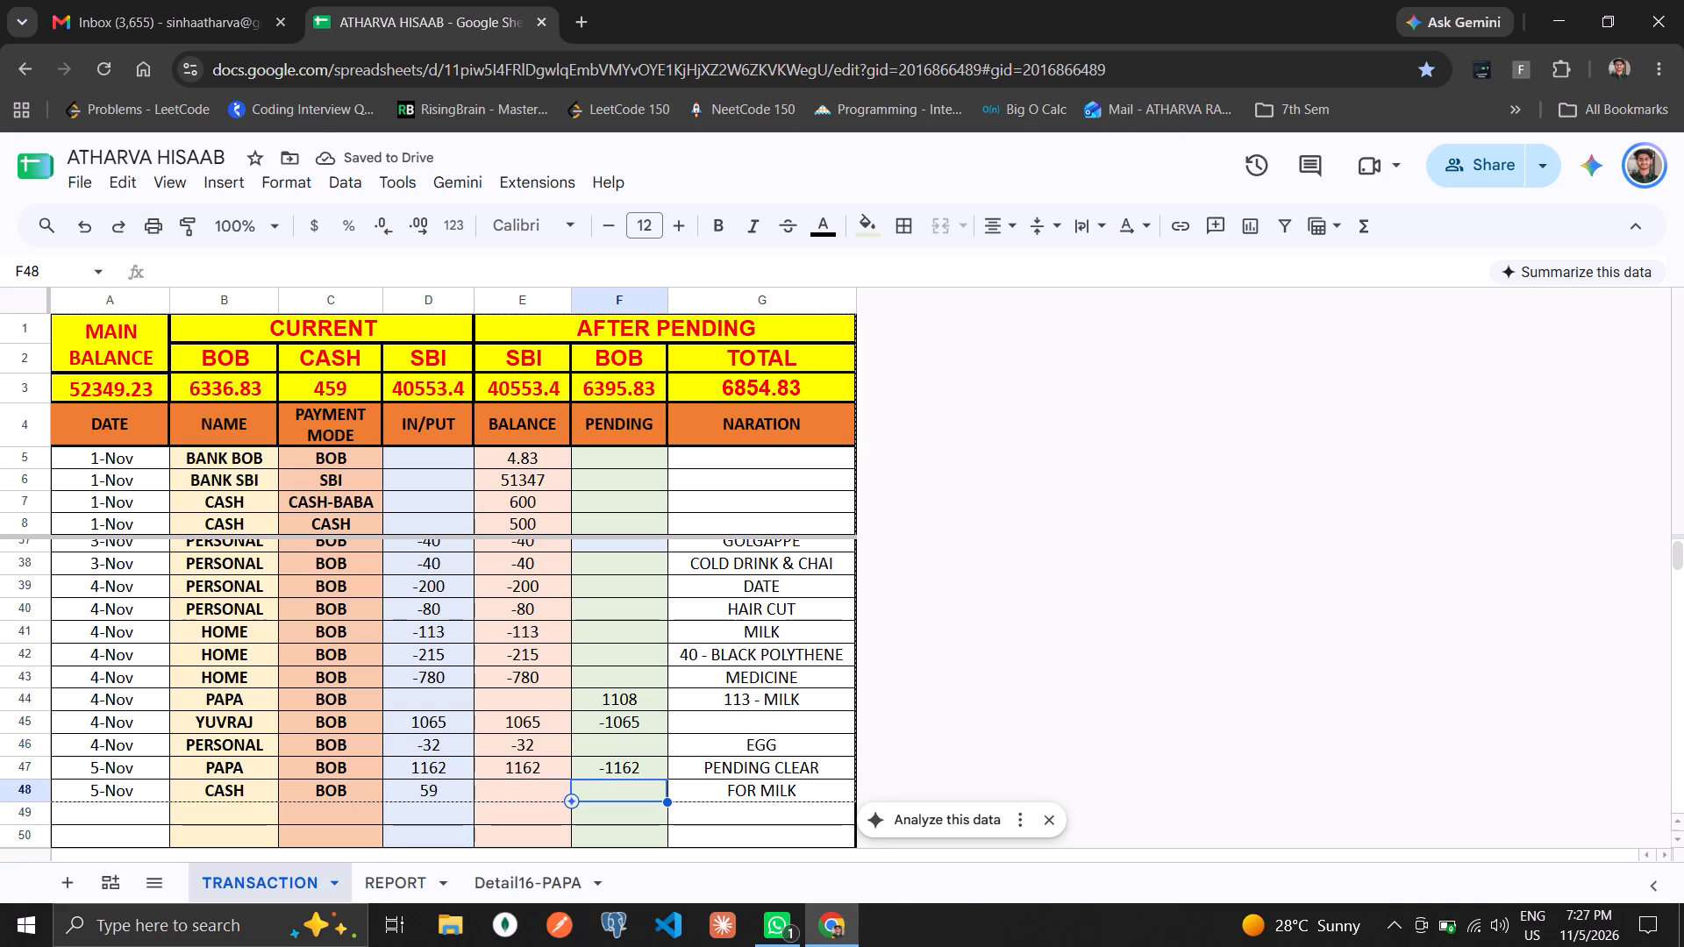
pyautogui.press('Left')
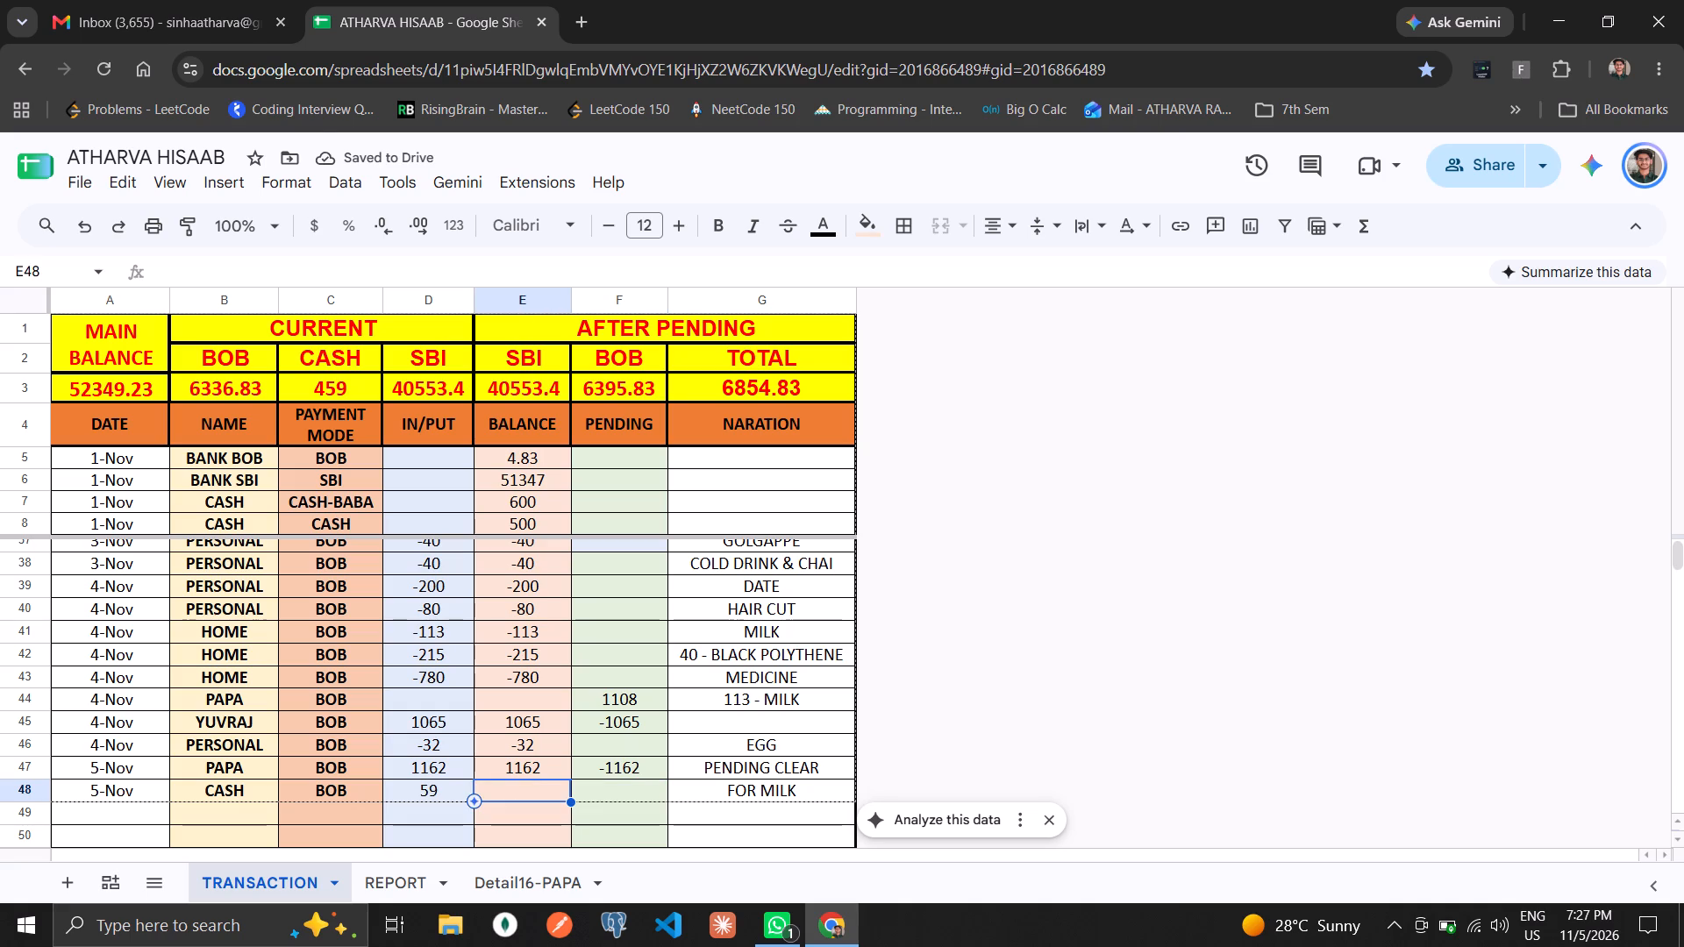
pyautogui.press('=')
pyautogui.press('Left')
pyautogui.press('Return')
pyautogui.press('Up')
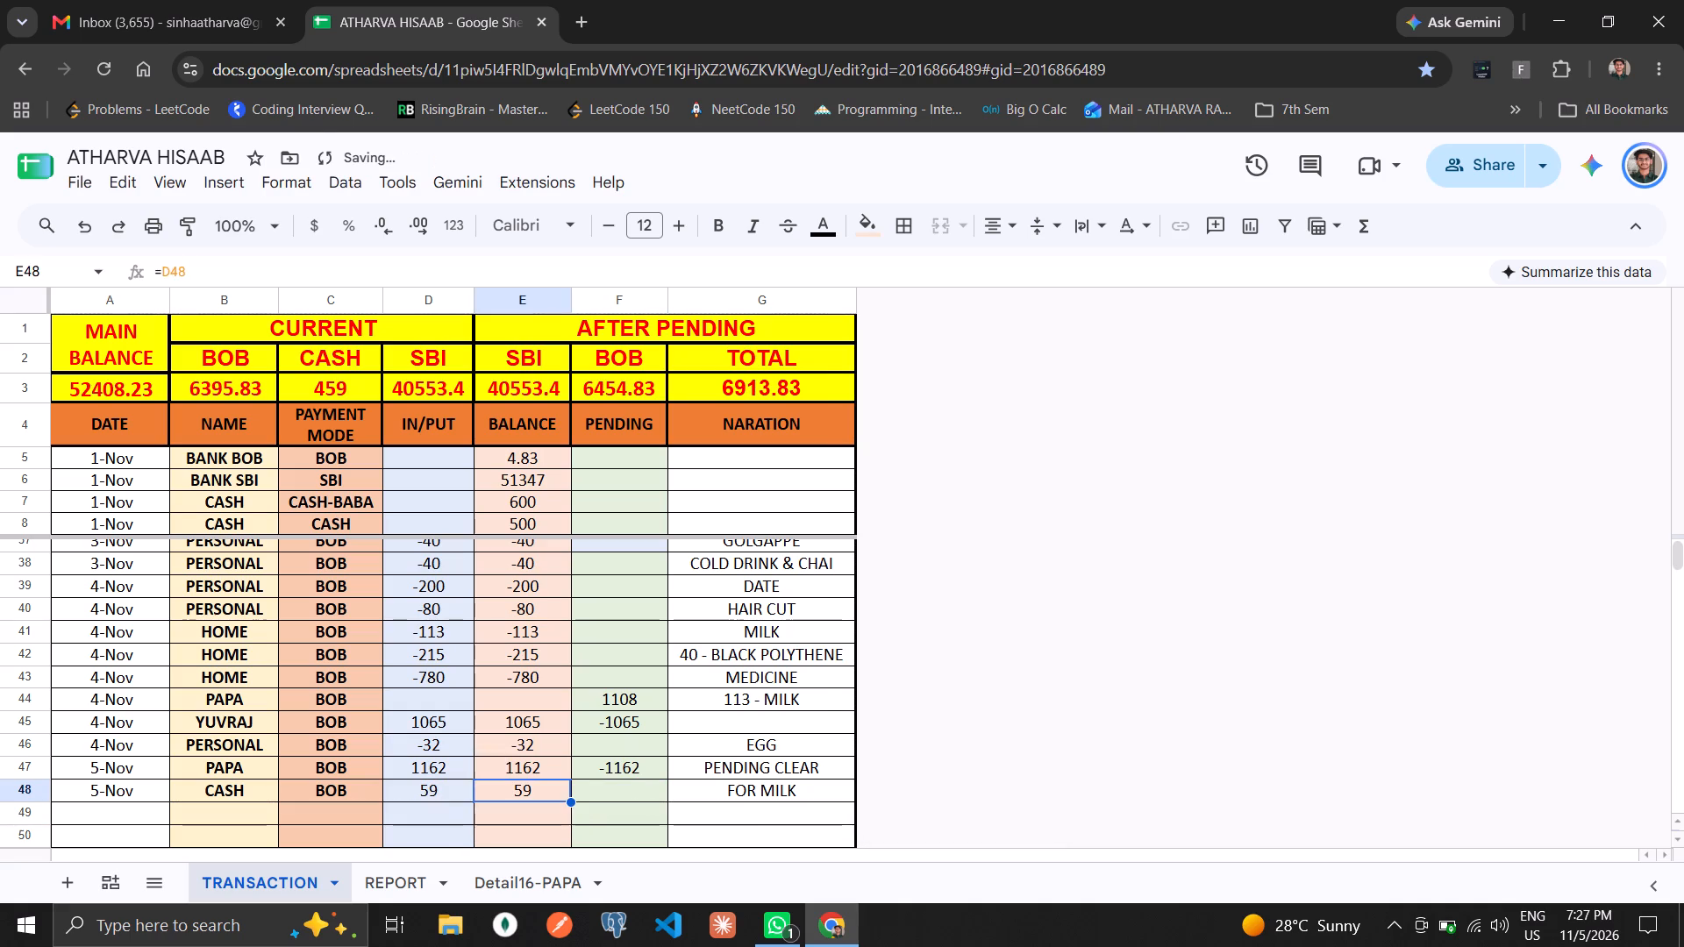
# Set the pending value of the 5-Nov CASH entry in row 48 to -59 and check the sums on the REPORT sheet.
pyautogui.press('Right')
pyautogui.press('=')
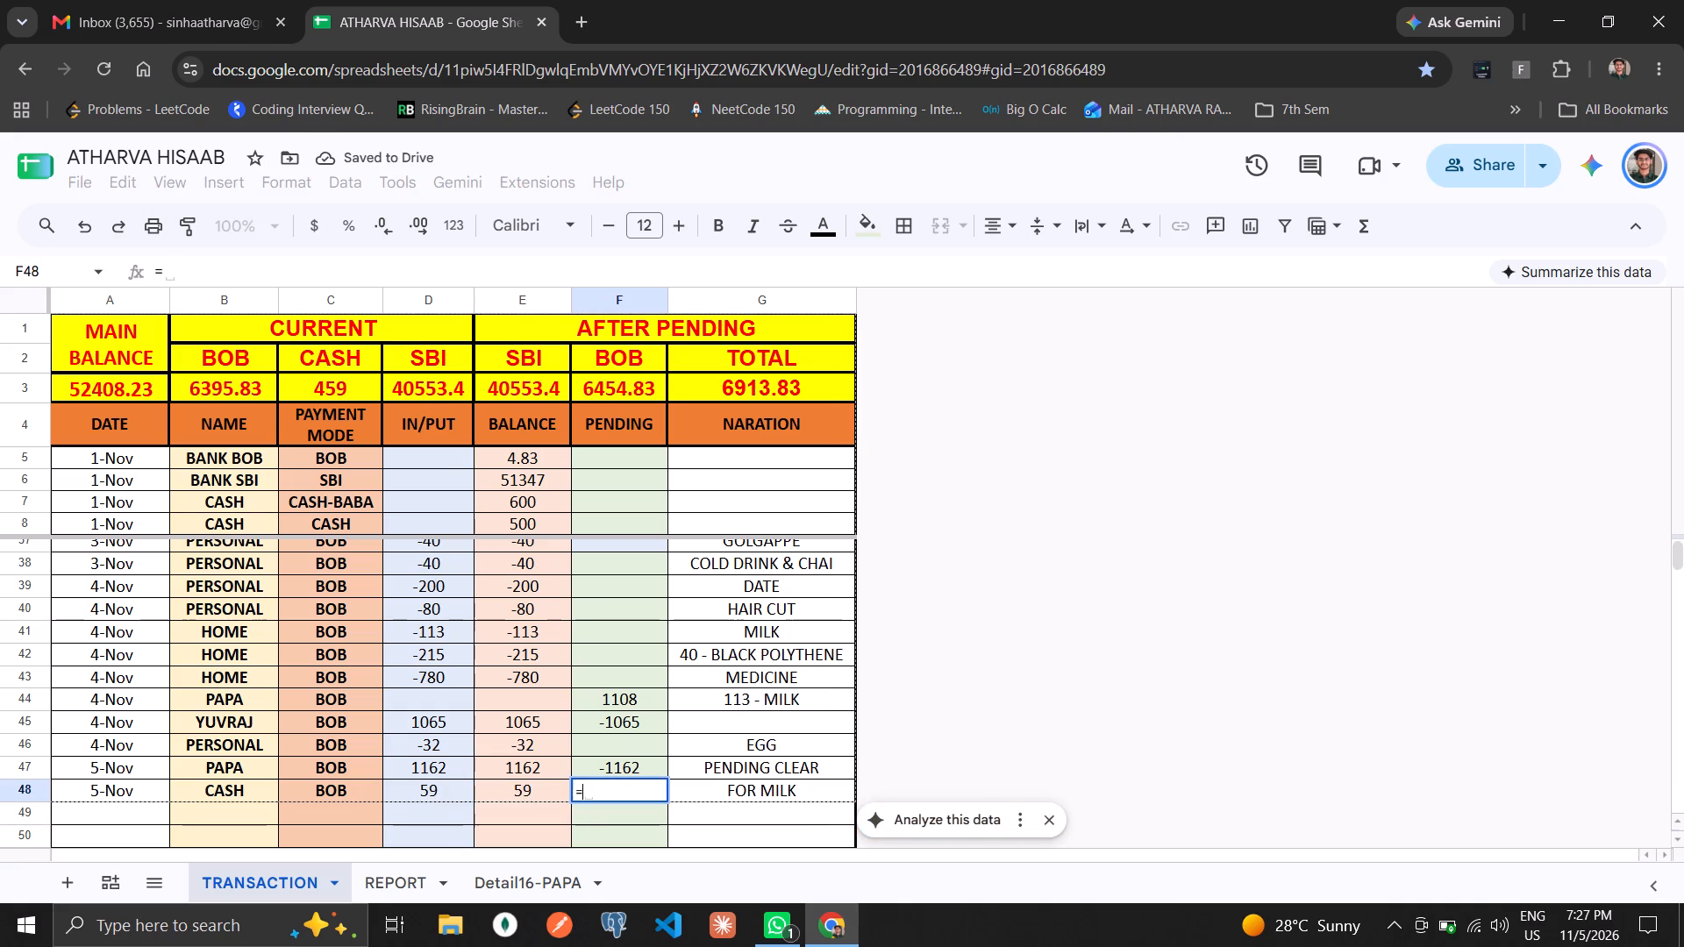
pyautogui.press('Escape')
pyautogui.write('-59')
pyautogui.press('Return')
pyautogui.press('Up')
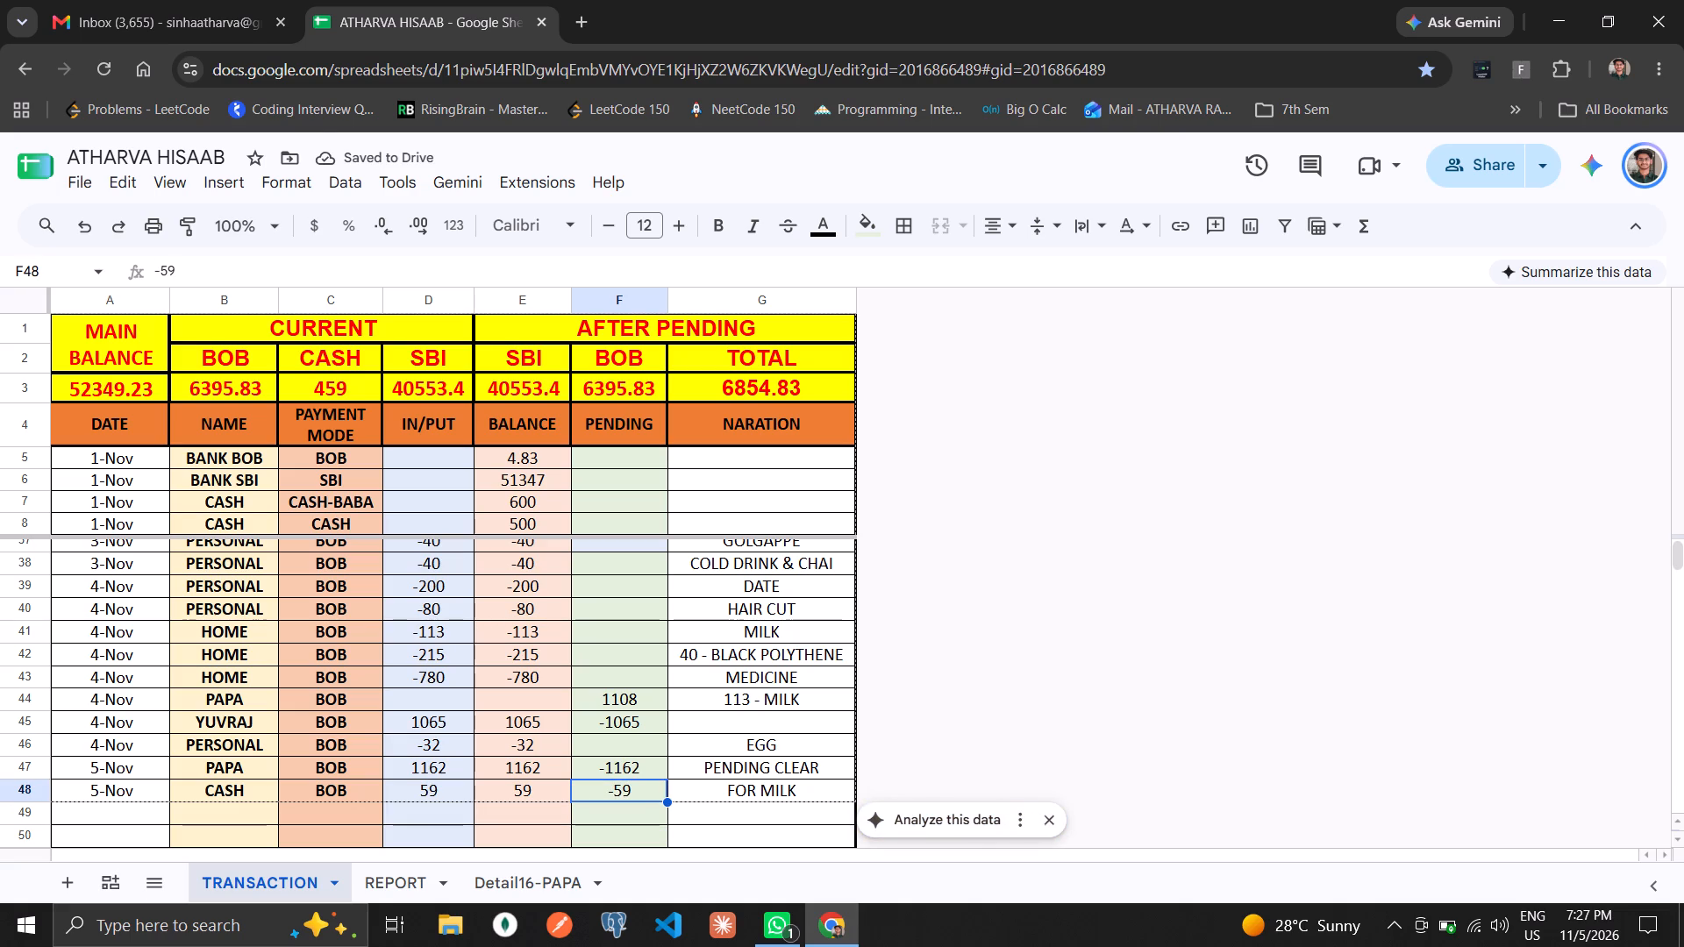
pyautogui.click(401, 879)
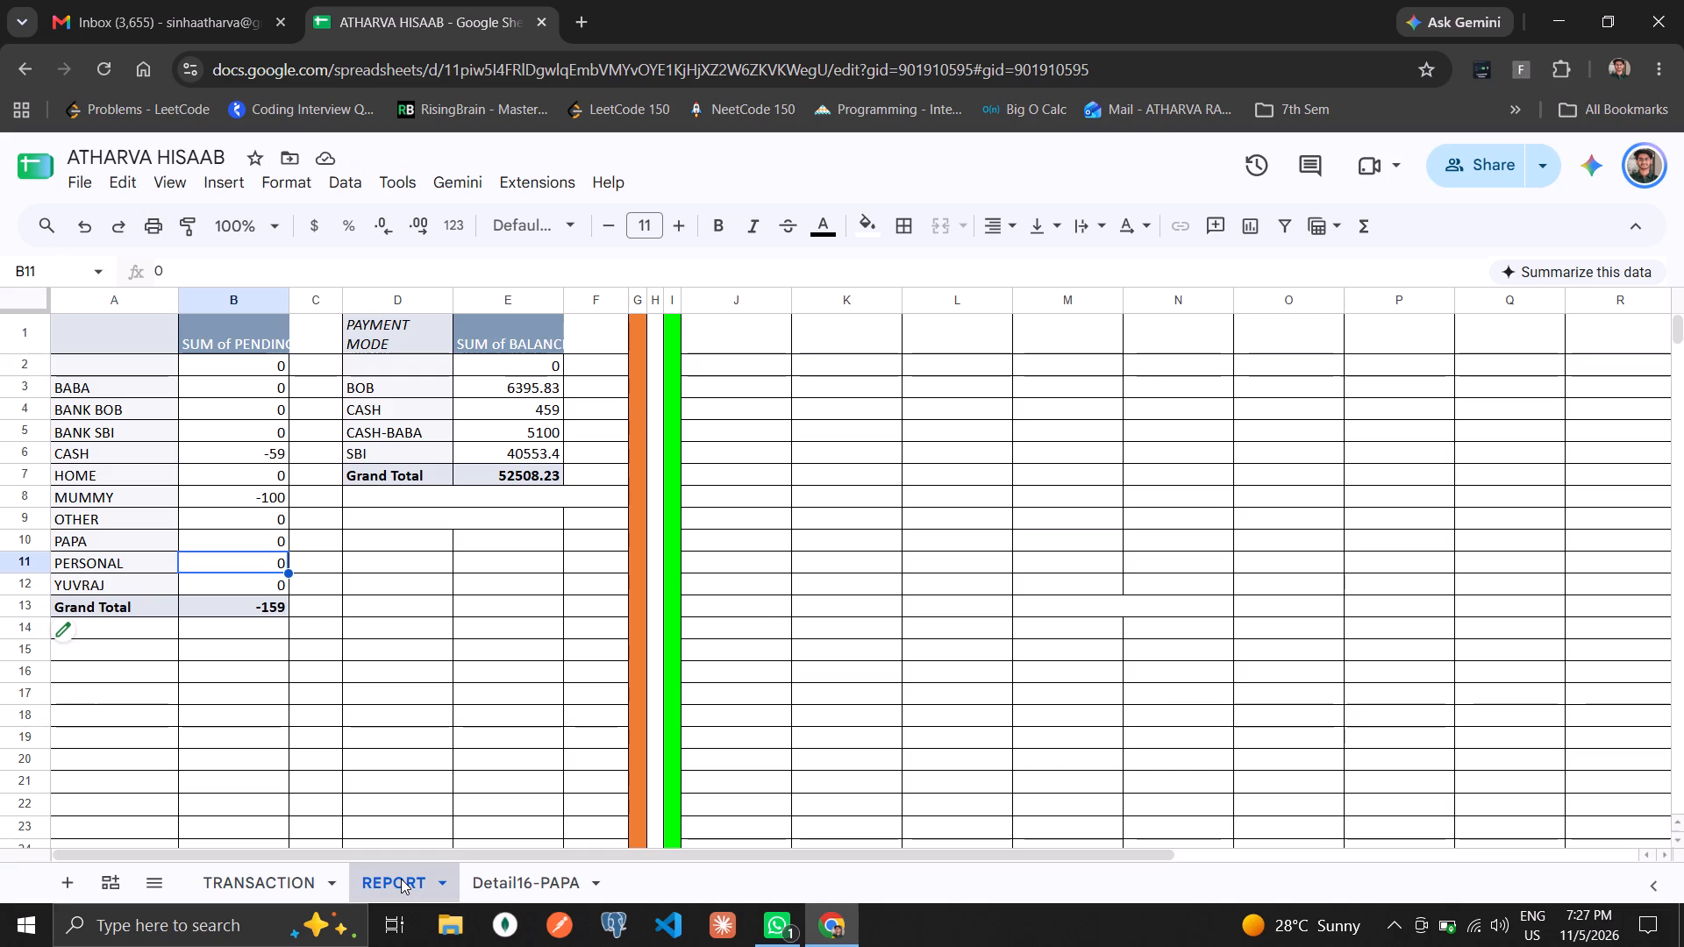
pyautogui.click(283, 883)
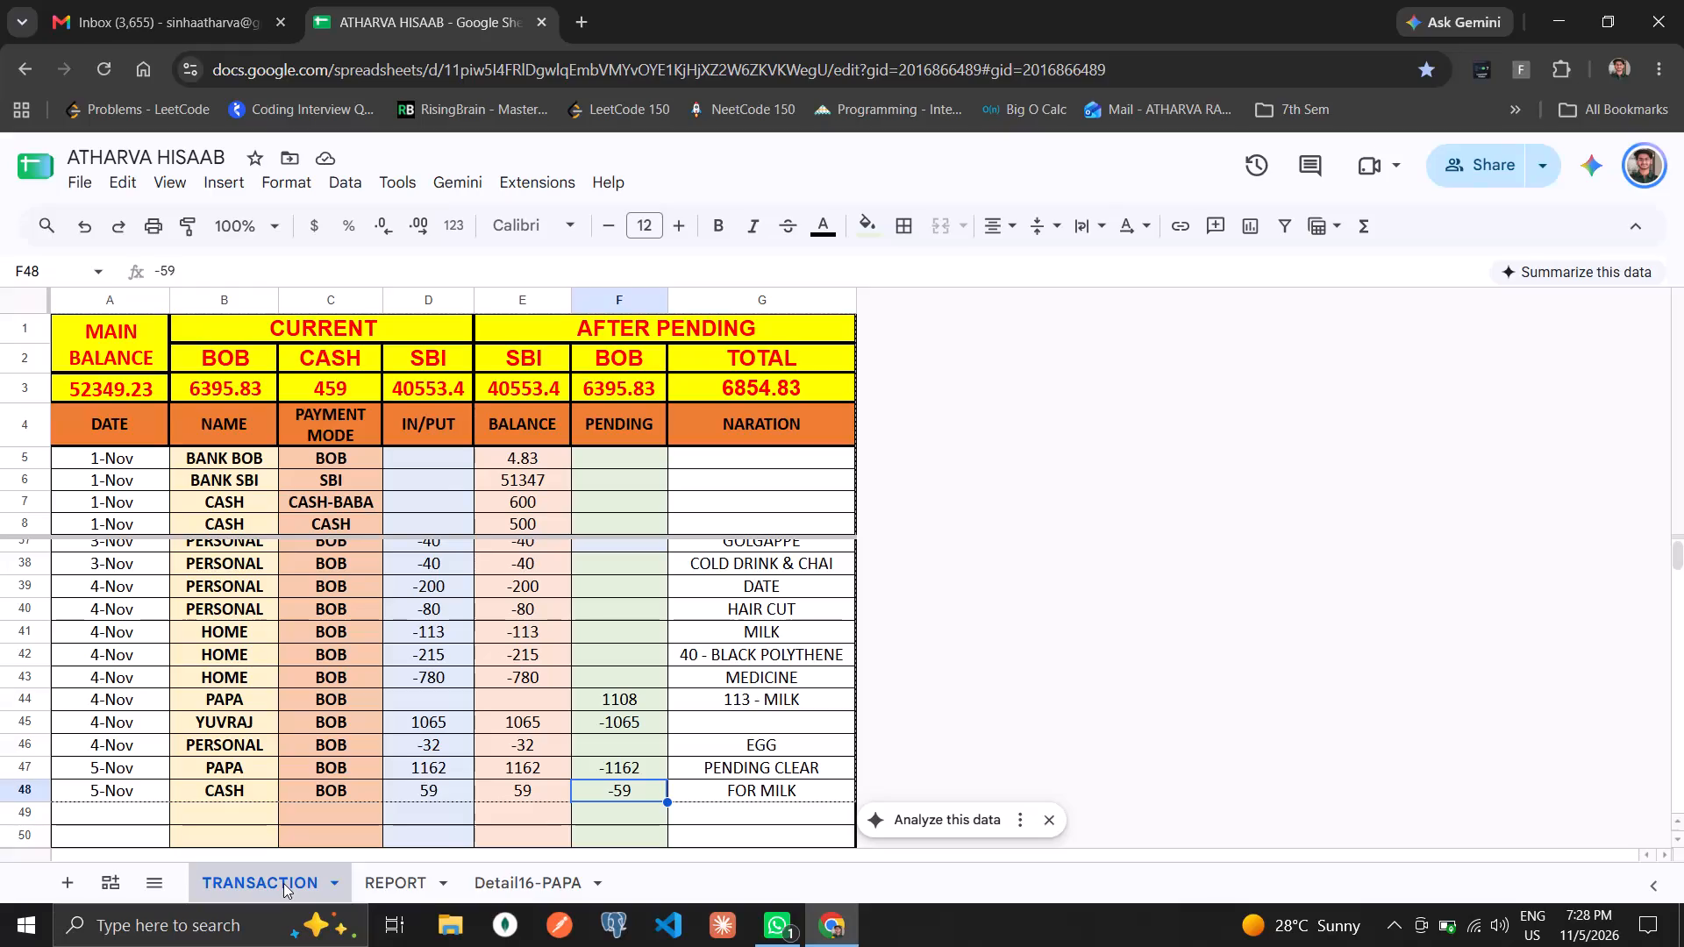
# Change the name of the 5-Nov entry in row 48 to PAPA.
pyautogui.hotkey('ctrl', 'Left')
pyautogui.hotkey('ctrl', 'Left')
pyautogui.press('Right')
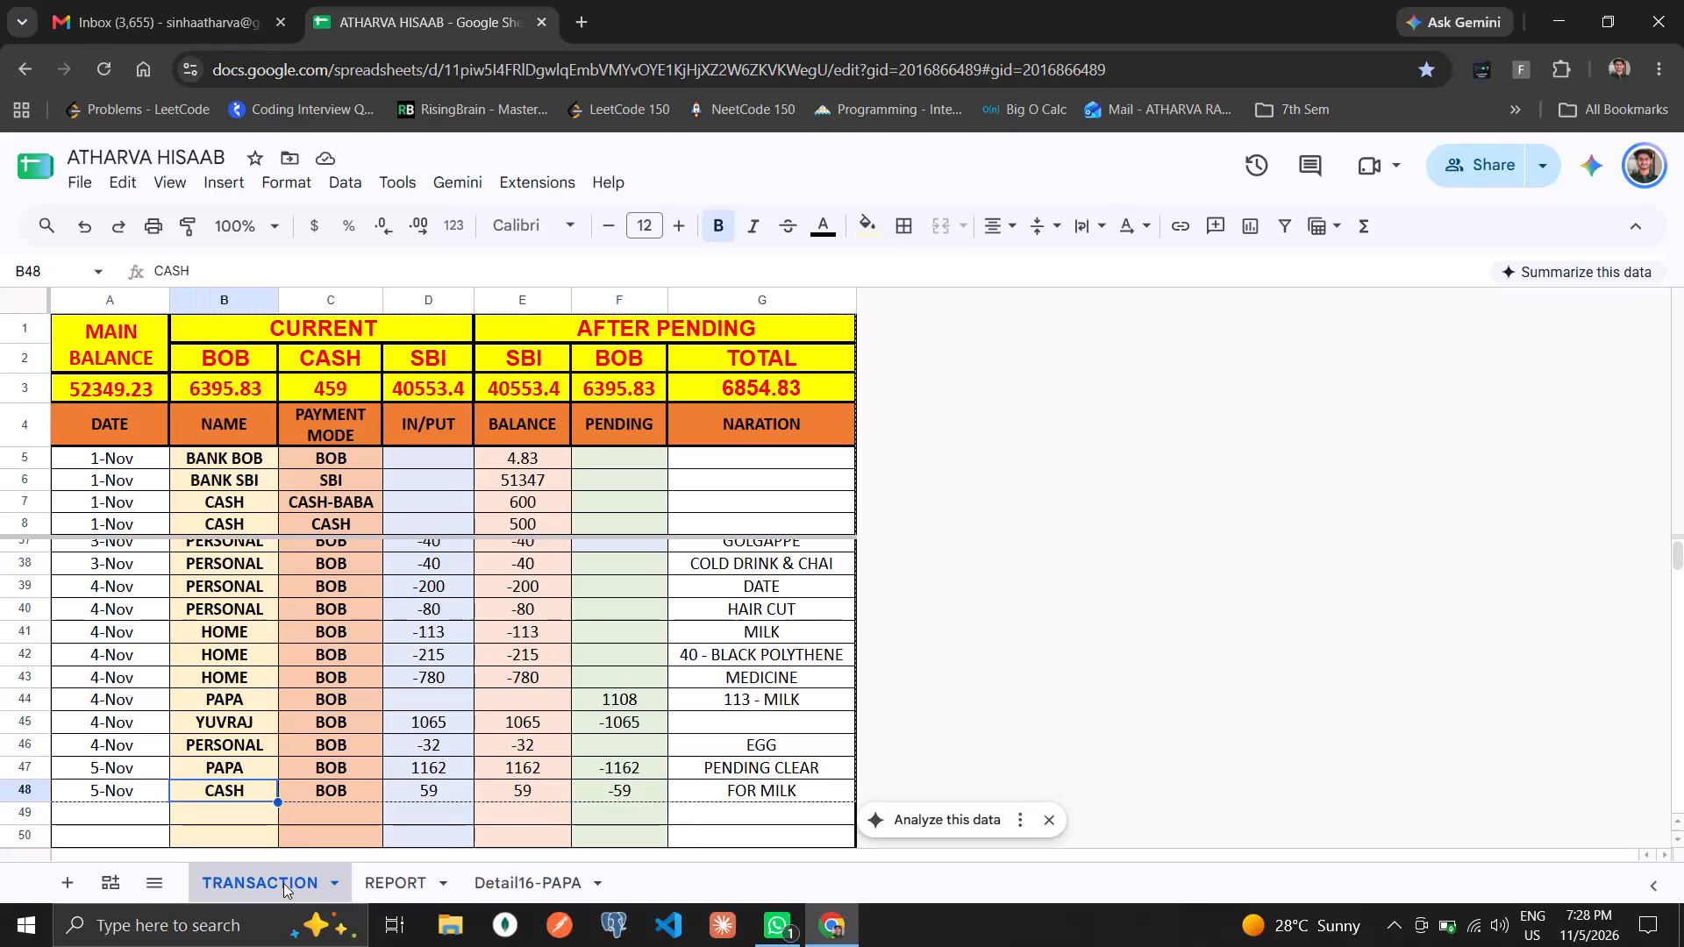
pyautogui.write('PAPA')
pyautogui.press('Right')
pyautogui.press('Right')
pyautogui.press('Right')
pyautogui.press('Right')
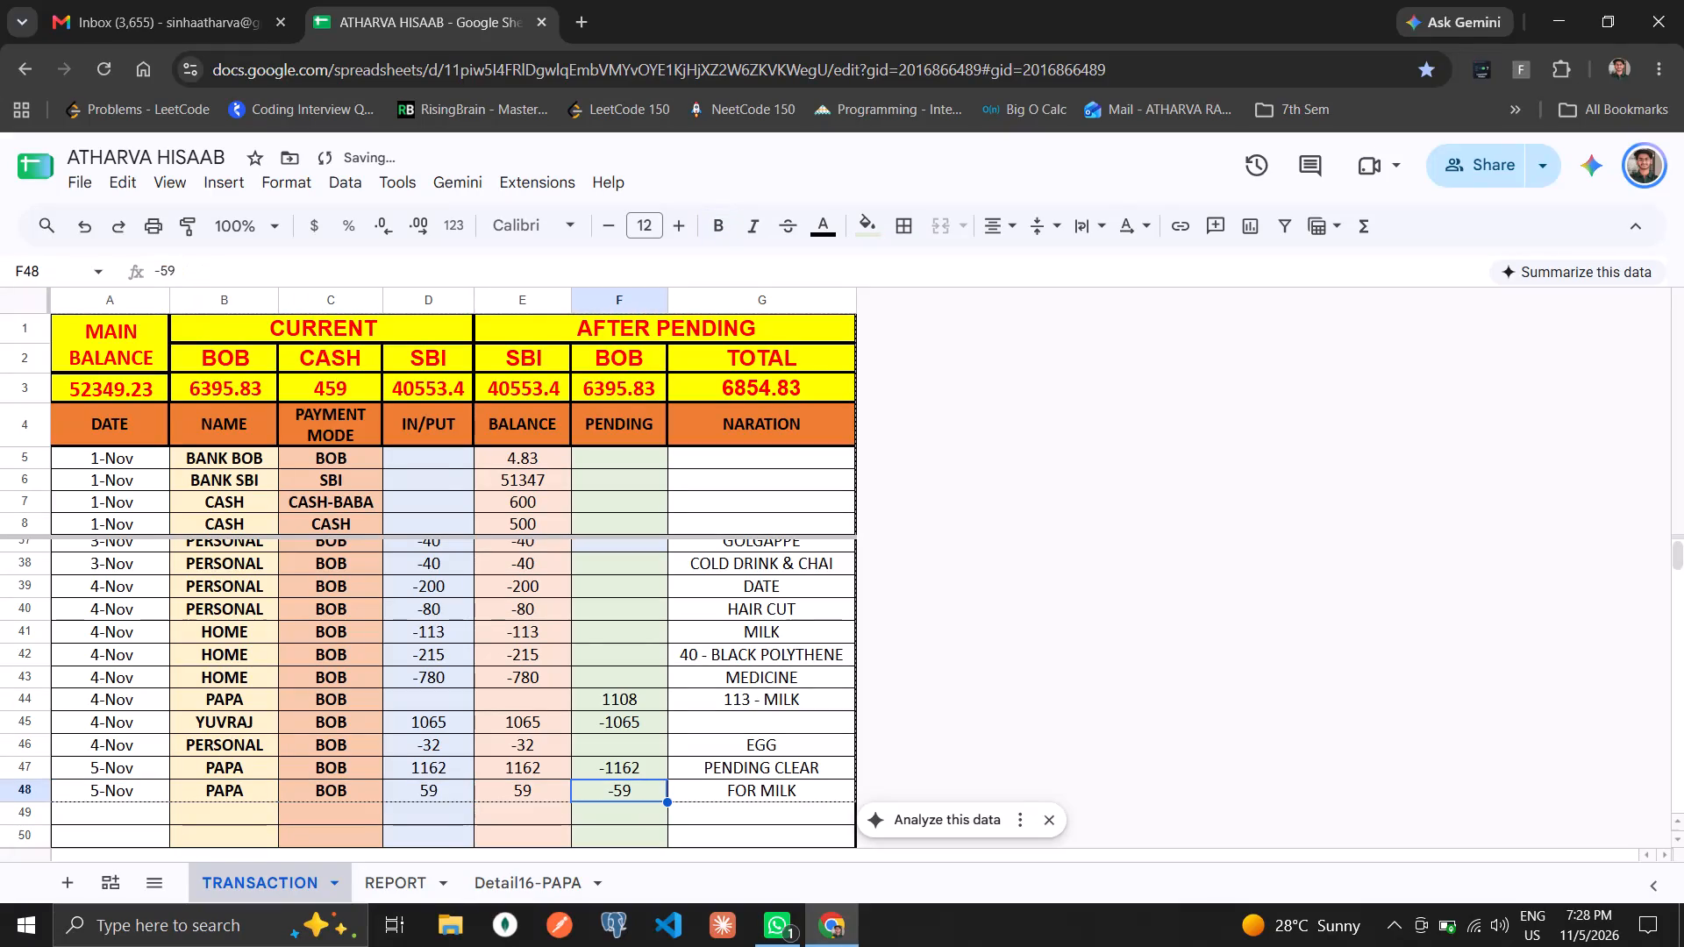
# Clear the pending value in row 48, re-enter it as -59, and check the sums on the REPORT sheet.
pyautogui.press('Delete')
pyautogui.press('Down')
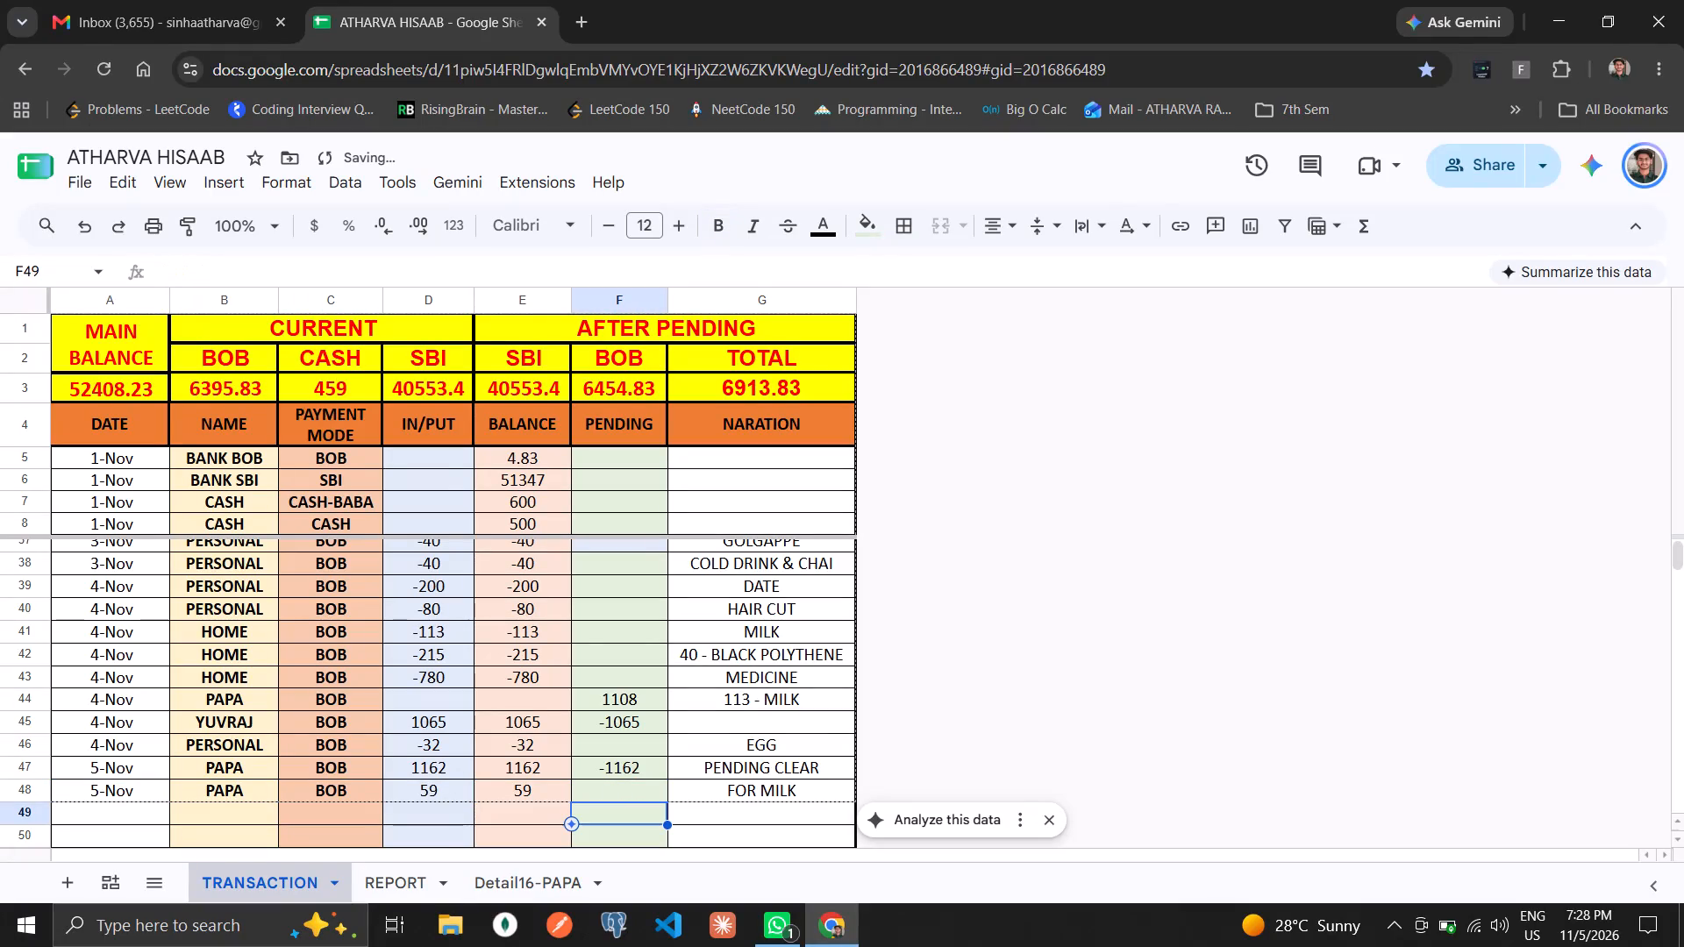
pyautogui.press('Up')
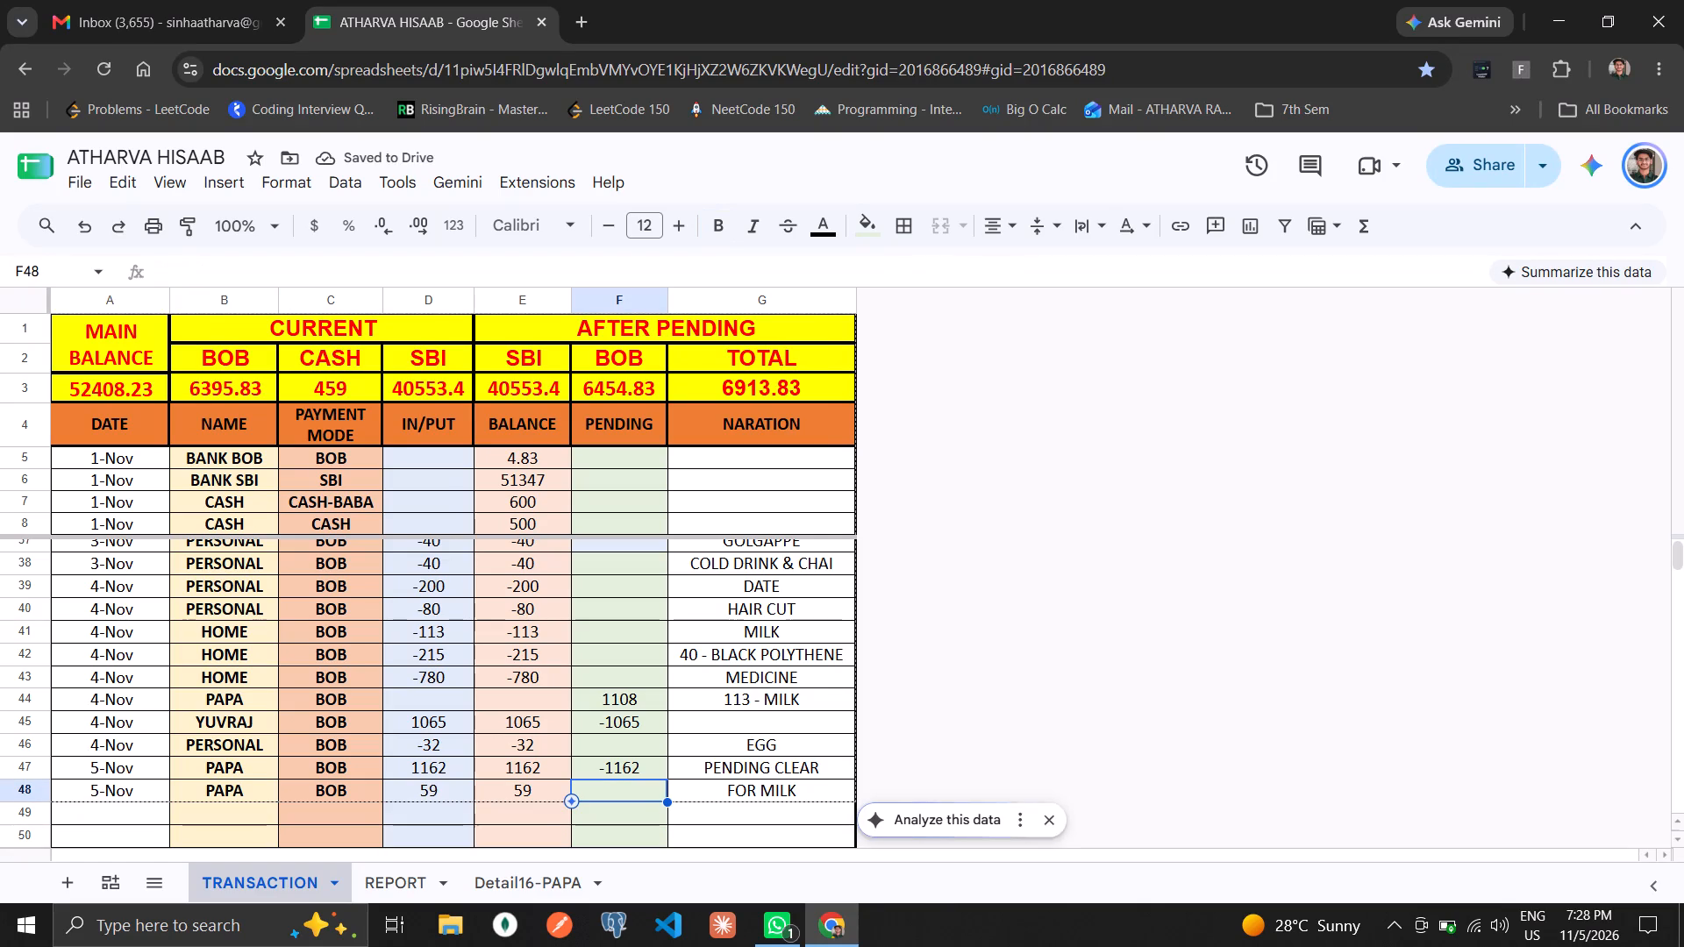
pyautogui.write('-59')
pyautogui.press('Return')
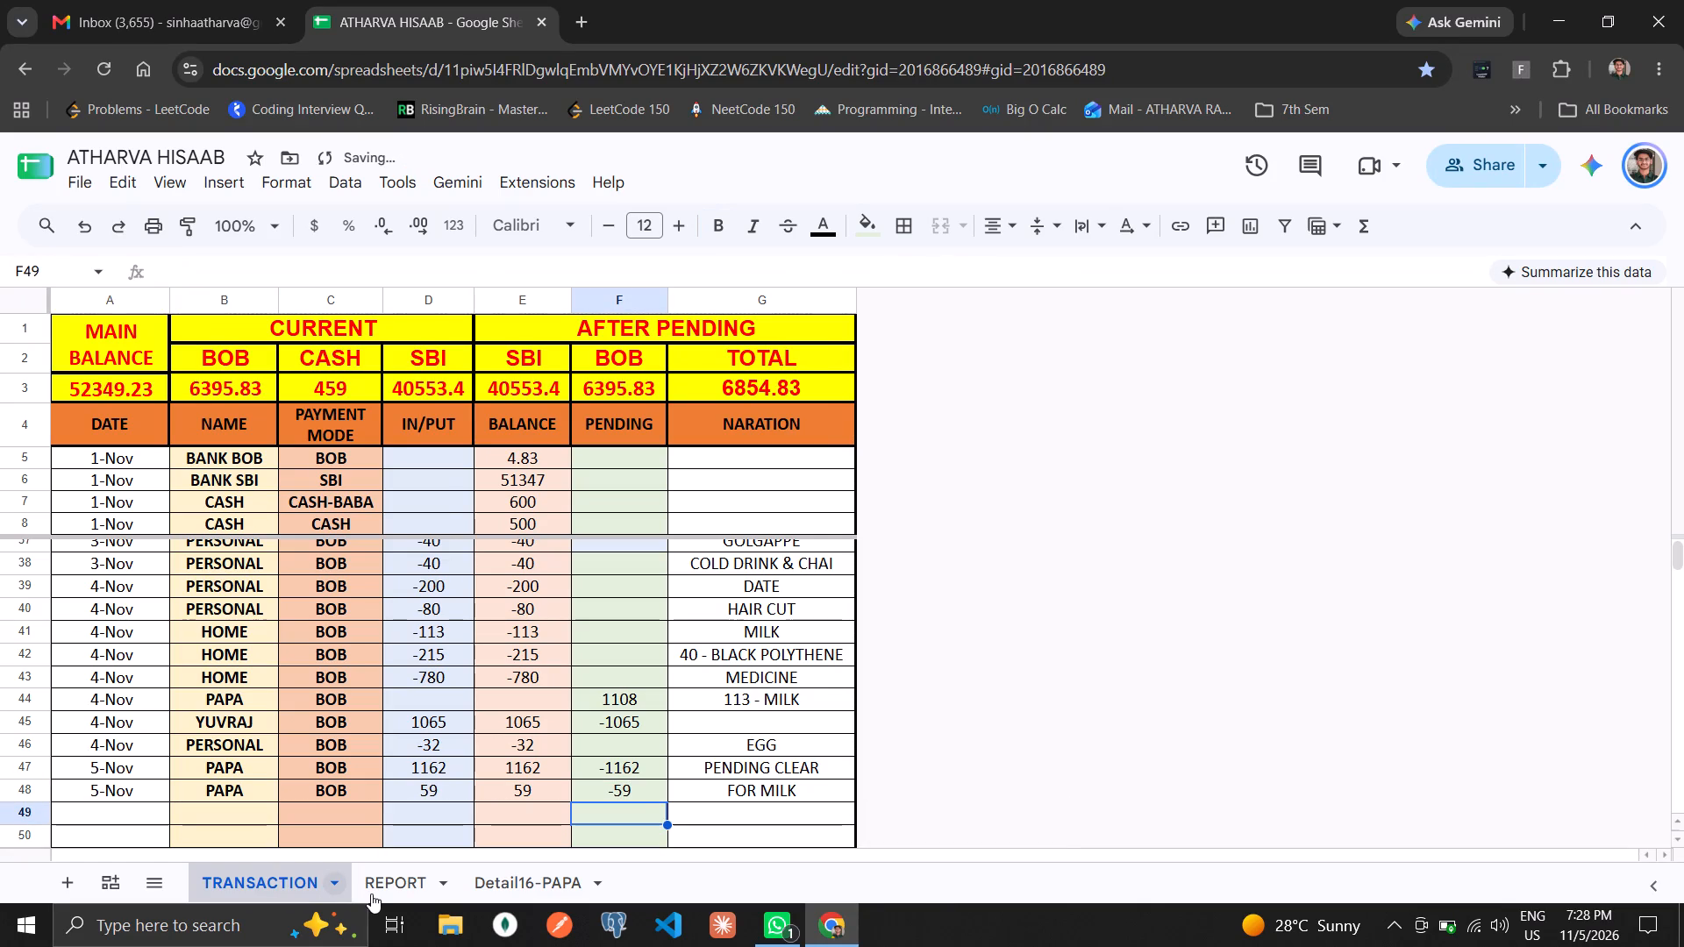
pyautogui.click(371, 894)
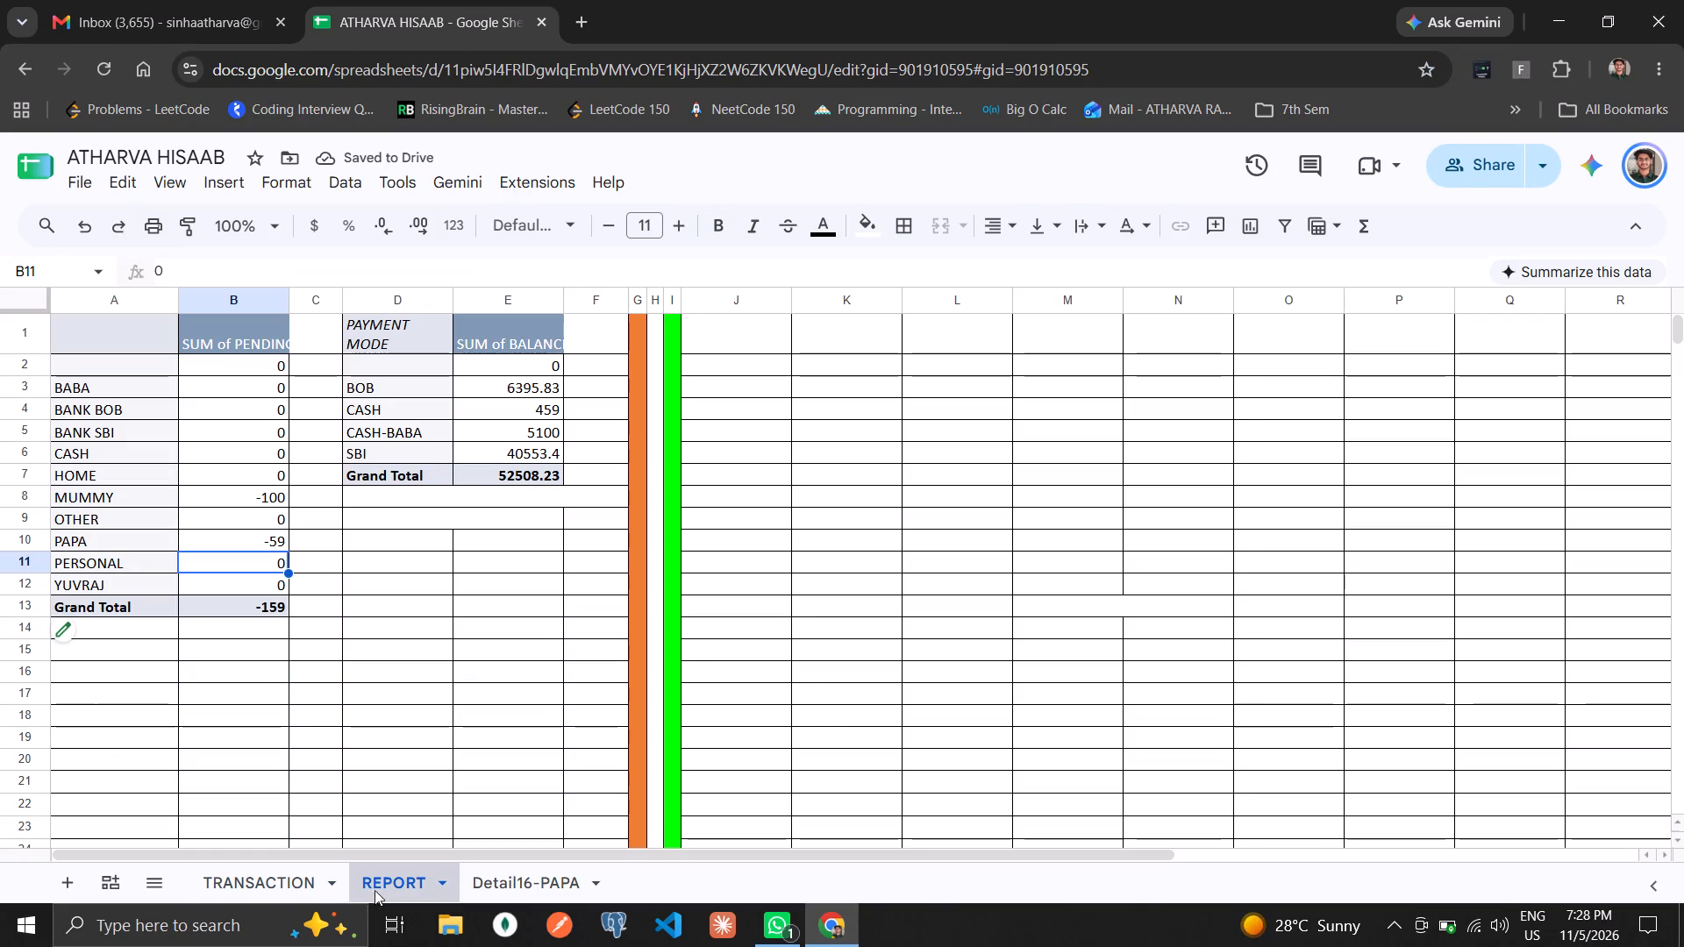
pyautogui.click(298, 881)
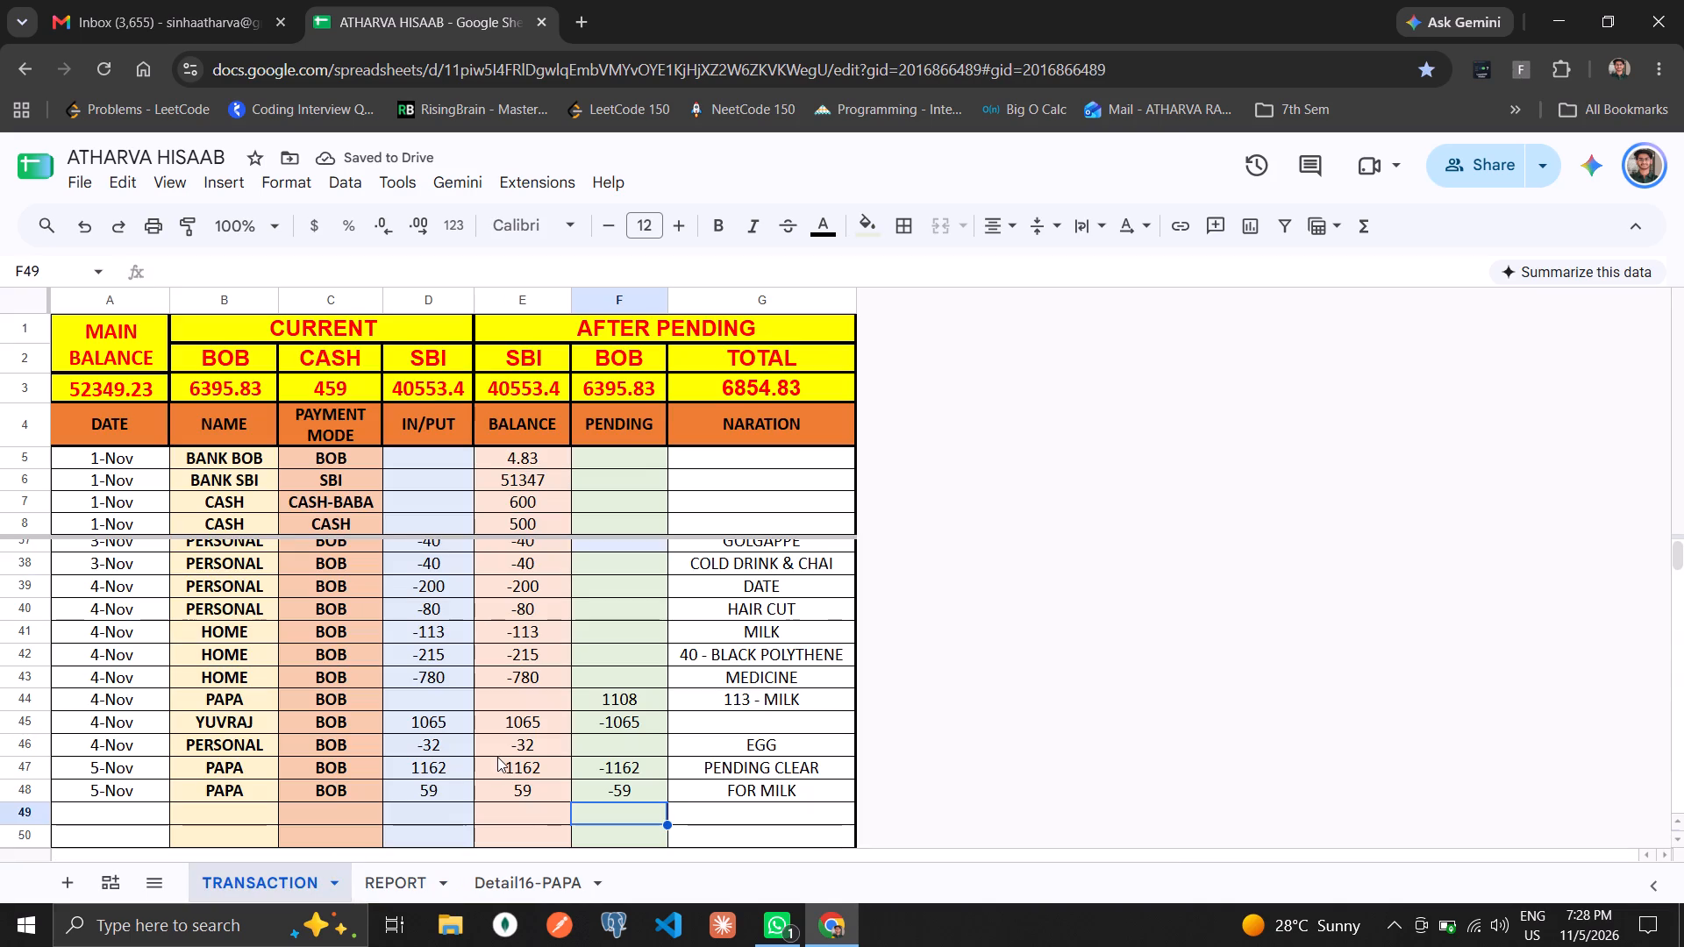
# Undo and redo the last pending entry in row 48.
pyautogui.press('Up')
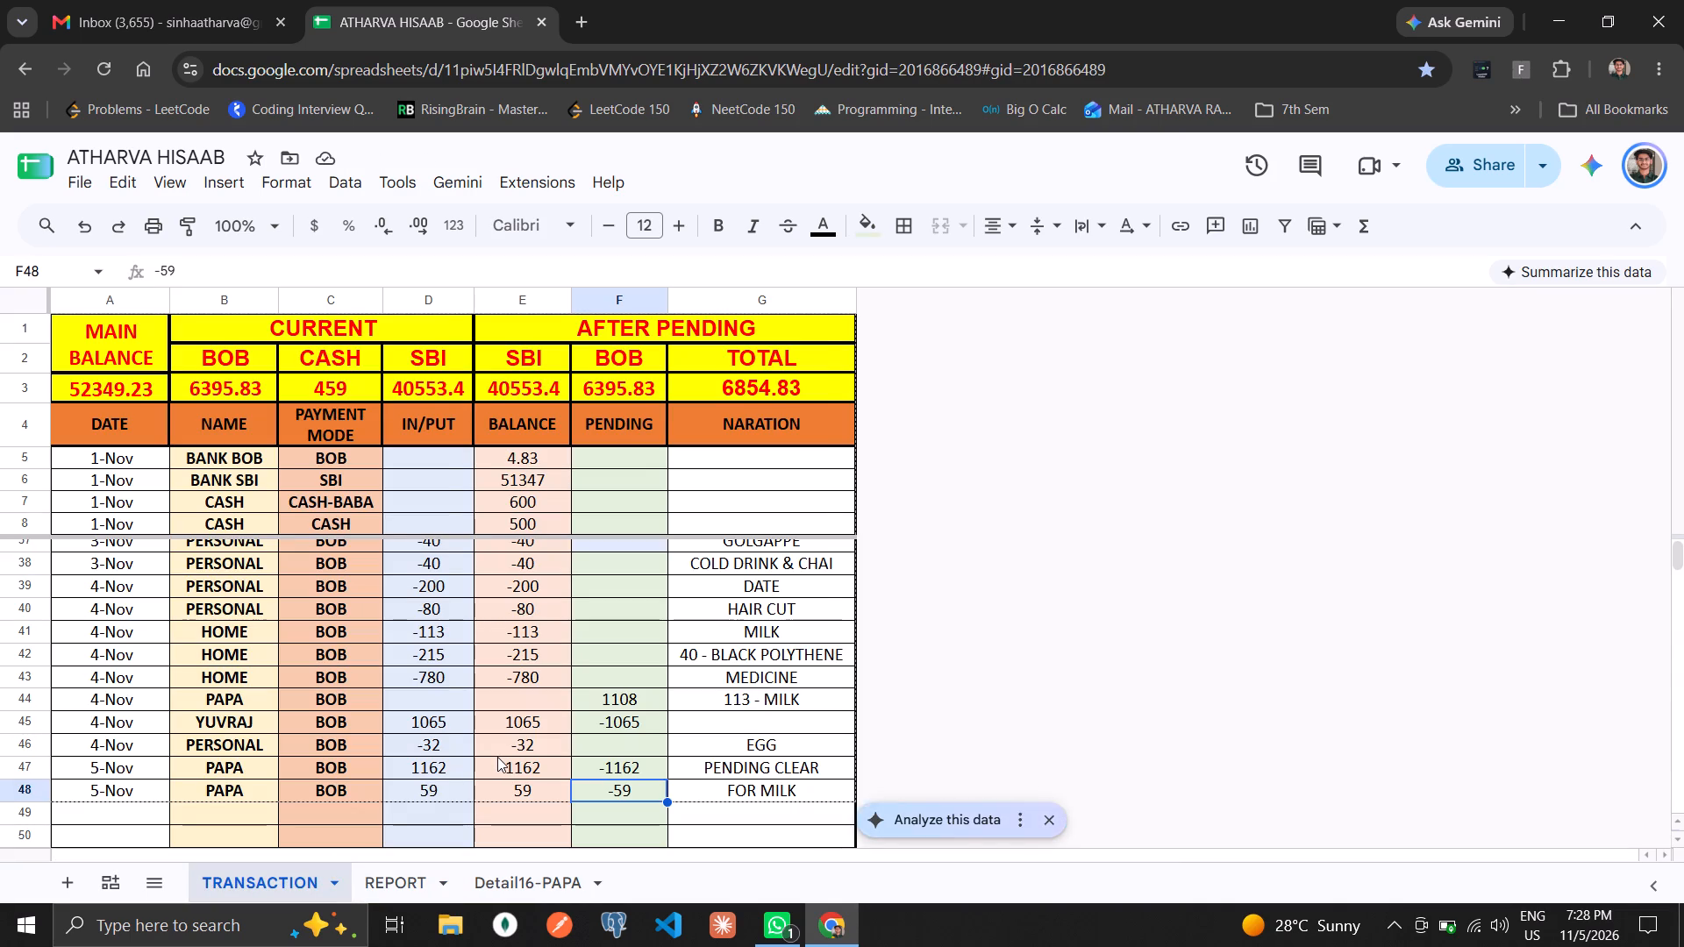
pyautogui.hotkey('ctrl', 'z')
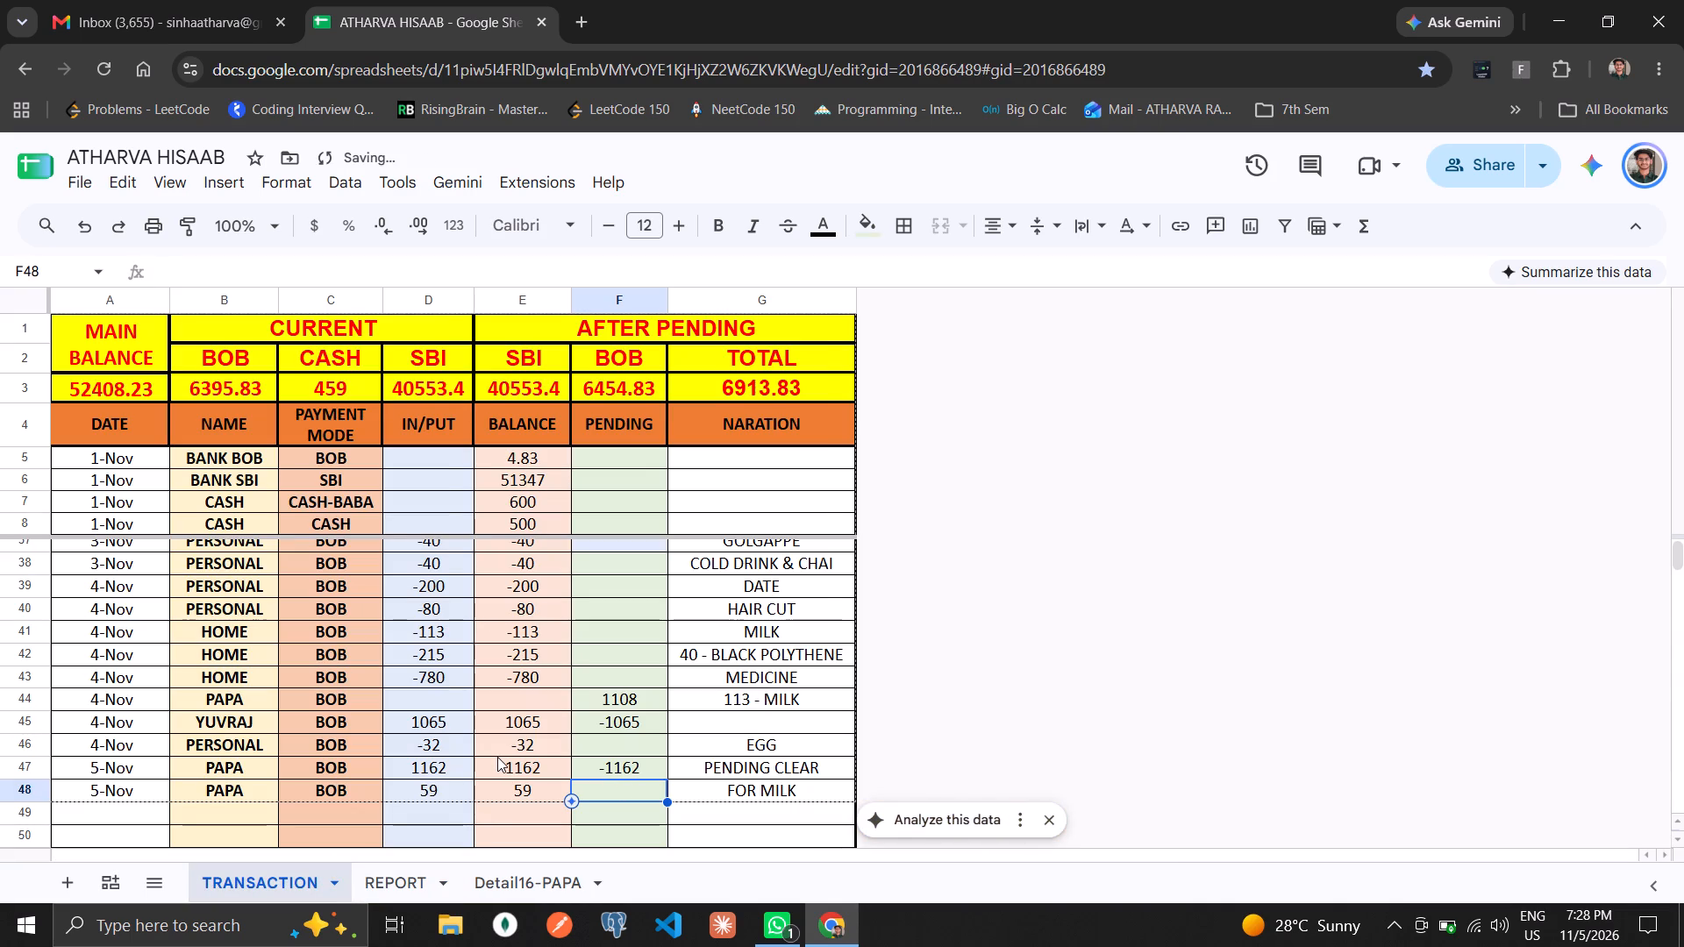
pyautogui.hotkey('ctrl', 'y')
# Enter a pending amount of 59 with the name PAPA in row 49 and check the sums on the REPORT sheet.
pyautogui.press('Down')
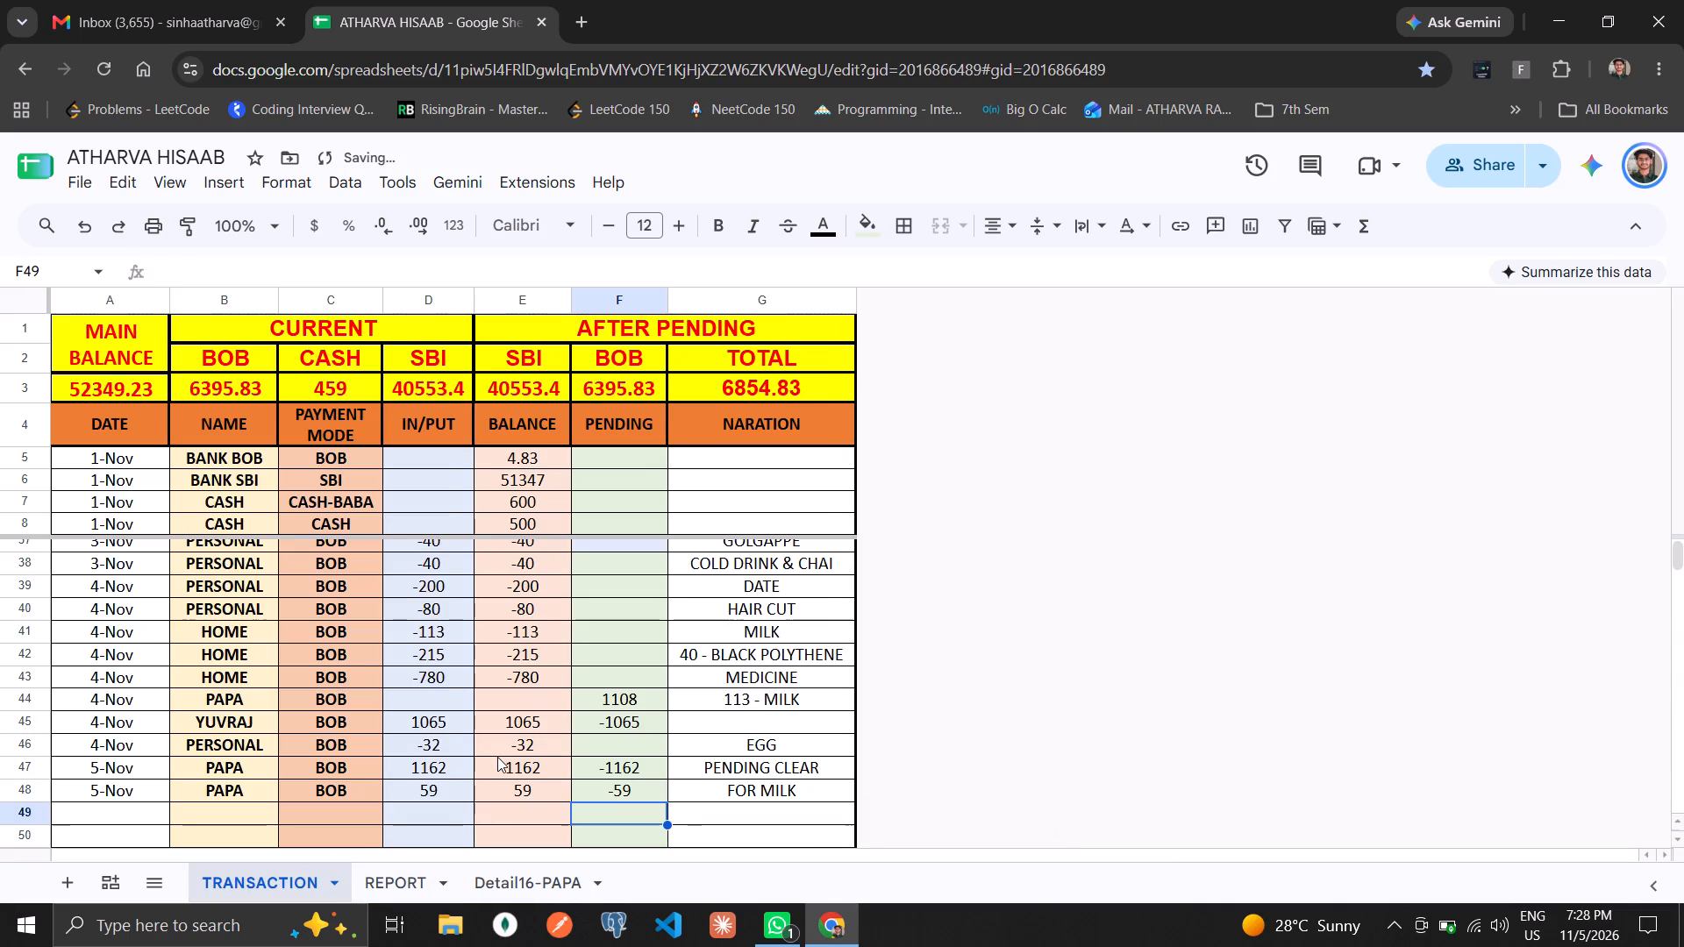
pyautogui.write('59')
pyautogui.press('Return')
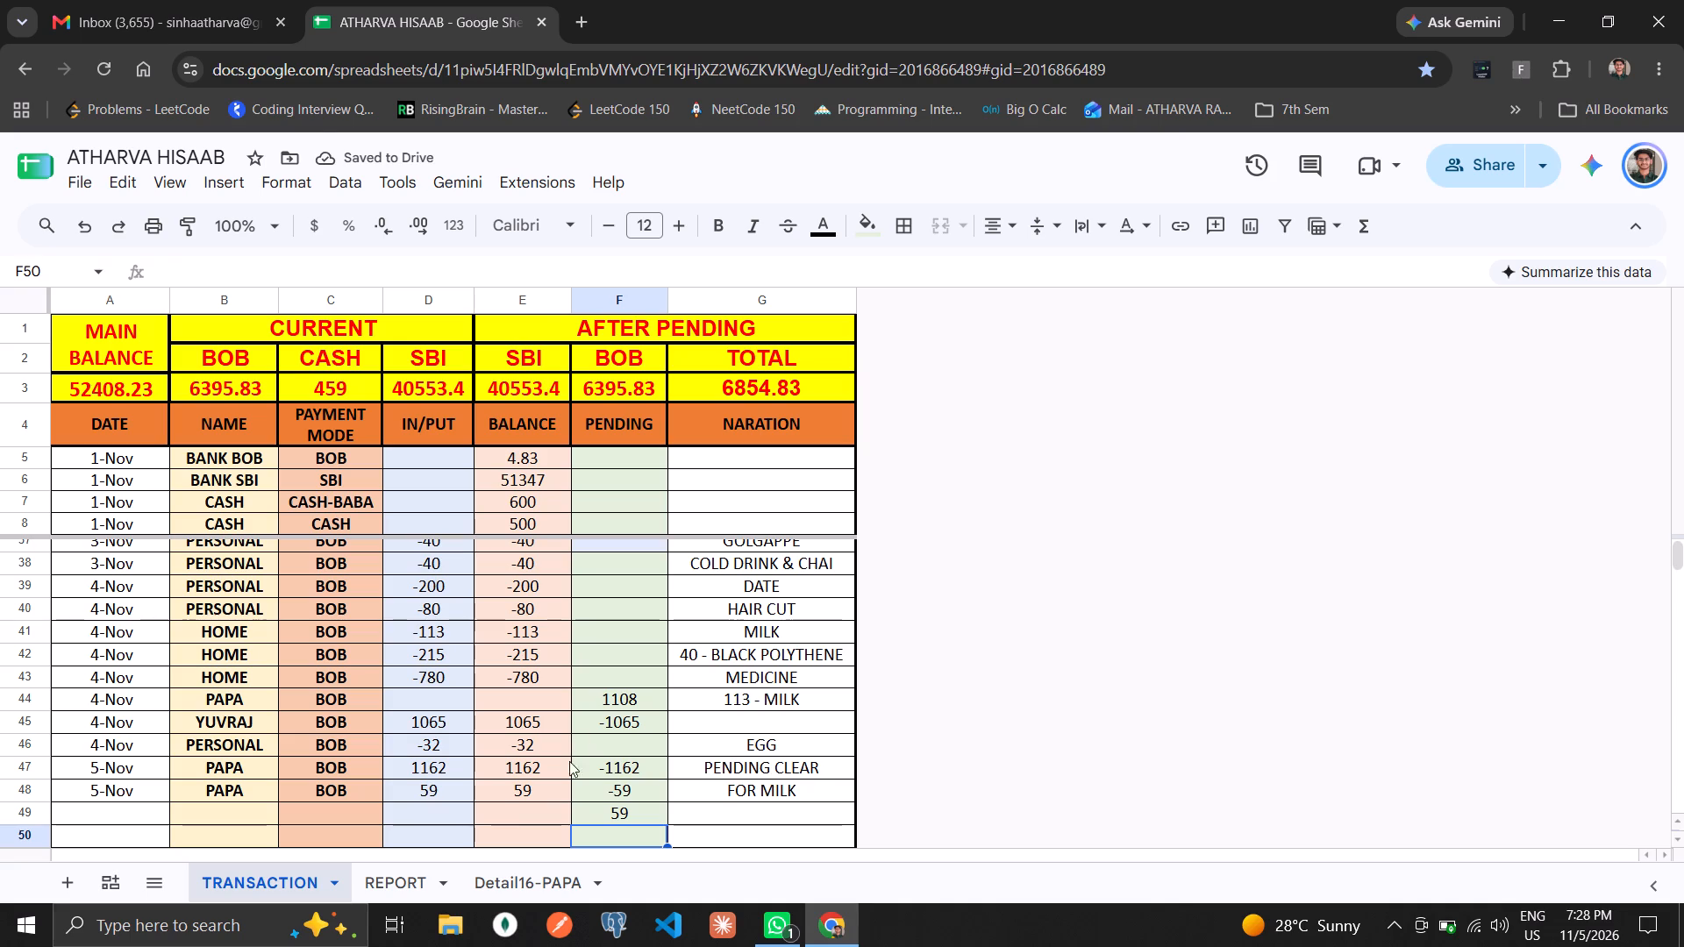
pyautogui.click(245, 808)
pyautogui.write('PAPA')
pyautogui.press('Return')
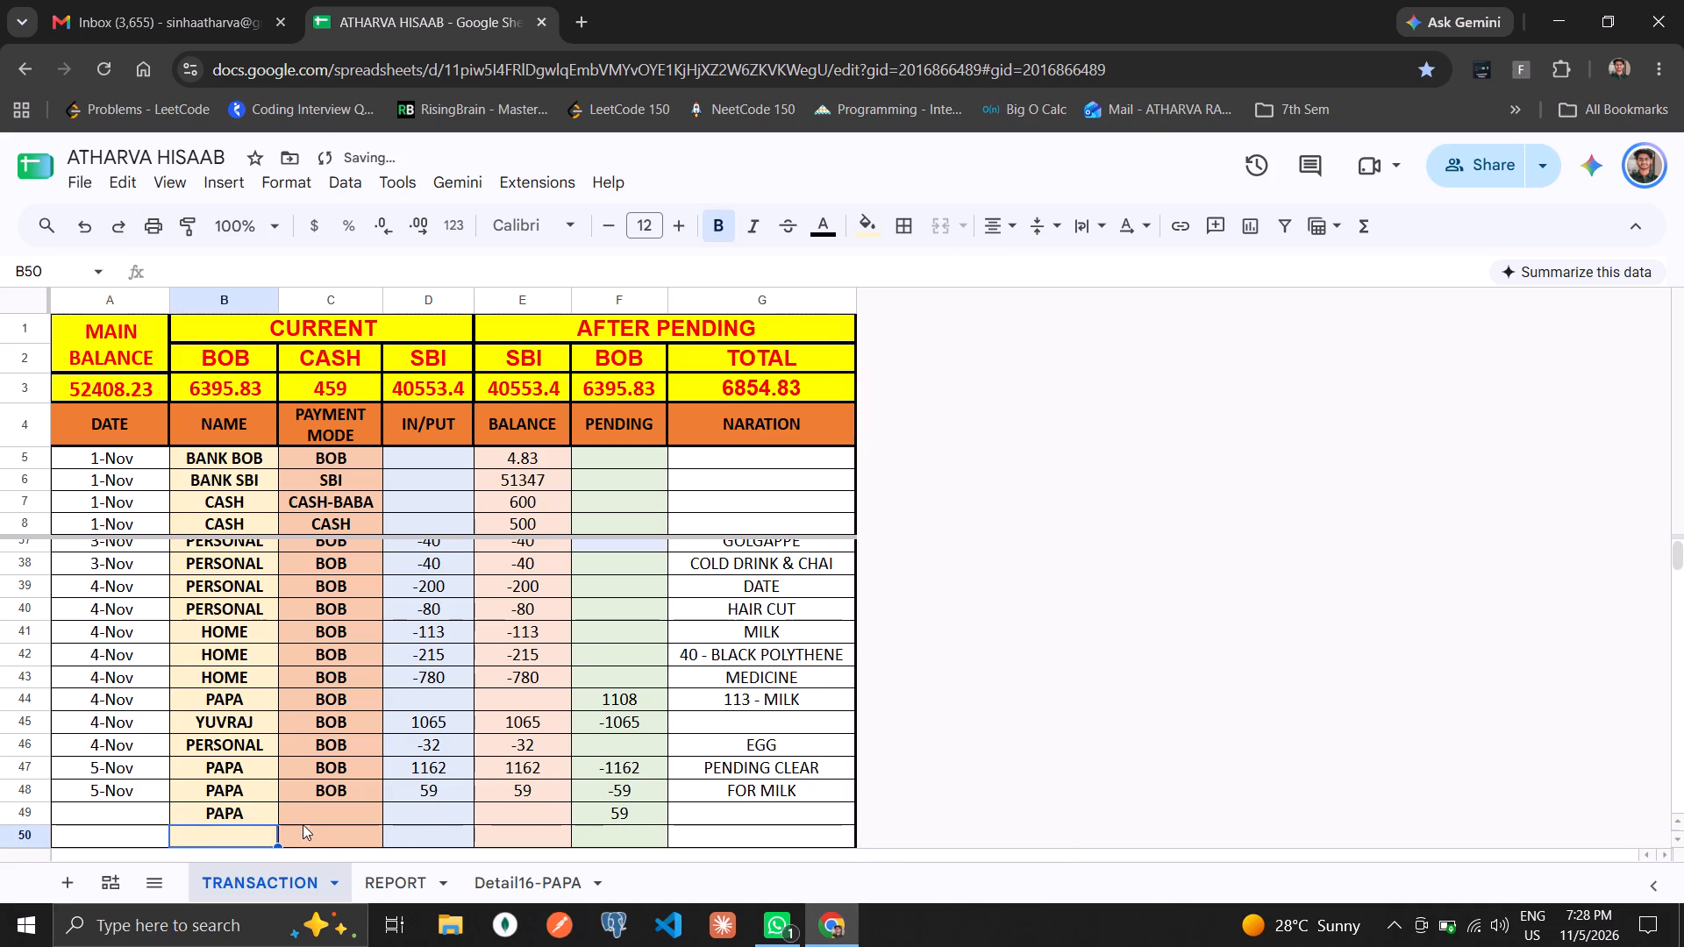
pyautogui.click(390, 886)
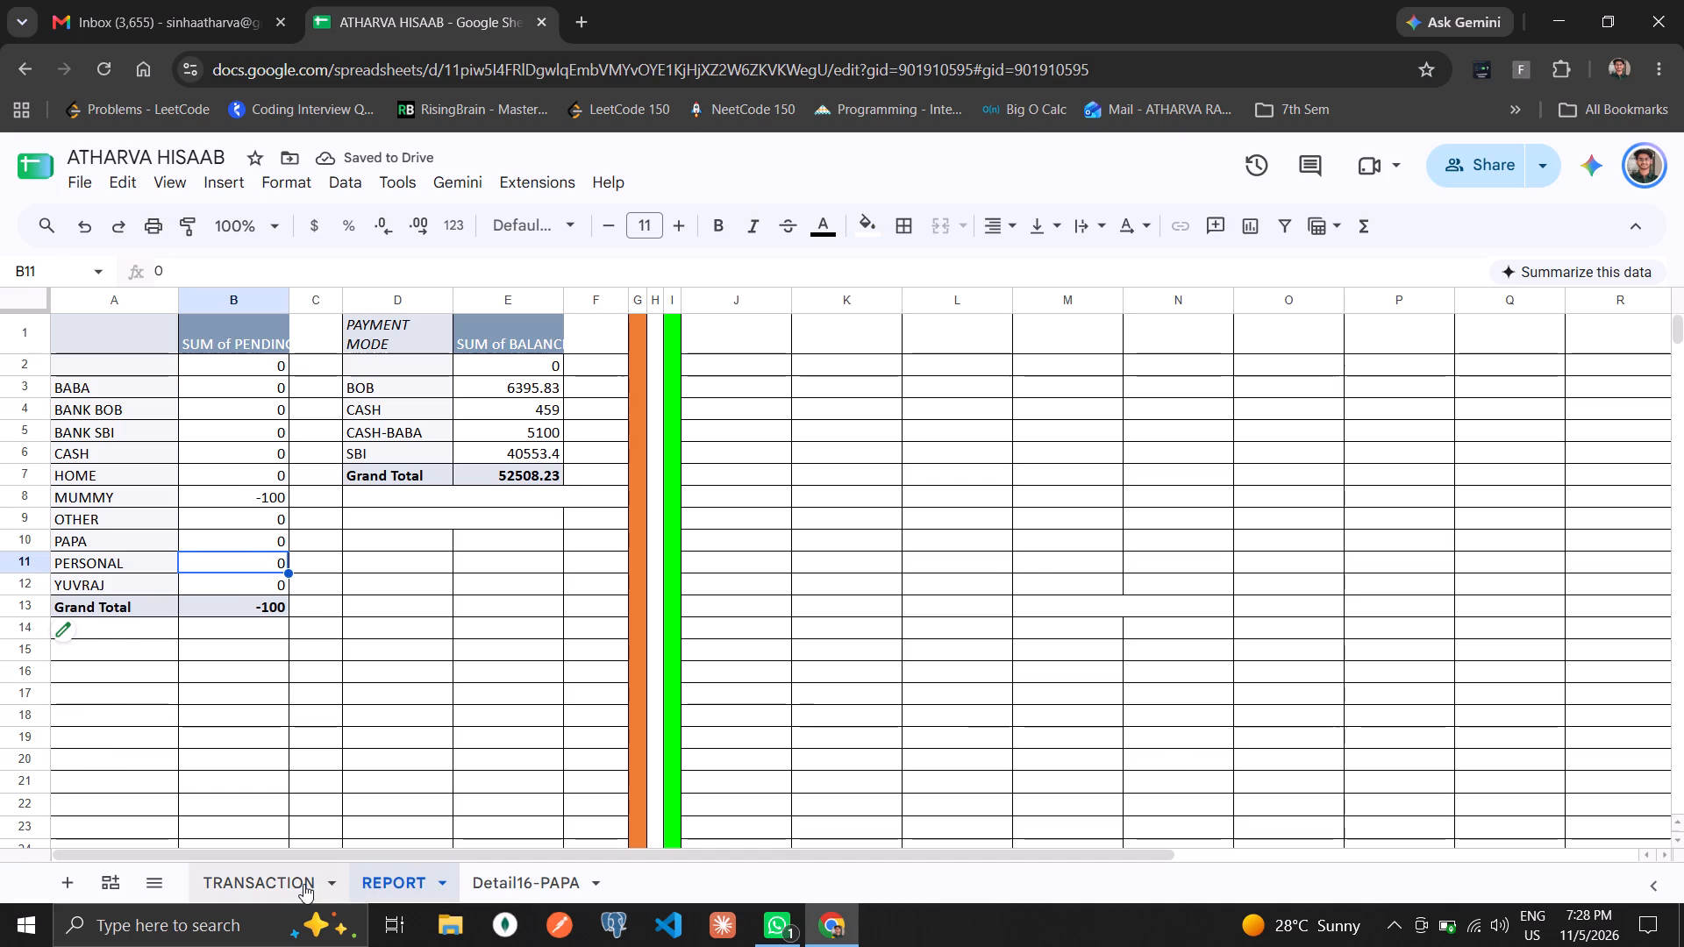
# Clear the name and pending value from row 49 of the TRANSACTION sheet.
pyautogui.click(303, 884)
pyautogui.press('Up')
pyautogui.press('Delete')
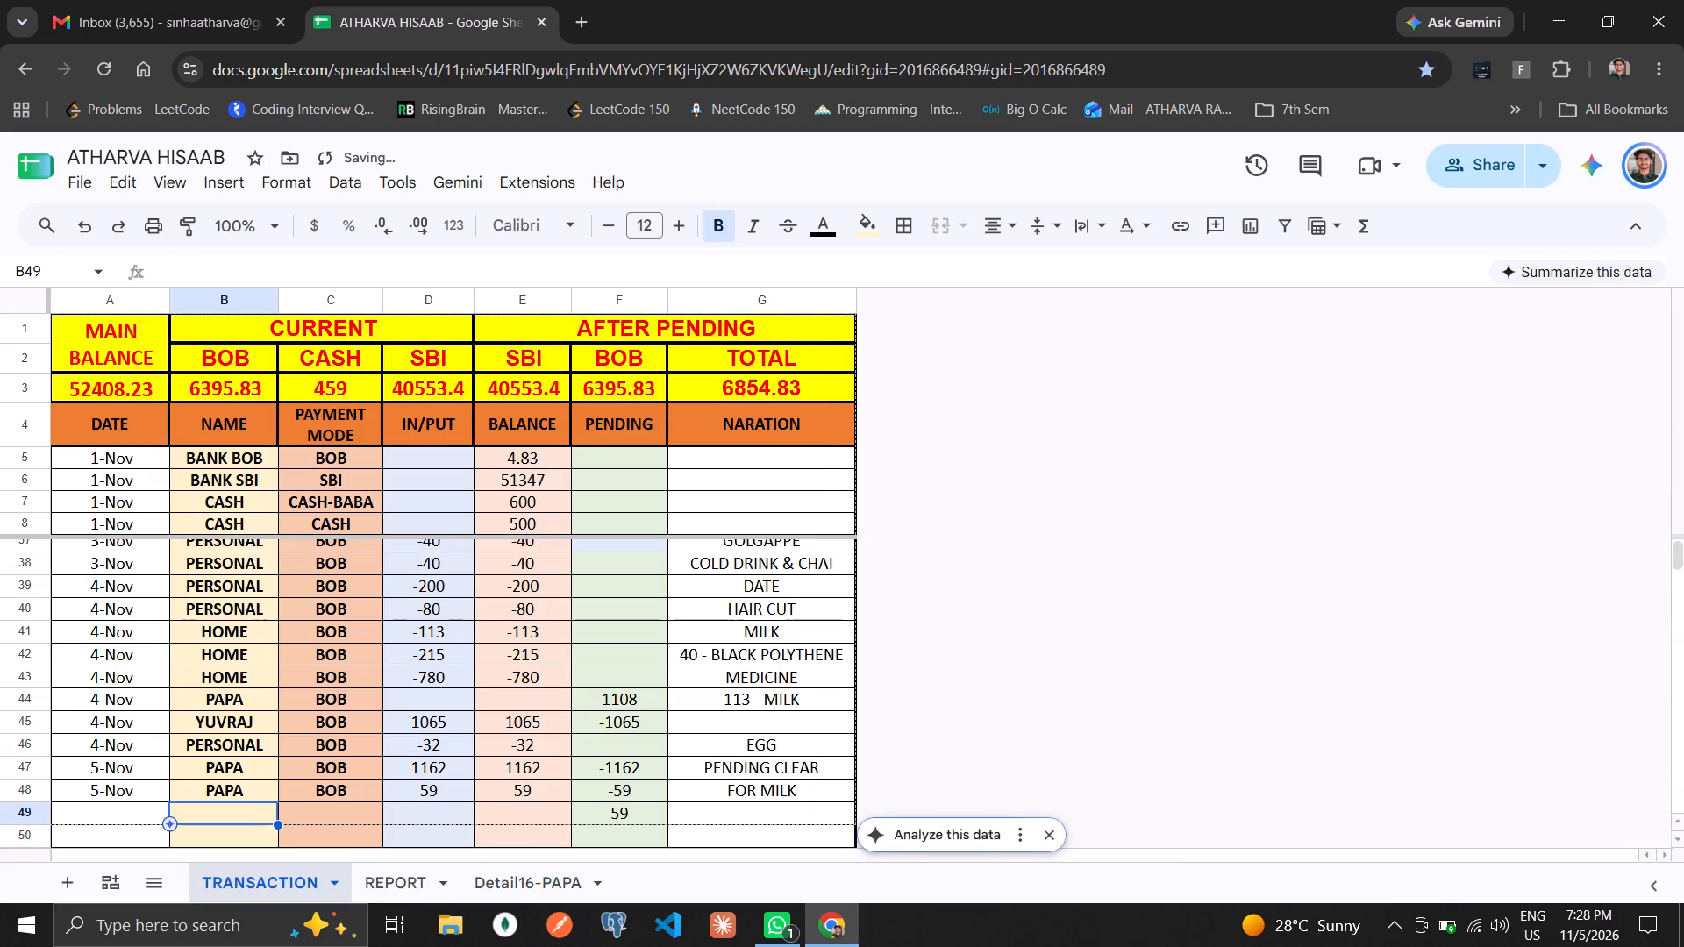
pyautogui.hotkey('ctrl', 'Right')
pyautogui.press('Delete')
# Clear the pending, in/put and name cells of the 5-Nov entry in row 48.
pyautogui.press('Up')
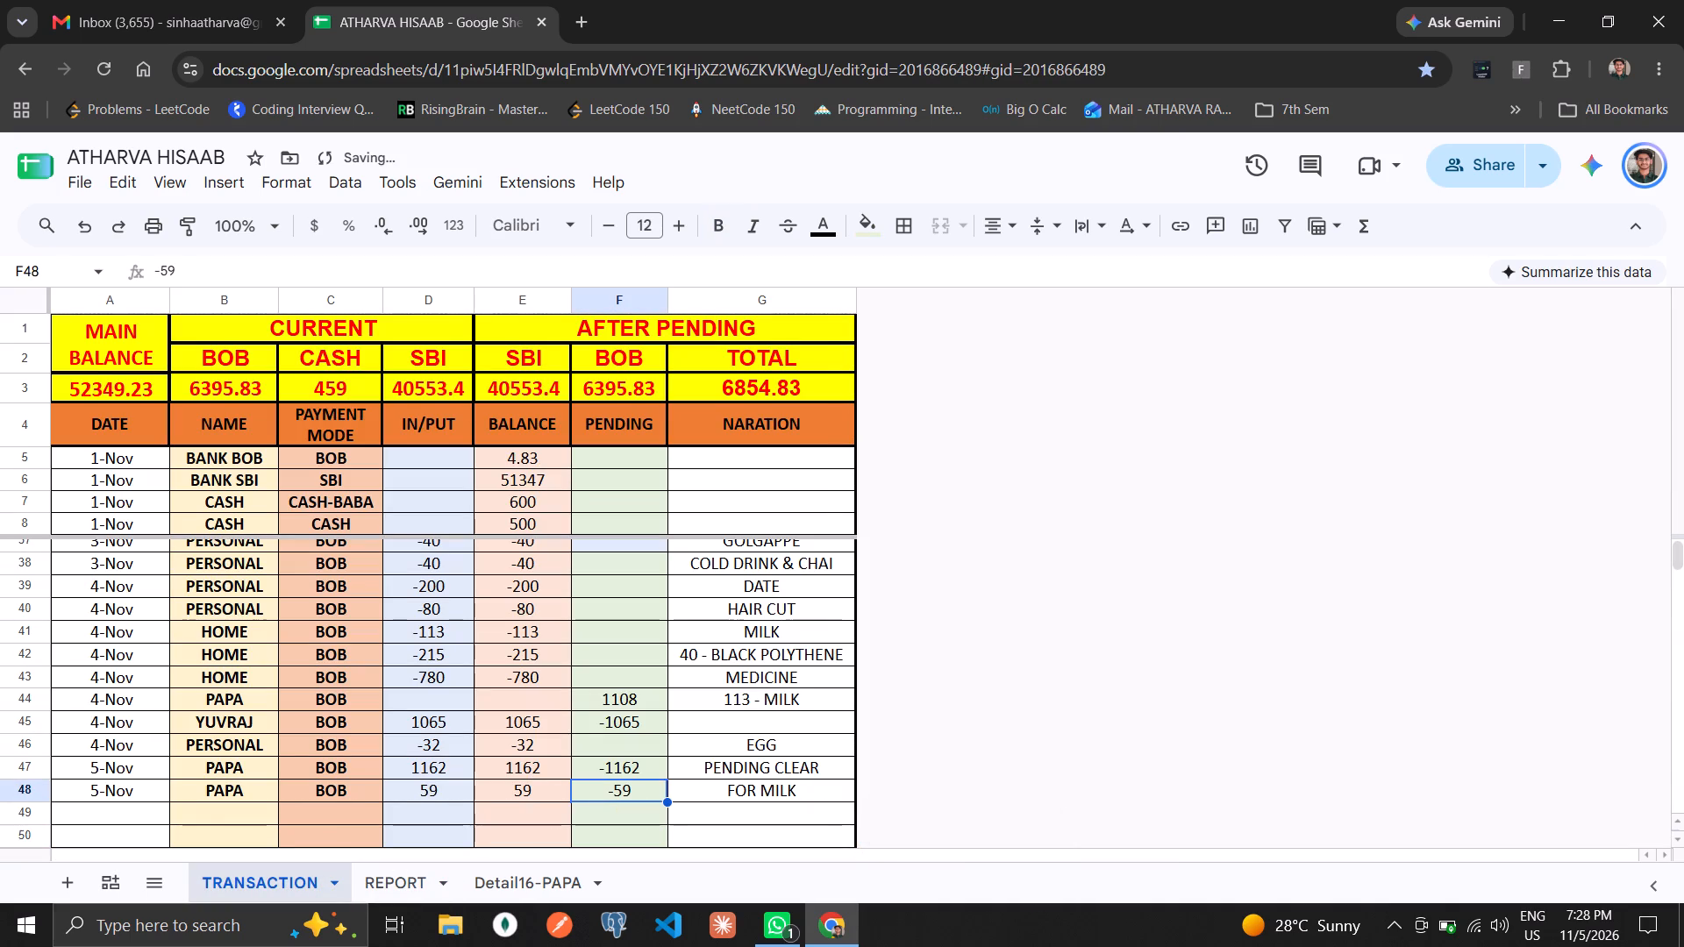
pyautogui.press('Delete')
pyautogui.press('Left')
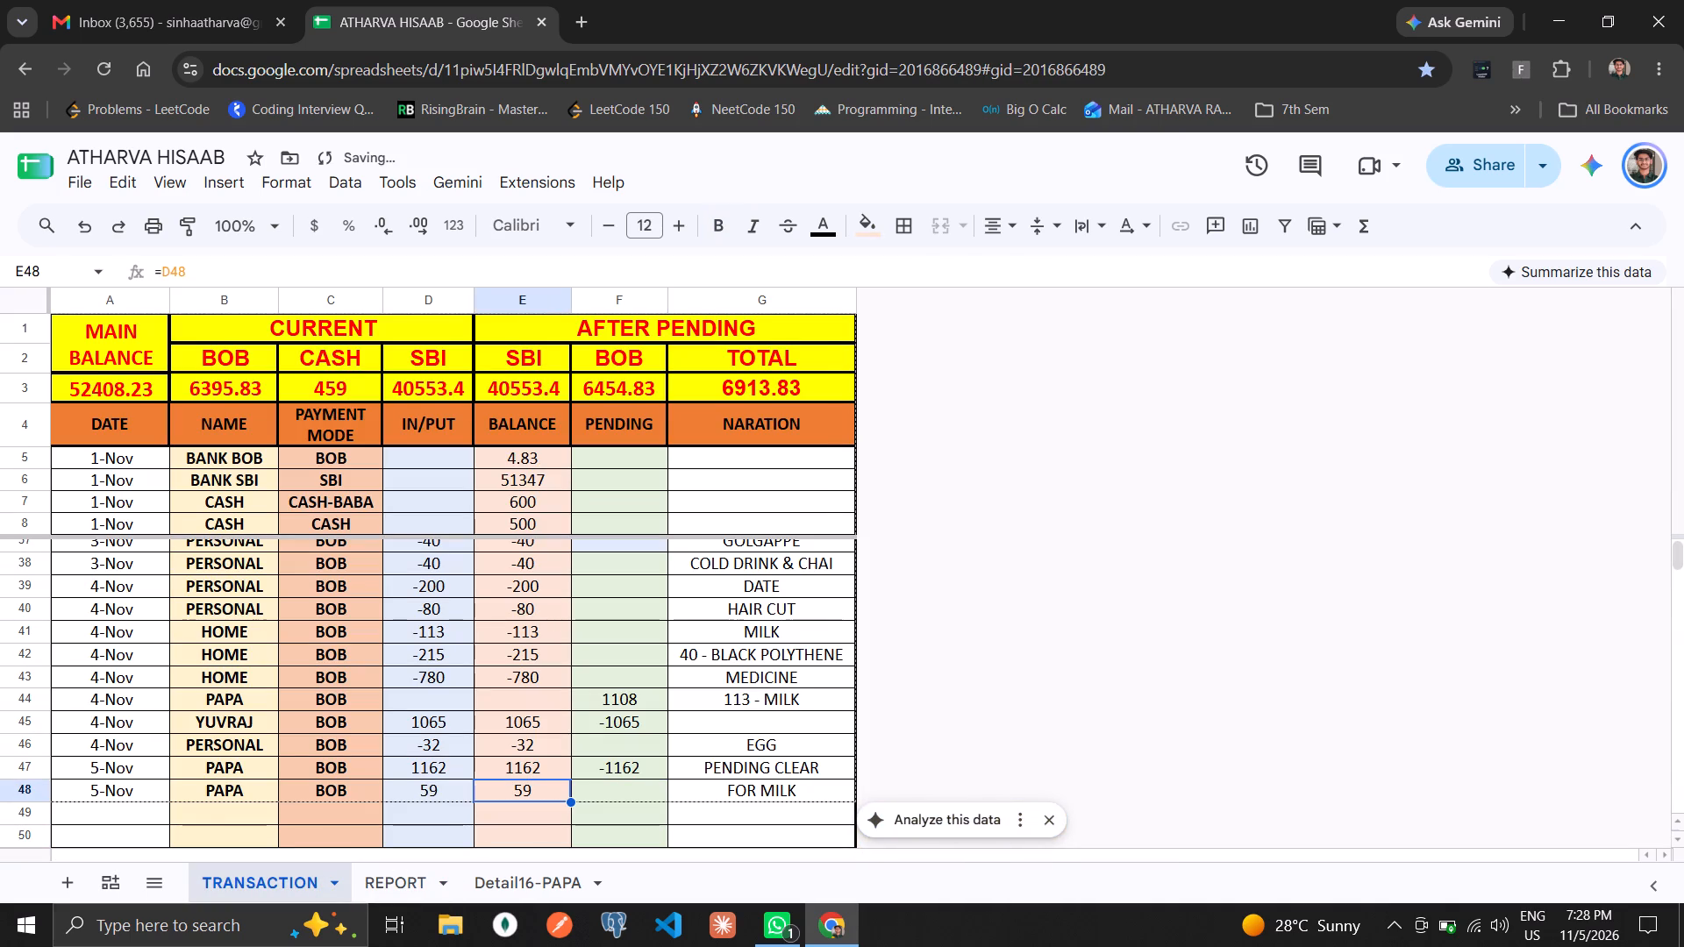
pyautogui.press('Left')
pyautogui.press('Delete')
pyautogui.press('Left')
pyautogui.press('Left')
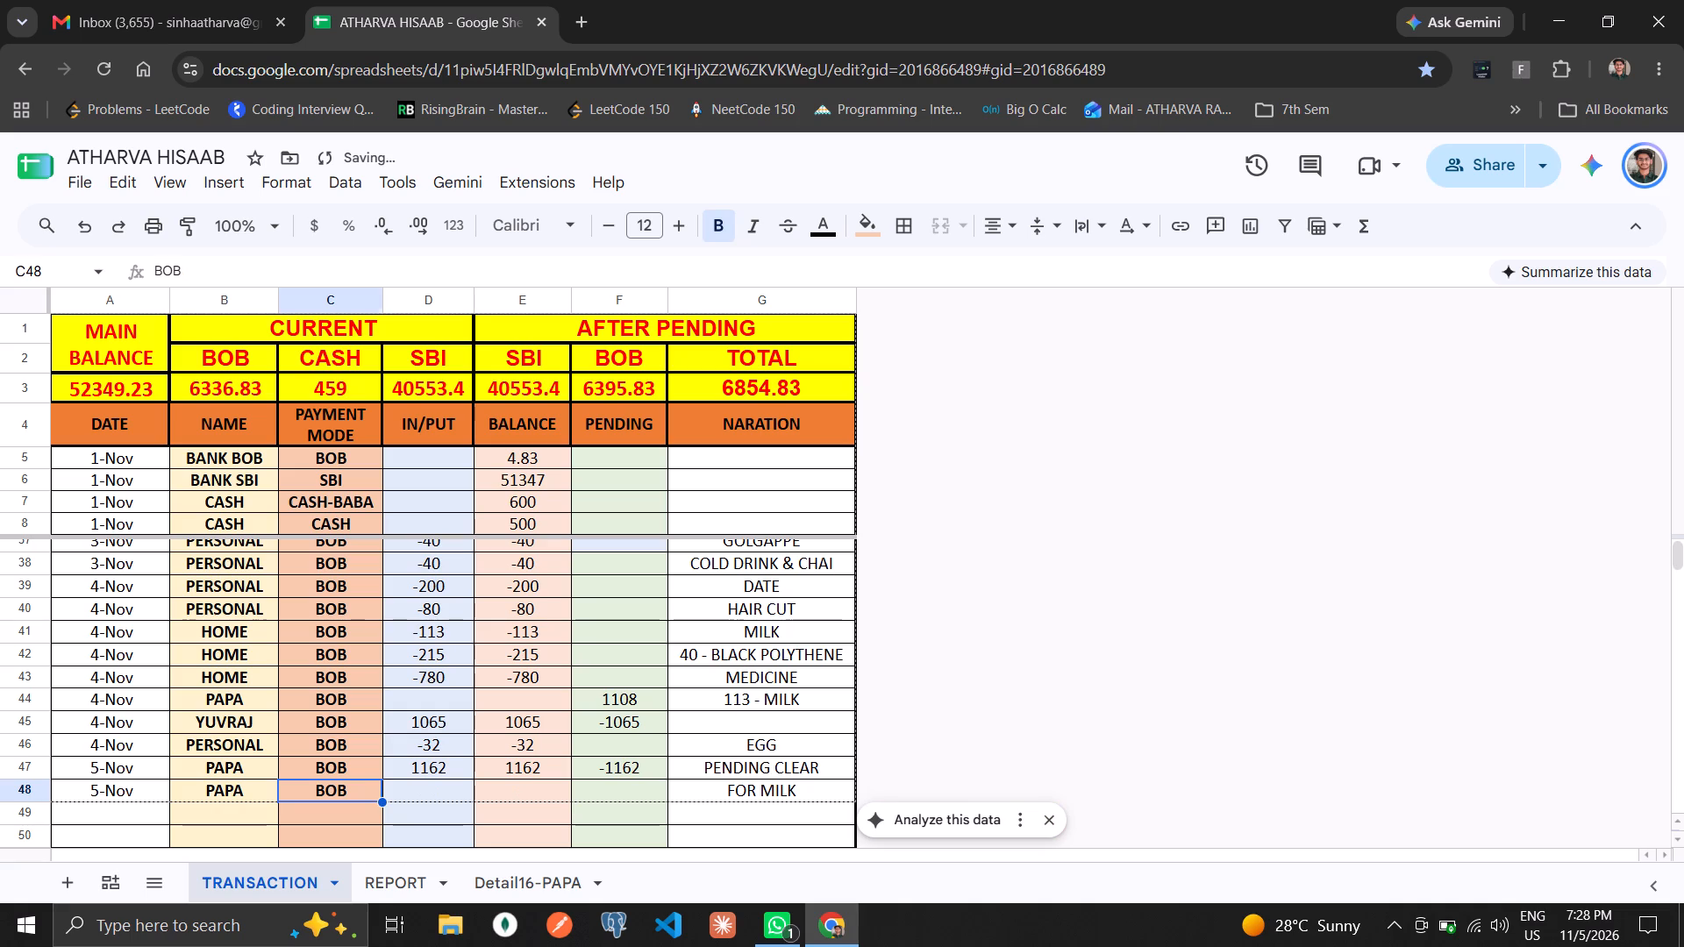
pyautogui.press('BackSpace')
# Set the pending value of the 5-Nov entry in row 48 to -59.
pyautogui.press('Right')
pyautogui.press('Right')
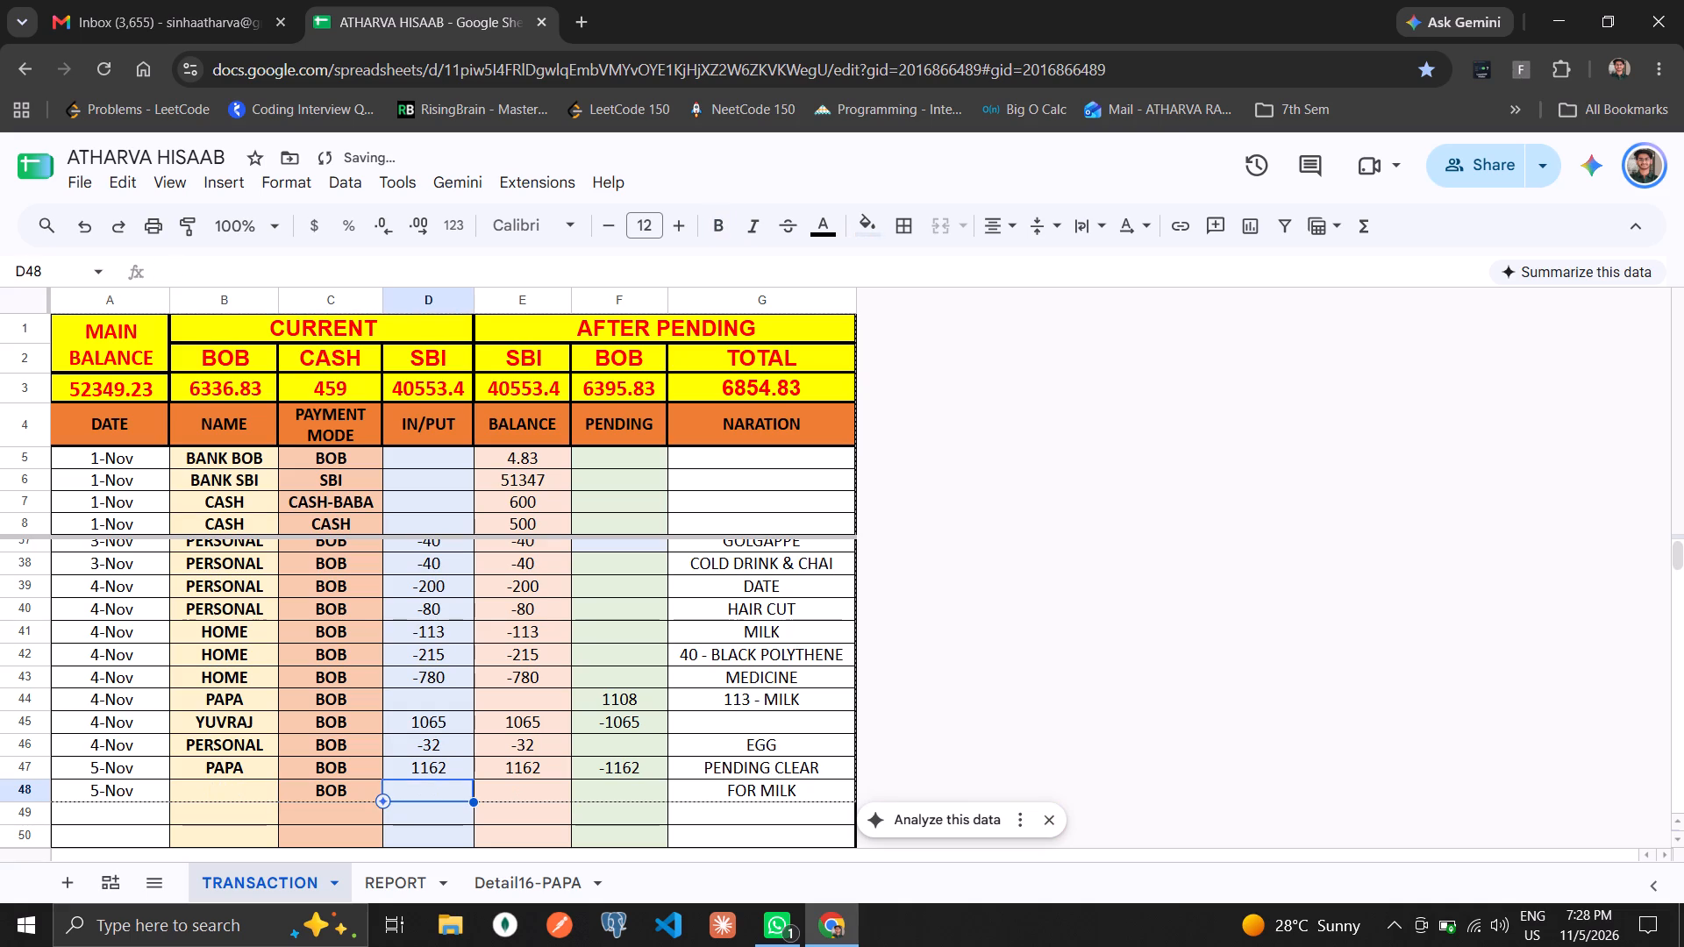
pyautogui.press('Right')
pyautogui.press('Left')
pyautogui.press('Right')
pyautogui.press('Right')
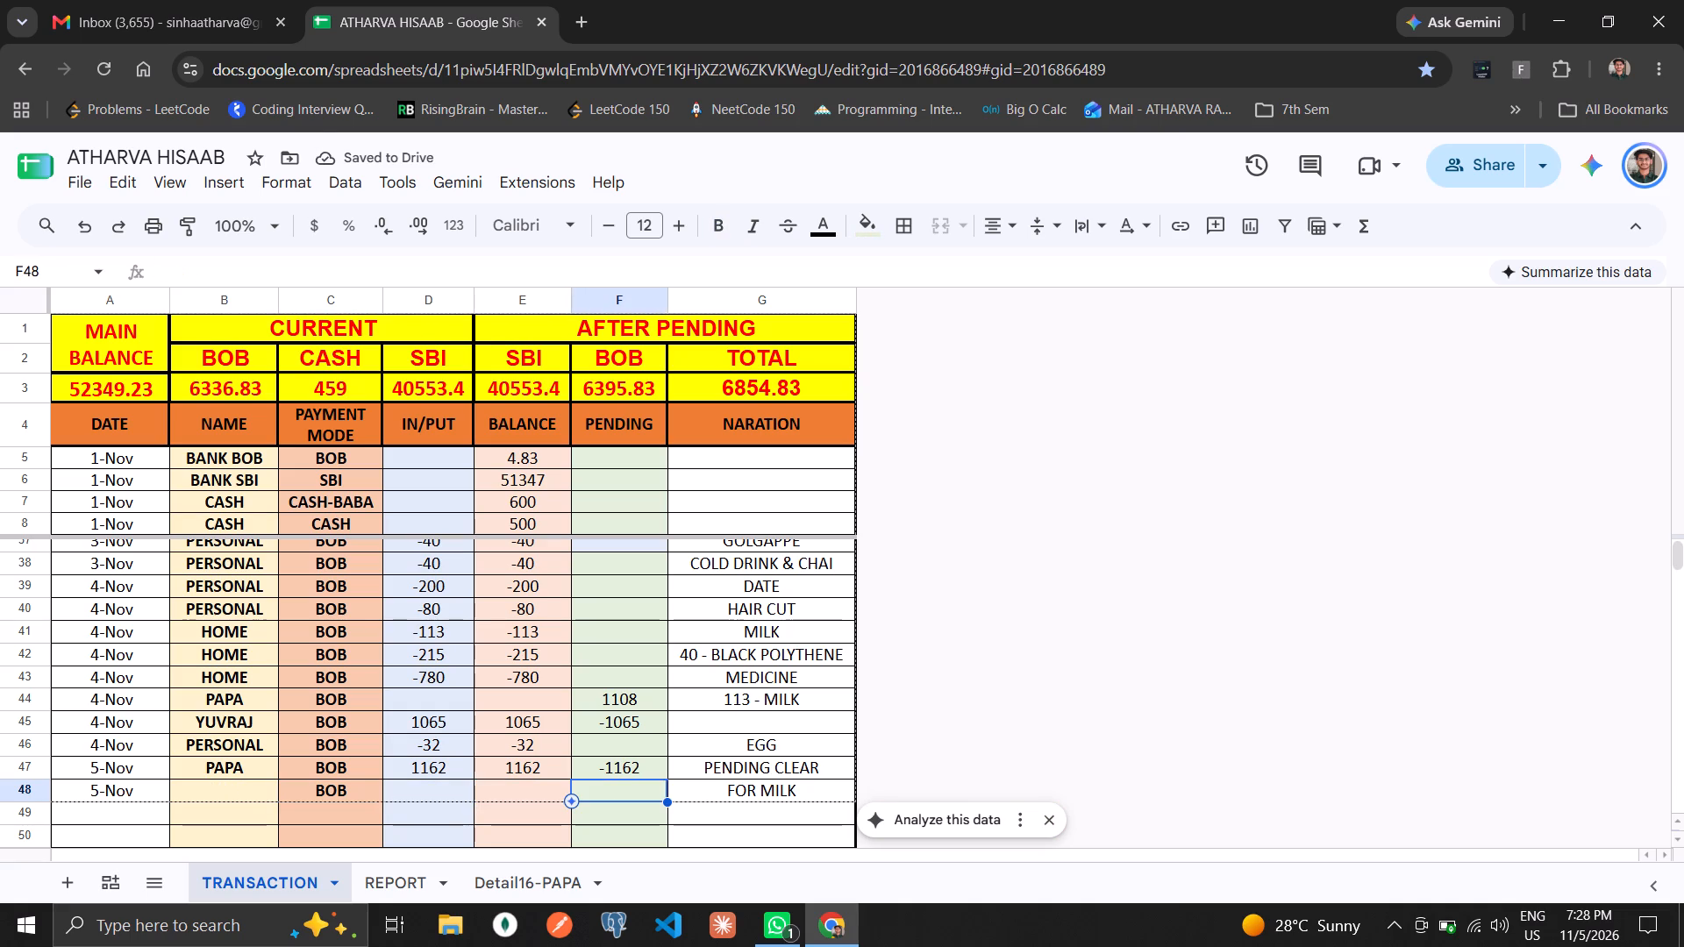
pyautogui.write('-59')
pyautogui.press('Return')
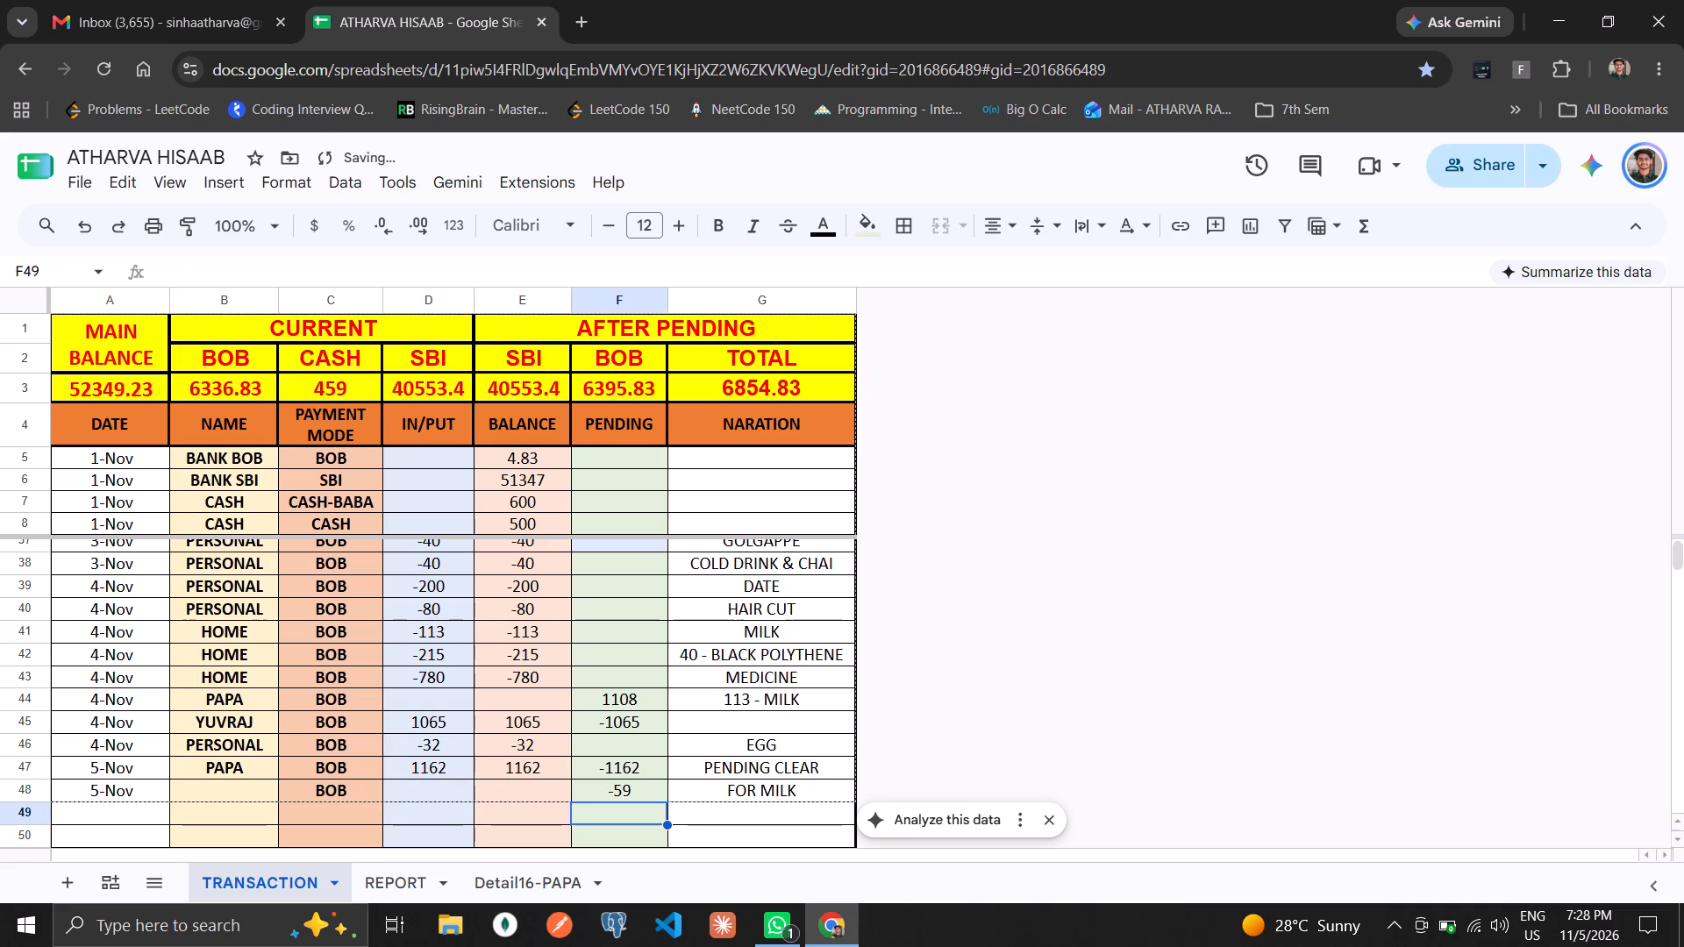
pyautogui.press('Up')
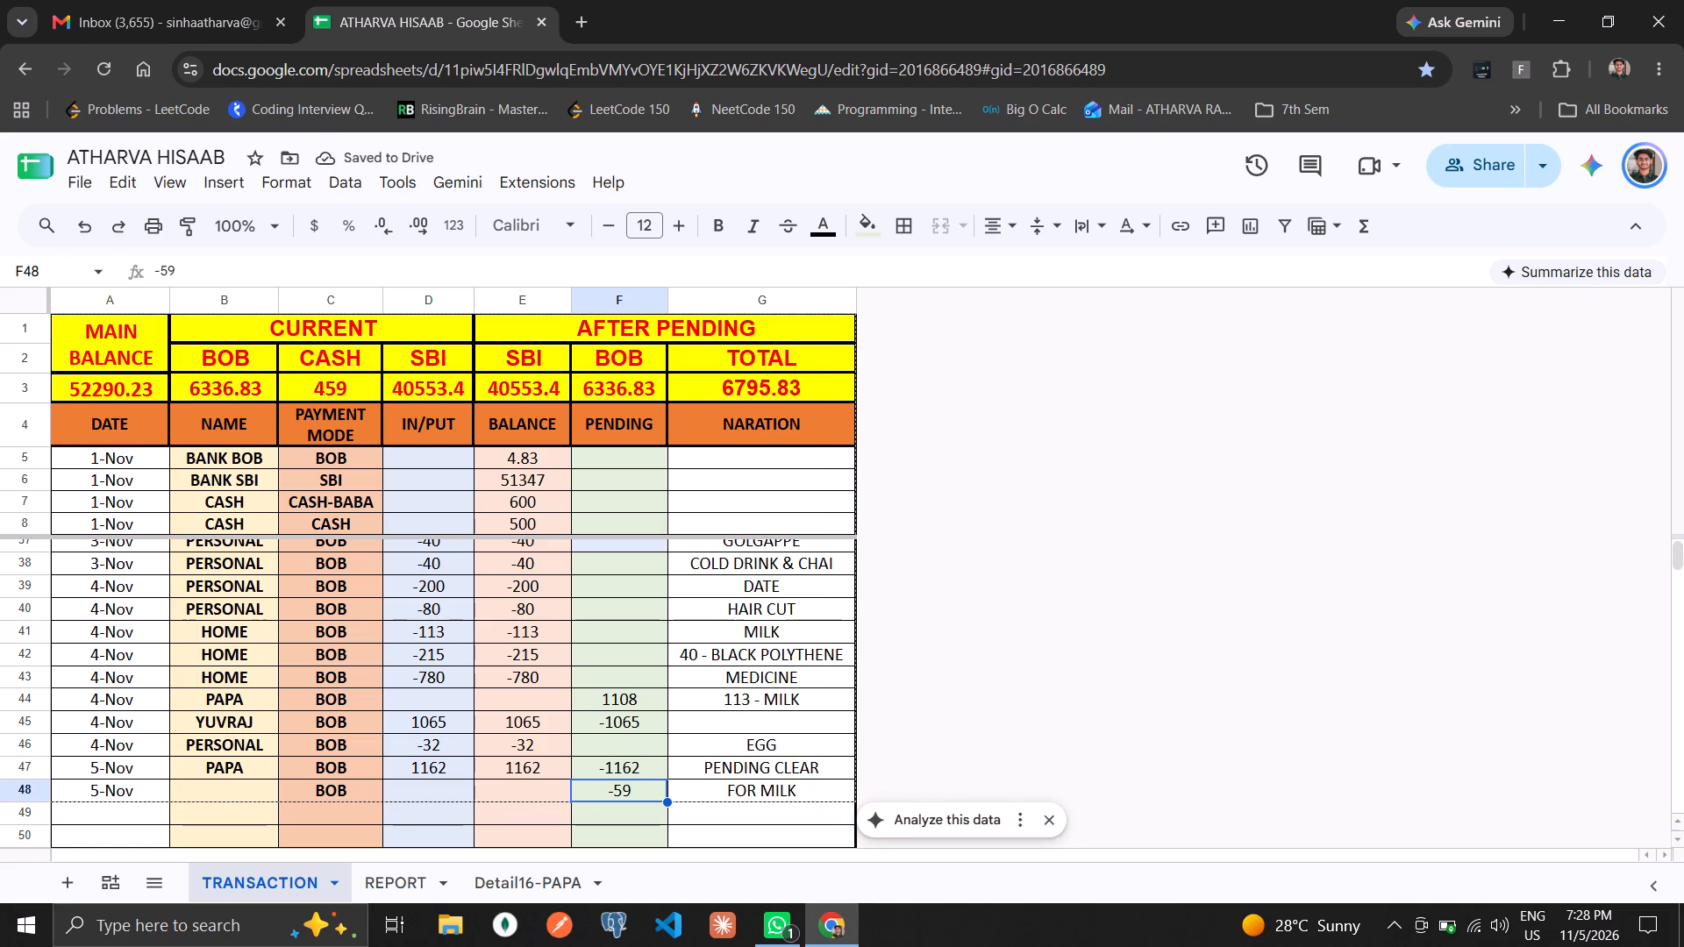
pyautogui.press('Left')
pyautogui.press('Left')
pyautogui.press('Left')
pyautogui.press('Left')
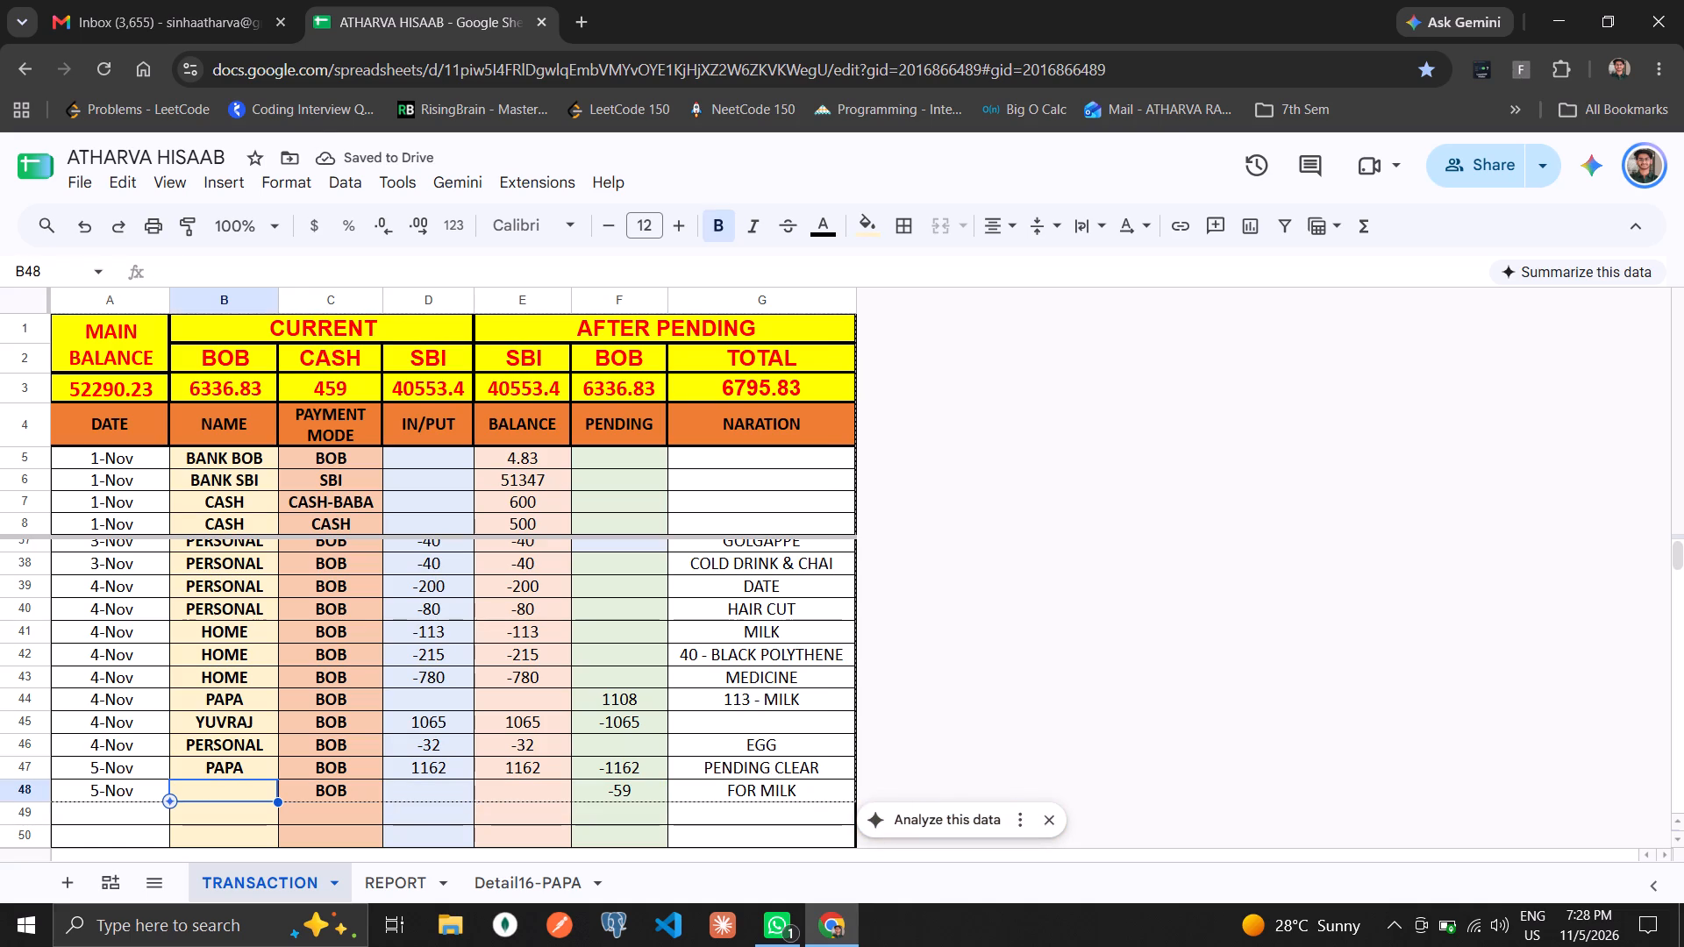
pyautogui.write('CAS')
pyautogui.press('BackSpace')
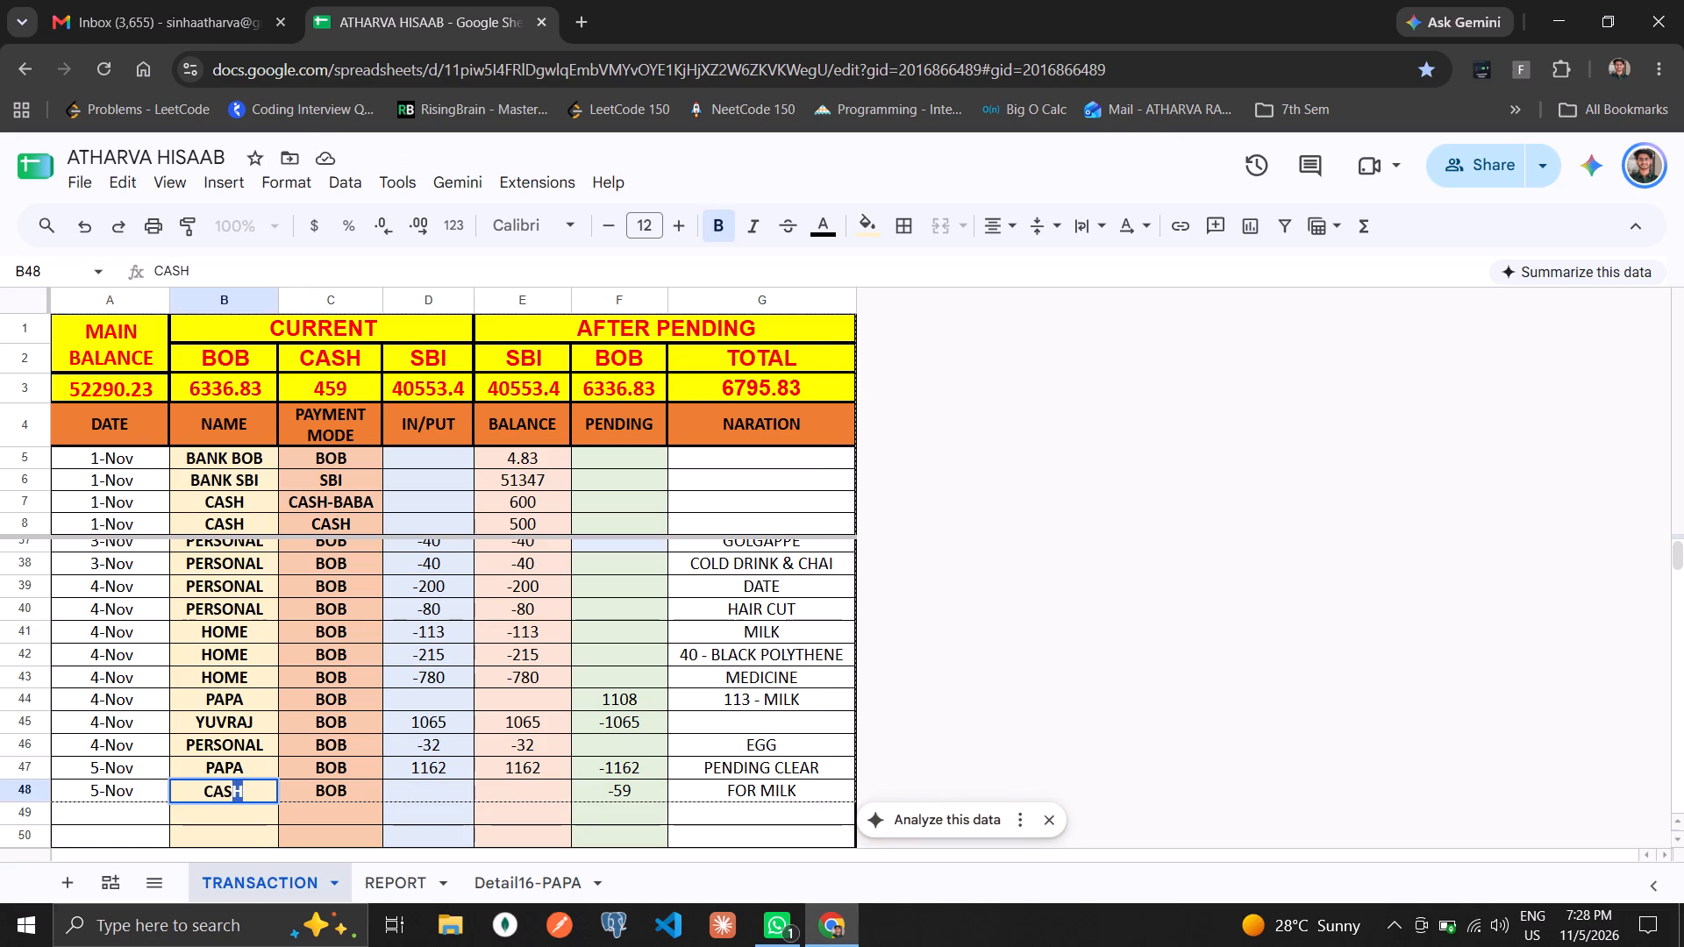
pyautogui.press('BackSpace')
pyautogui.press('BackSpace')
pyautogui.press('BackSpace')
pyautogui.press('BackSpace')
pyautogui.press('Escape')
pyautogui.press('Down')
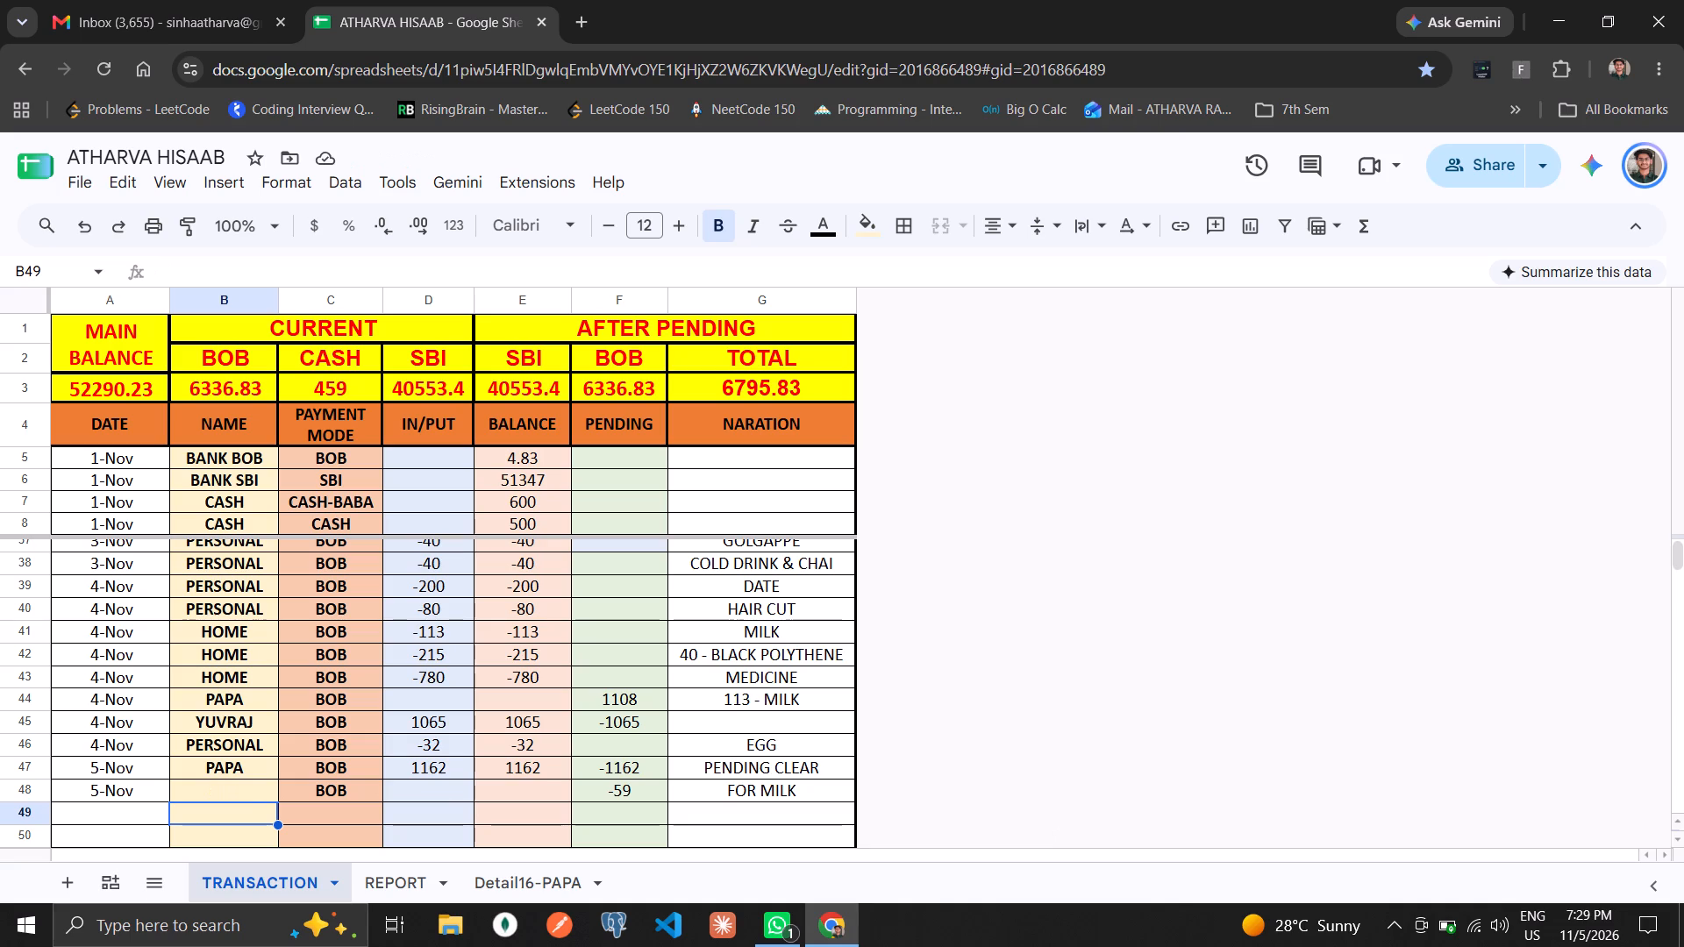
# Set the name of the 5-Nov entry in row 48 to CASH.
pyautogui.press('Up')
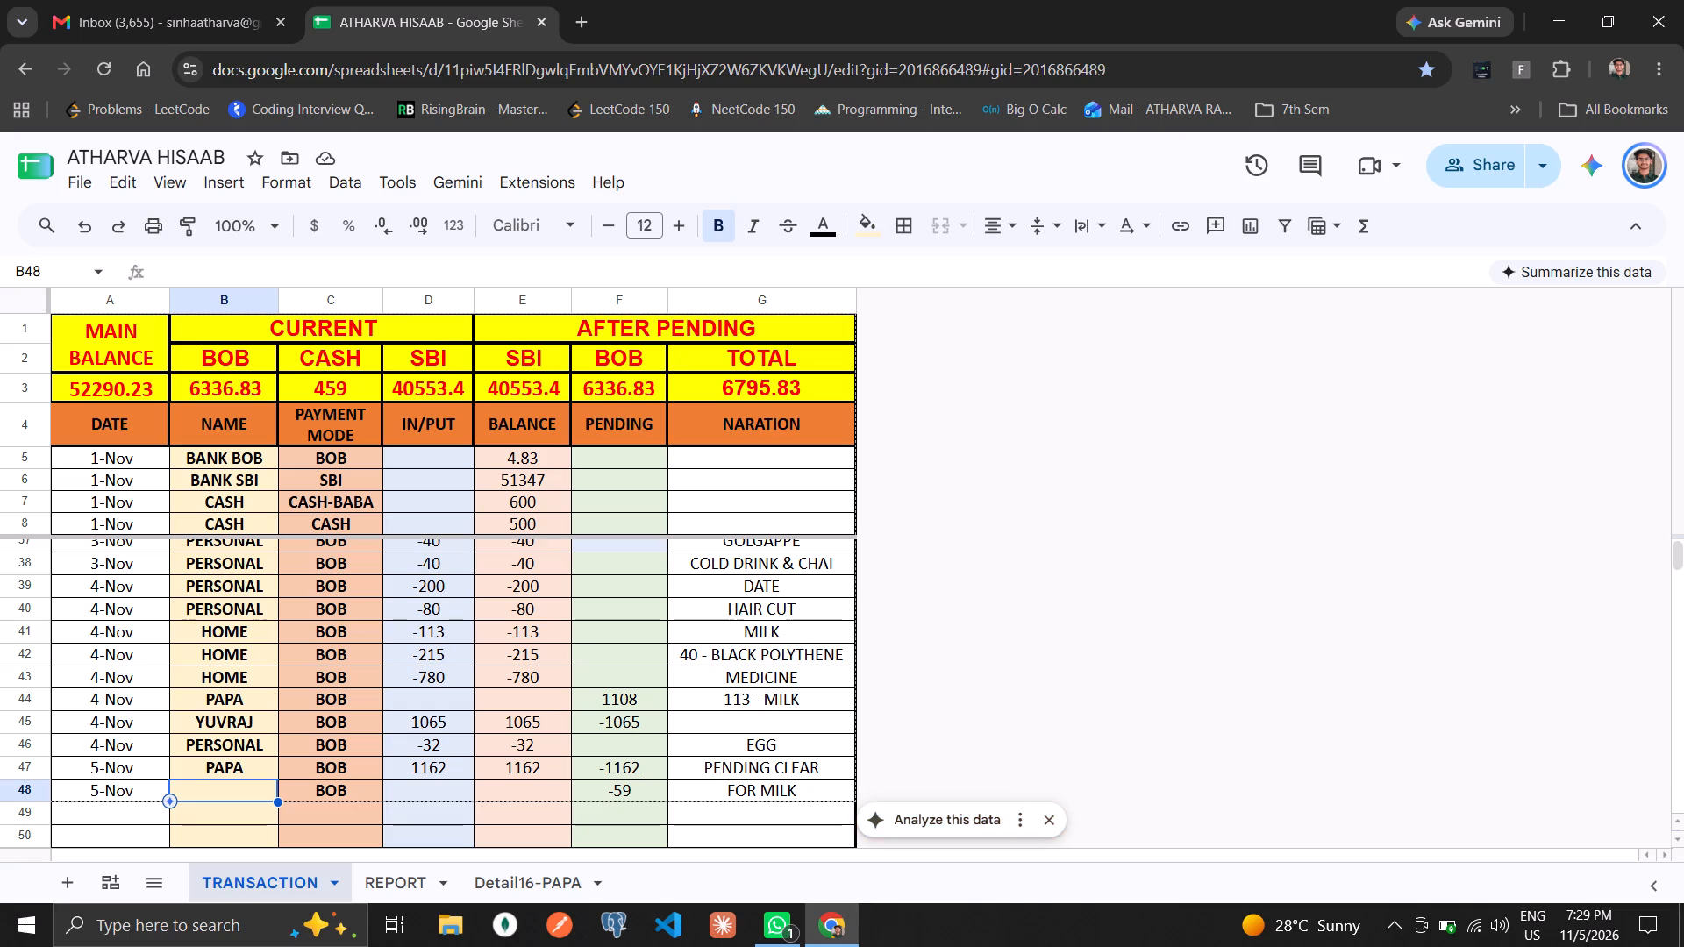
pyautogui.write('CASH')
pyautogui.press('Right')
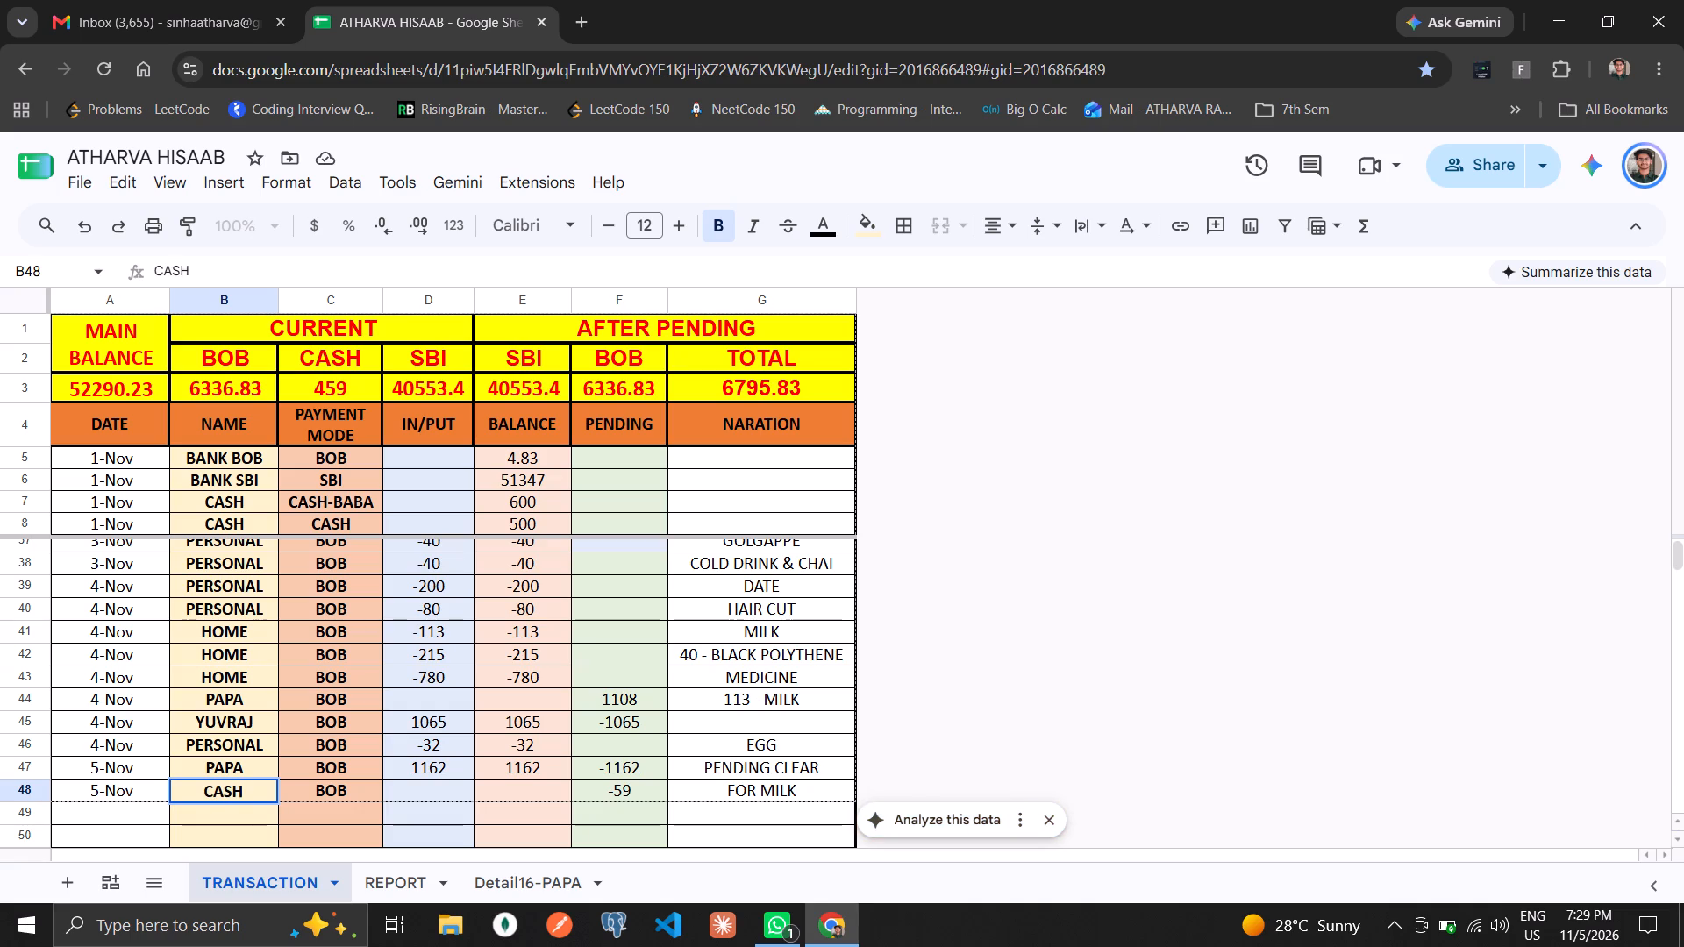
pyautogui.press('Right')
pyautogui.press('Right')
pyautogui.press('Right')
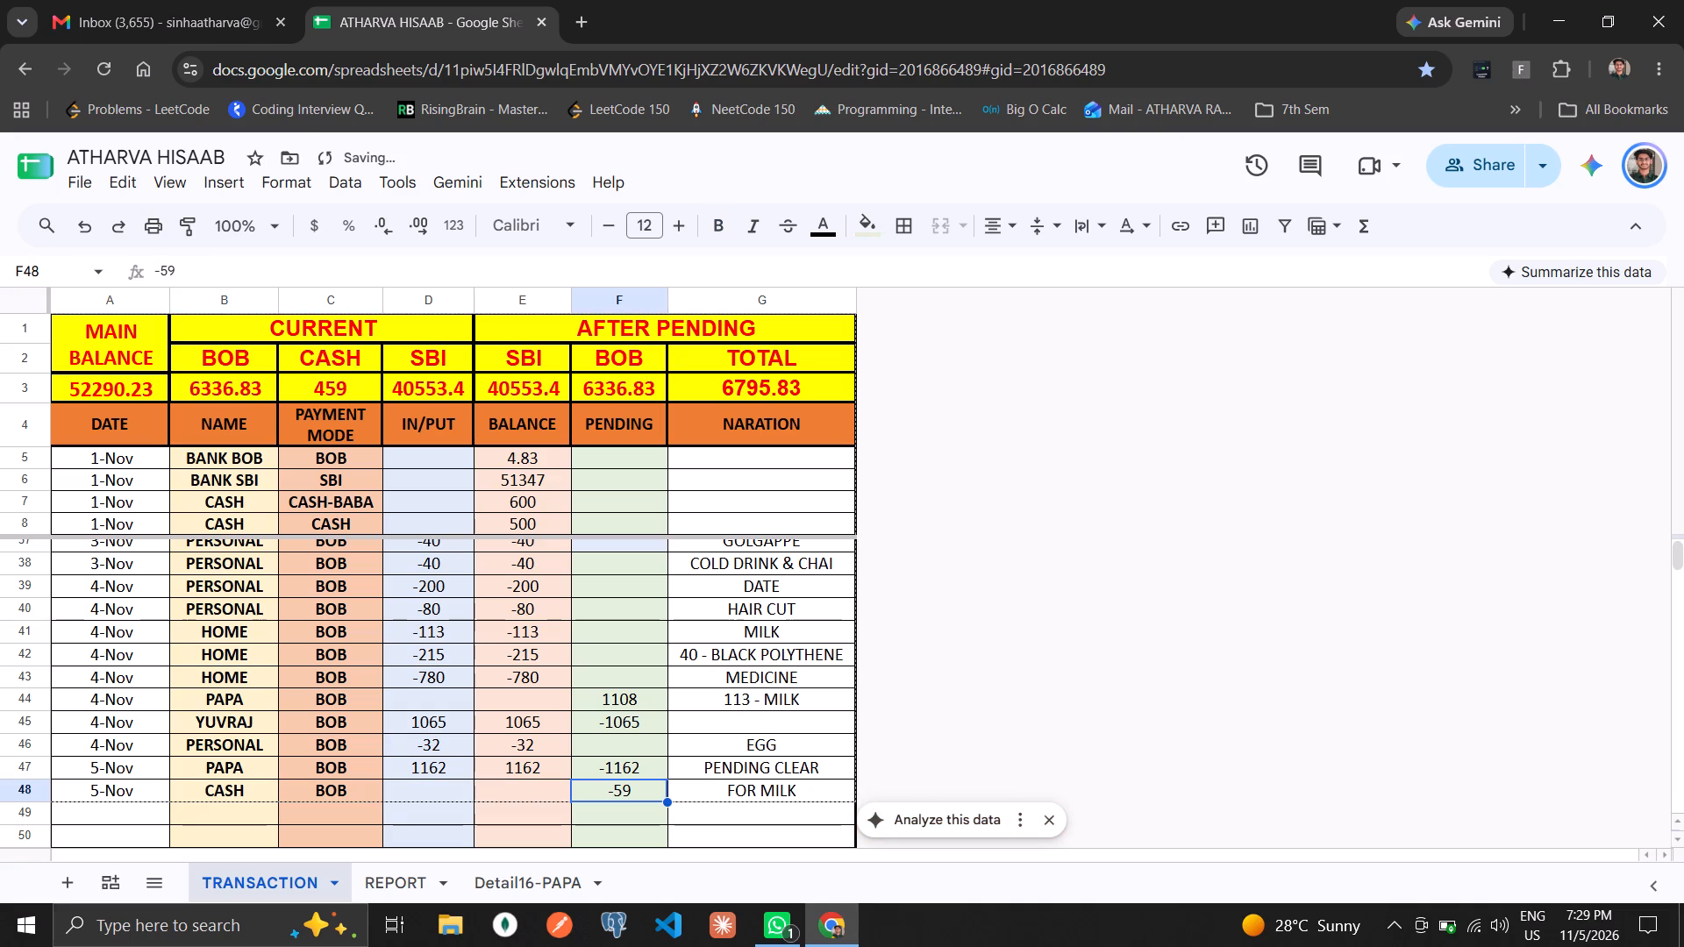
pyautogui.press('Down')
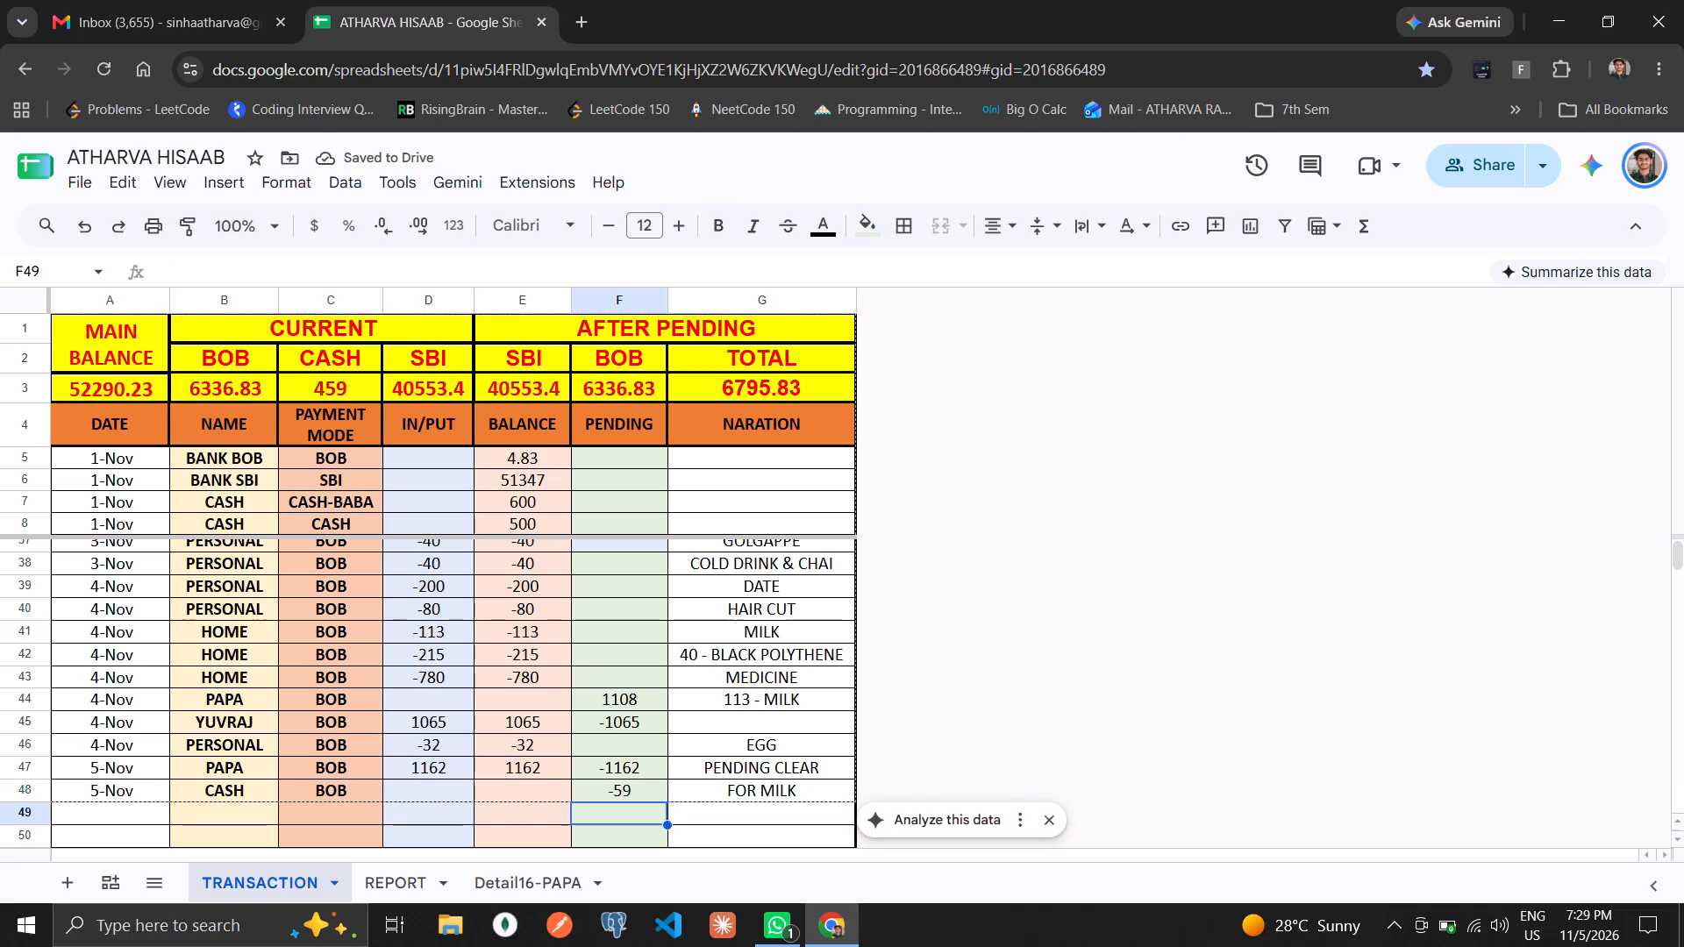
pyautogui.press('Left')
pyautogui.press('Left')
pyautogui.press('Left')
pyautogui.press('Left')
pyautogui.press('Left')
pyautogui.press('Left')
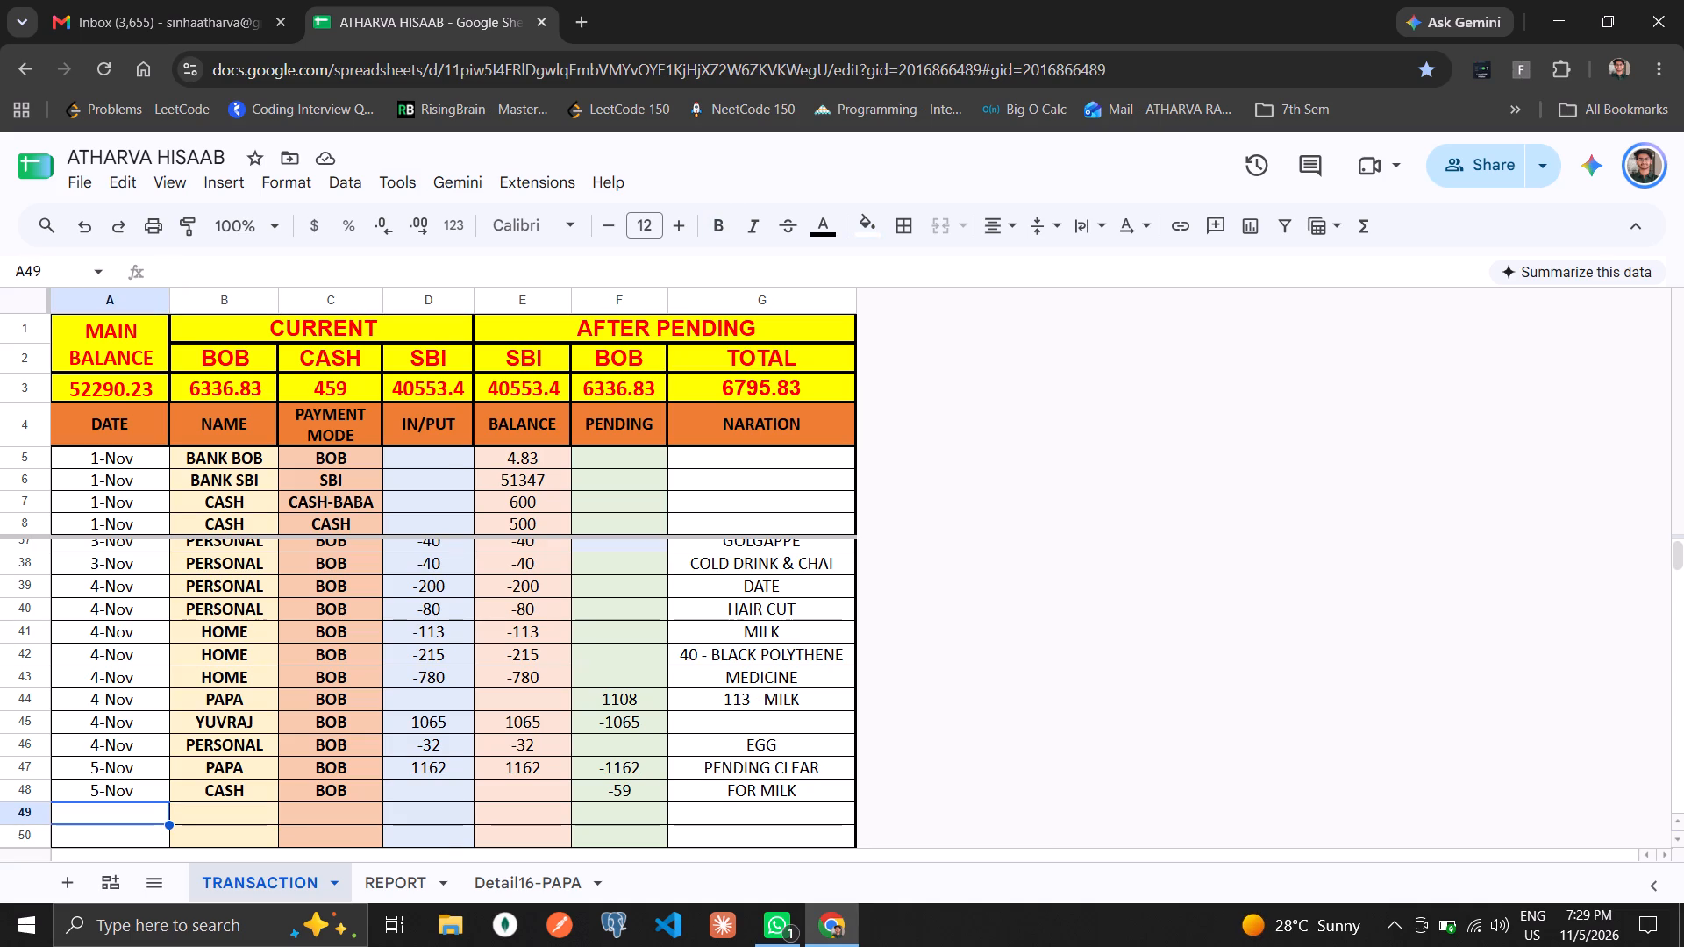
# Check the pending sums by name and the balance sums by payment mode on the REPORT sheet.
pyautogui.click(412, 901)
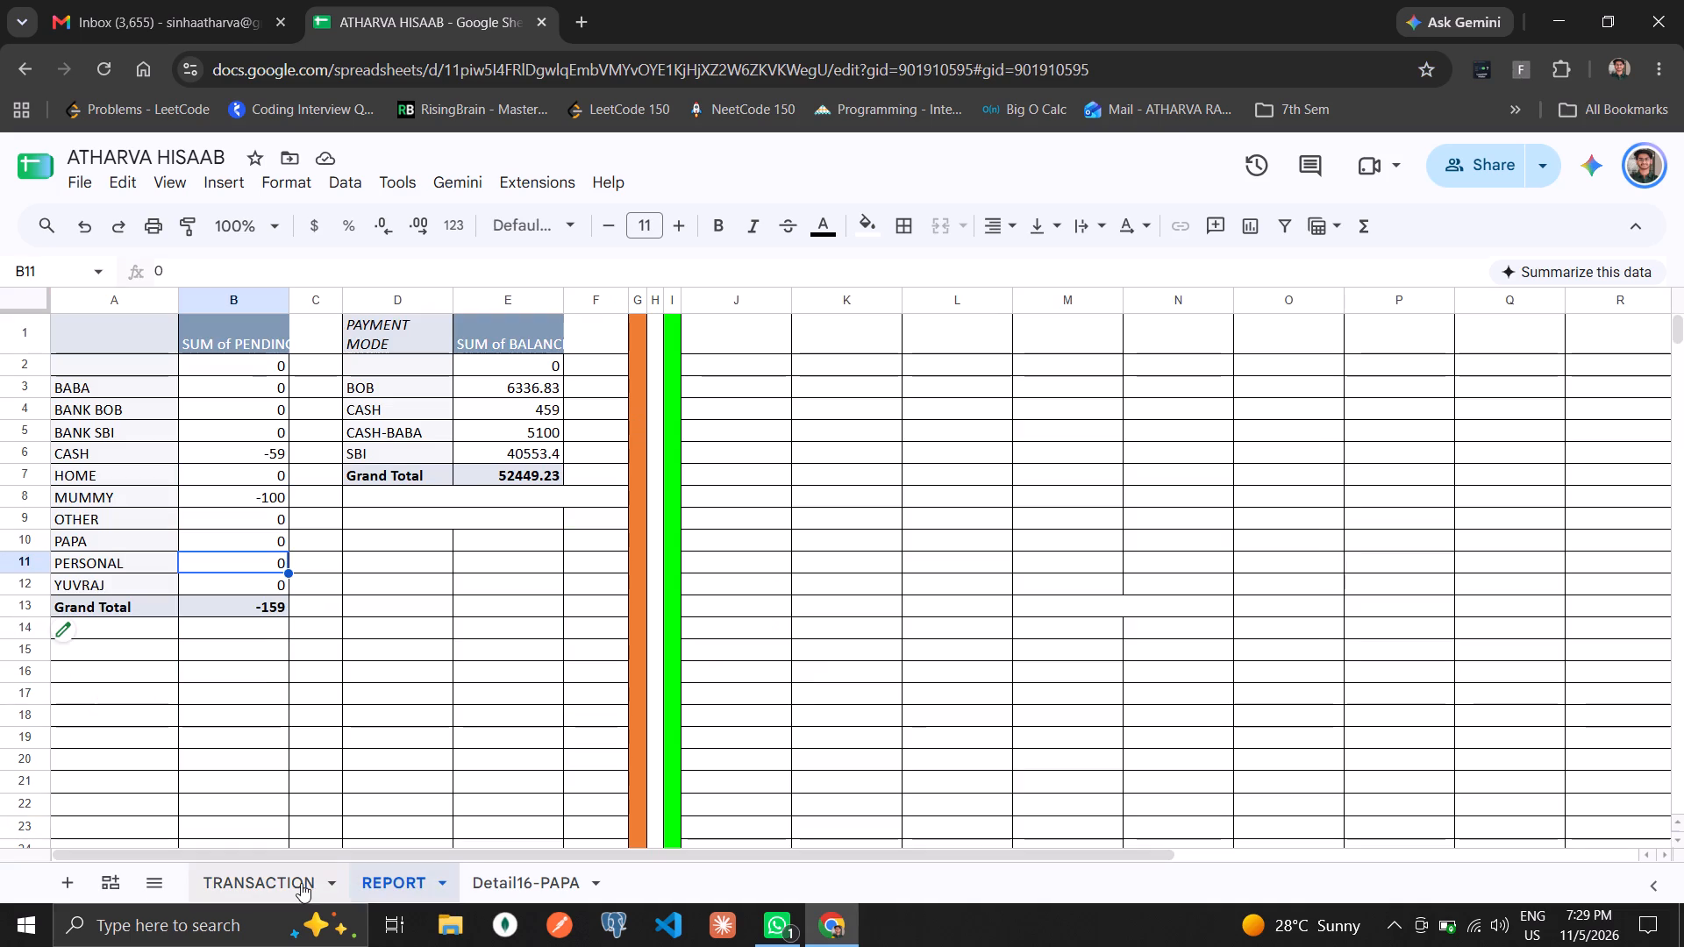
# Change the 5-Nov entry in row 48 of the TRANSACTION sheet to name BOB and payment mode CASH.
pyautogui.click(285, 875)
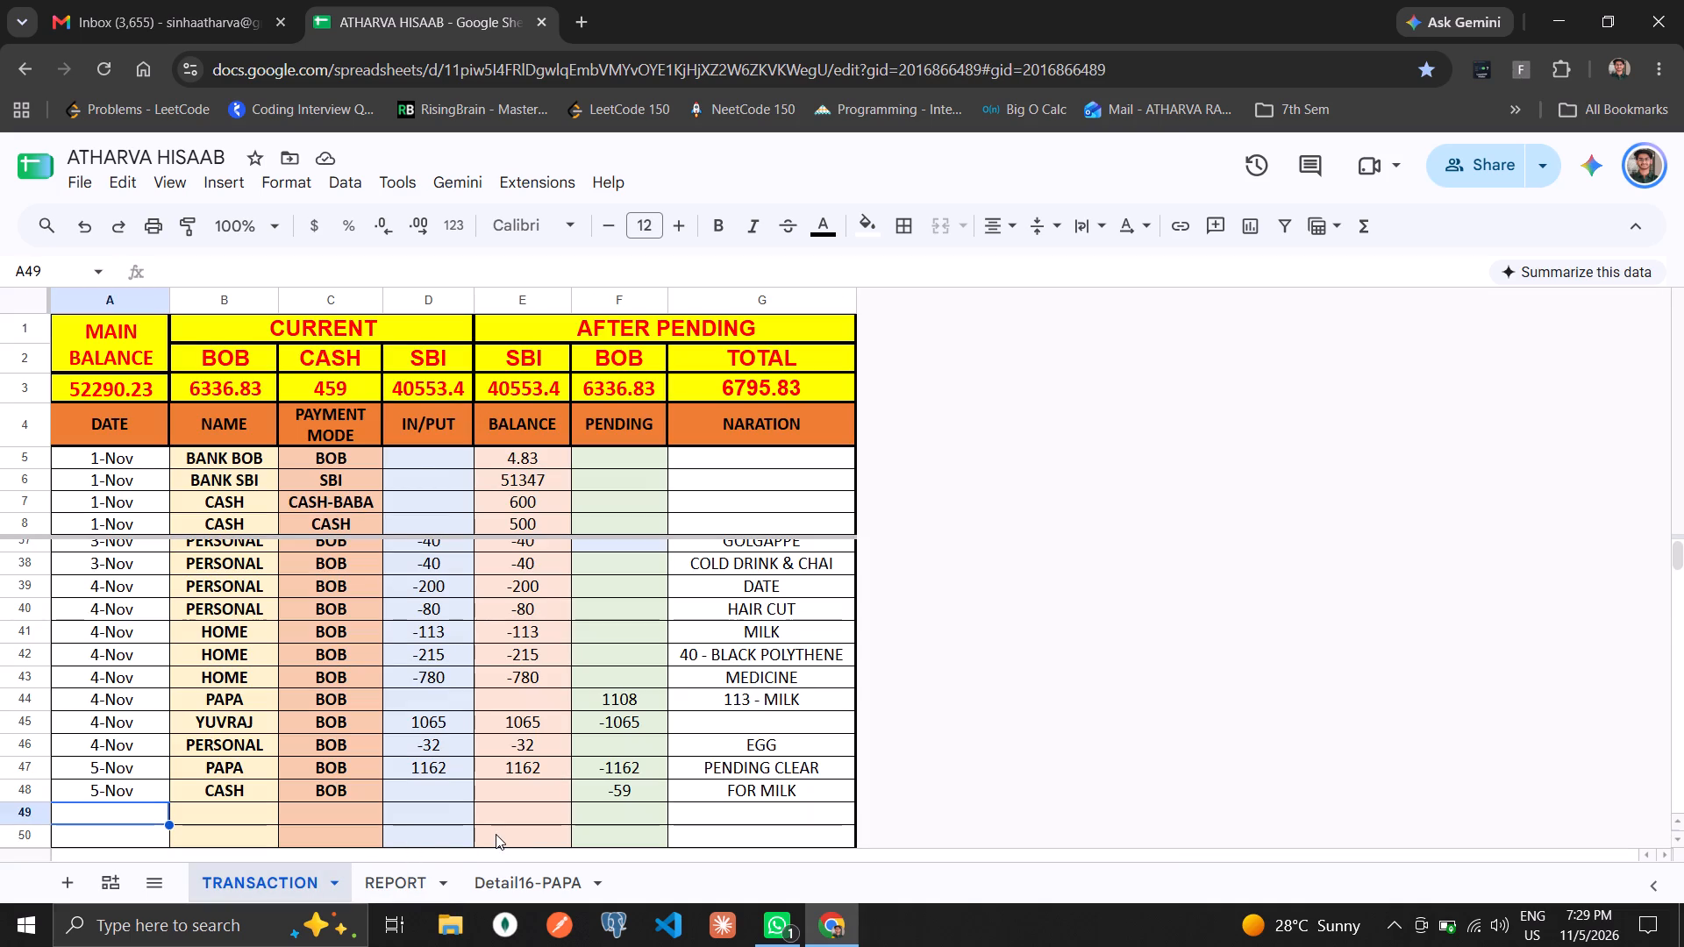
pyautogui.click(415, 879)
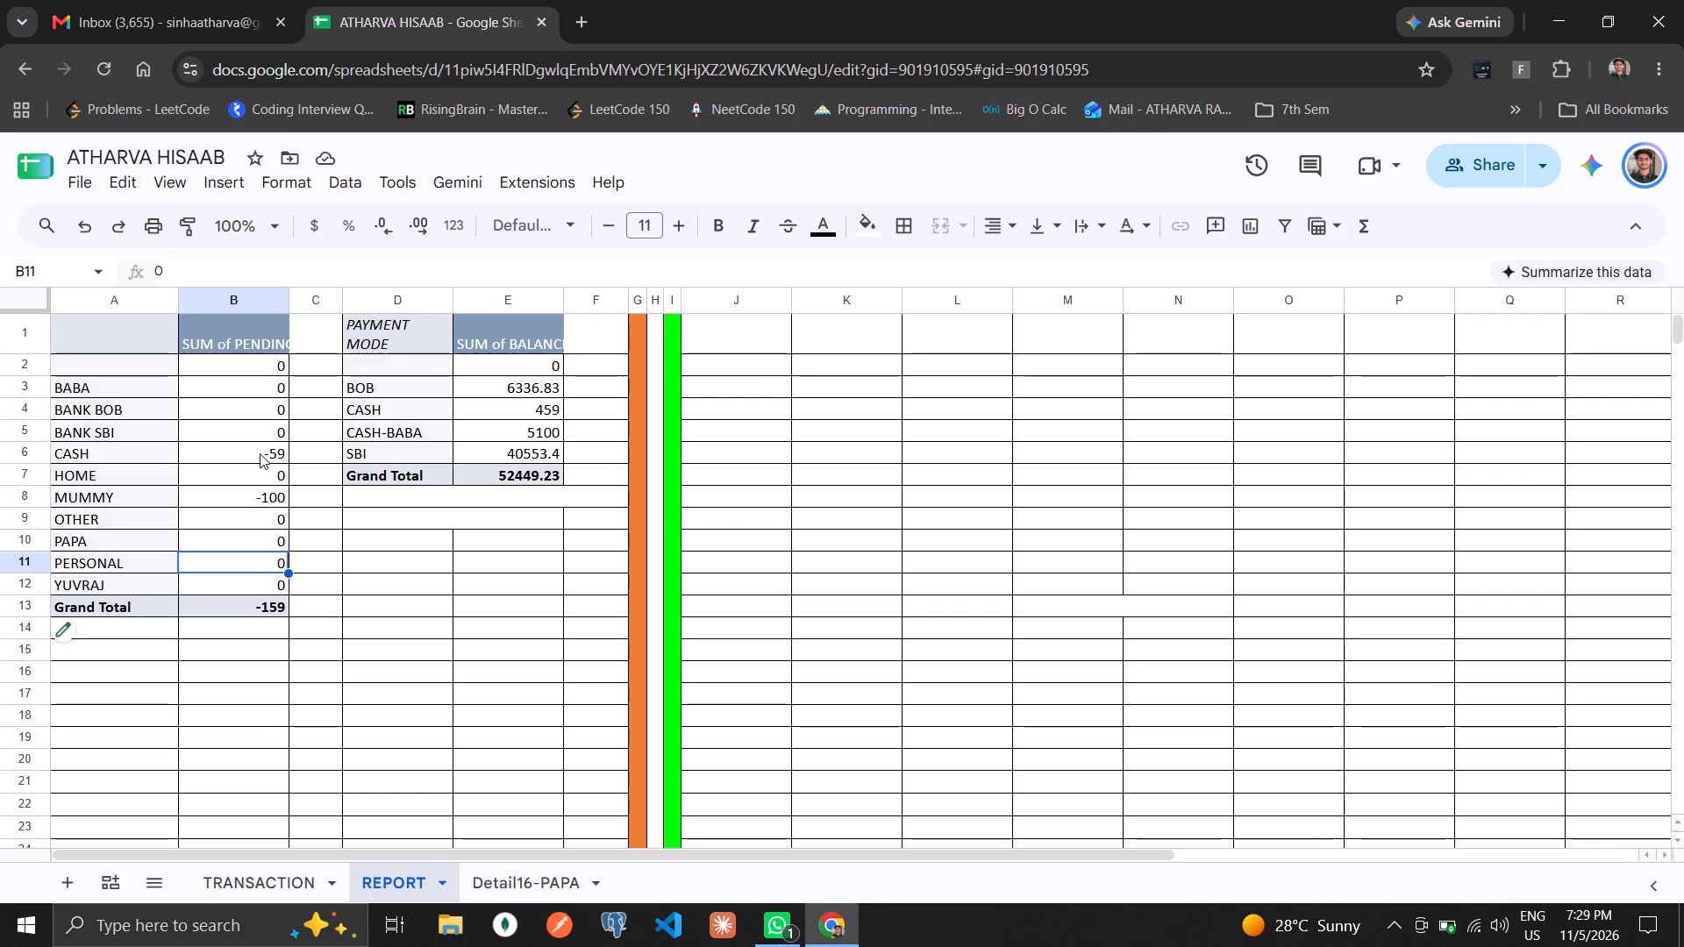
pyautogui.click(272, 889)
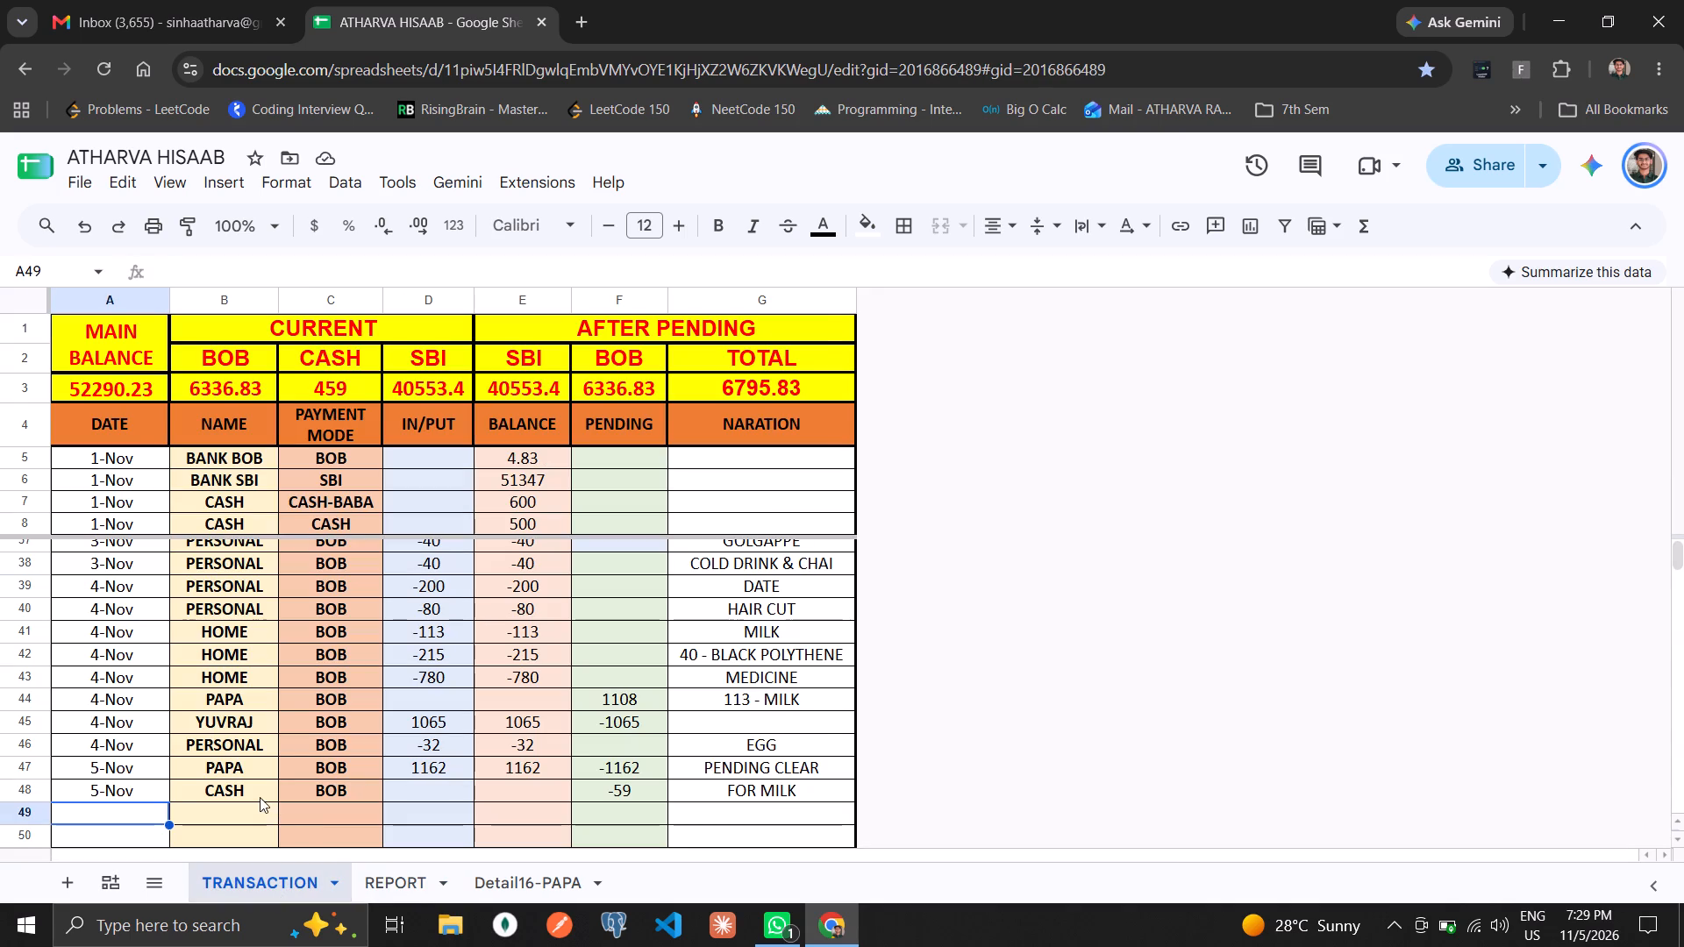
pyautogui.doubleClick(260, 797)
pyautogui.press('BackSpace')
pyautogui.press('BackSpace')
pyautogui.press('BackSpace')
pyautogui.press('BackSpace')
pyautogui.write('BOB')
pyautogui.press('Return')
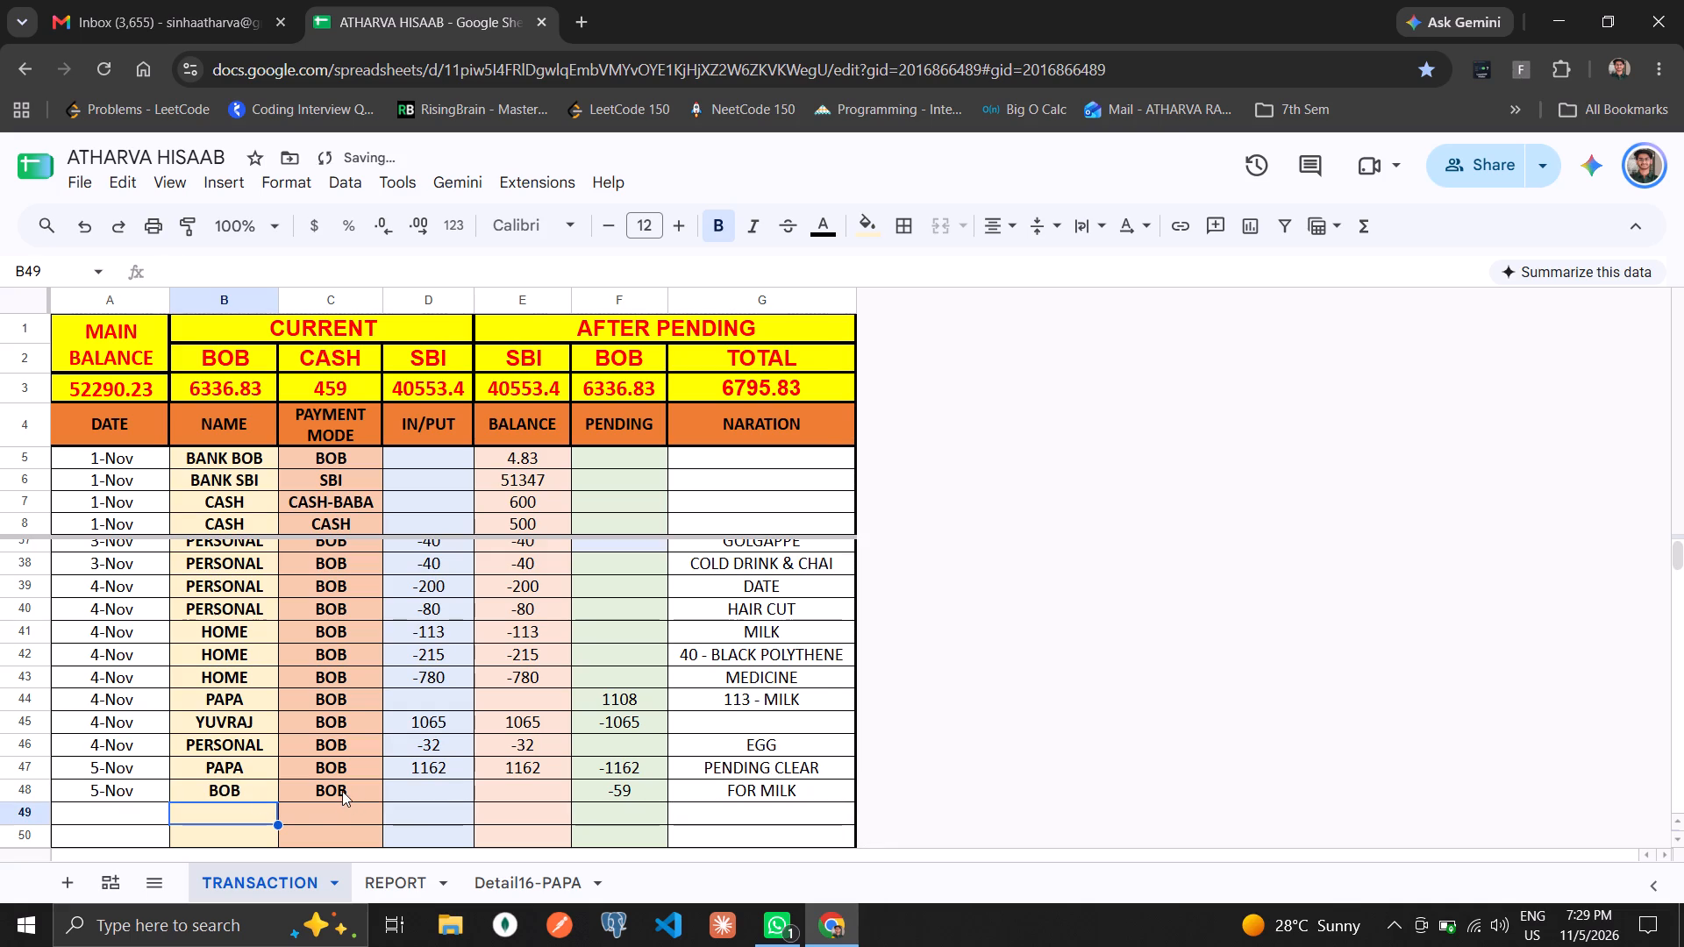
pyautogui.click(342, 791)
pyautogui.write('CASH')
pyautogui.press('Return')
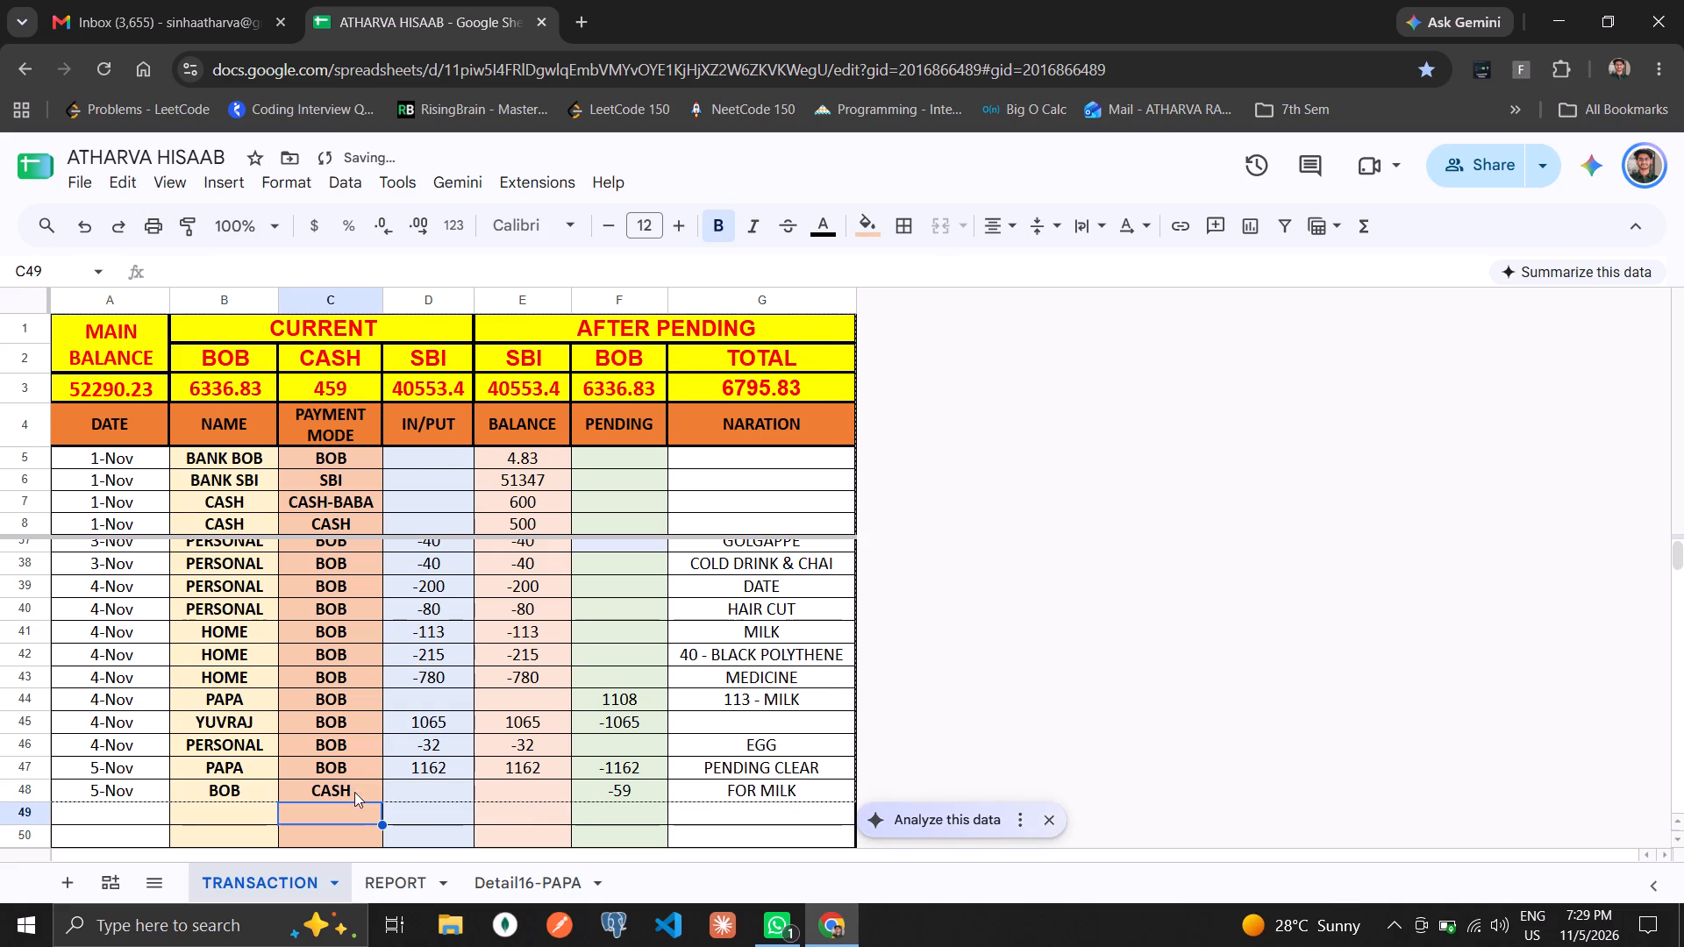
# Check the pending sums by name and the balance sums by payment mode on the REPORT sheet.
pyautogui.click(390, 872)
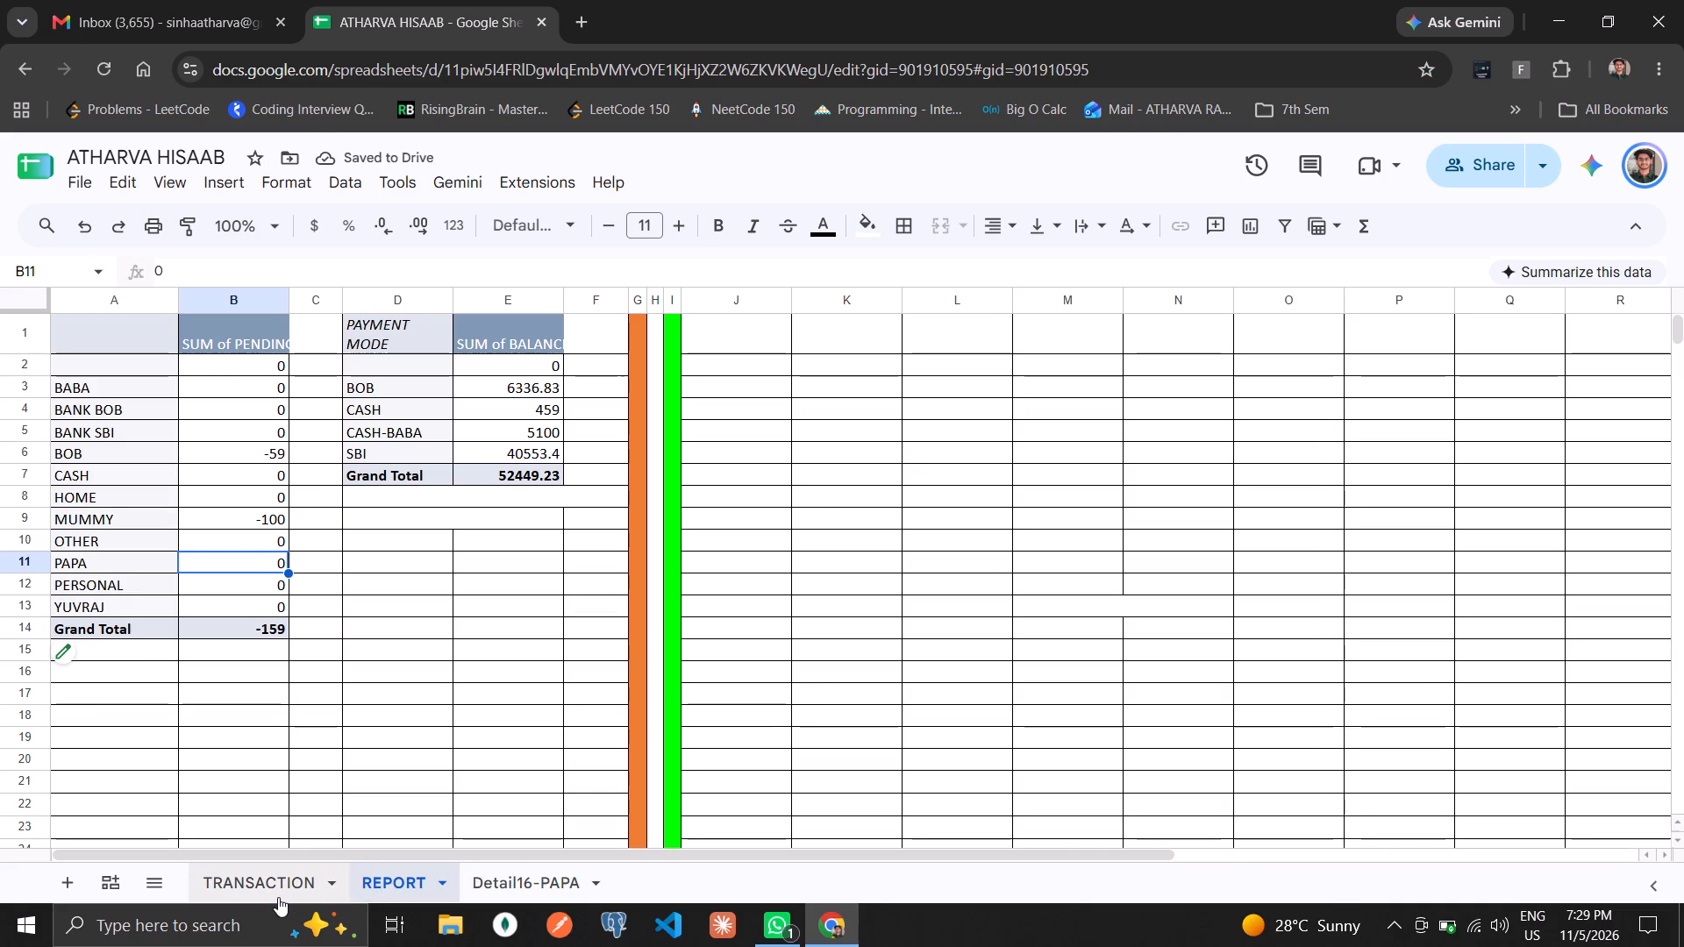
pyautogui.click(278, 883)
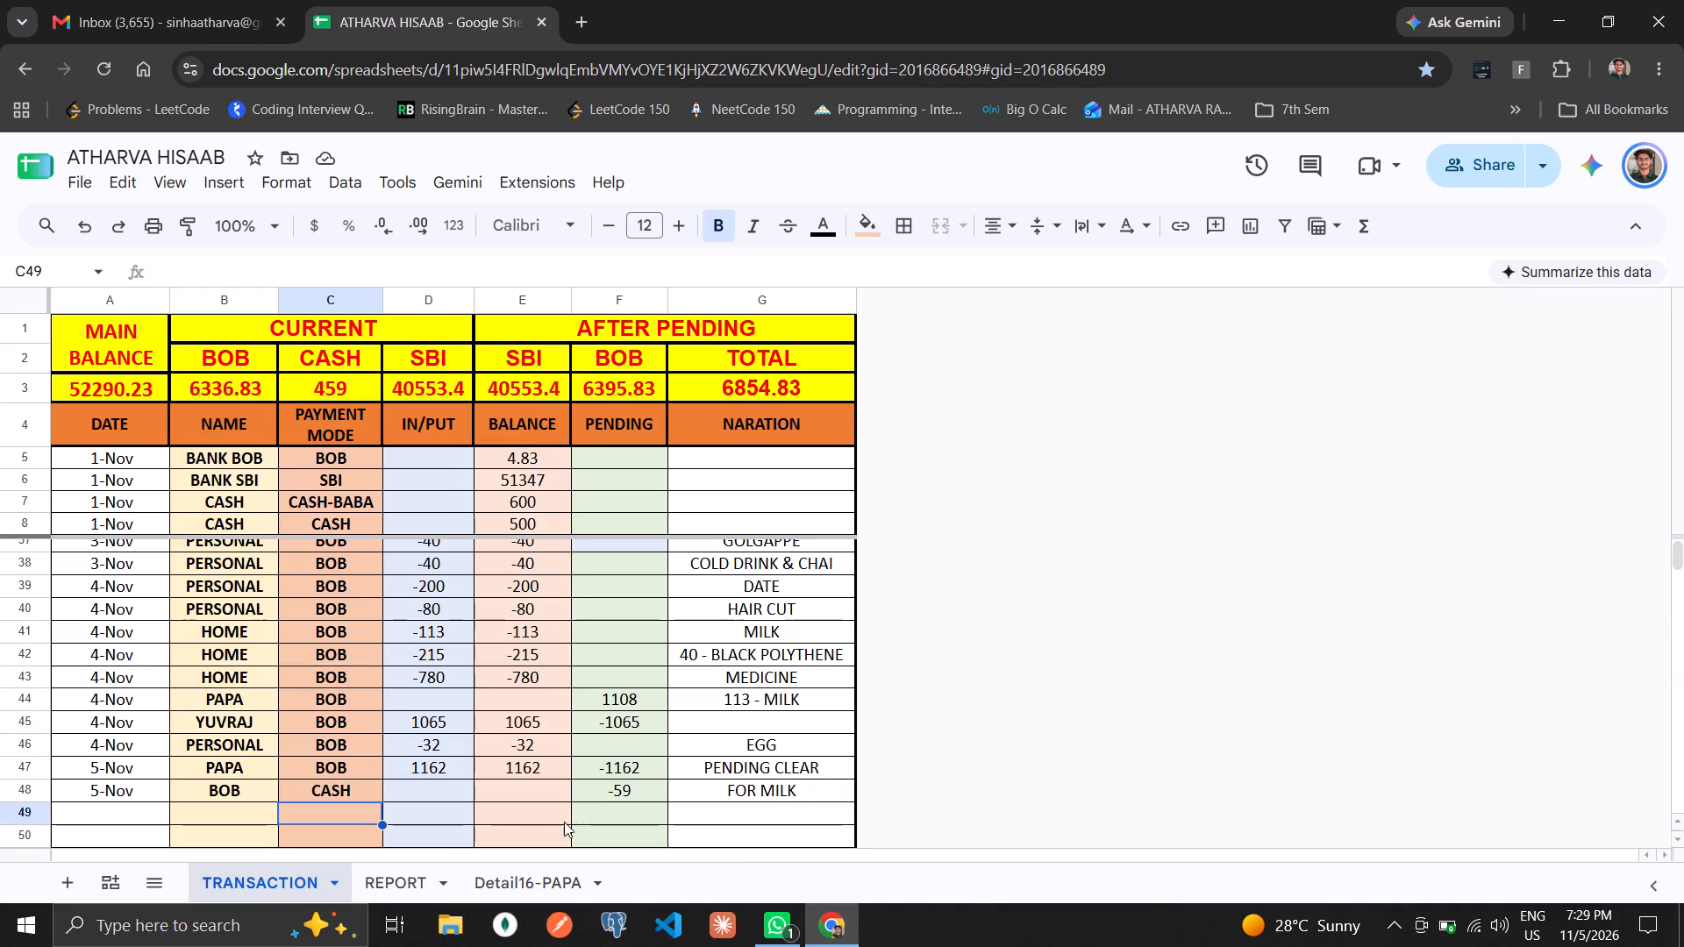
# Show the sum of the current BOB and CASH balances in row 3 of the TRANSACTION sheet.
pyautogui.click(516, 808)
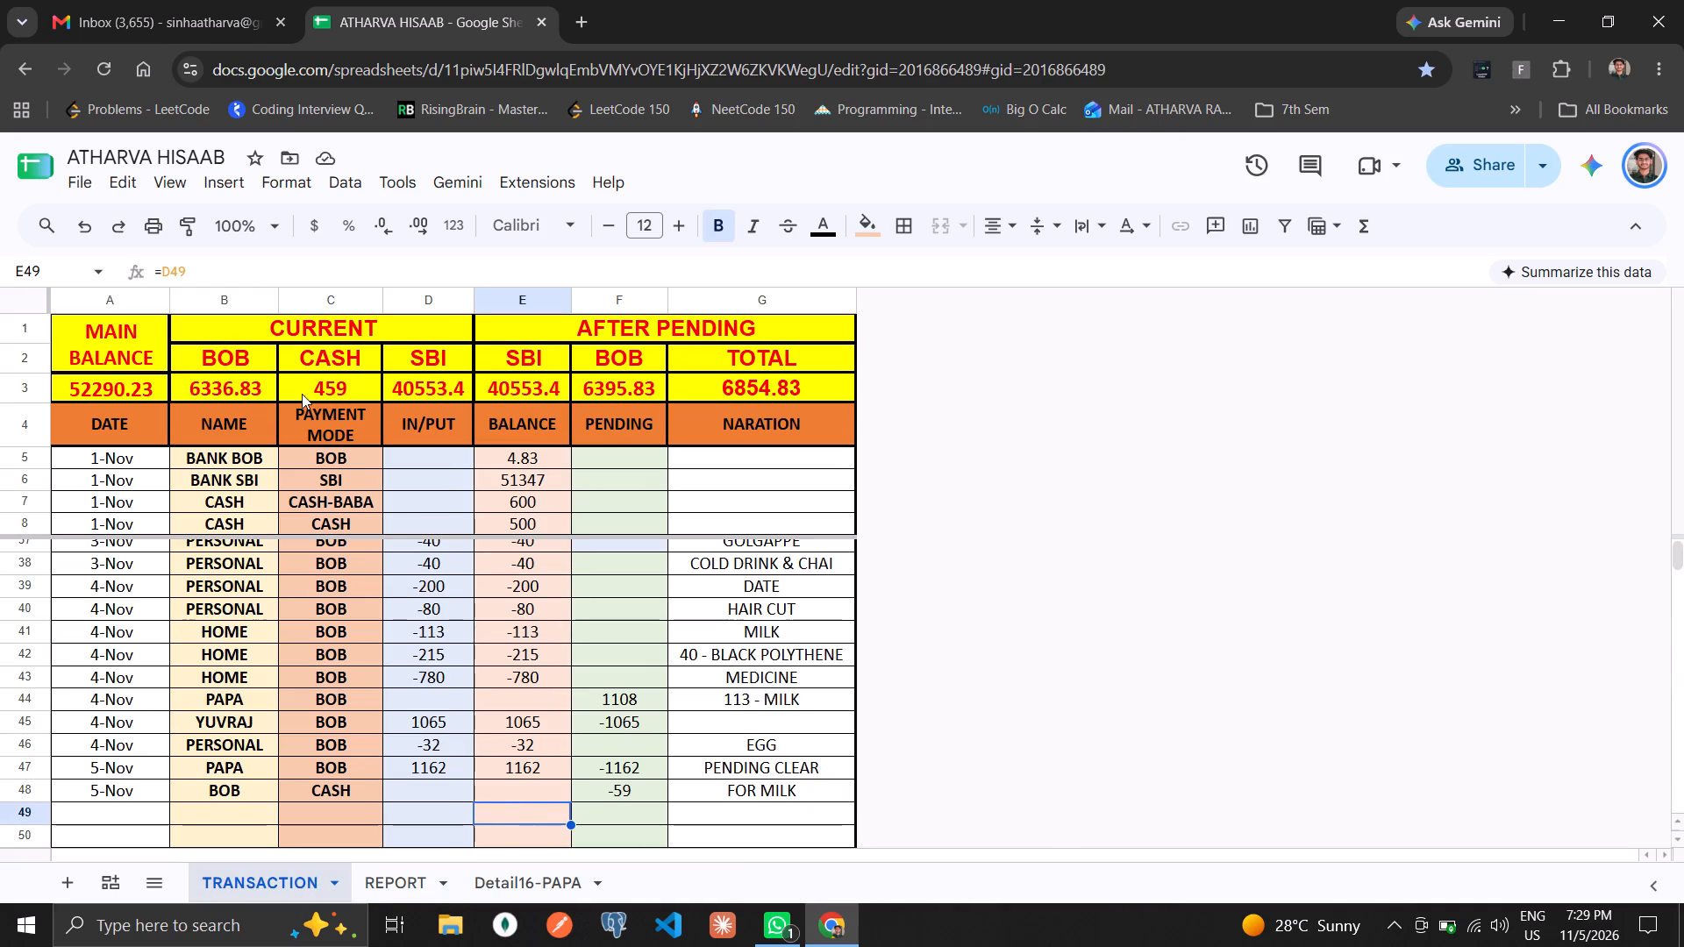
pyautogui.click(307, 396)
pyautogui.keyDown('ctrl'); pyautogui.click(250, 385); pyautogui.keyUp('ctrl')
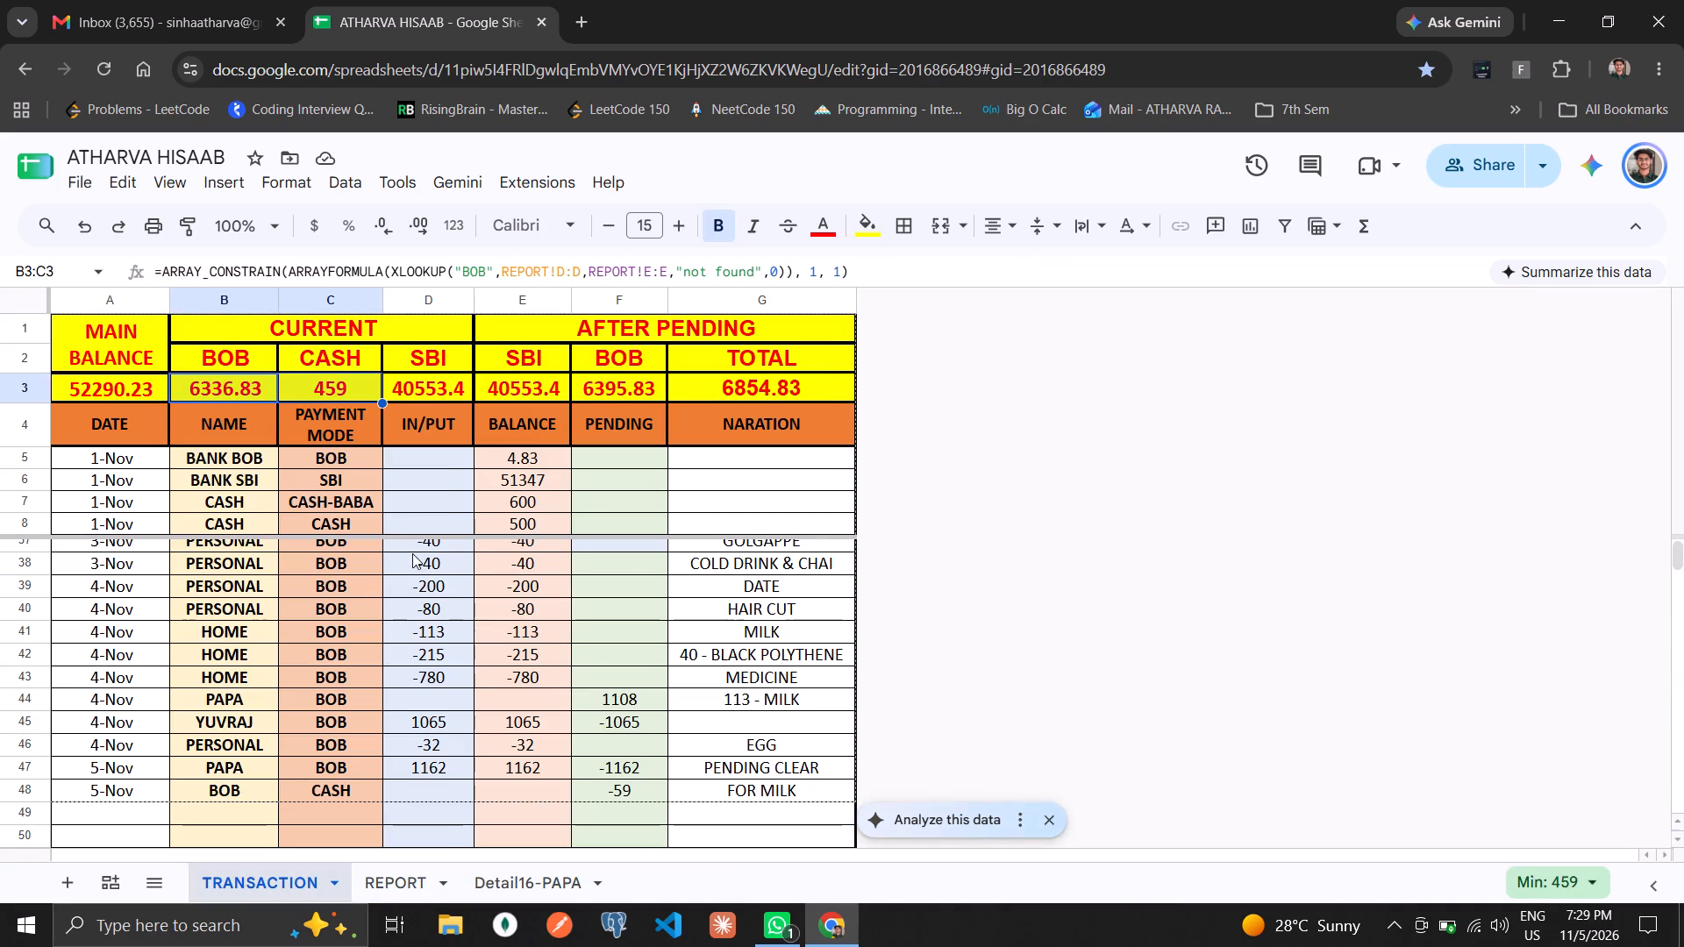
pyautogui.click(1583, 894)
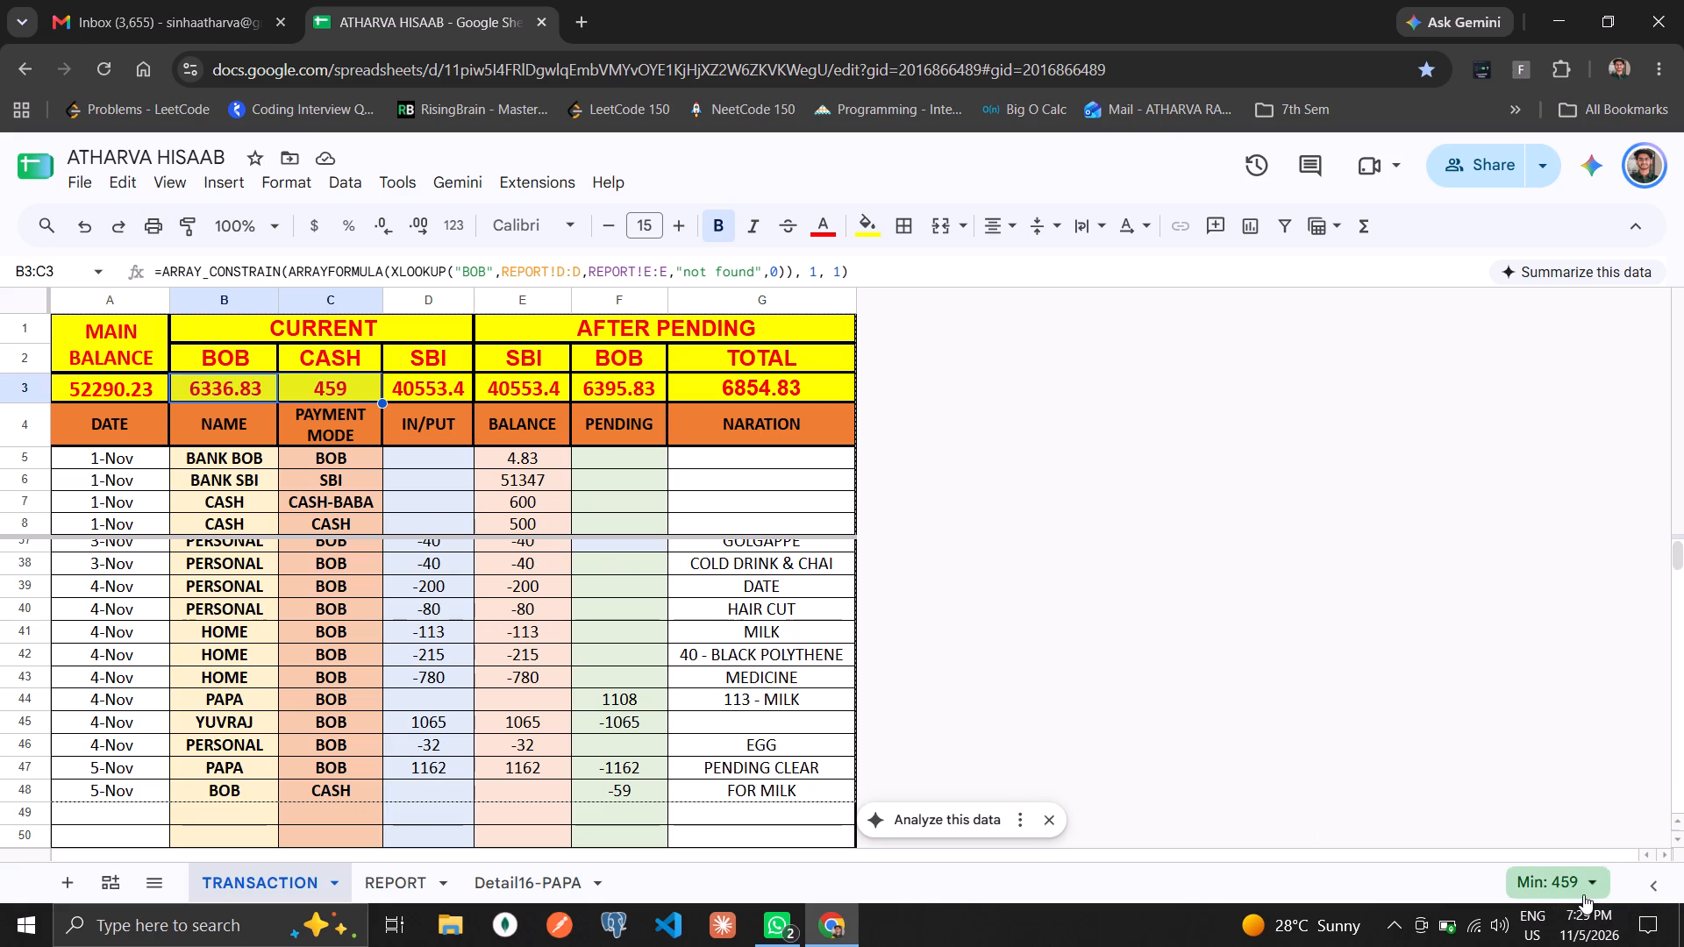
pyautogui.click(1555, 706)
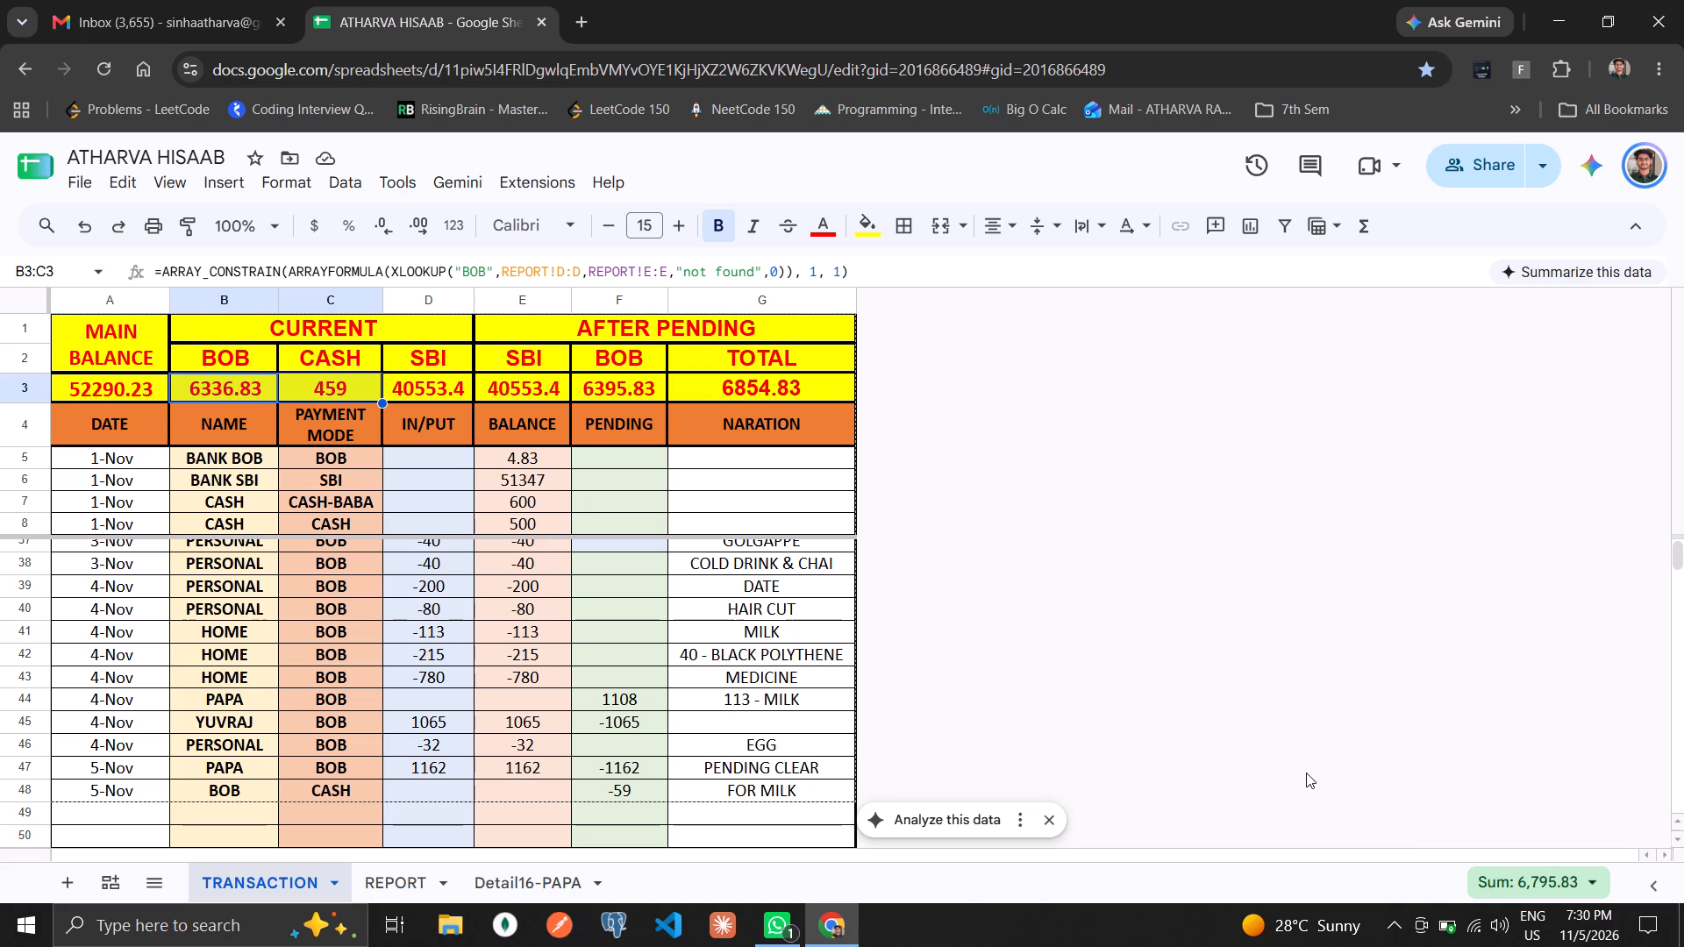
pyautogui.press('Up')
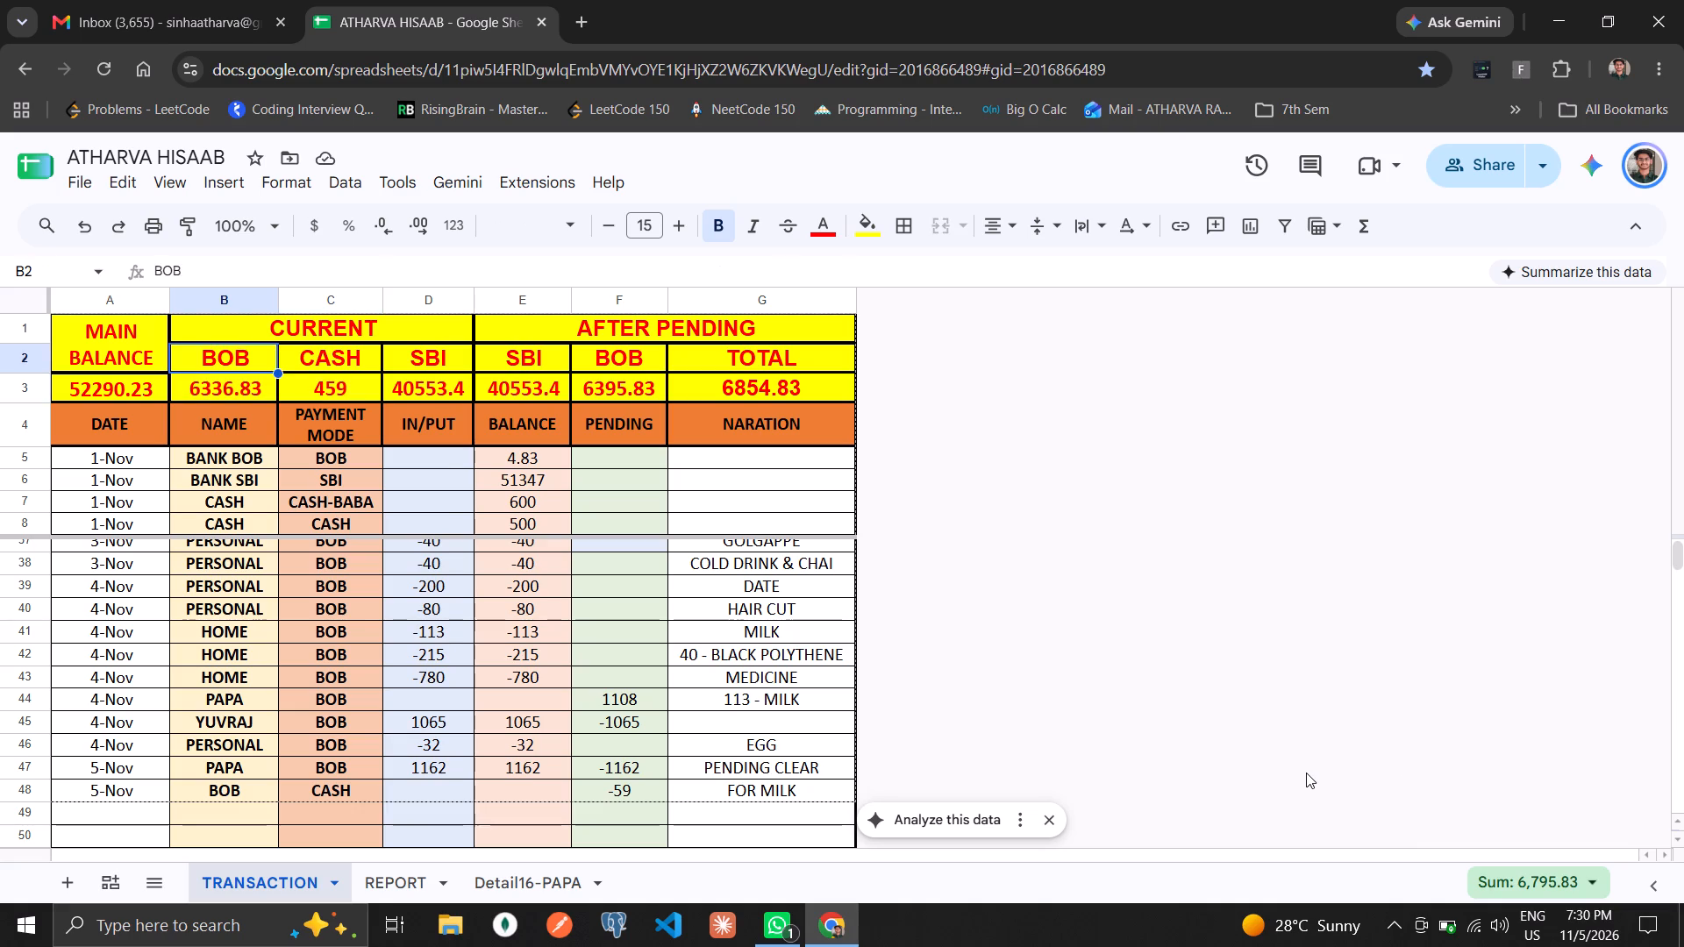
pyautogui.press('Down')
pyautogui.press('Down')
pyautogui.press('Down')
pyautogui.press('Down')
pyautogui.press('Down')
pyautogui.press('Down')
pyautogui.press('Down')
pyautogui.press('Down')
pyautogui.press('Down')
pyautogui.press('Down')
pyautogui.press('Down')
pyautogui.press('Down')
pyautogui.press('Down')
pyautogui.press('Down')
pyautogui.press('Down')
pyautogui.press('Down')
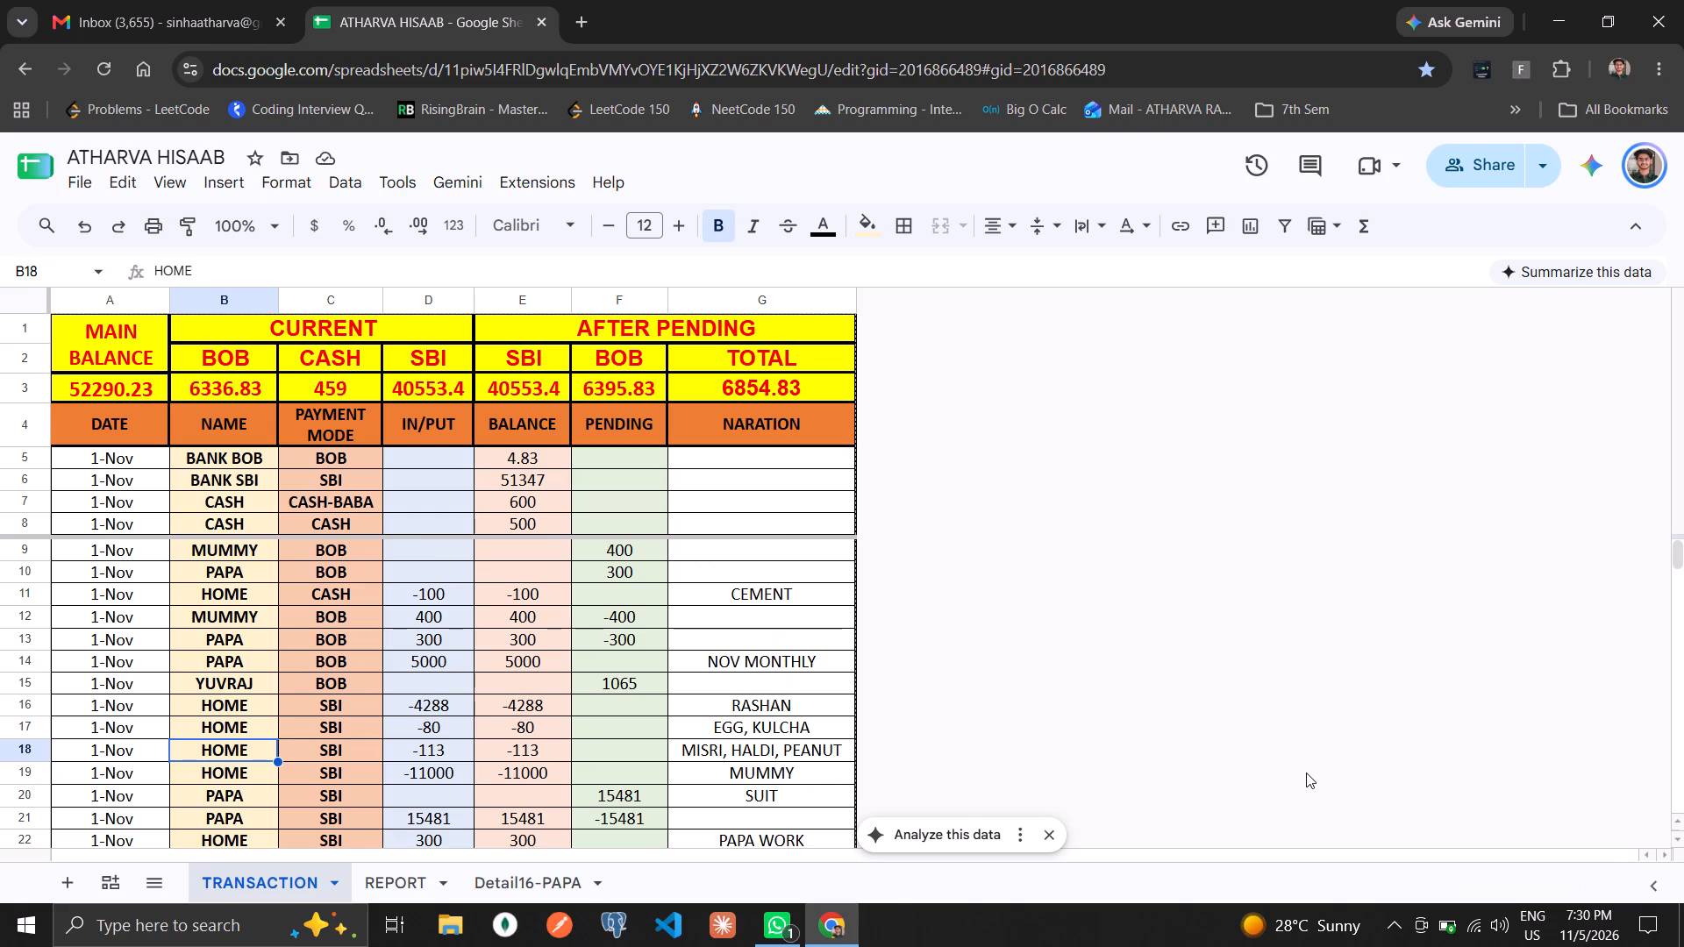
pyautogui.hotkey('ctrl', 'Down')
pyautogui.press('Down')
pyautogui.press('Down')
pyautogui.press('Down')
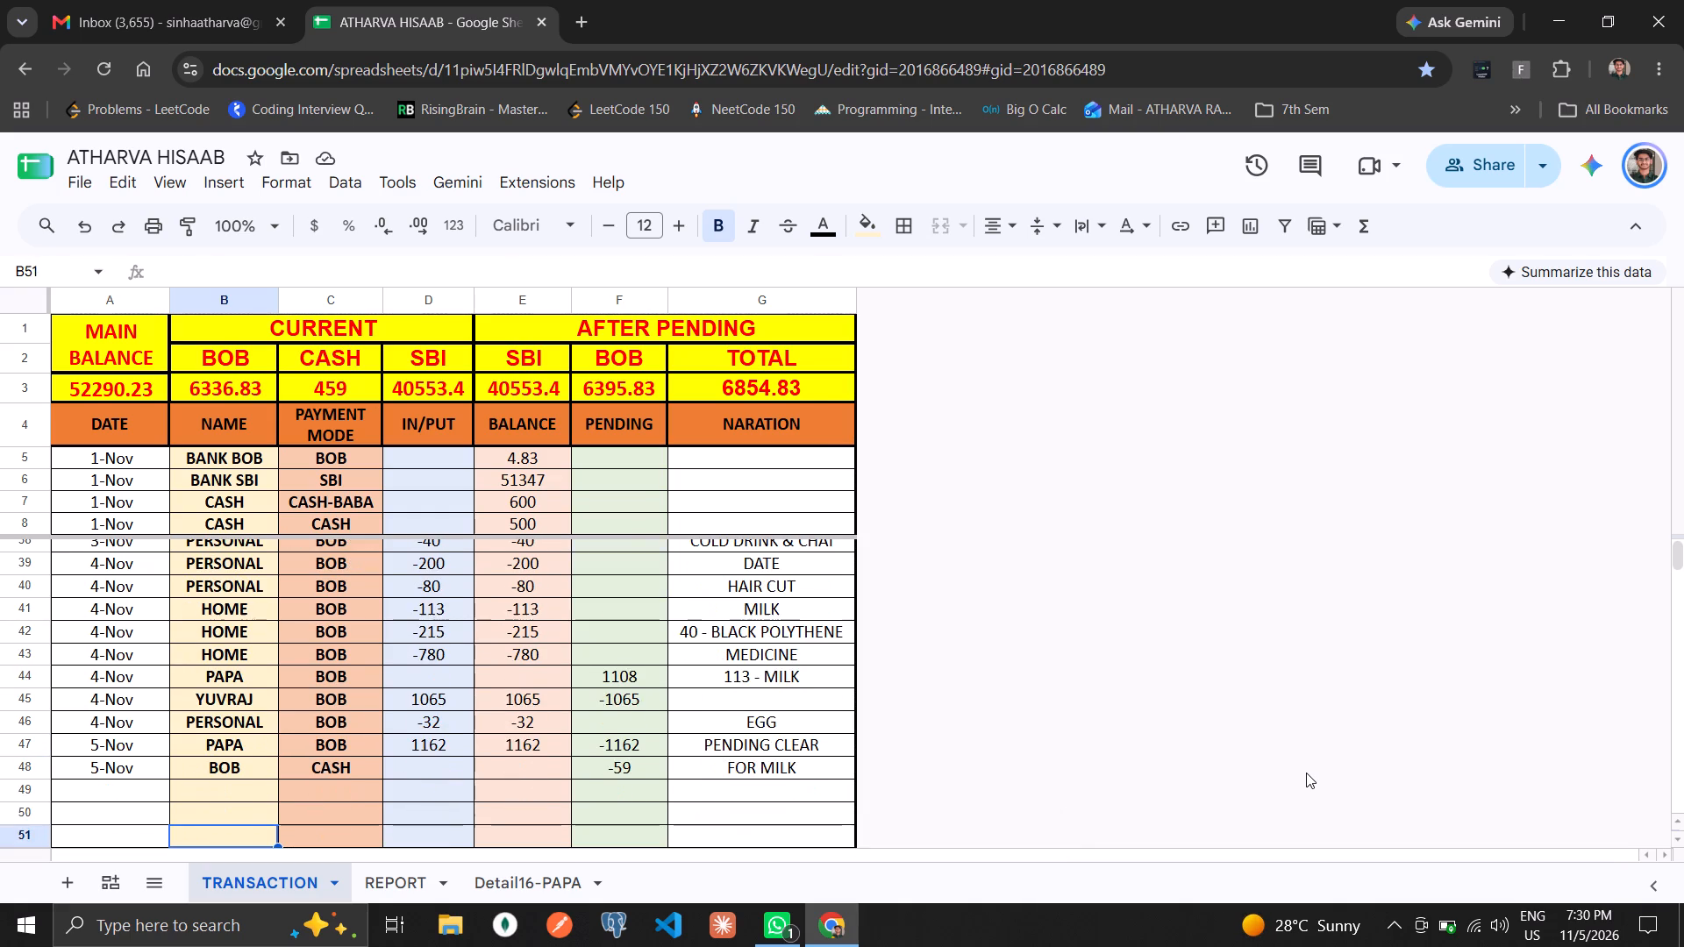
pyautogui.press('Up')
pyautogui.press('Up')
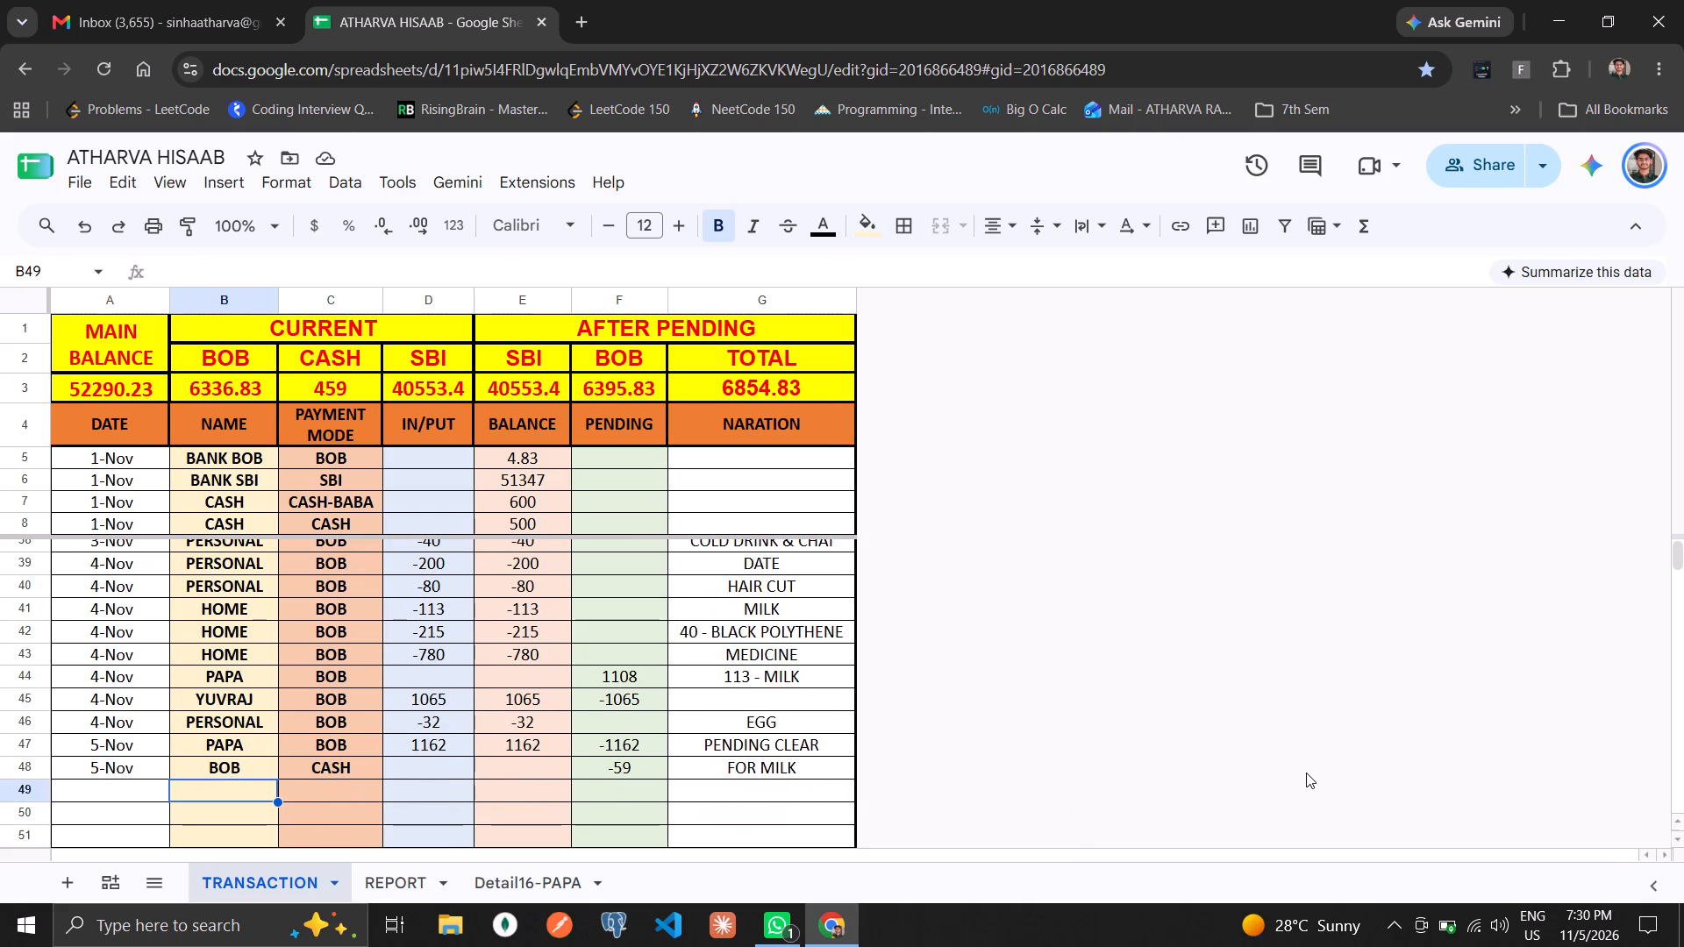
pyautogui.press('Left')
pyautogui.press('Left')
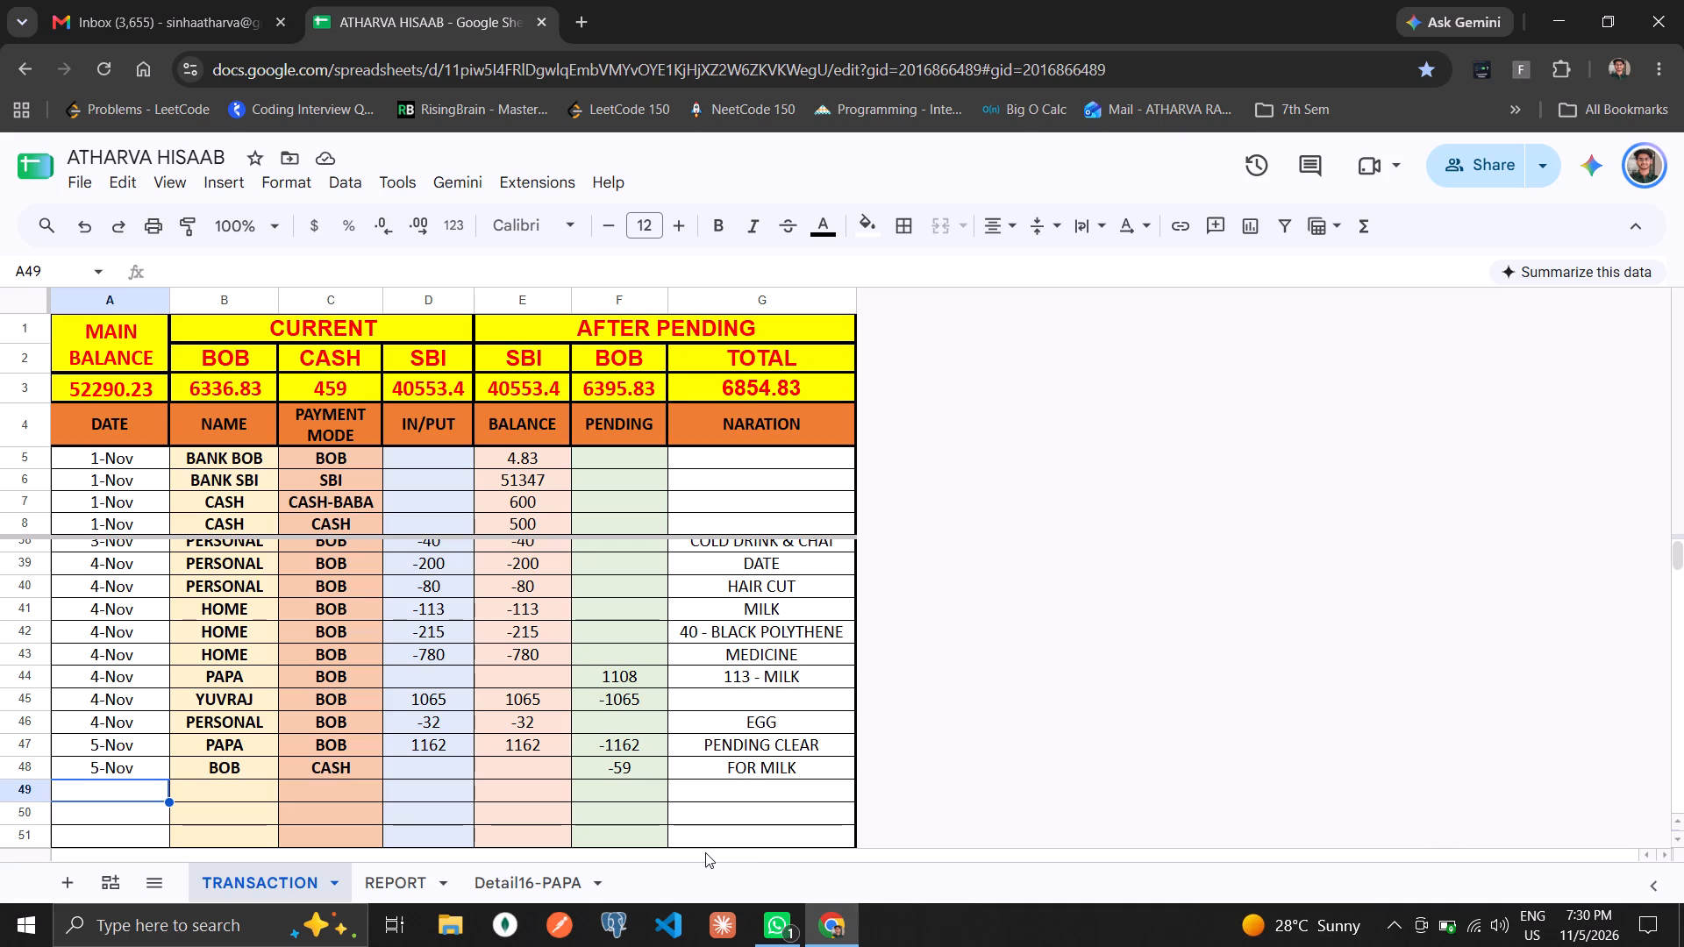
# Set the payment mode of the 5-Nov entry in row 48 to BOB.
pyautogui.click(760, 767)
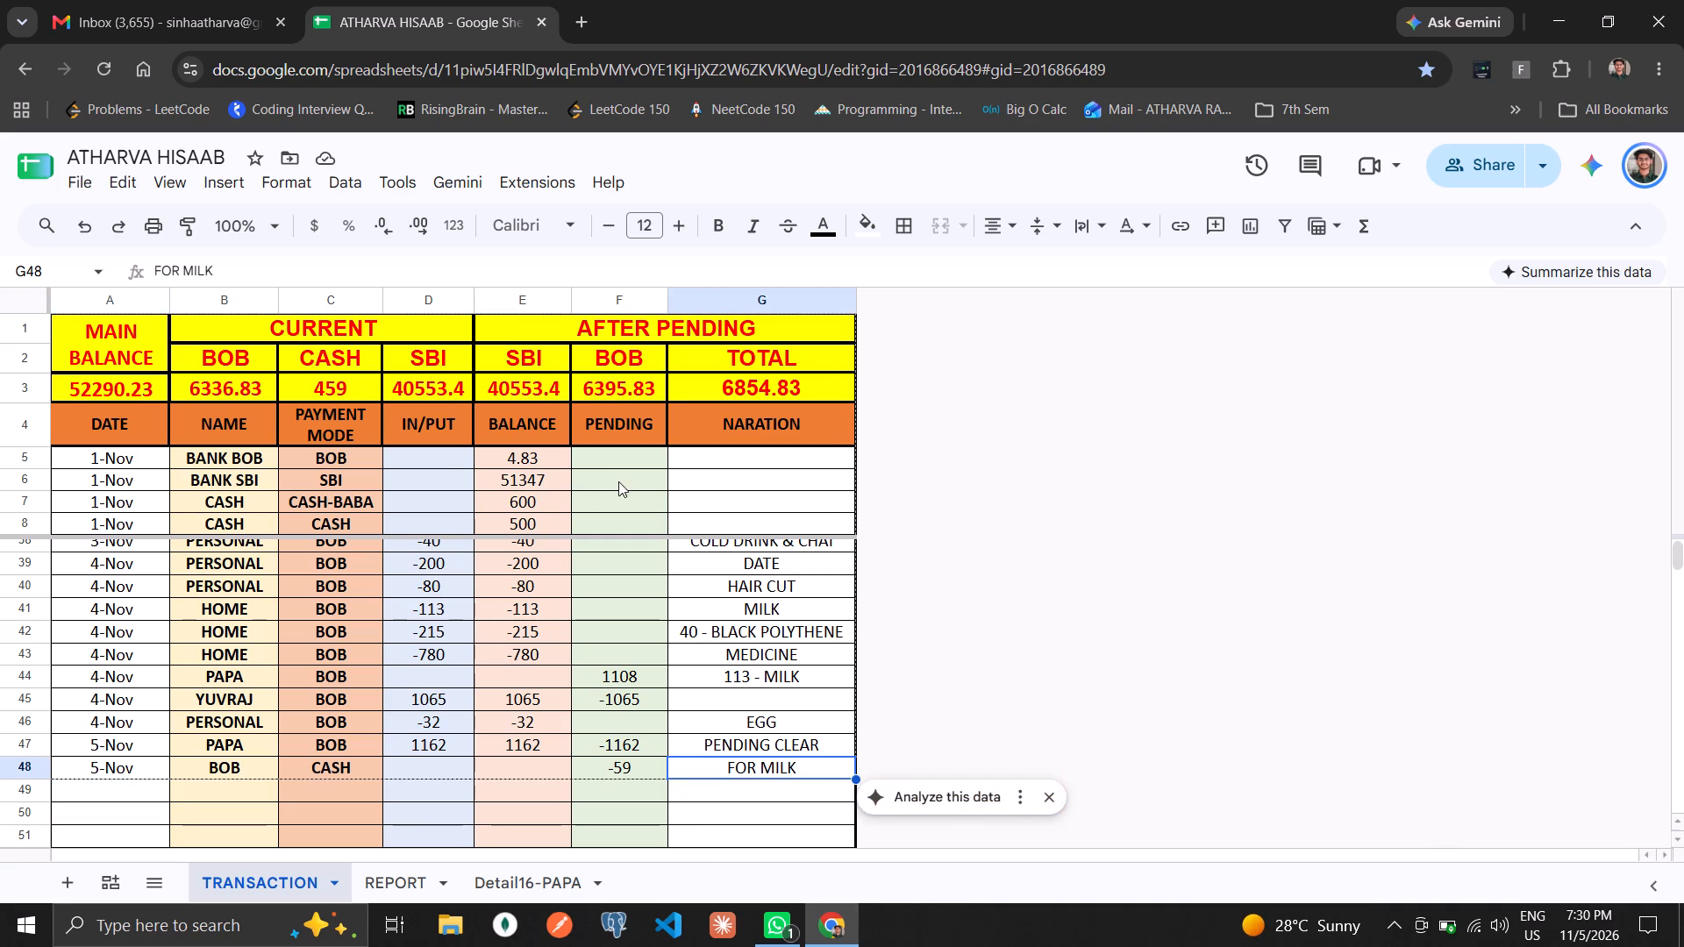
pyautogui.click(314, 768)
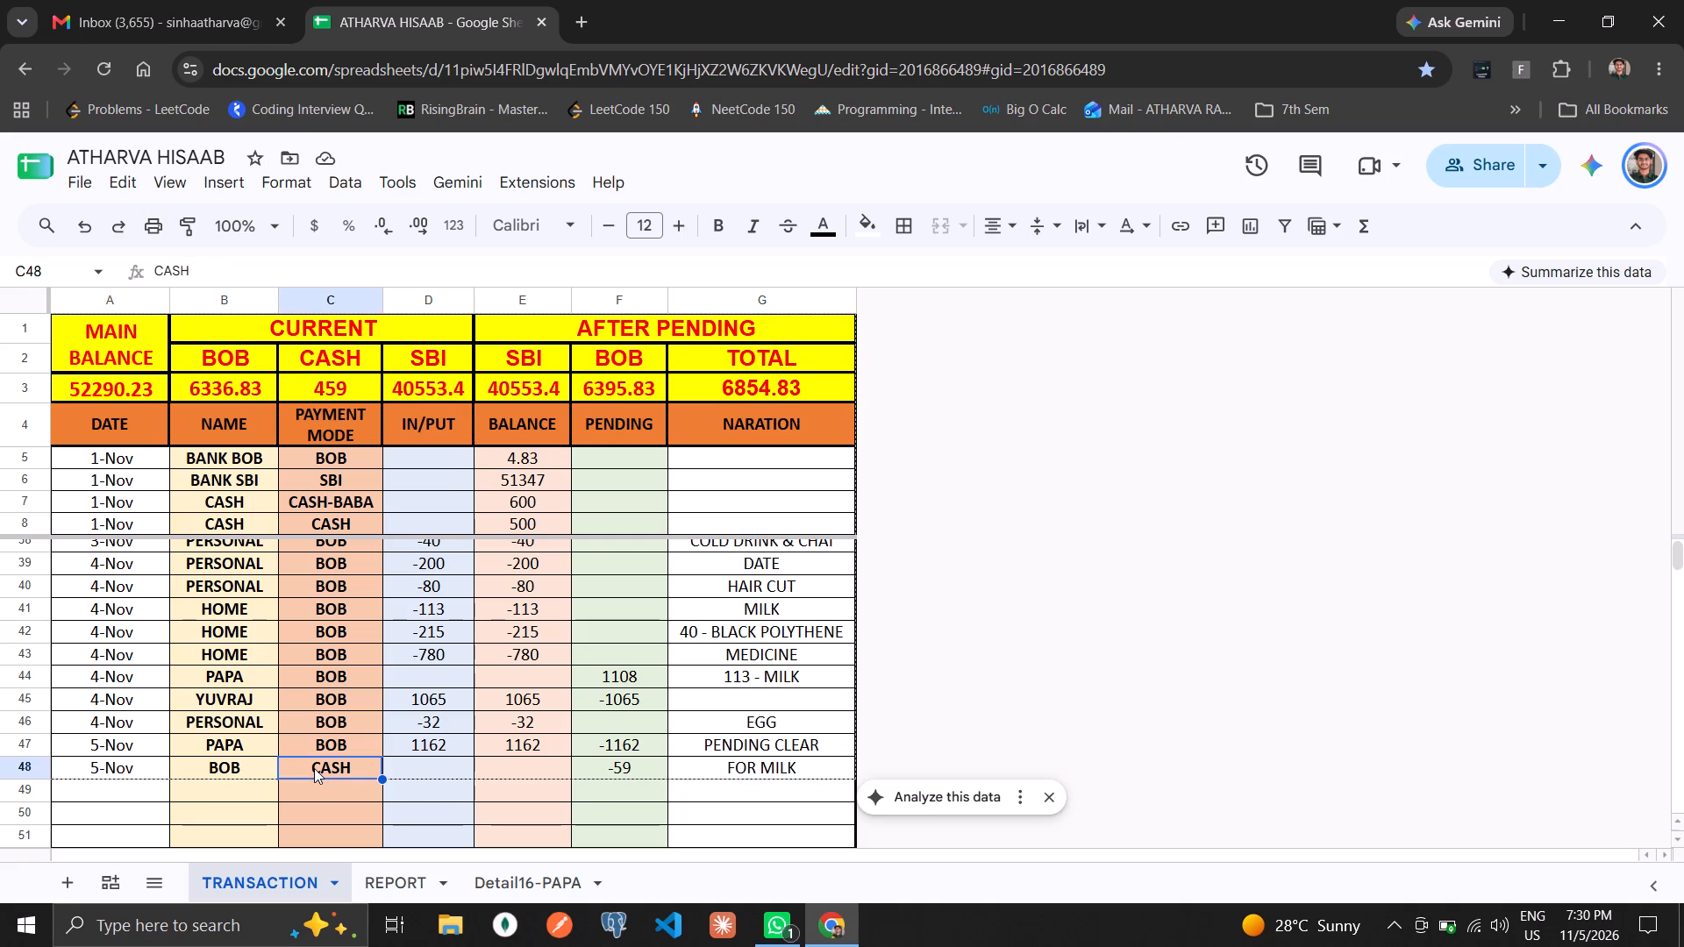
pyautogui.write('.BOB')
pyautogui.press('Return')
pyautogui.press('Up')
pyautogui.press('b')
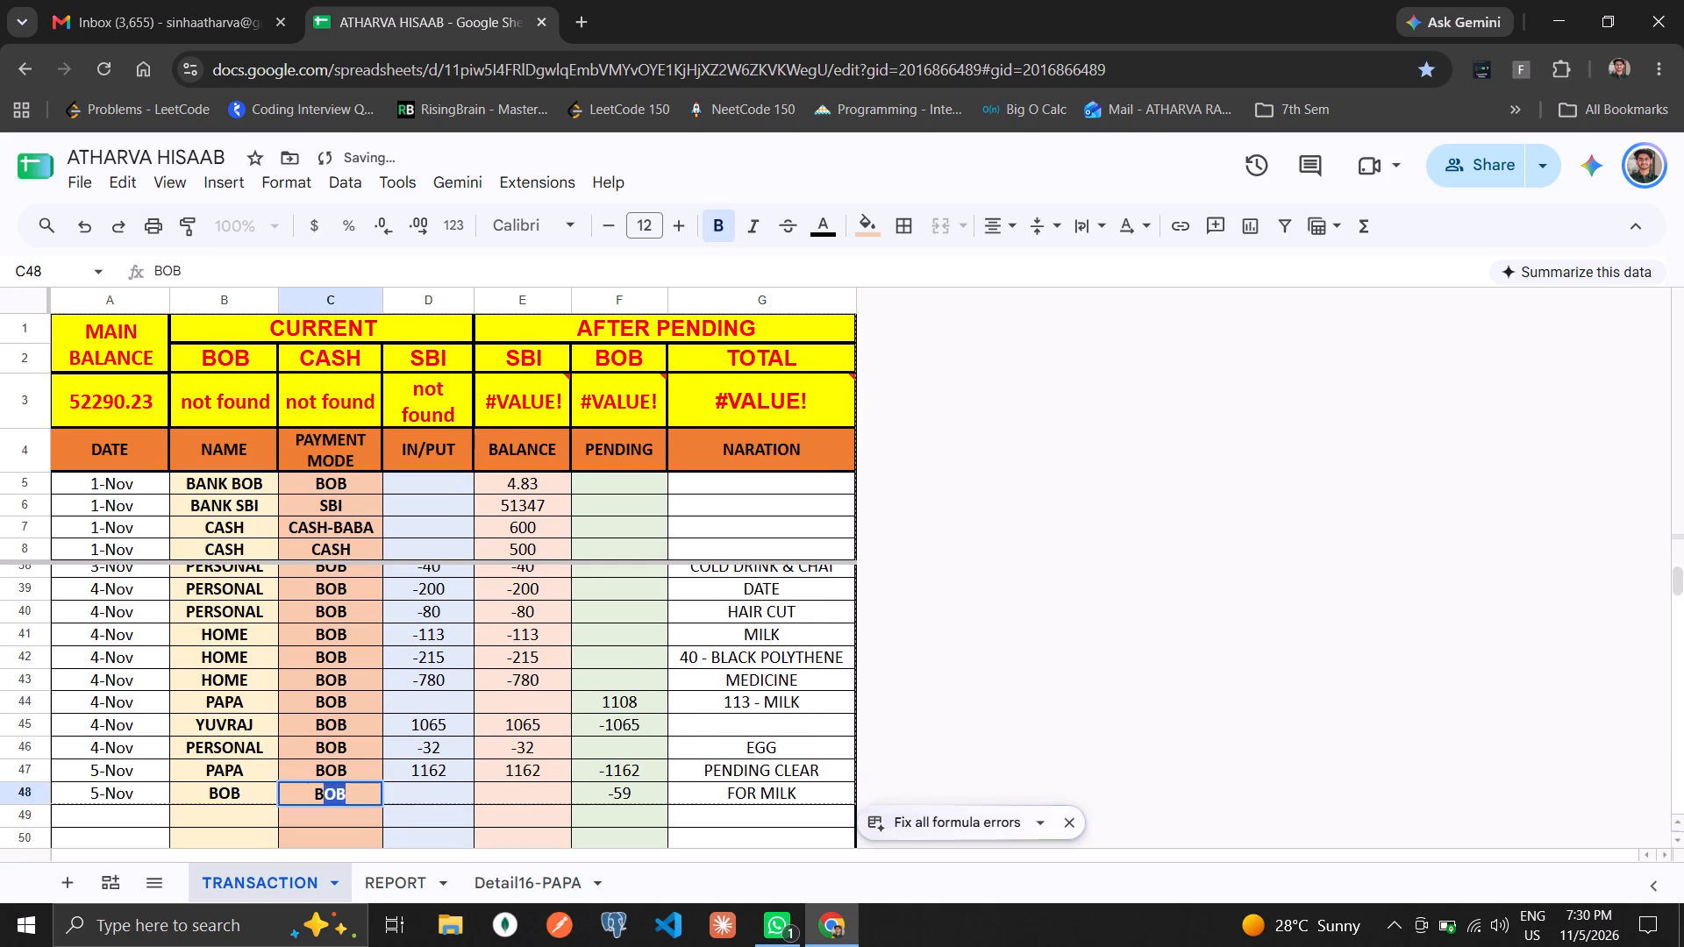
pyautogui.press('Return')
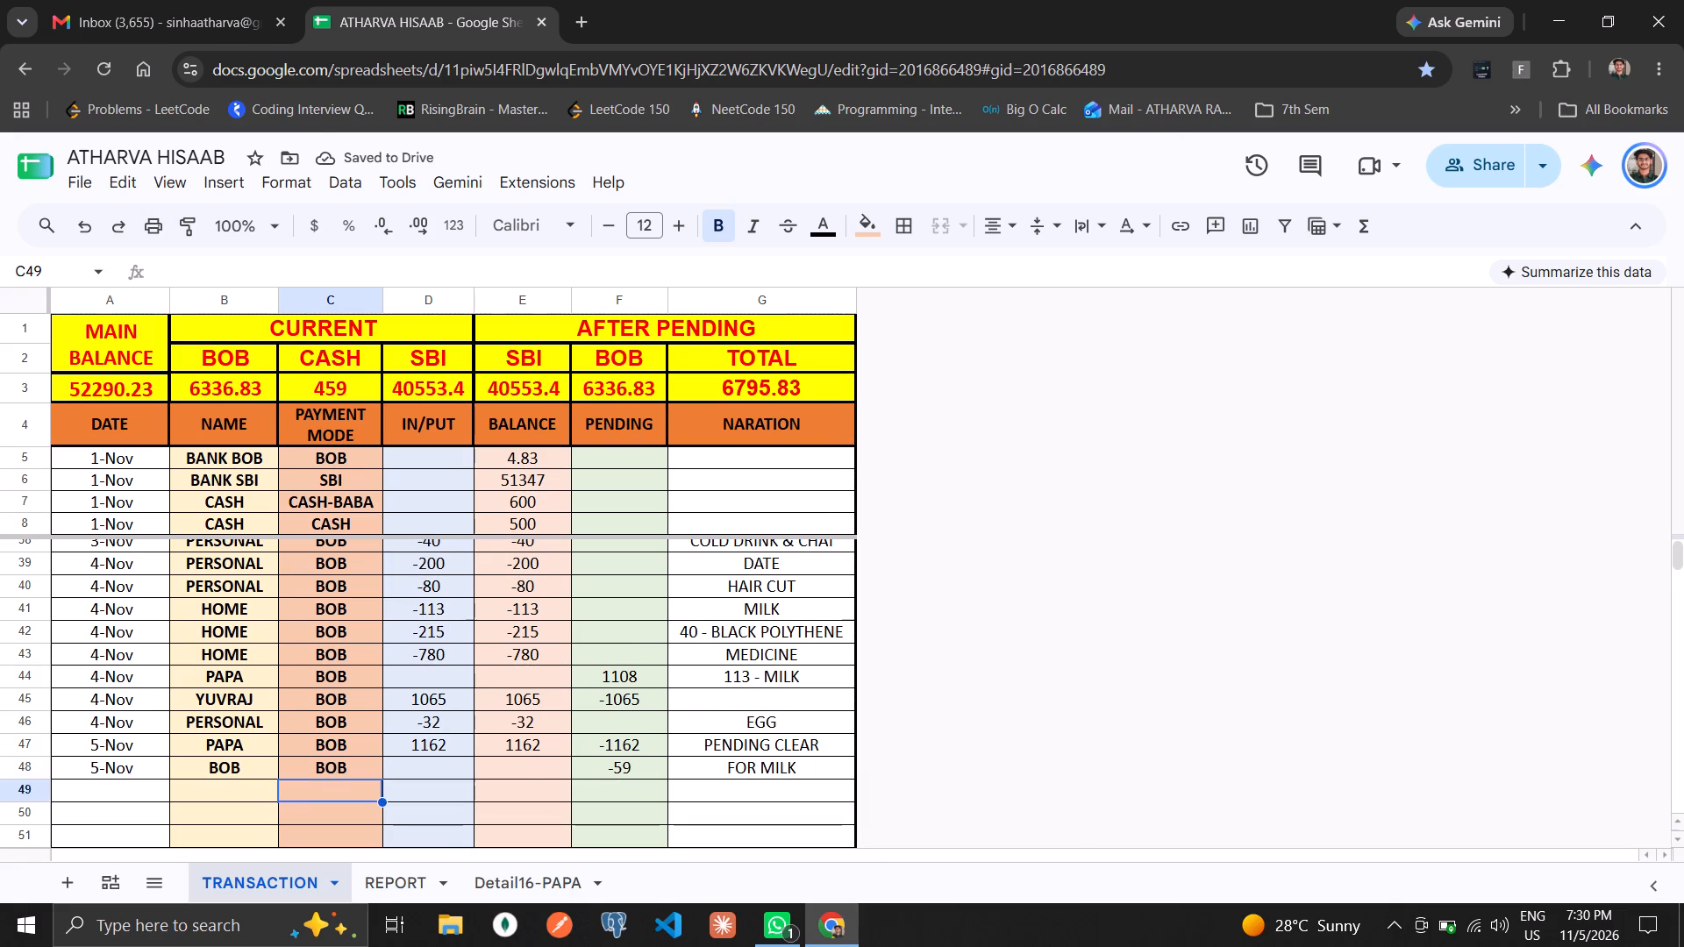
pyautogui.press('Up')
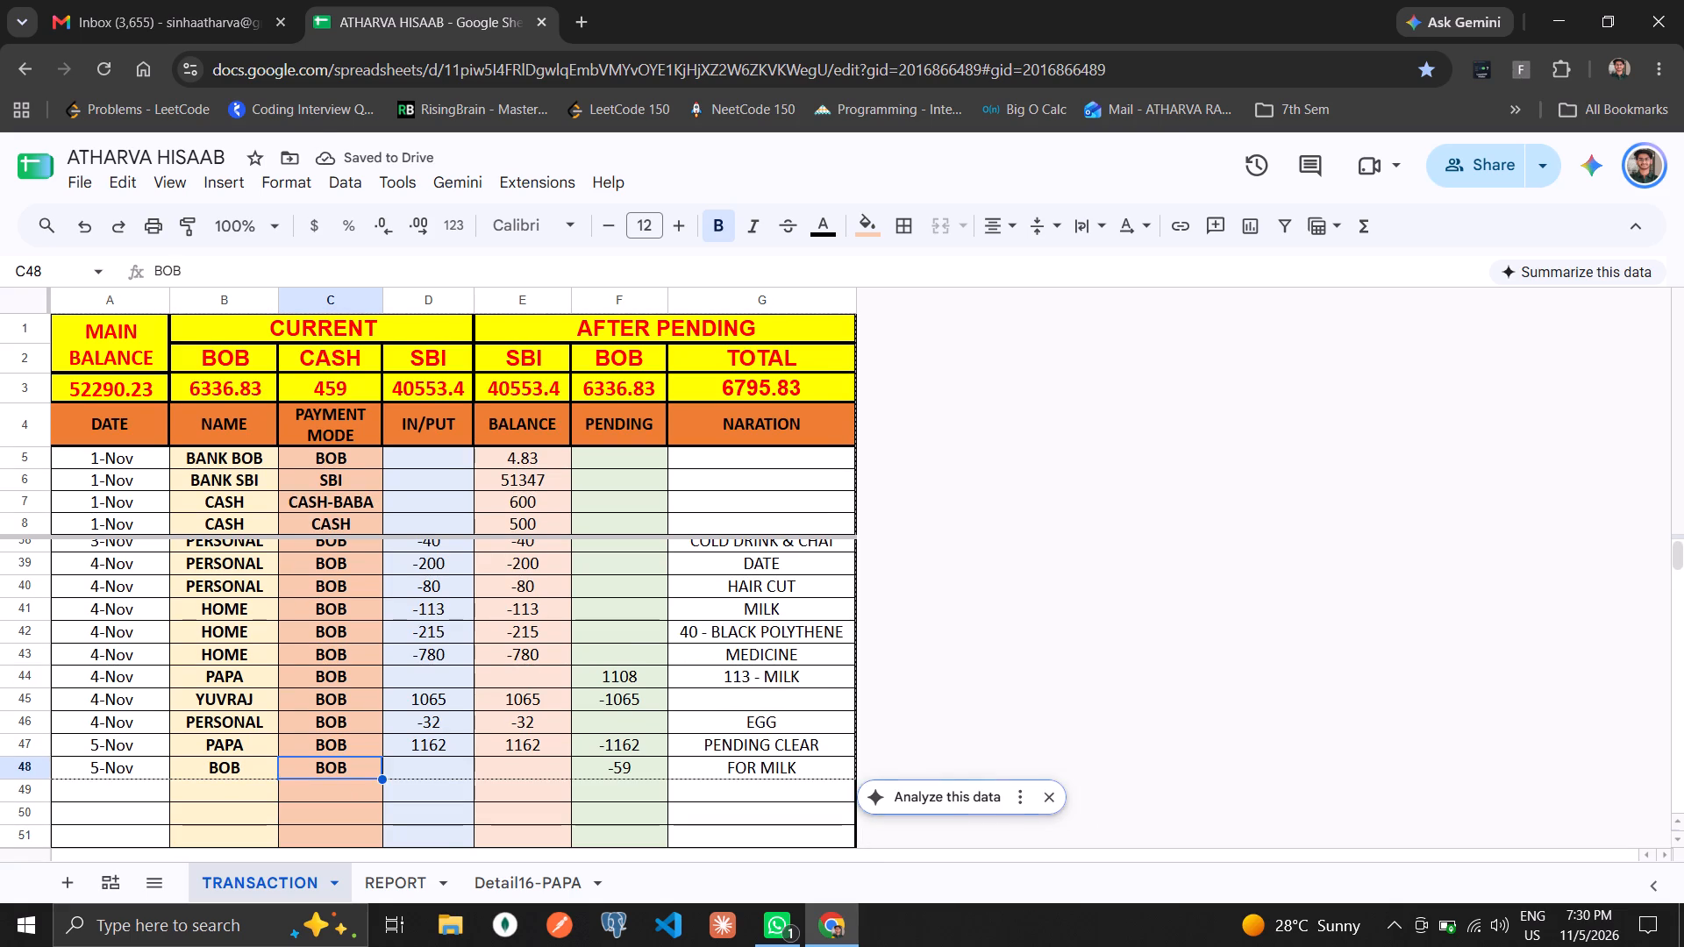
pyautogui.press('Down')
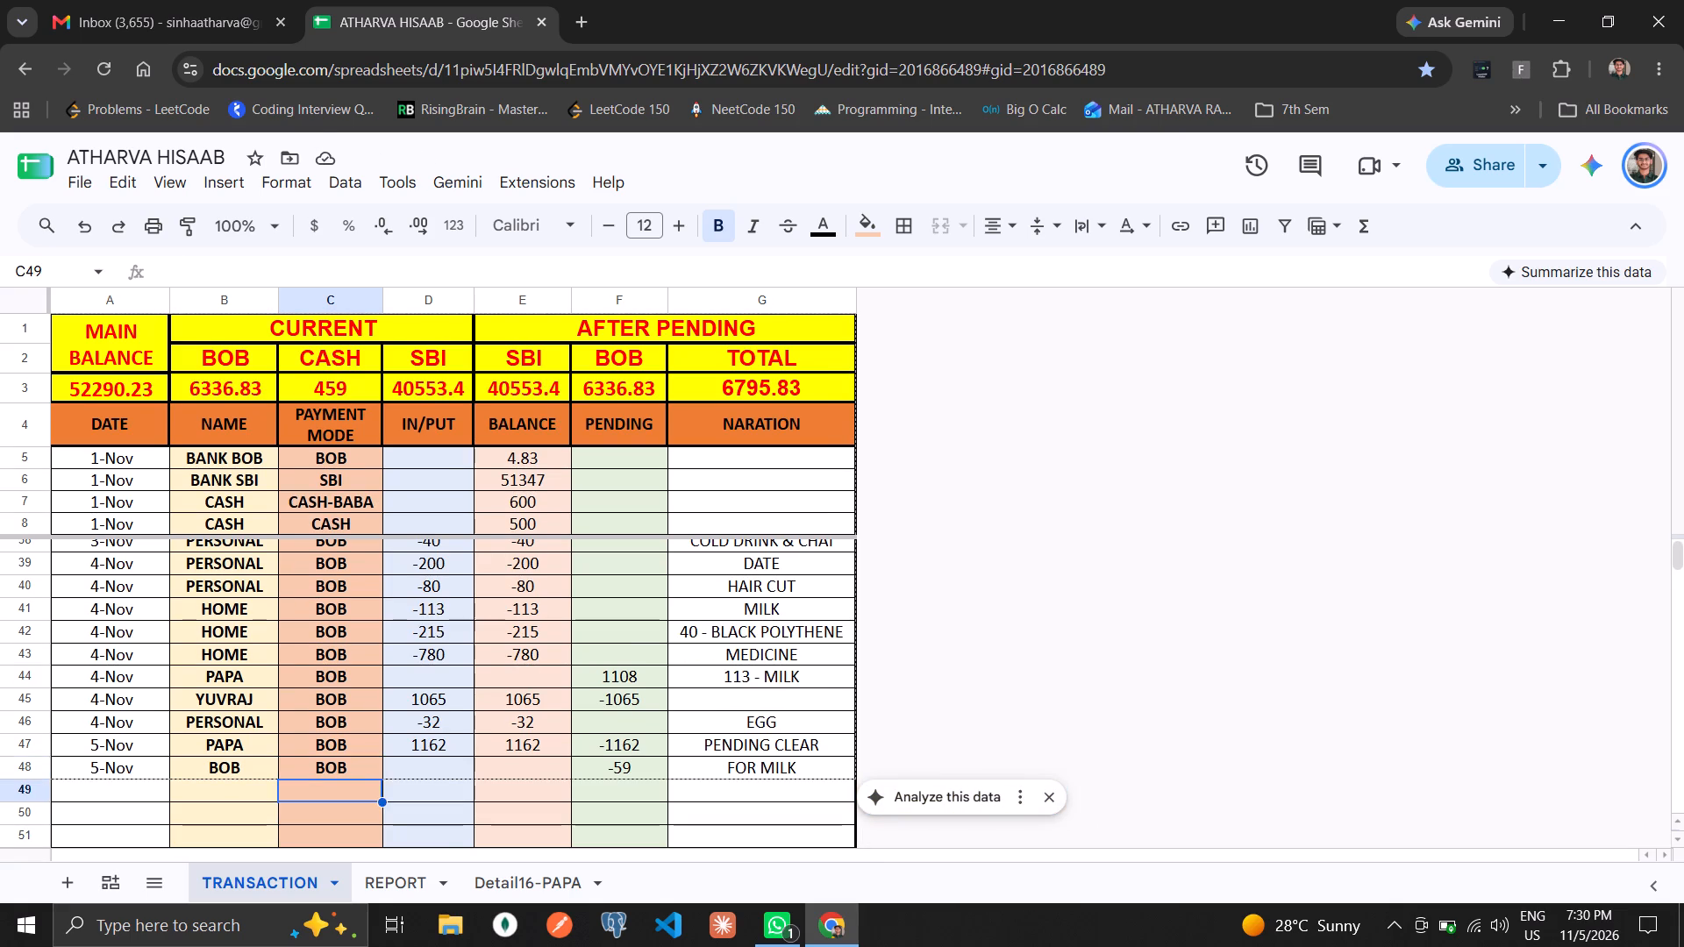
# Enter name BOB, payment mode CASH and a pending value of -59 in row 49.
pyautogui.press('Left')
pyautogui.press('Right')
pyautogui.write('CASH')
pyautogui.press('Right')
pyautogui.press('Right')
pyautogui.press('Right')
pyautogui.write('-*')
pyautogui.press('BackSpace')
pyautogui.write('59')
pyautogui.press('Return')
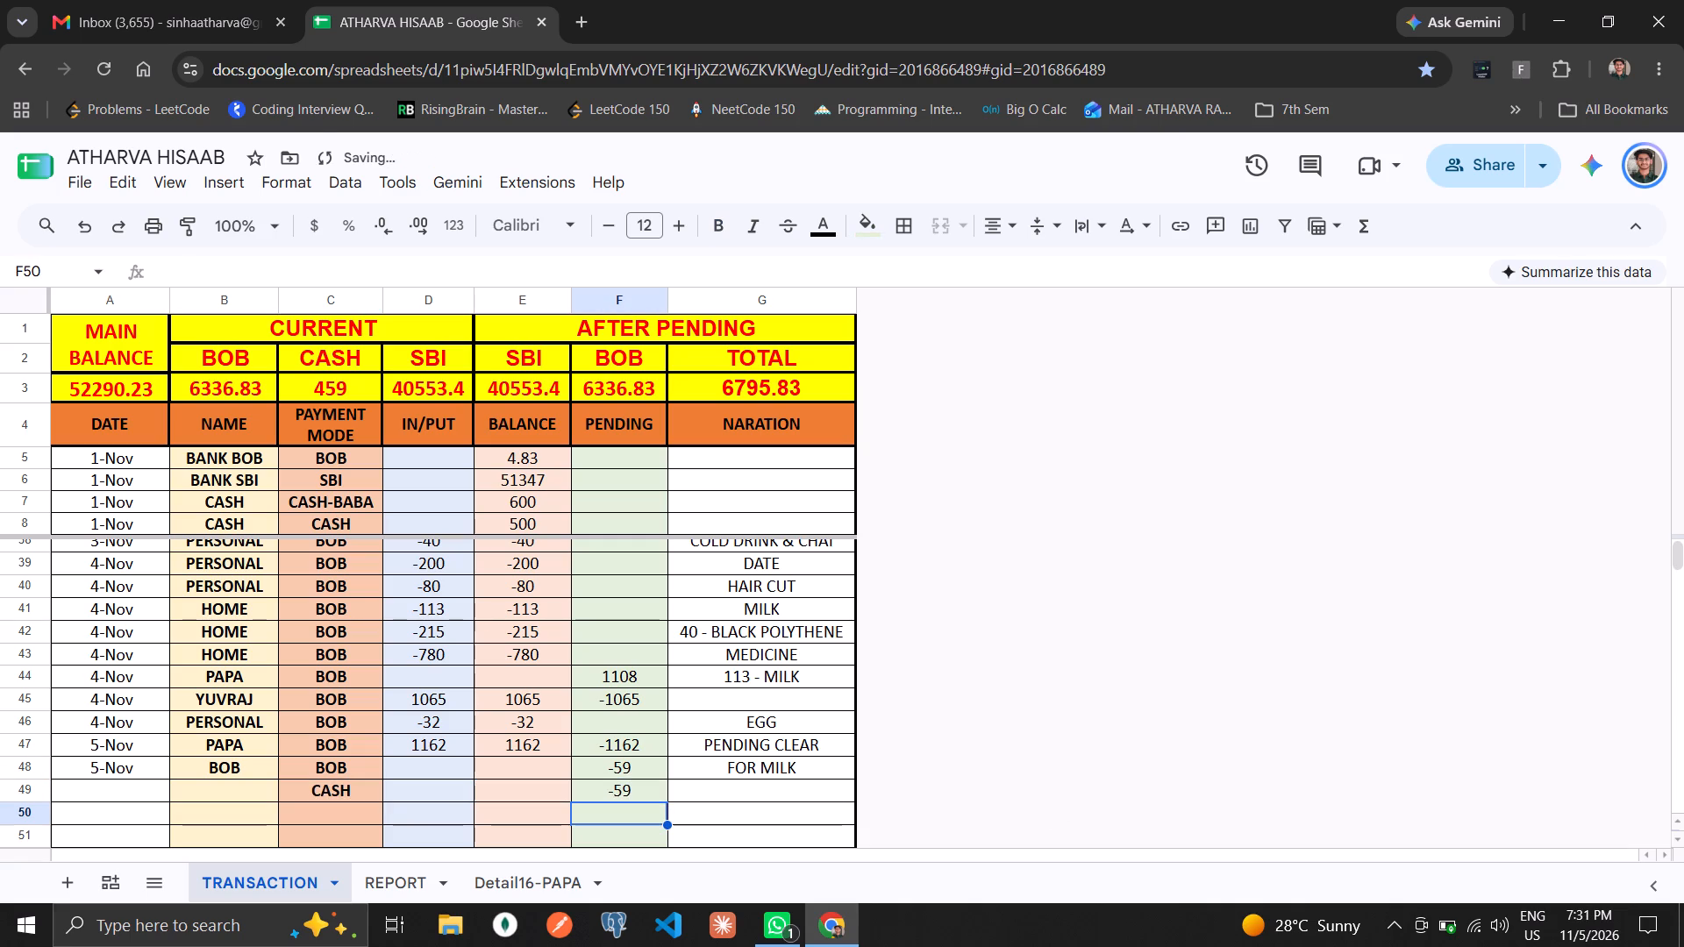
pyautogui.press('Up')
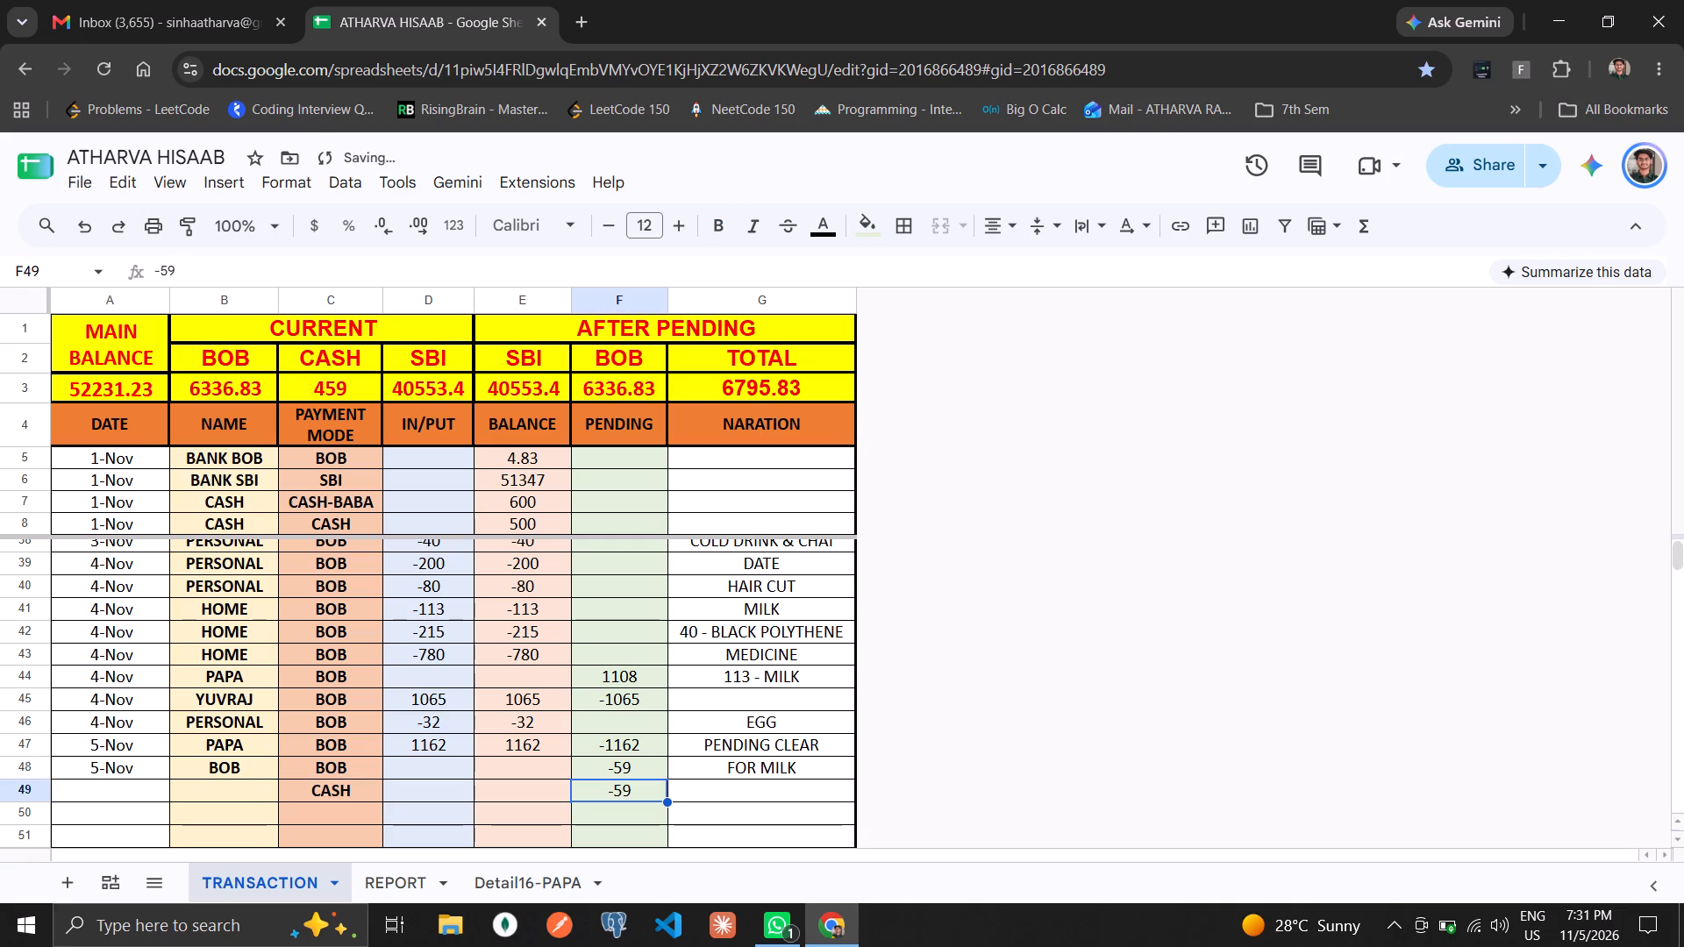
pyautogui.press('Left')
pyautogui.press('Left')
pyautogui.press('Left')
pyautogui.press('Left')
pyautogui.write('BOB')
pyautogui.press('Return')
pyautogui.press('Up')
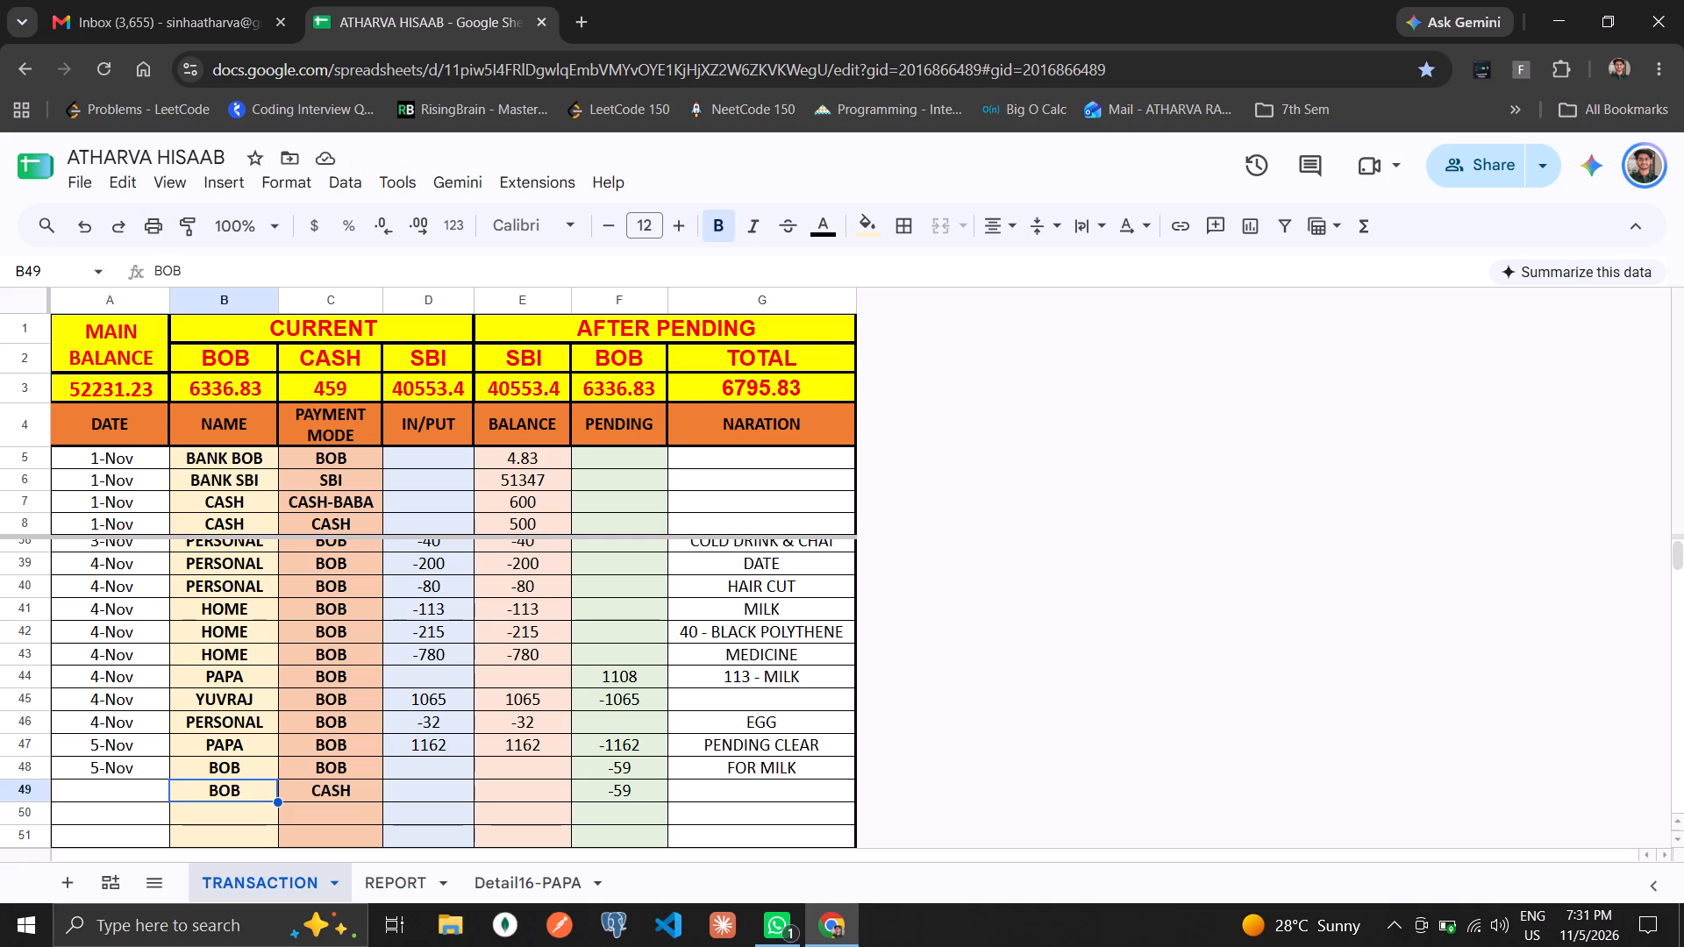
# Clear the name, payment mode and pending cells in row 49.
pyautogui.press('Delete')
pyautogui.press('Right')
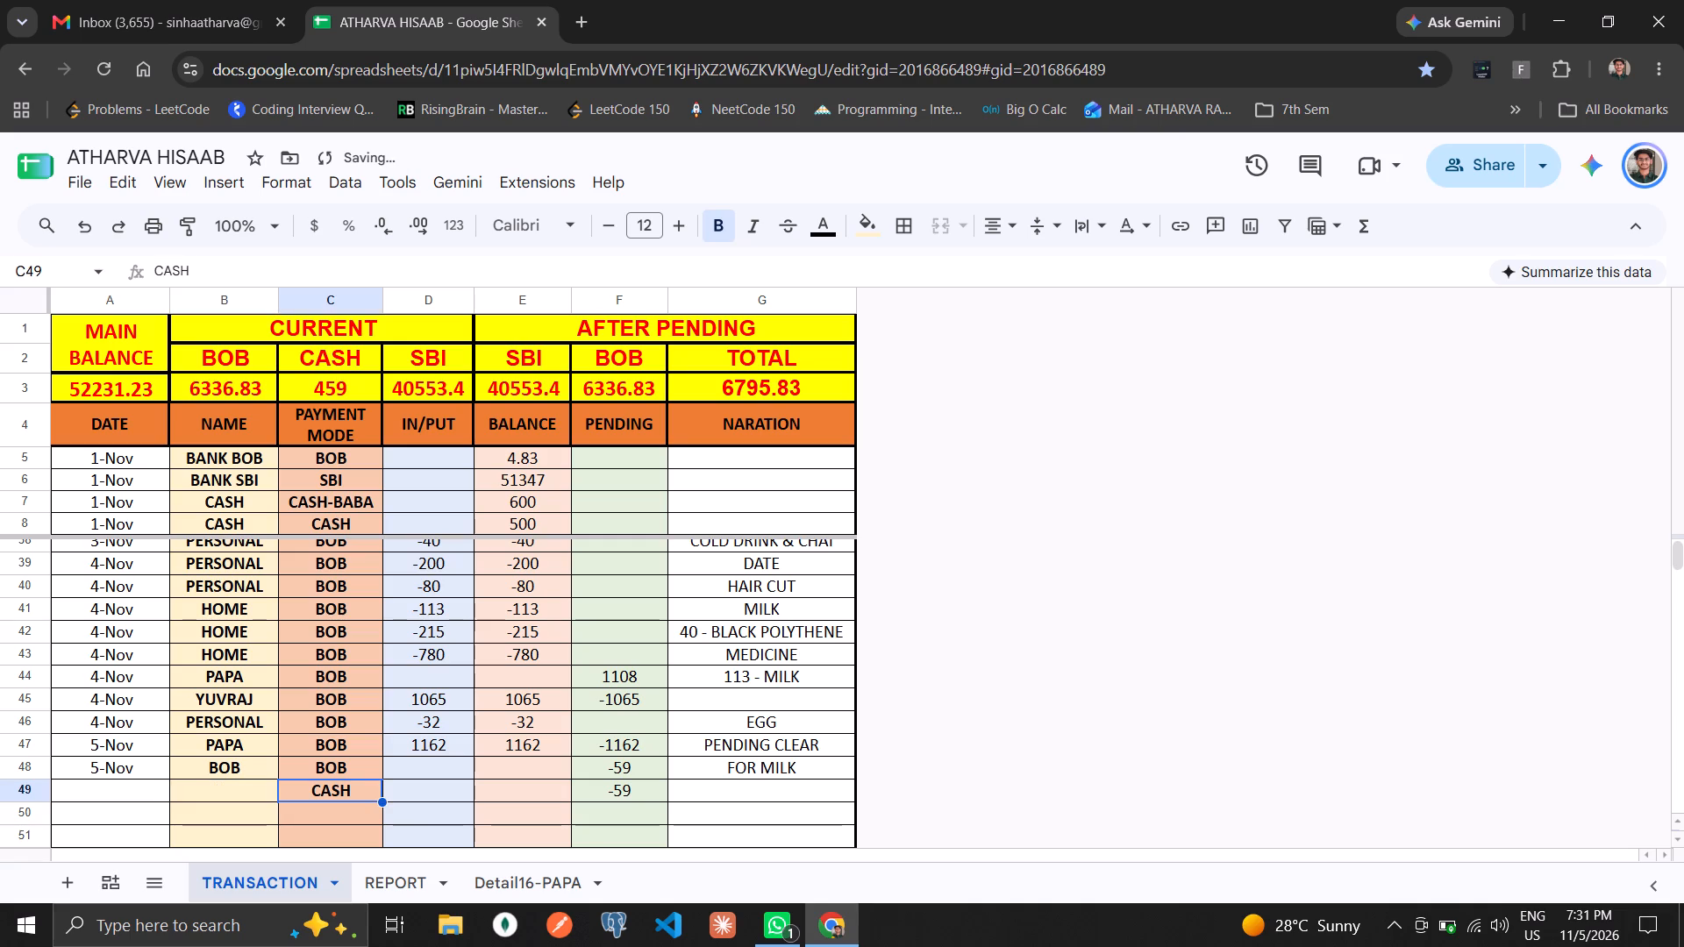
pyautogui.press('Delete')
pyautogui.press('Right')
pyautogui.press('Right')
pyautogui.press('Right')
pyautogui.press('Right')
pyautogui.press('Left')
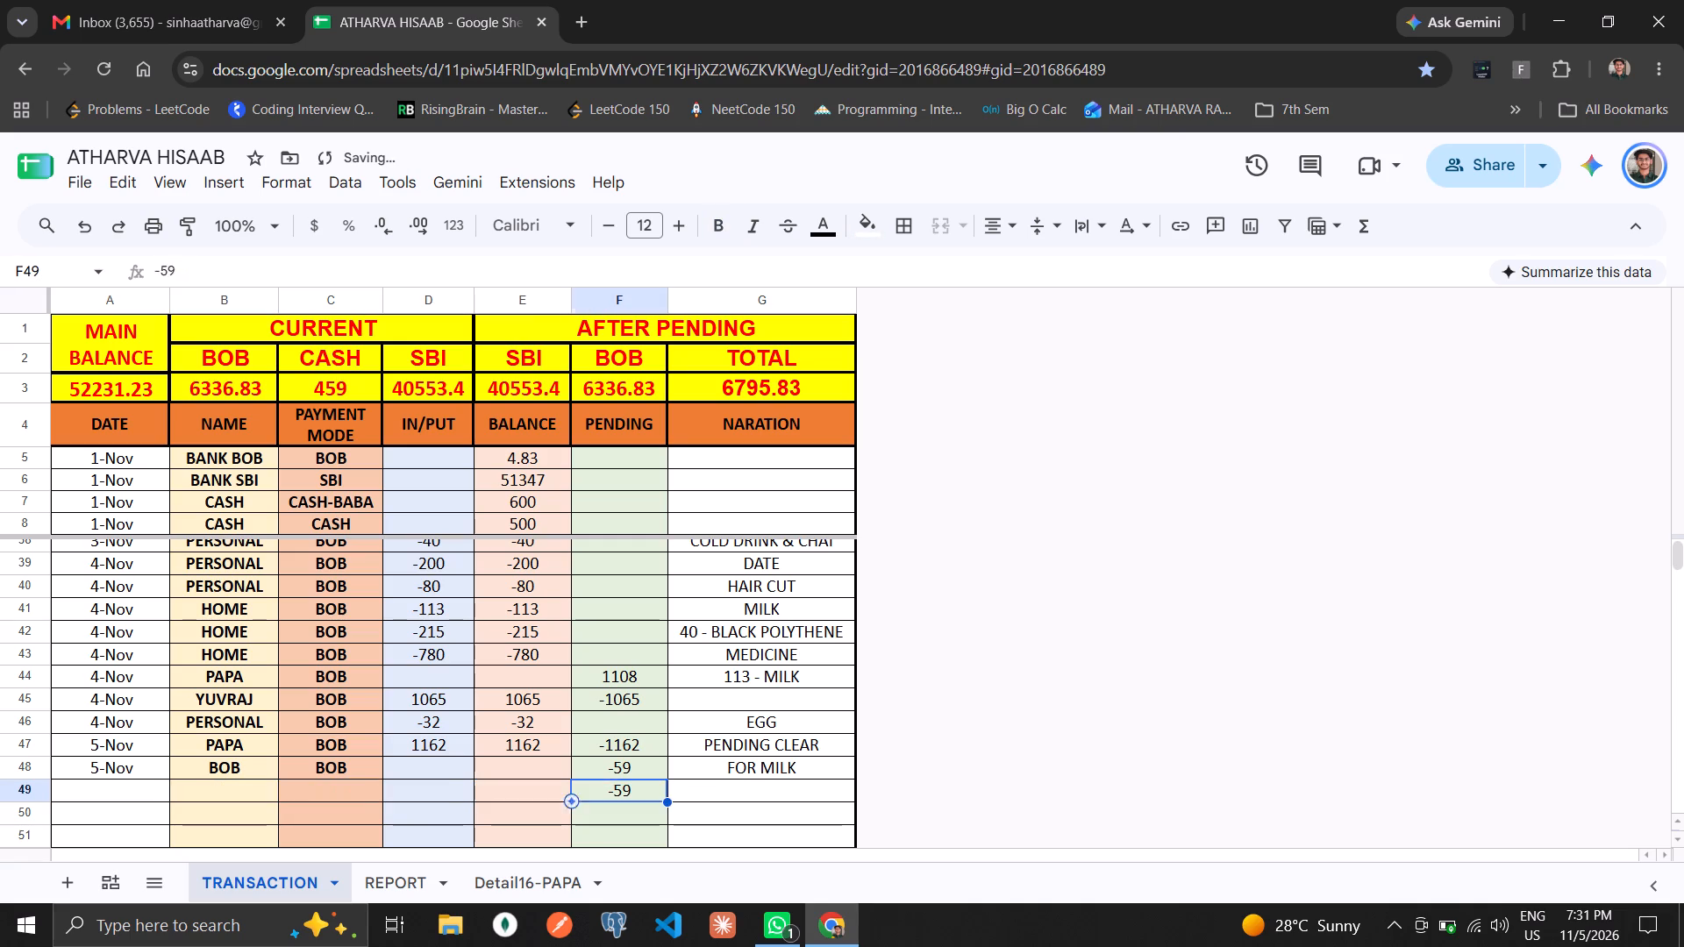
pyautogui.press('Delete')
# Clear the pending, payment mode, name and date cells of the 5-Nov milk entry in row 48.
pyautogui.press('Up')
pyautogui.press('Delete')
pyautogui.press('Left')
pyautogui.press('Left')
pyautogui.press('Left')
pyautogui.press('Delete')
pyautogui.press('Left')
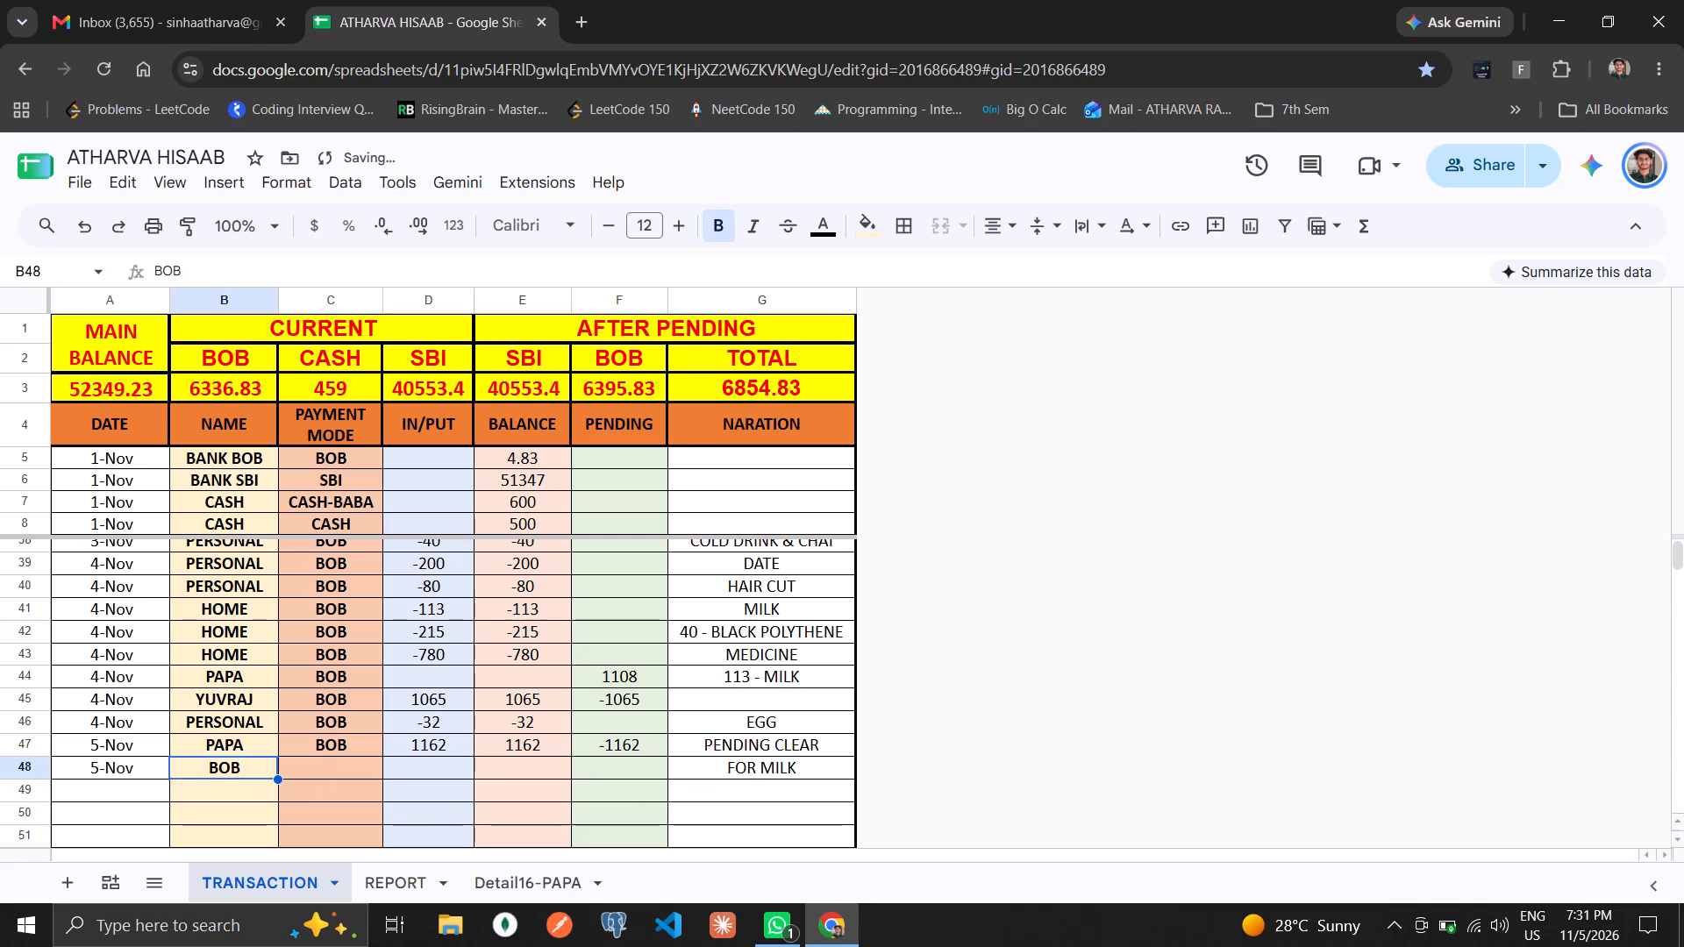
pyautogui.press('Delete')
pyautogui.press('Left')
pyautogui.press('Delete')
pyautogui.press('Left')
# Record an entry in row 48 dated 5-Nov with name LIGHT BILL, payment mode SBI and in/put 234.
pyautogui.press('Up')
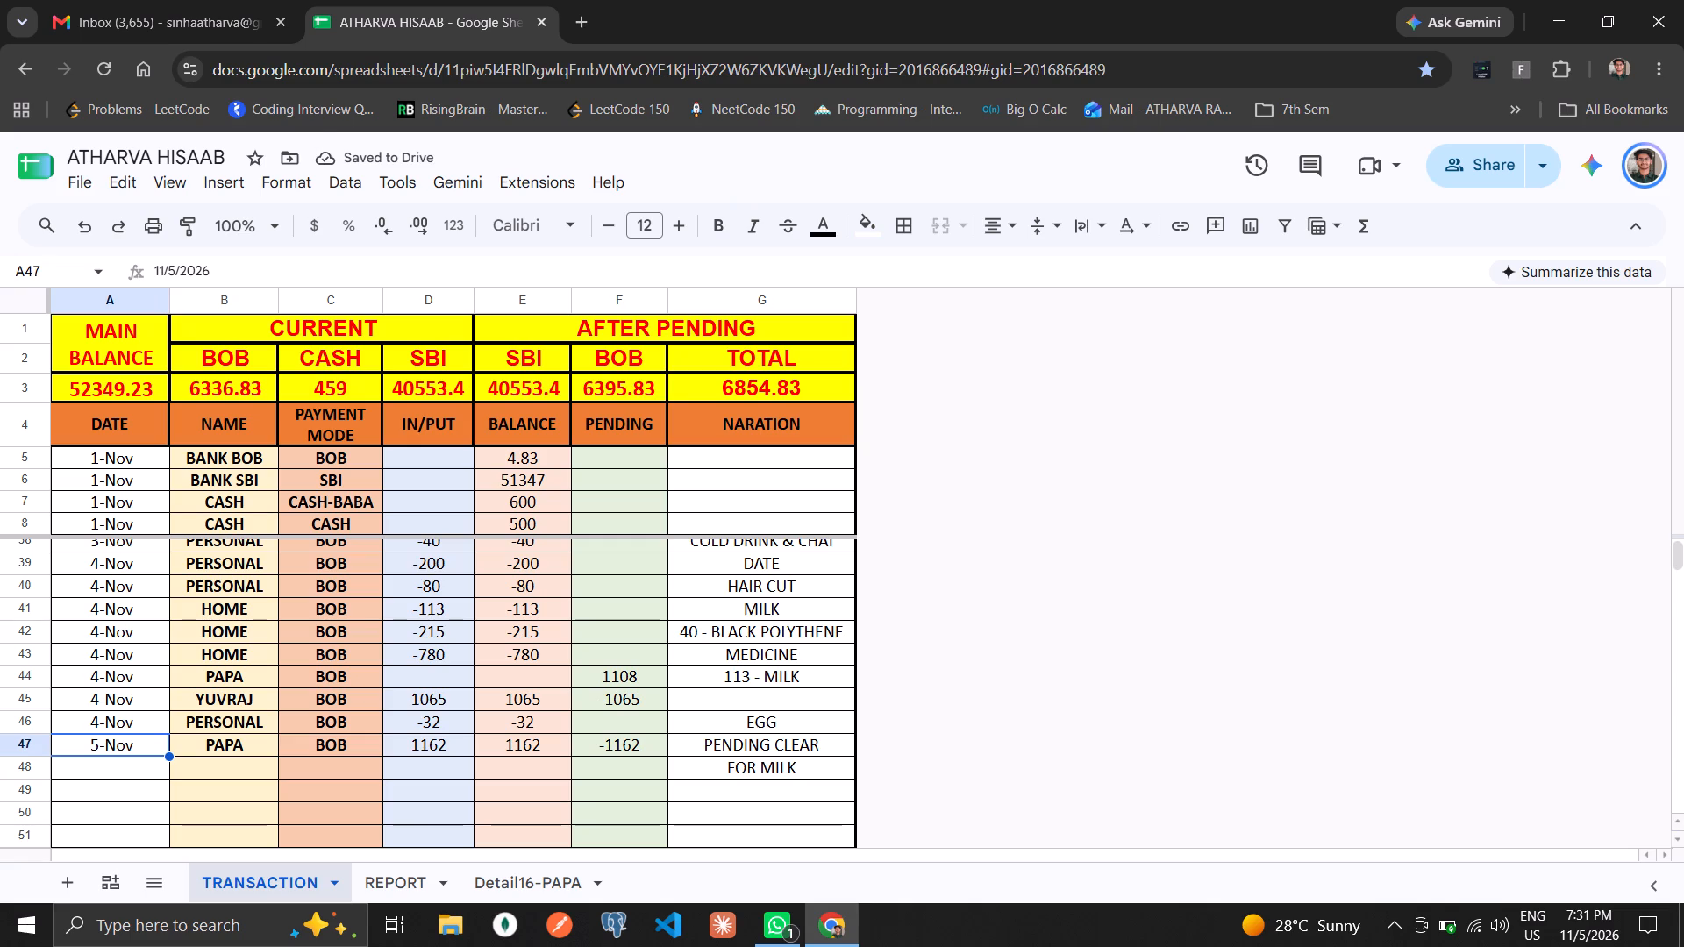
pyautogui.press('Down')
pyautogui.hotkey('ctrl', 'd')
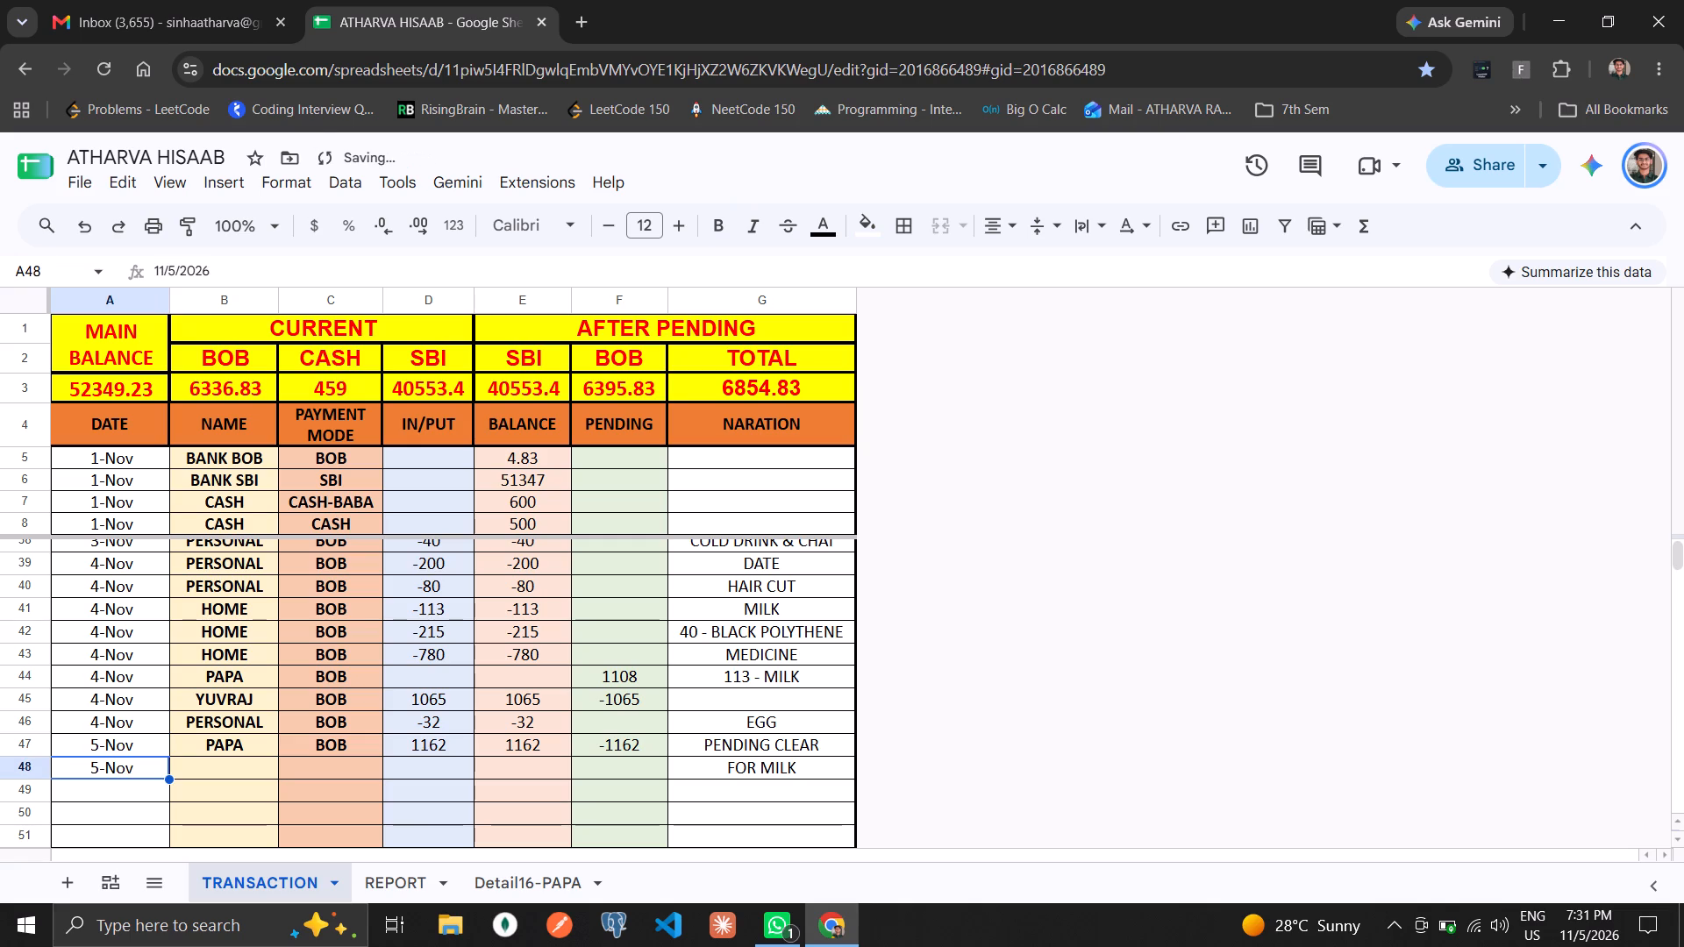
pyautogui.press('Right')
pyautogui.write('HOME')
pyautogui.press('Right')
pyautogui.press('Left')
pyautogui.write('LIGHT BILL')
pyautogui.press('Right')
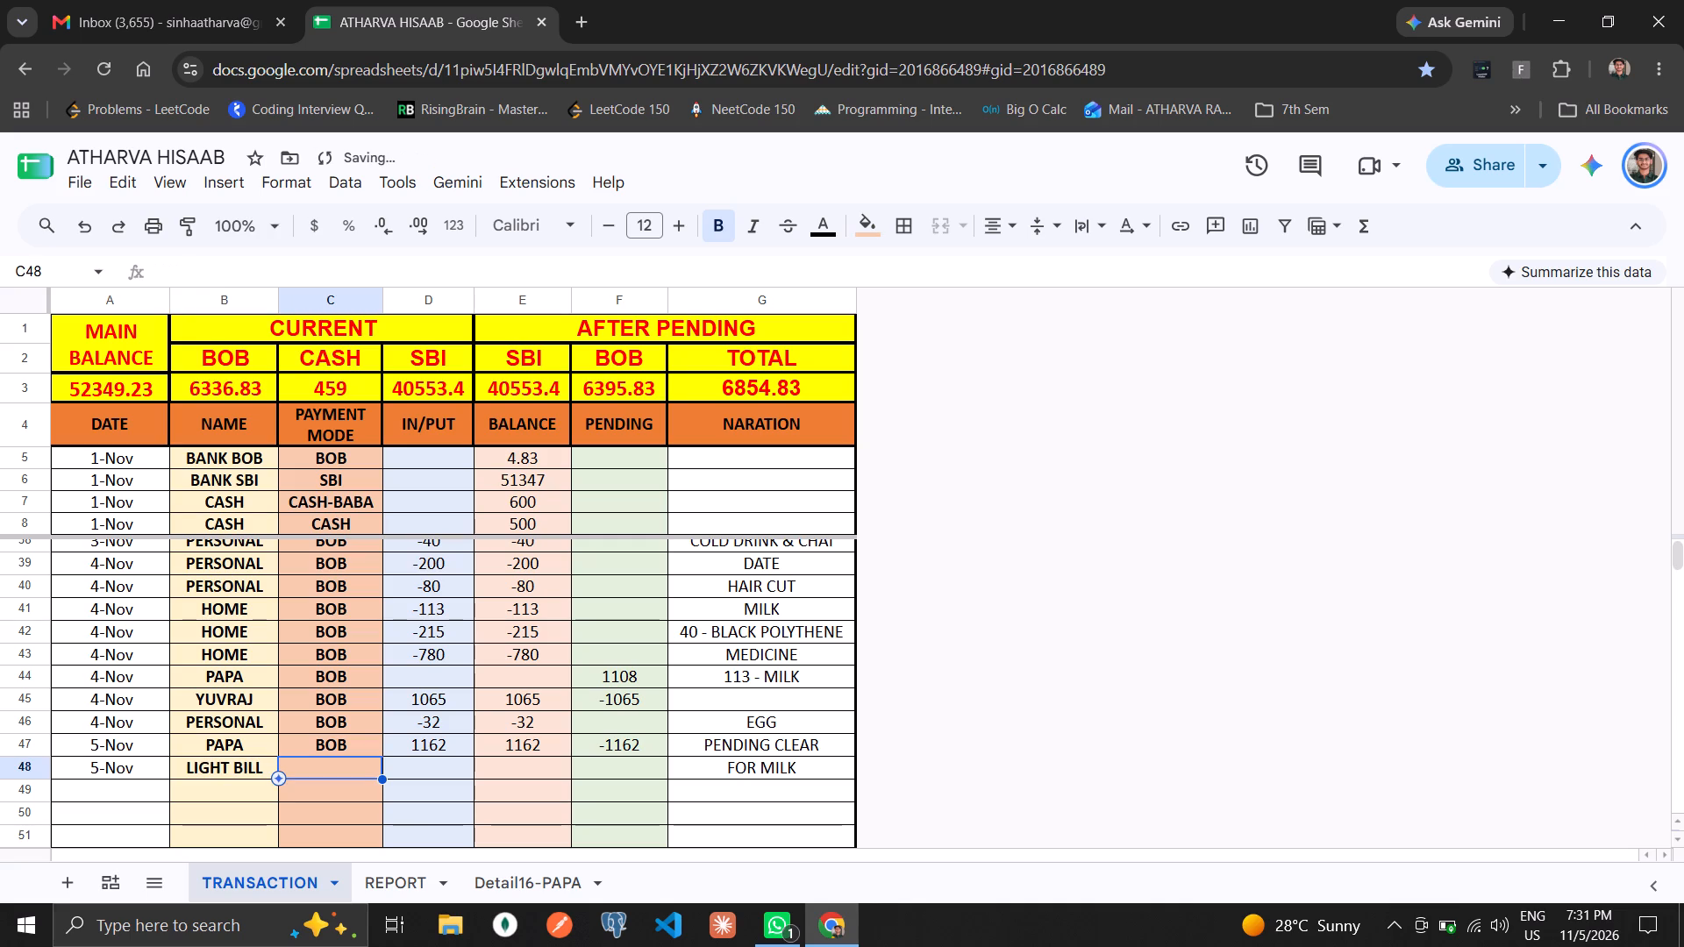
pyautogui.hotkey('ctrl', 'd')
pyautogui.write('SBI')
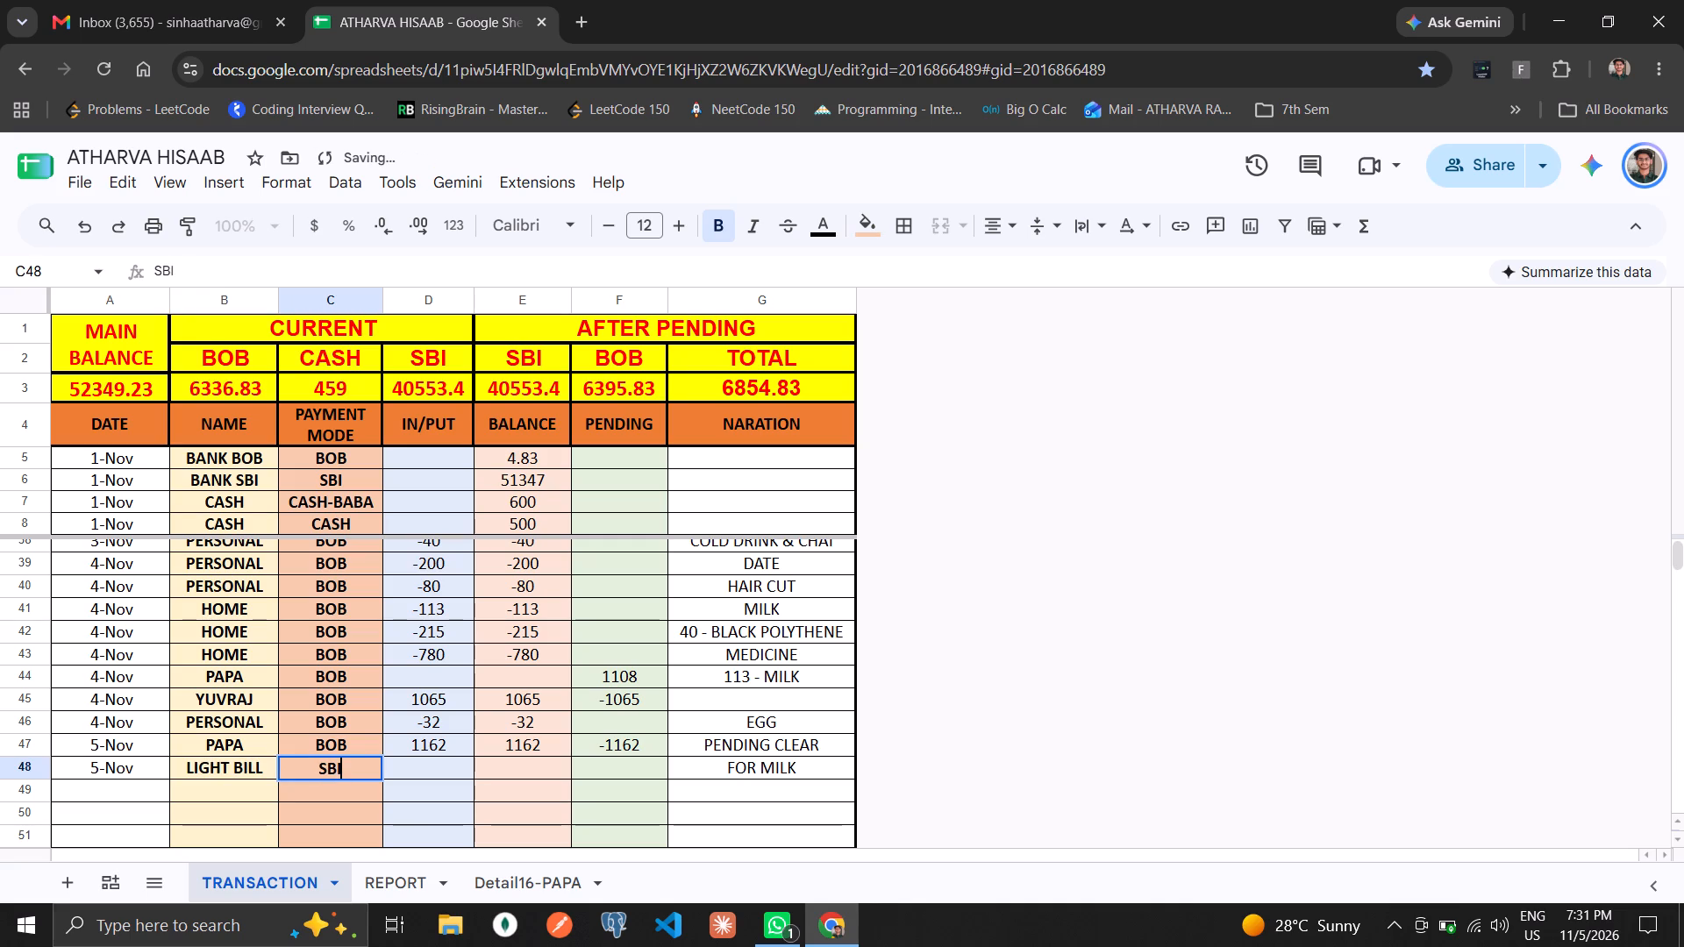
pyautogui.press('Right')
pyautogui.write('234')
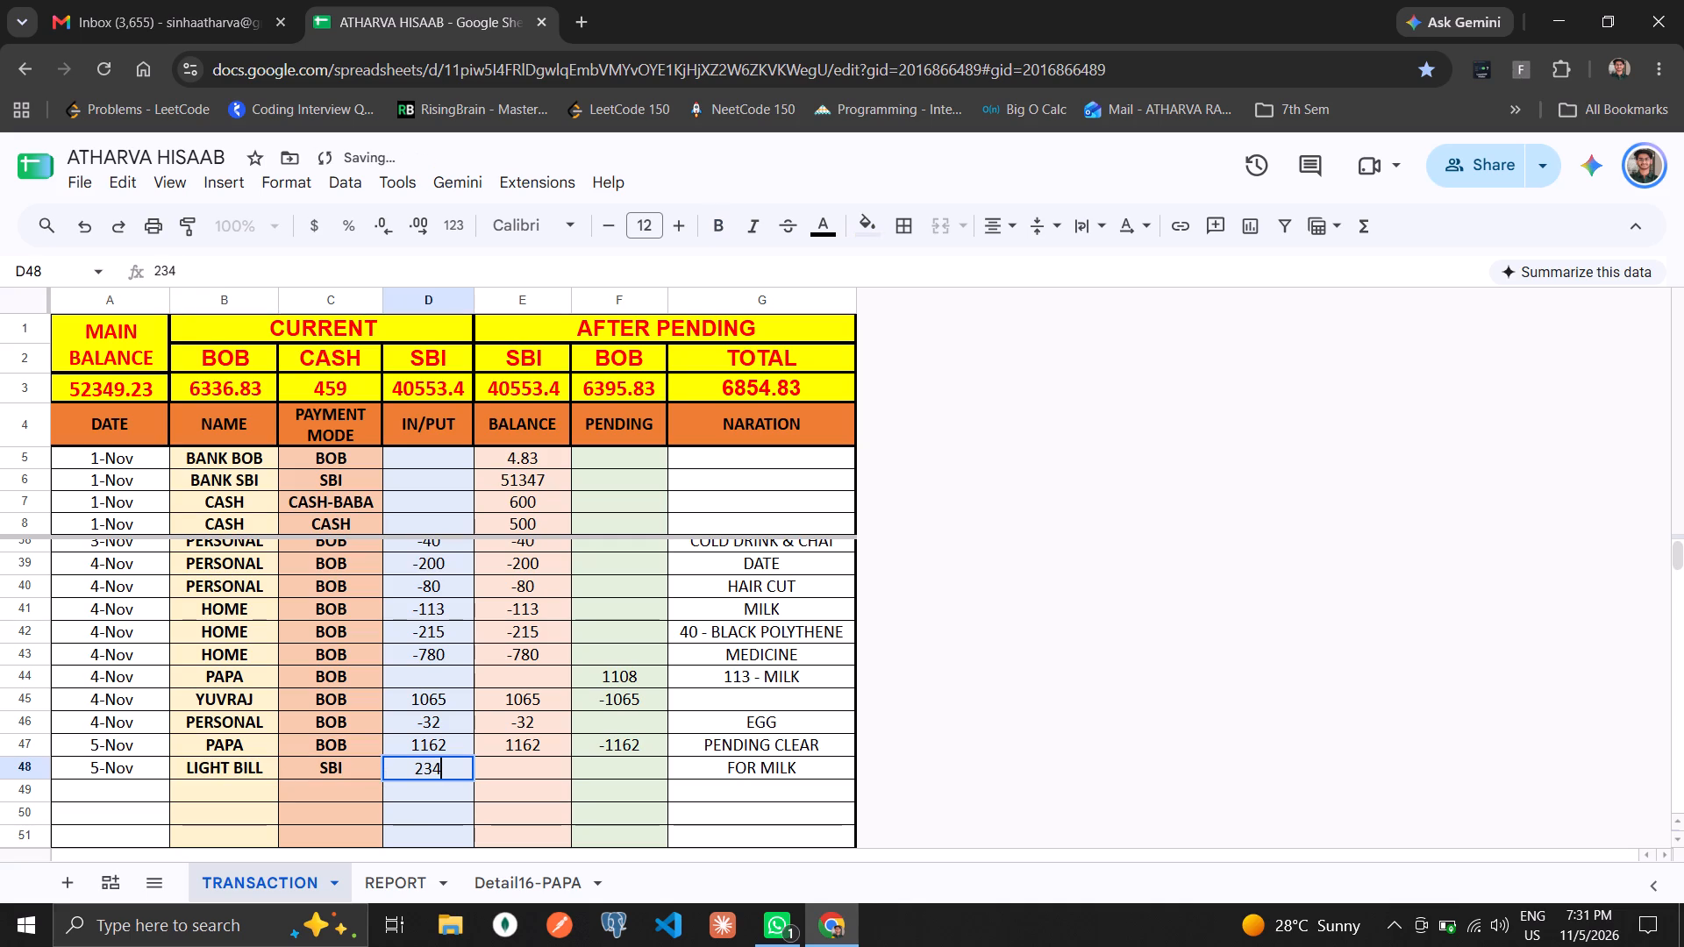
pyautogui.press('Right')
# Clear the FOR MILK narration of the LIGHT BILL entry in row 48.
pyautogui.press('Right')
pyautogui.press('Right')
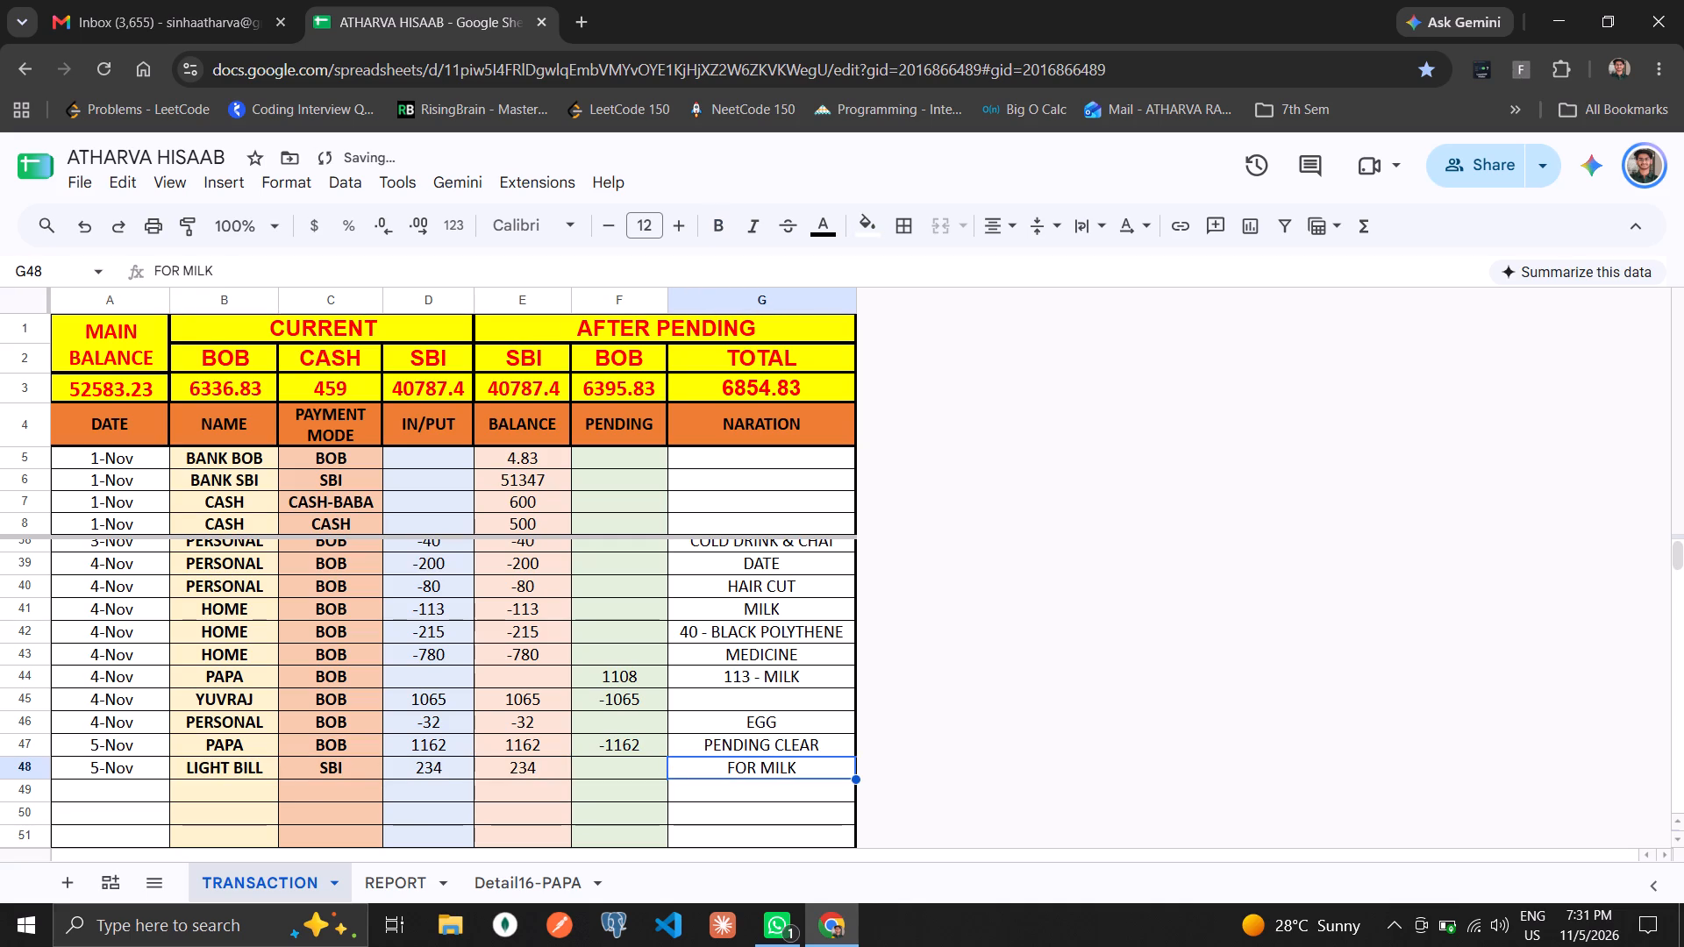
pyautogui.press('Delete')
pyautogui.press('Down')
pyautogui.press('Left')
pyautogui.press('Left')
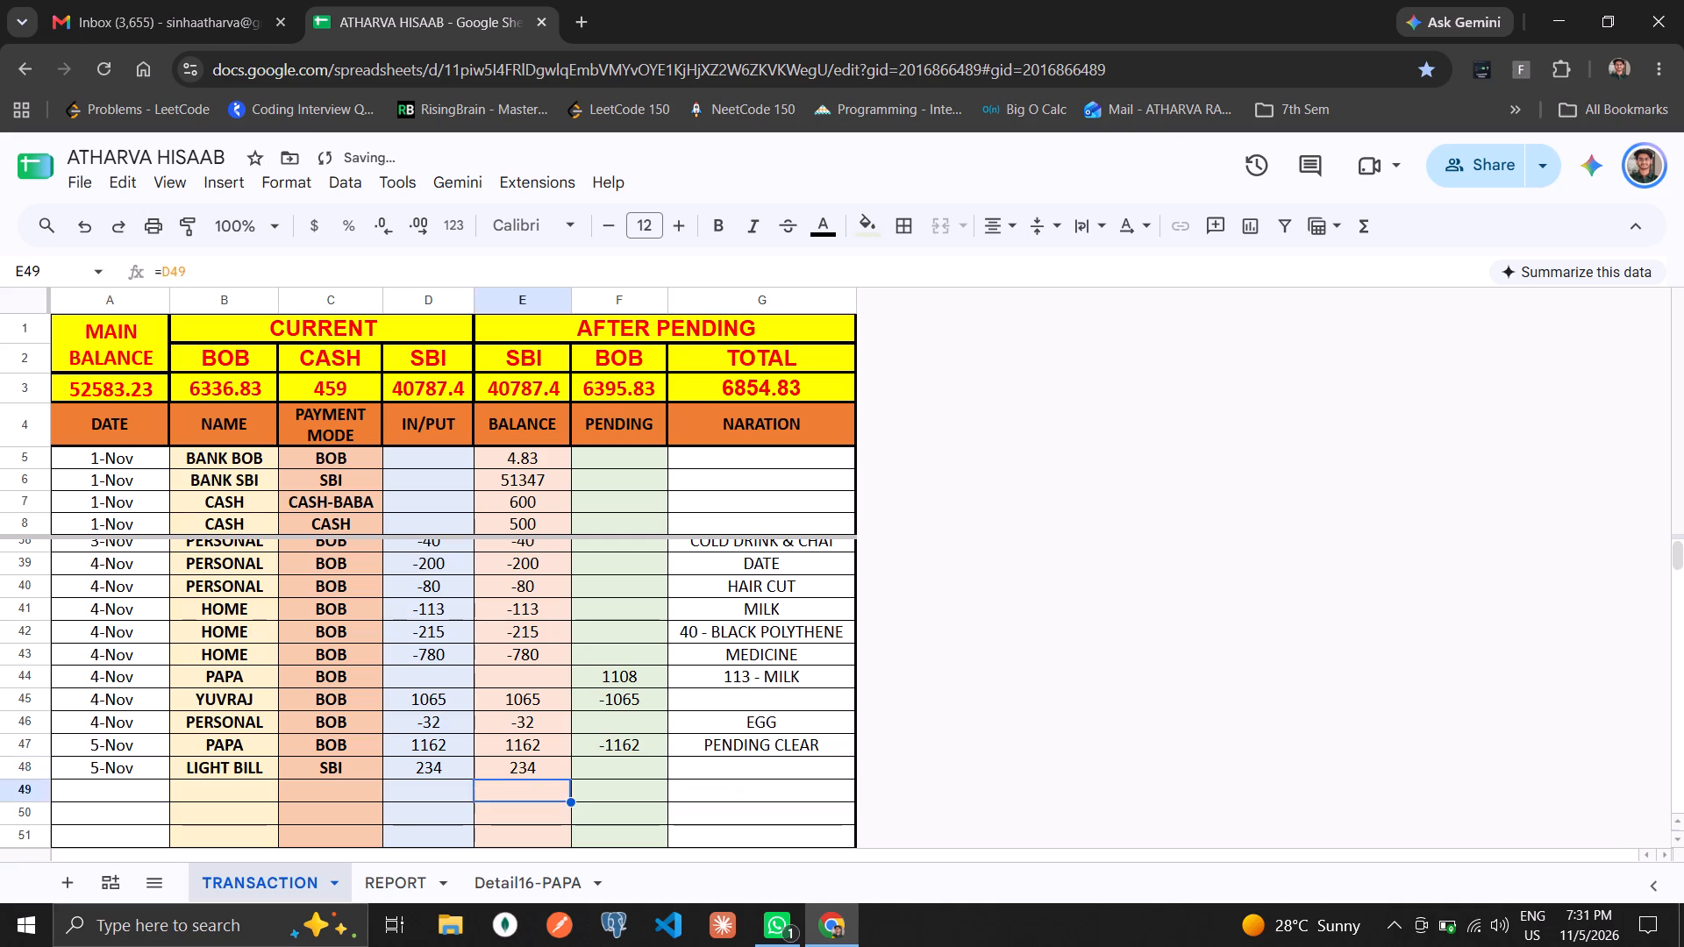
# Record an entry in row 49 dated 5-Nov with name PAPA, payment mode BOB and in/put 118.
pyautogui.press('Left')
pyautogui.press('Left')
pyautogui.press('Left')
pyautogui.press('Left')
pyautogui.hotkey('ctrl', 'd')
pyautogui.press('Right')
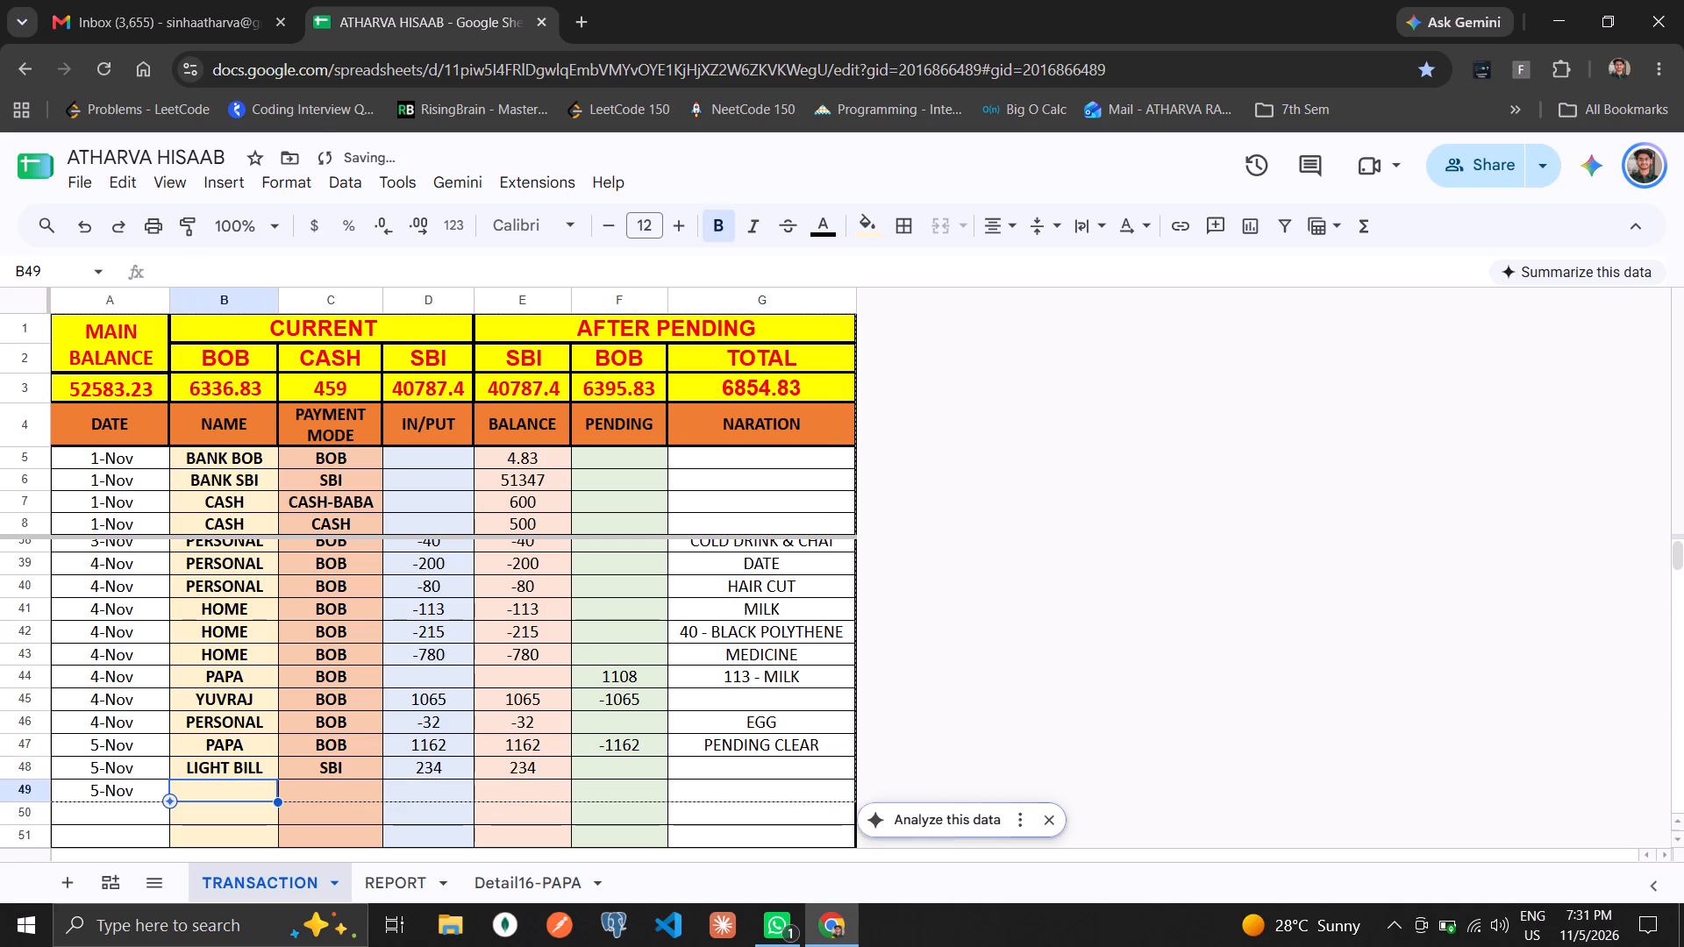
pyautogui.write('PAPA')
pyautogui.press('Right')
pyautogui.write('BOB')
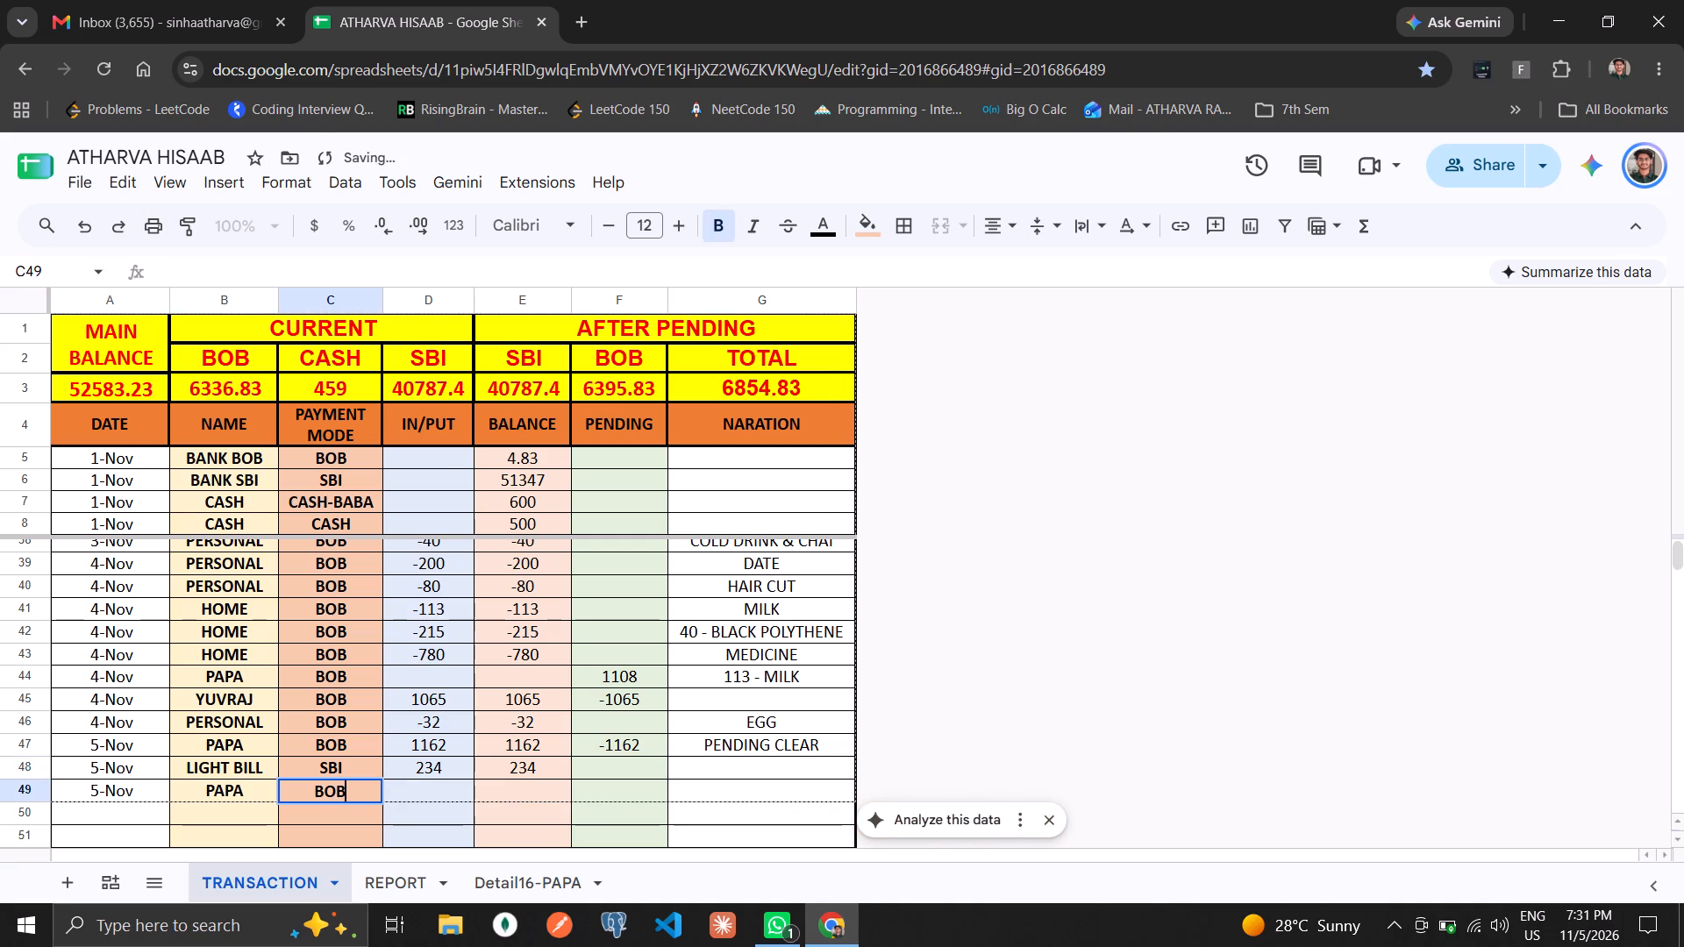
pyautogui.press('Right')
pyautogui.write('118')
pyautogui.press('Right')
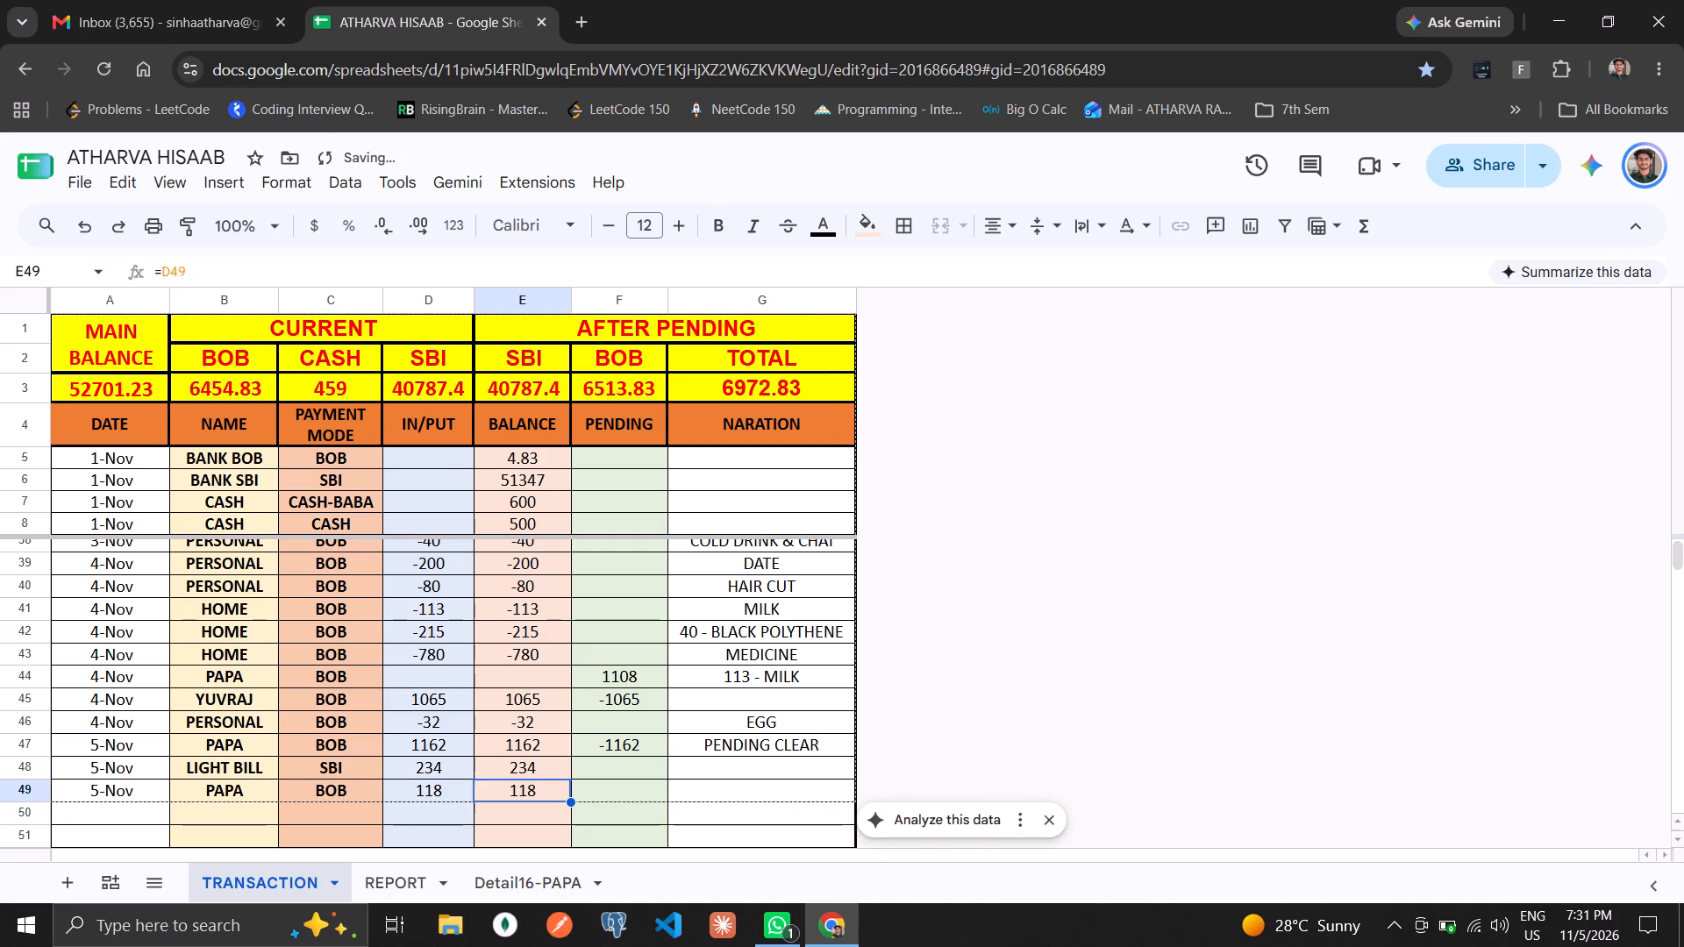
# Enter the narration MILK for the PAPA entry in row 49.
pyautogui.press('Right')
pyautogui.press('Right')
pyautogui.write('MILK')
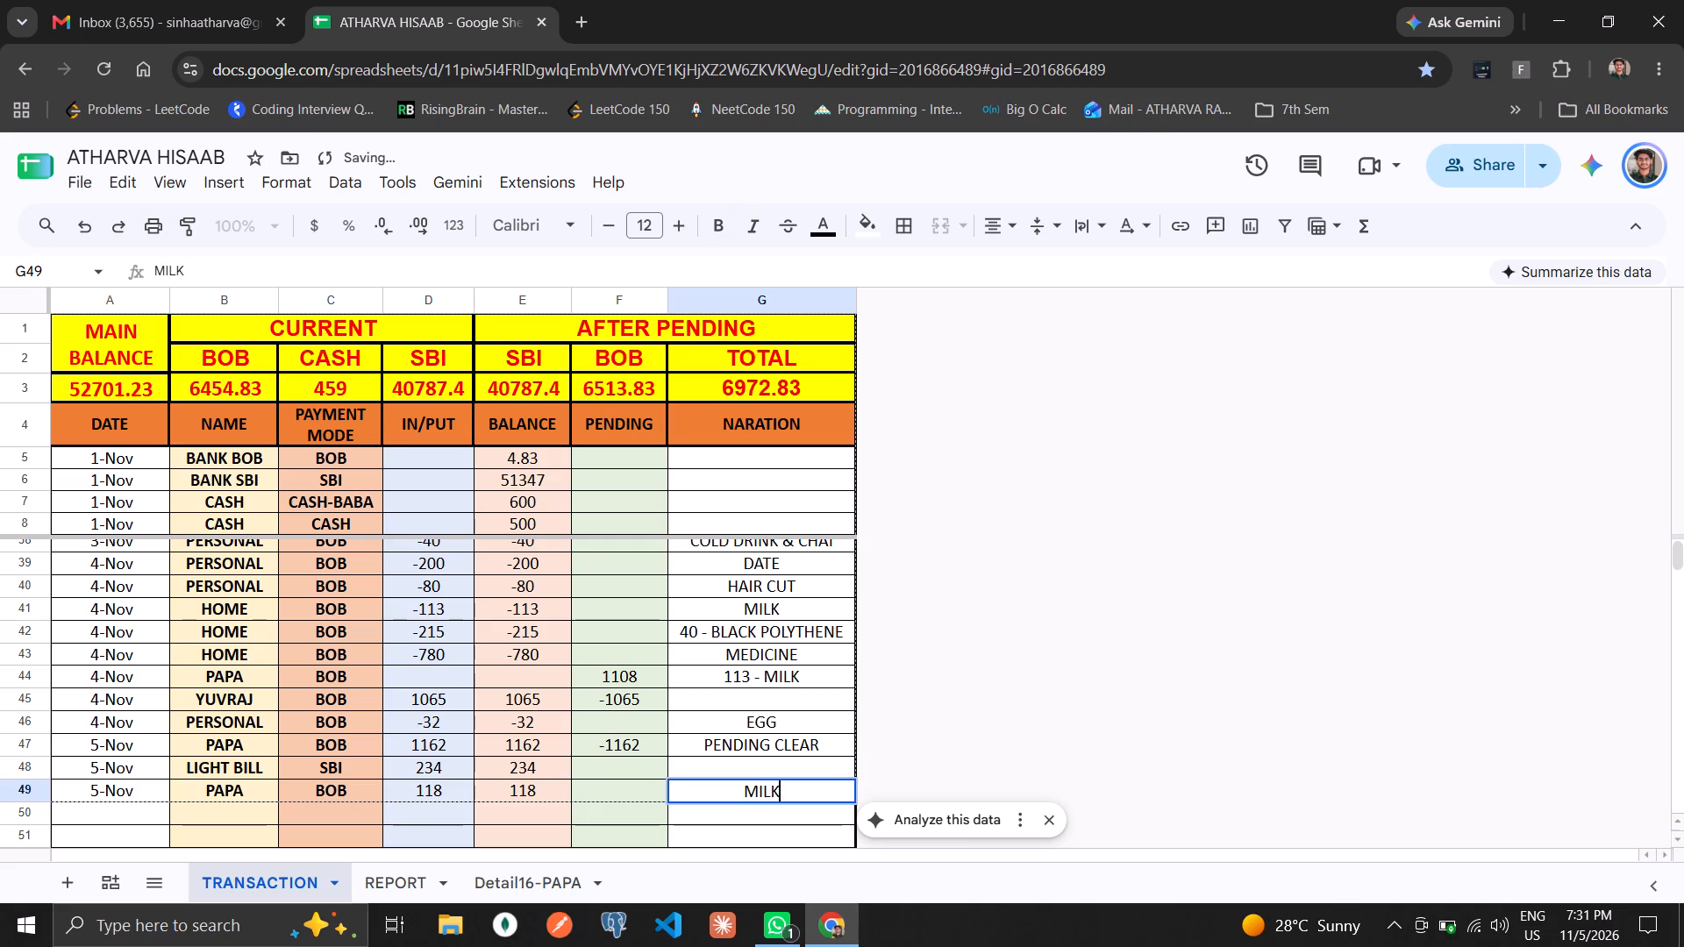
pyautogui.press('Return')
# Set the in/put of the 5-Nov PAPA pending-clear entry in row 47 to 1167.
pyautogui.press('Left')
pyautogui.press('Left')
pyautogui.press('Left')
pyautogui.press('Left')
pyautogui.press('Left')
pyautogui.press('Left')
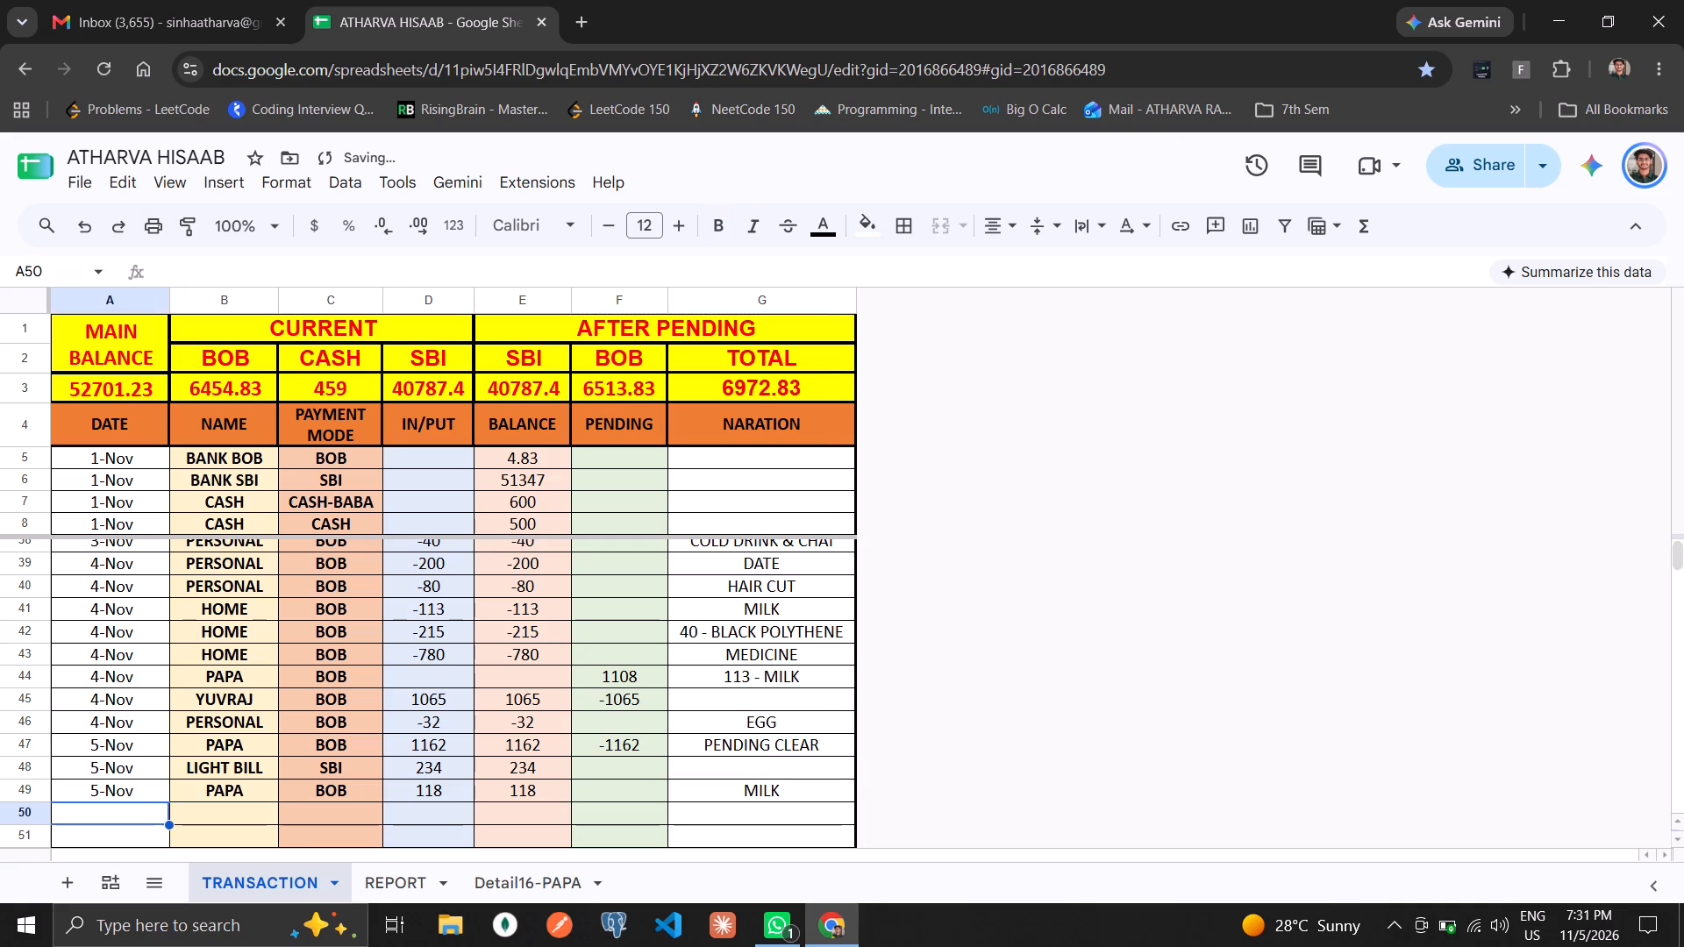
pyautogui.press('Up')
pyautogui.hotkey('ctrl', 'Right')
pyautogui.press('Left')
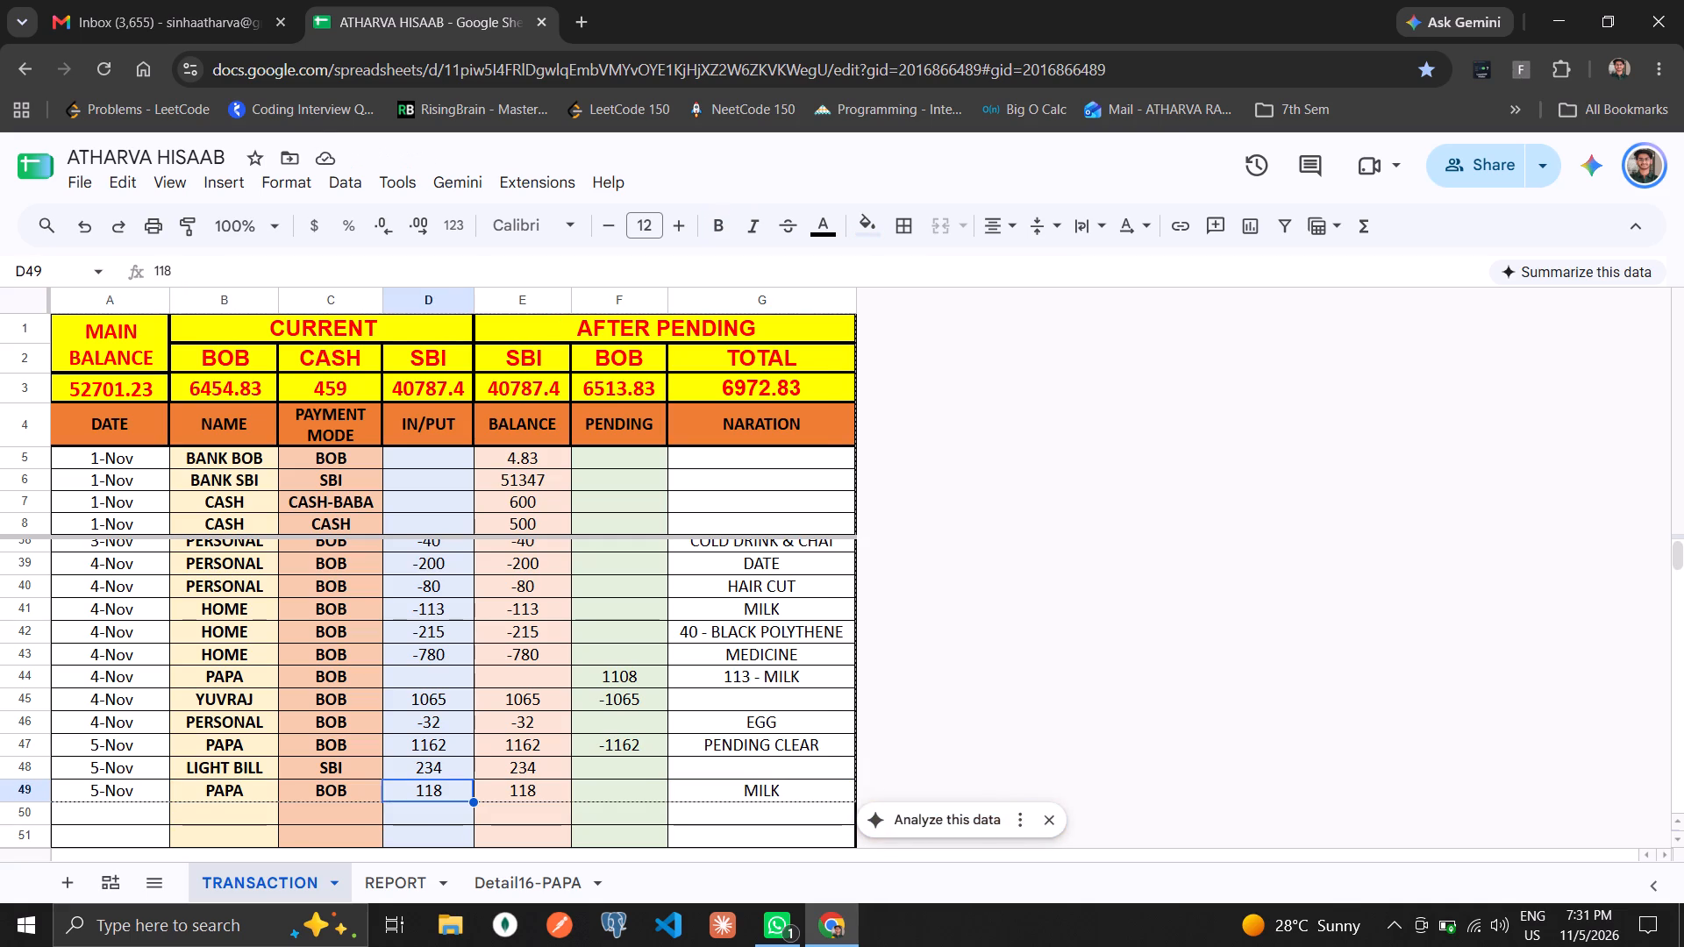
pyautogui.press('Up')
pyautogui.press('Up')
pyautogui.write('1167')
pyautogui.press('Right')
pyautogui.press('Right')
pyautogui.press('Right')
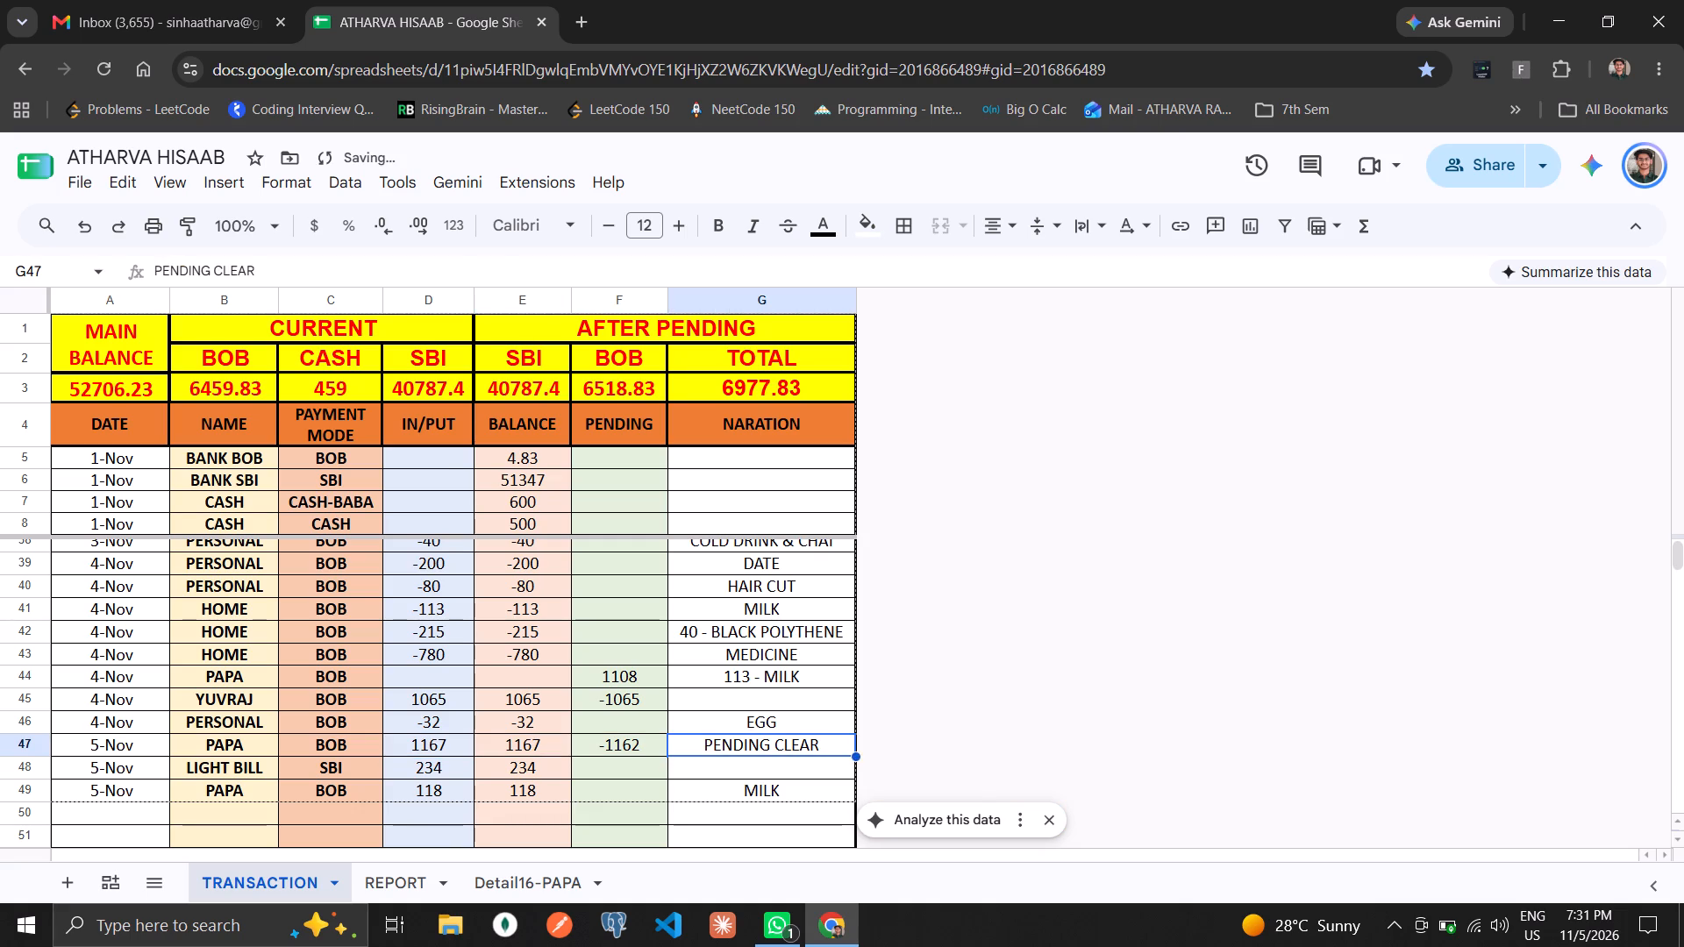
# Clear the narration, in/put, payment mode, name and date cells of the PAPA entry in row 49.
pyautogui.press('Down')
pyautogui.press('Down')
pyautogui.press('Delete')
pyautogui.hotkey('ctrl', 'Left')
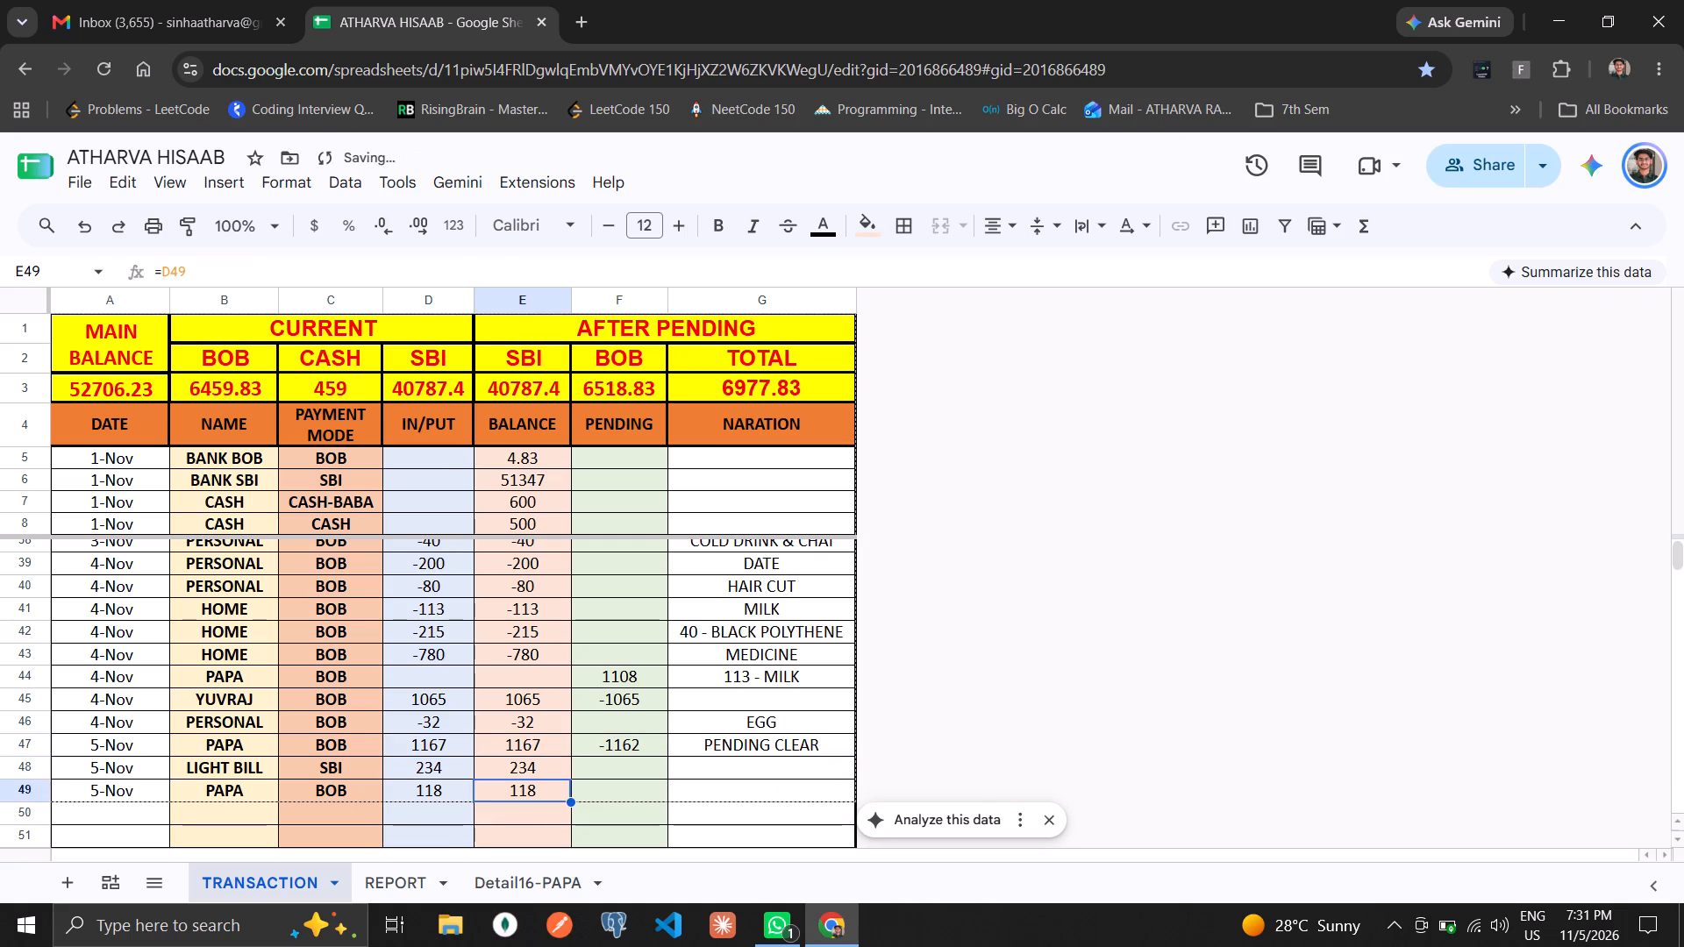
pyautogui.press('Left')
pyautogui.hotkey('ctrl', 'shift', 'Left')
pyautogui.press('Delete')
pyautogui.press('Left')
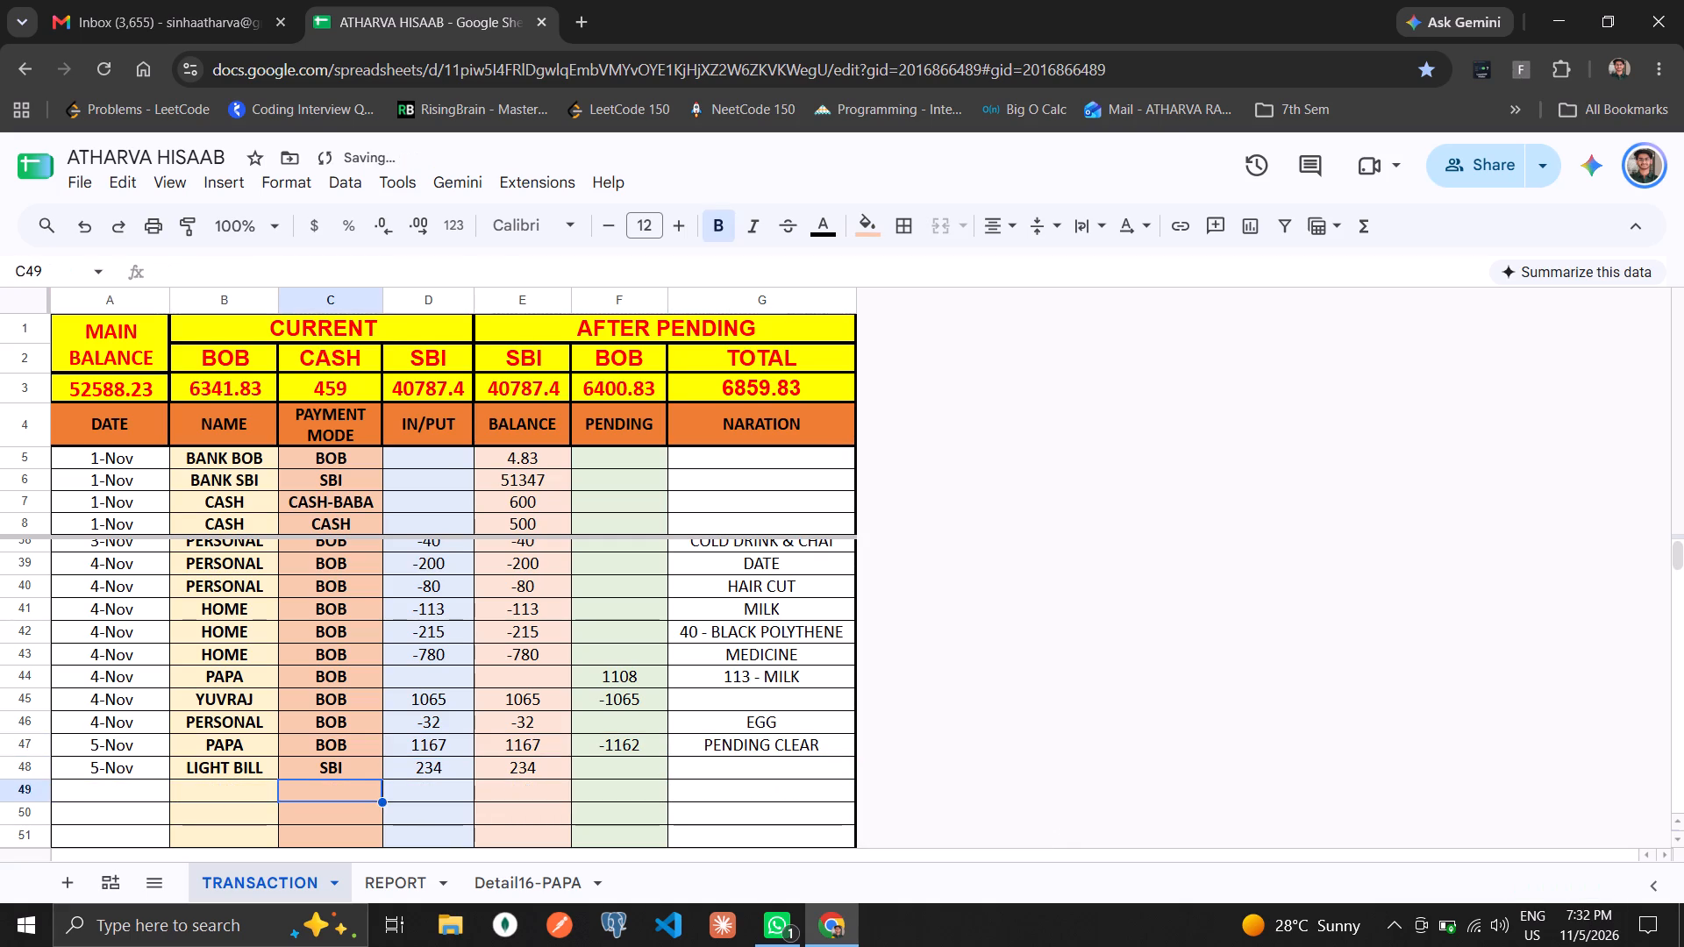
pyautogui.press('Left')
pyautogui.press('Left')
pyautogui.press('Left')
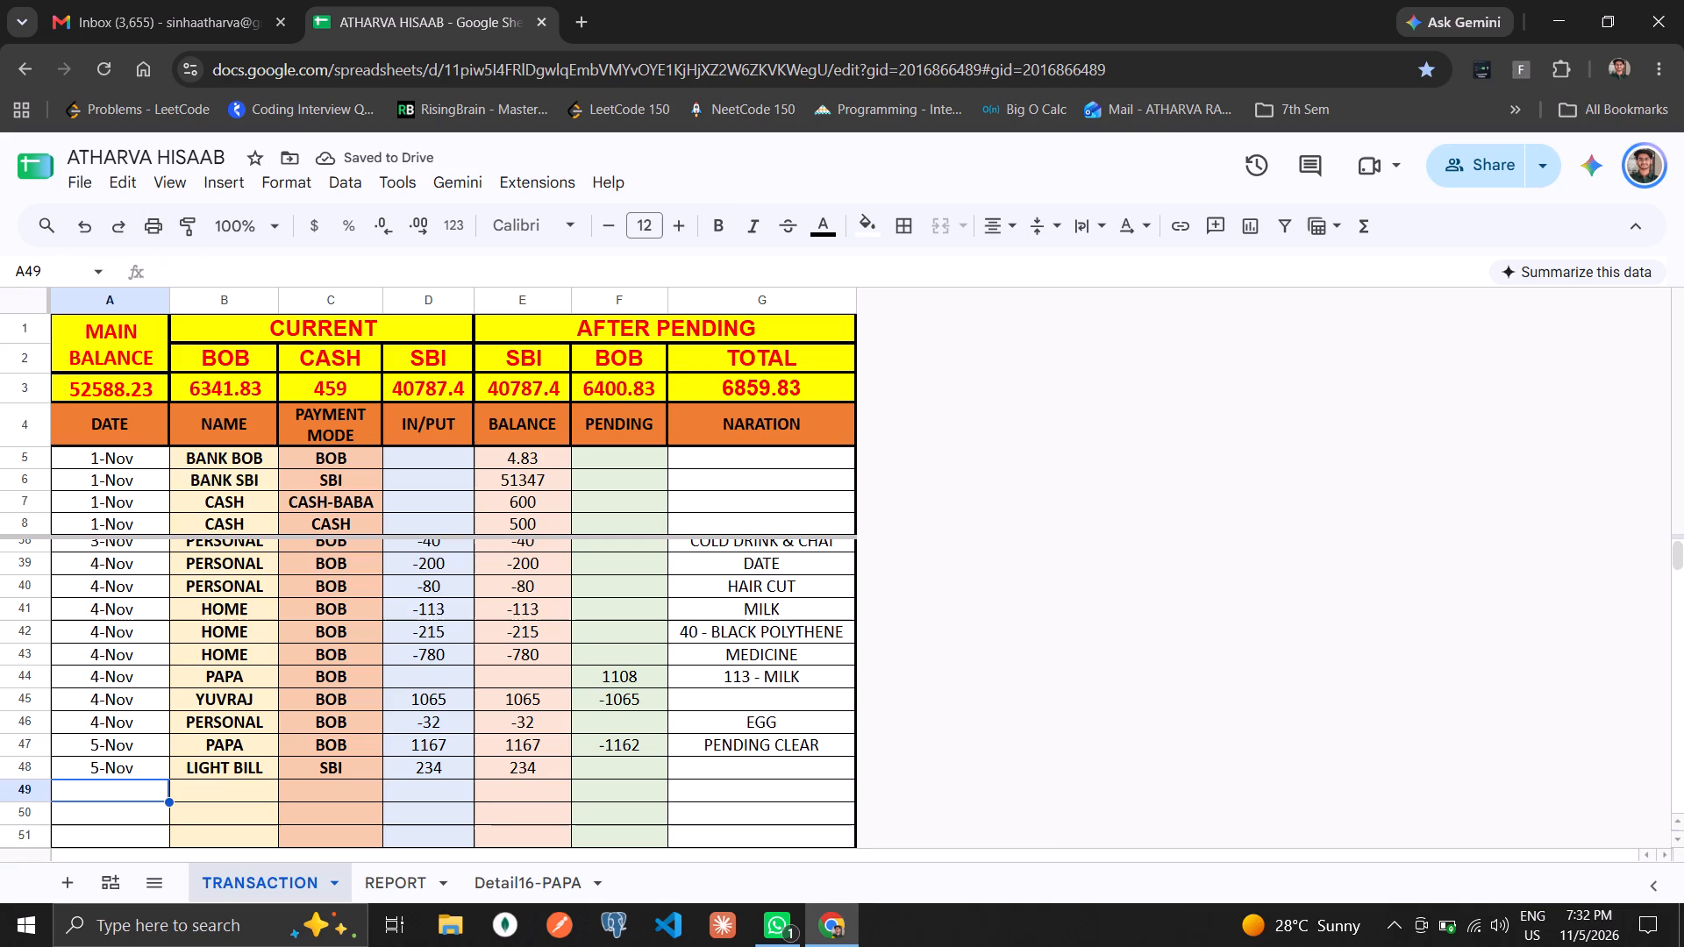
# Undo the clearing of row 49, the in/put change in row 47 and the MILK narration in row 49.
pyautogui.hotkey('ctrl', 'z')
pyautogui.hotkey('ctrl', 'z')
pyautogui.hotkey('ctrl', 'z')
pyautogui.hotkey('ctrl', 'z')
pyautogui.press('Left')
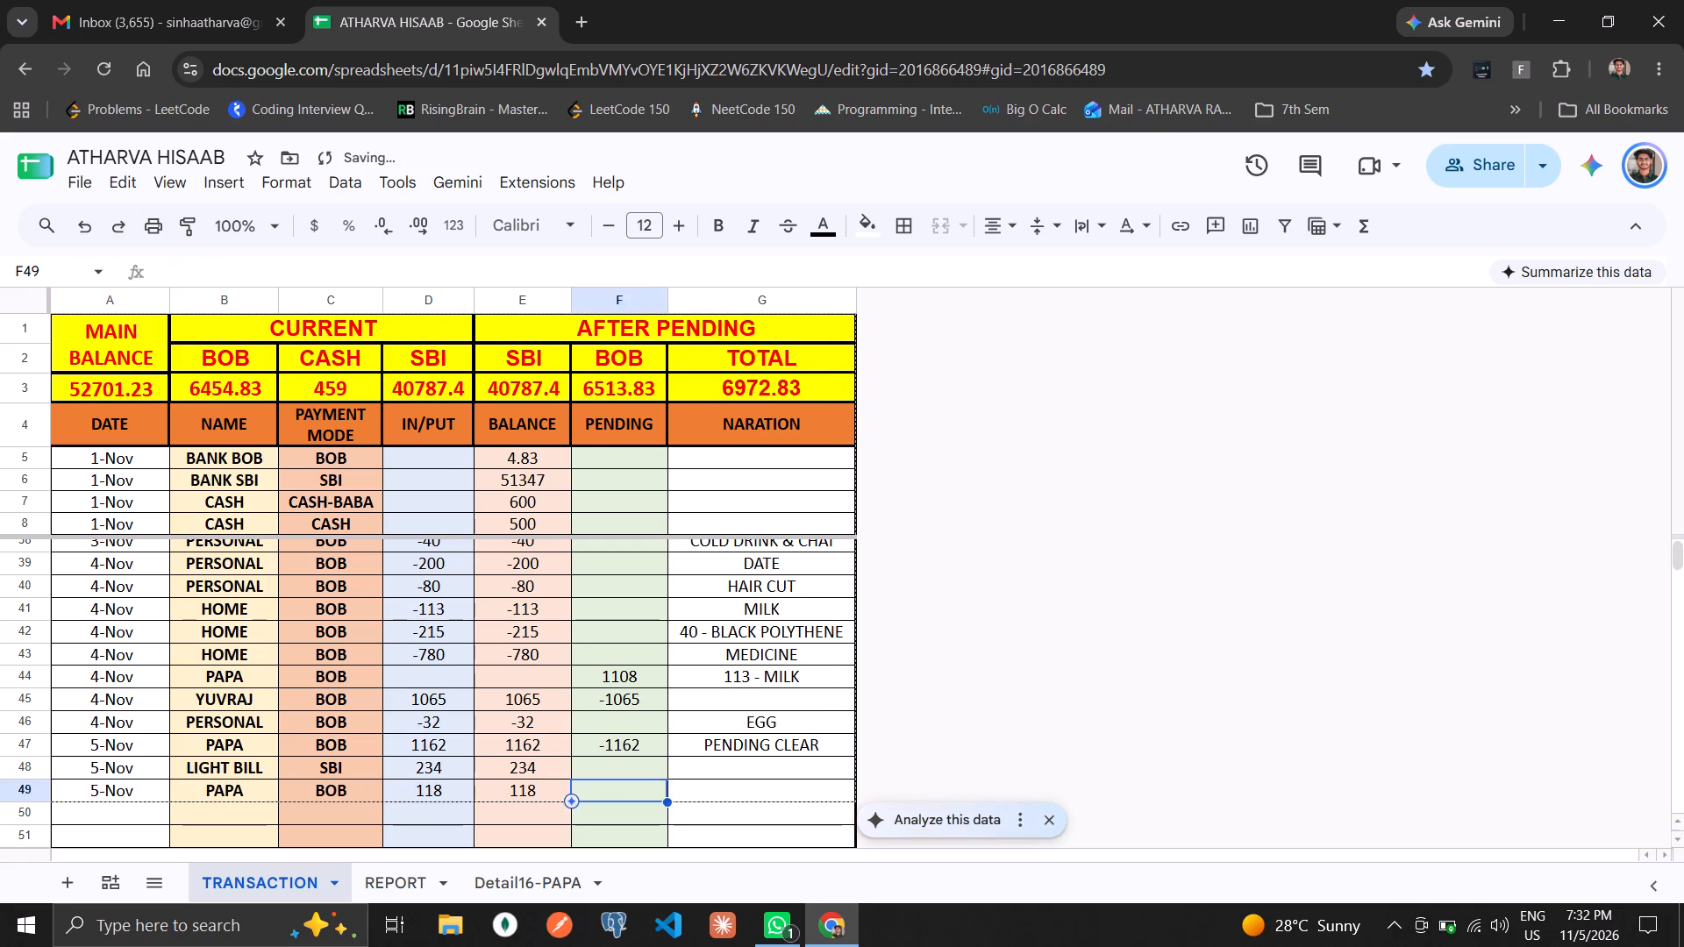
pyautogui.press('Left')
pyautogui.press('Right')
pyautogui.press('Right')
# Record an entry in row 50 dated 5-Nov with name HOME, payment mode BOB, in/put -113 and narration MILK.
pyautogui.press('Down')
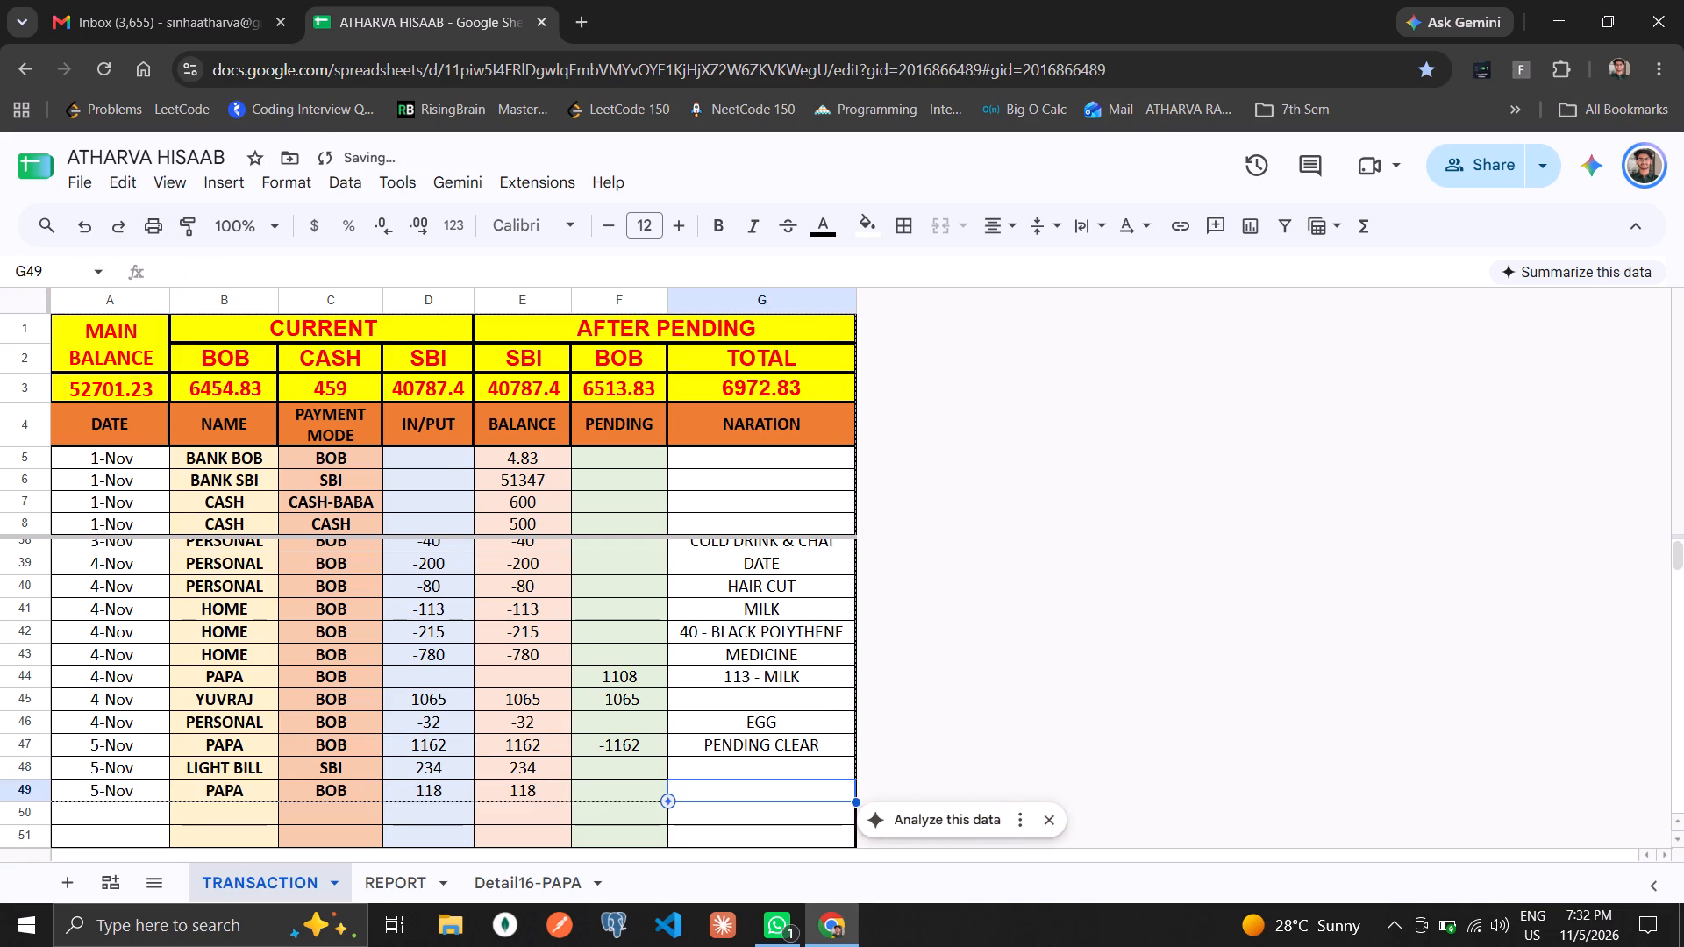
pyautogui.press('Left')
pyautogui.press('Left')
pyautogui.press('Left')
pyautogui.press('Left')
pyautogui.press('Left')
pyautogui.press('Left')
pyautogui.hotkey('ctrl', 'd')
pyautogui.press('Right')
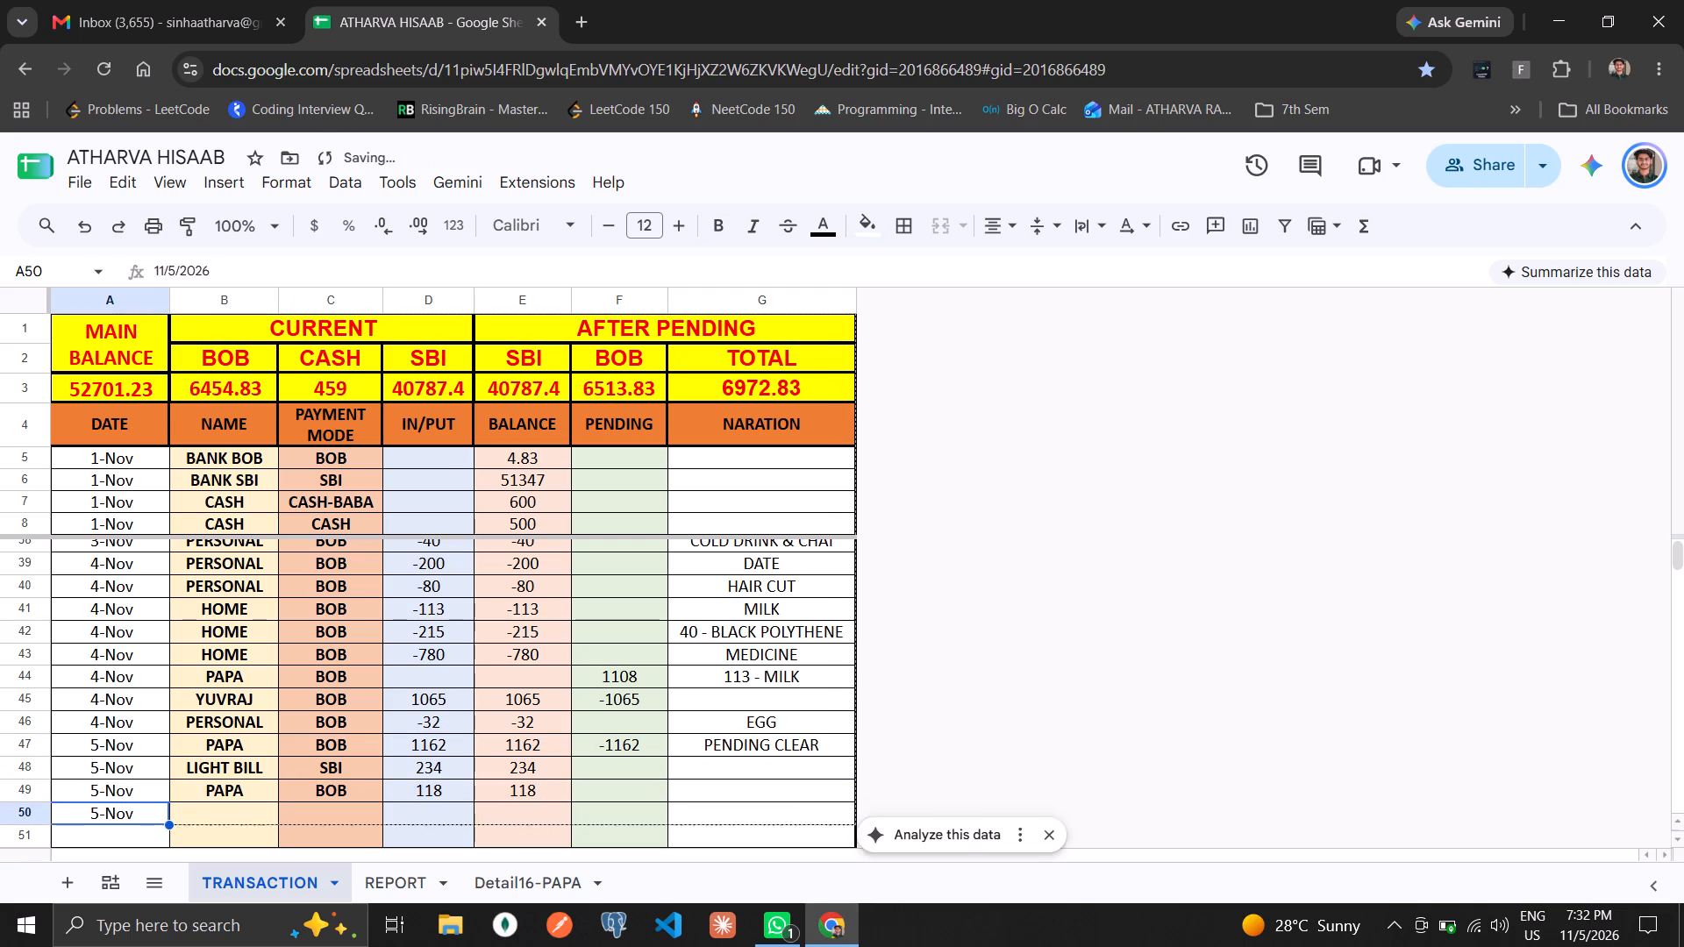
pyautogui.write('HOME')
pyautogui.press('Right')
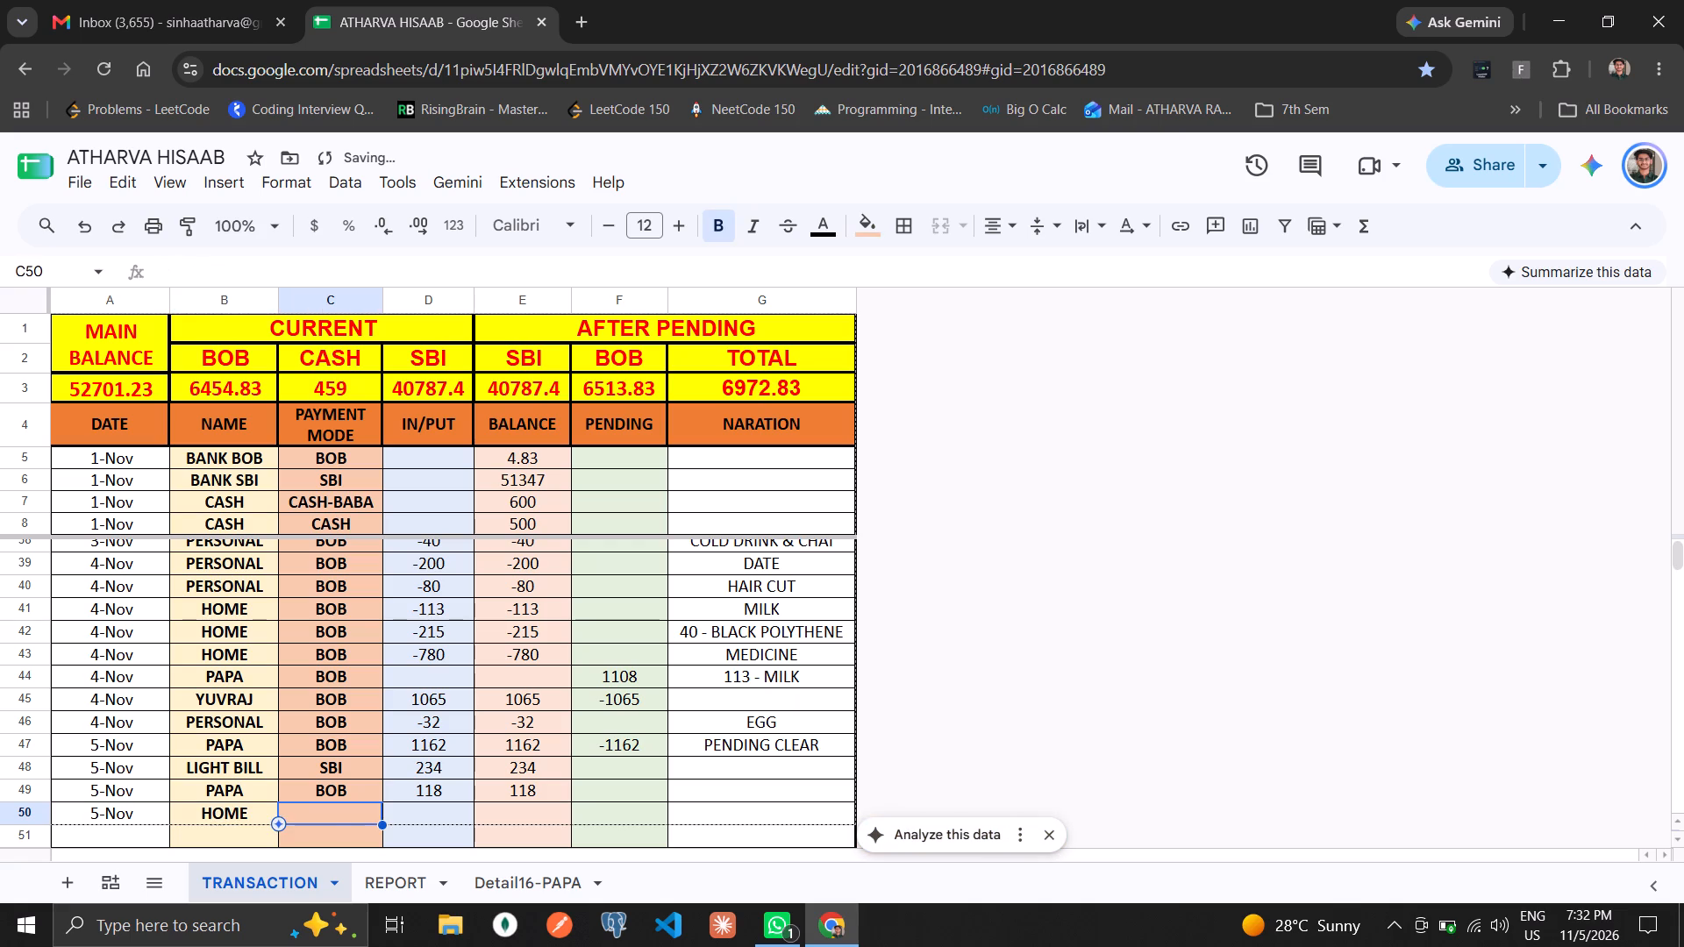
pyautogui.write('BOB')
pyautogui.press('Right')
pyautogui.write('--13')
pyautogui.press('BackSpace')
pyautogui.press('BackSpace')
pyautogui.press('BackSpace')
pyautogui.write('1133')
pyautogui.press('BackSpace')
pyautogui.press('Right')
pyautogui.press('Right')
pyautogui.press('Right')
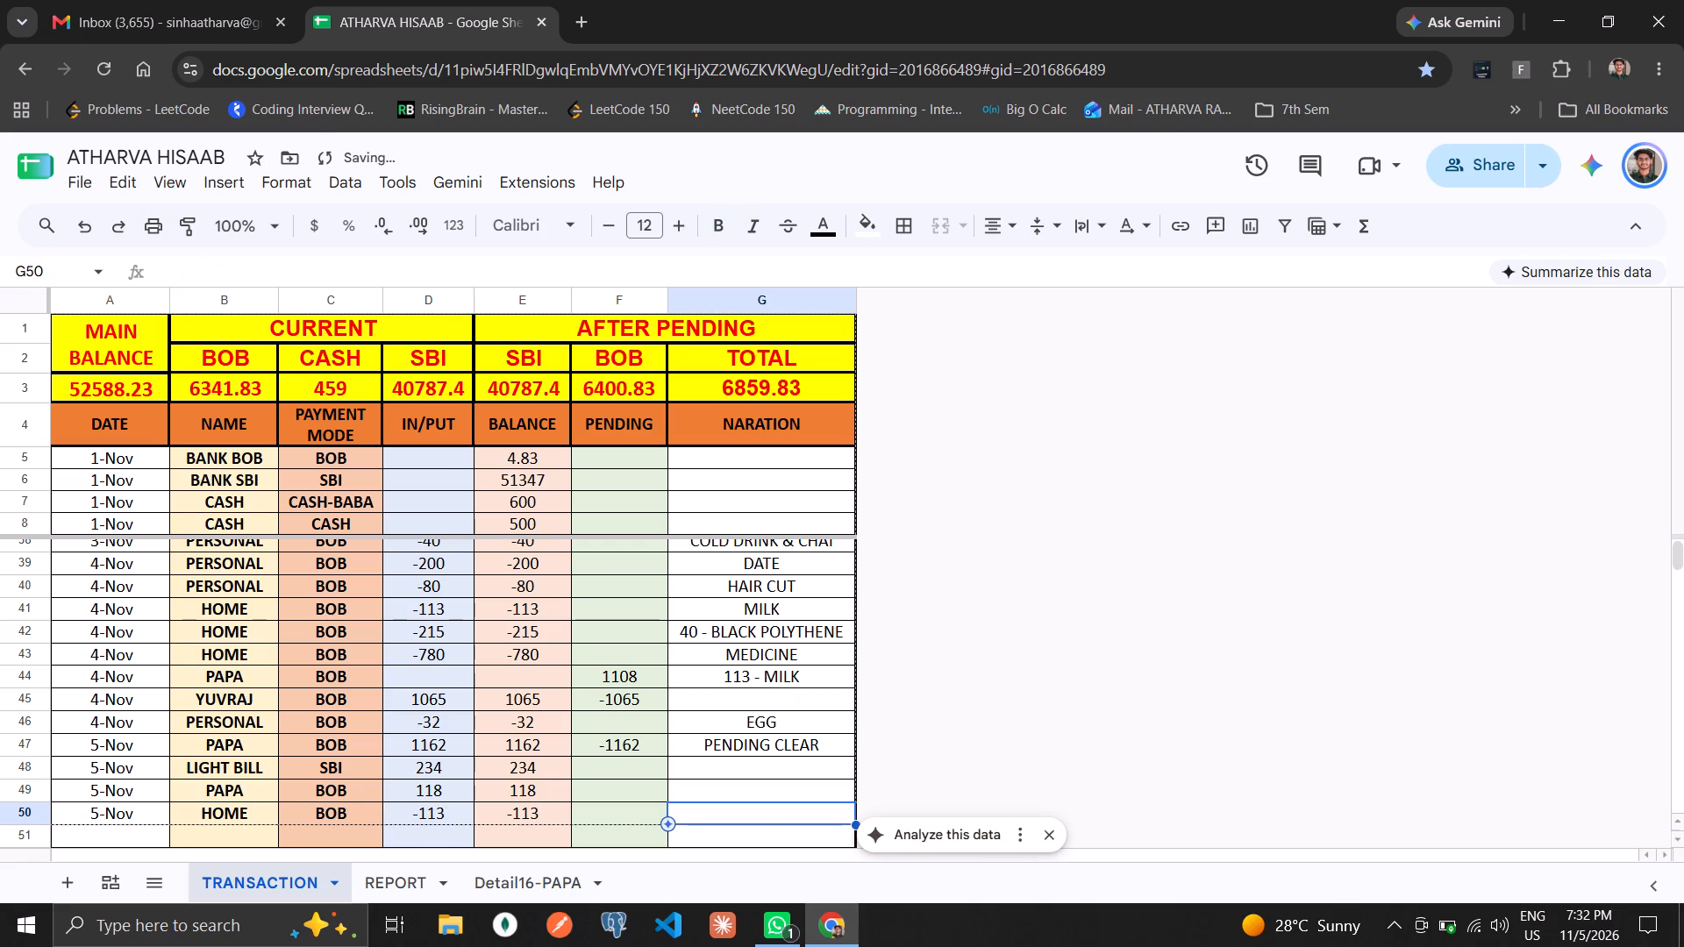
pyautogui.write('MILK')
pyautogui.press('Return')
# Enter the narration FOR MILK for the PAPA entry in row 49.
pyautogui.press('Up')
pyautogui.press('Up')
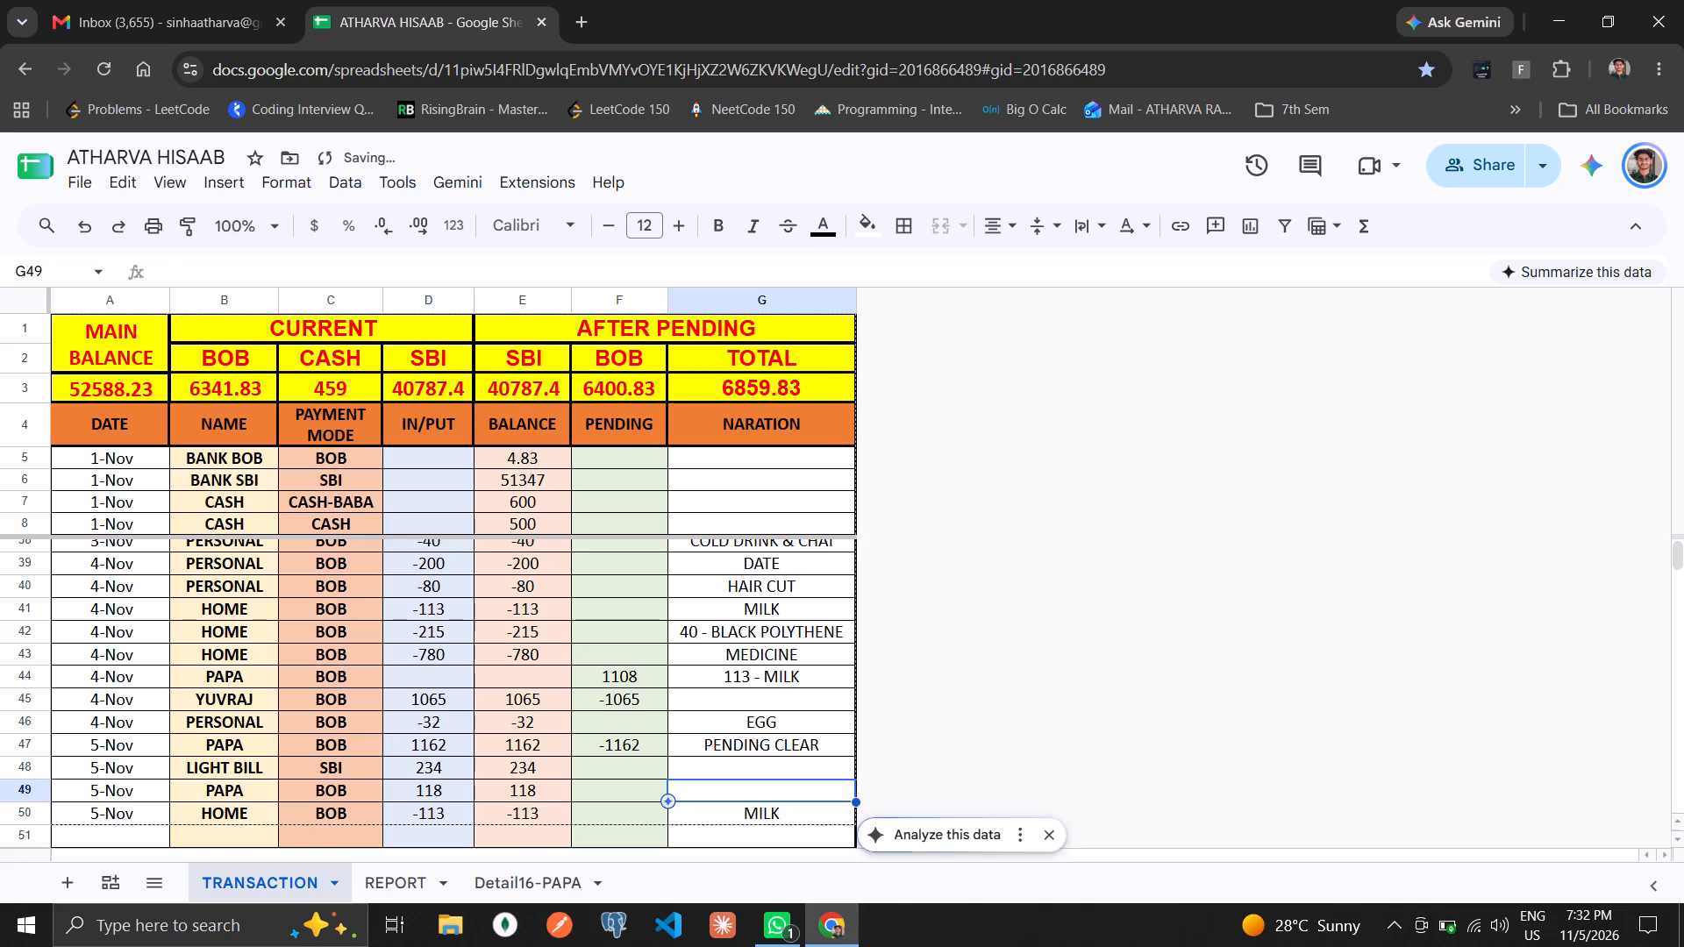
pyautogui.write('FOR MILK')
pyautogui.press('Return')
pyautogui.press('Right')
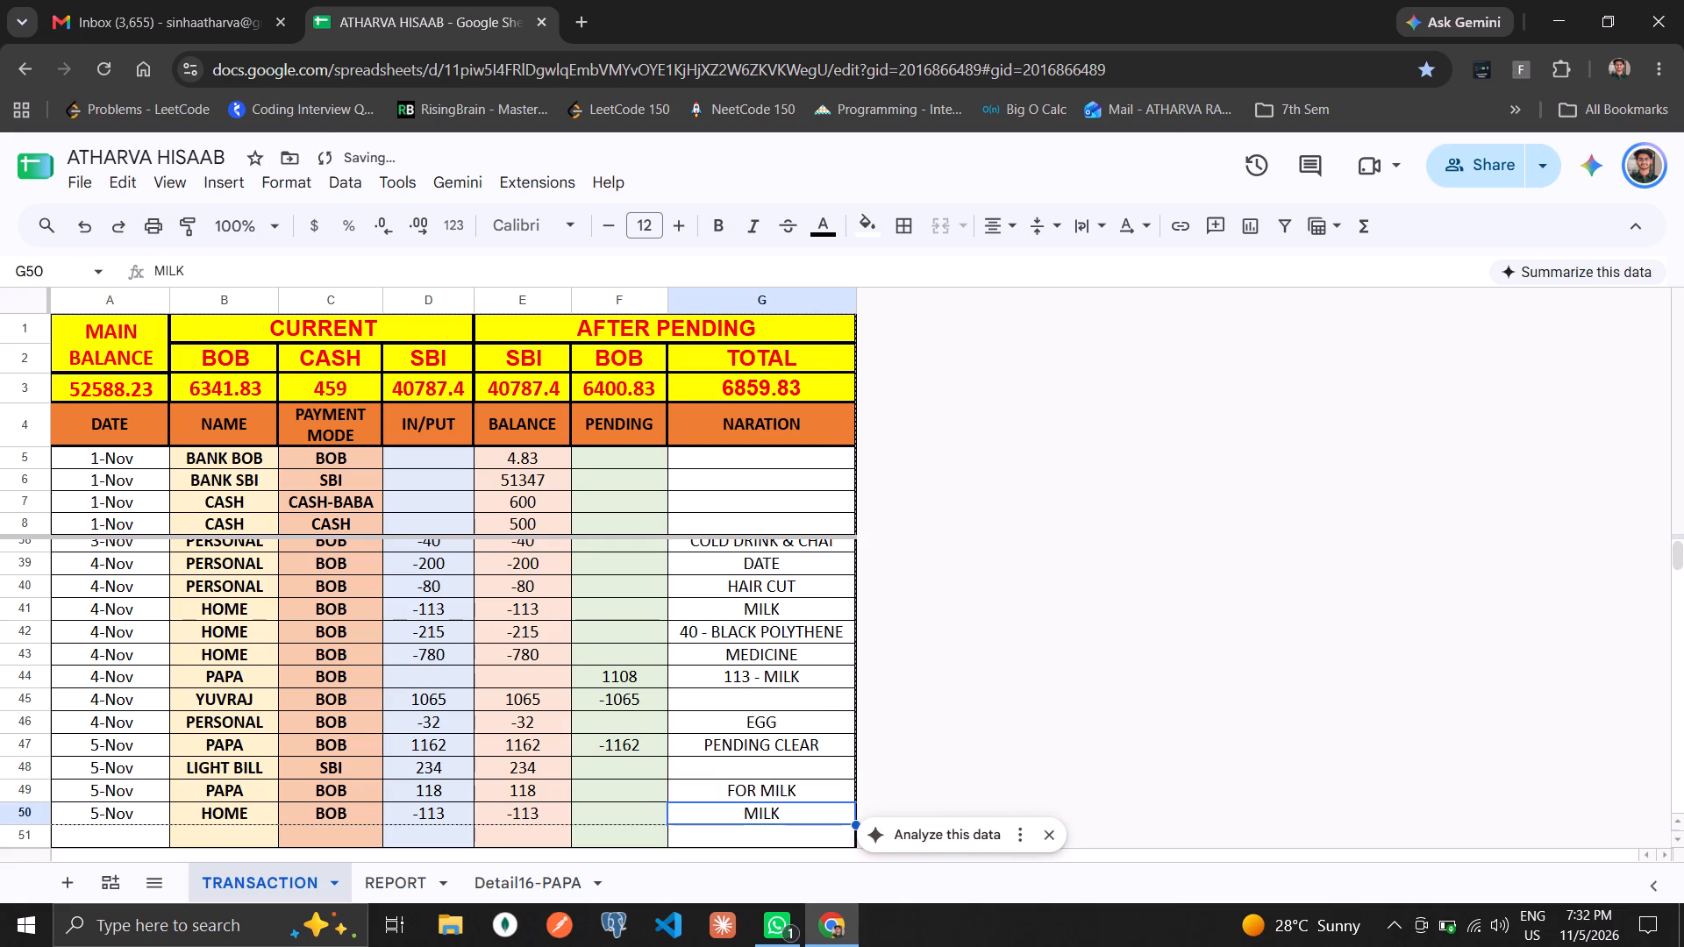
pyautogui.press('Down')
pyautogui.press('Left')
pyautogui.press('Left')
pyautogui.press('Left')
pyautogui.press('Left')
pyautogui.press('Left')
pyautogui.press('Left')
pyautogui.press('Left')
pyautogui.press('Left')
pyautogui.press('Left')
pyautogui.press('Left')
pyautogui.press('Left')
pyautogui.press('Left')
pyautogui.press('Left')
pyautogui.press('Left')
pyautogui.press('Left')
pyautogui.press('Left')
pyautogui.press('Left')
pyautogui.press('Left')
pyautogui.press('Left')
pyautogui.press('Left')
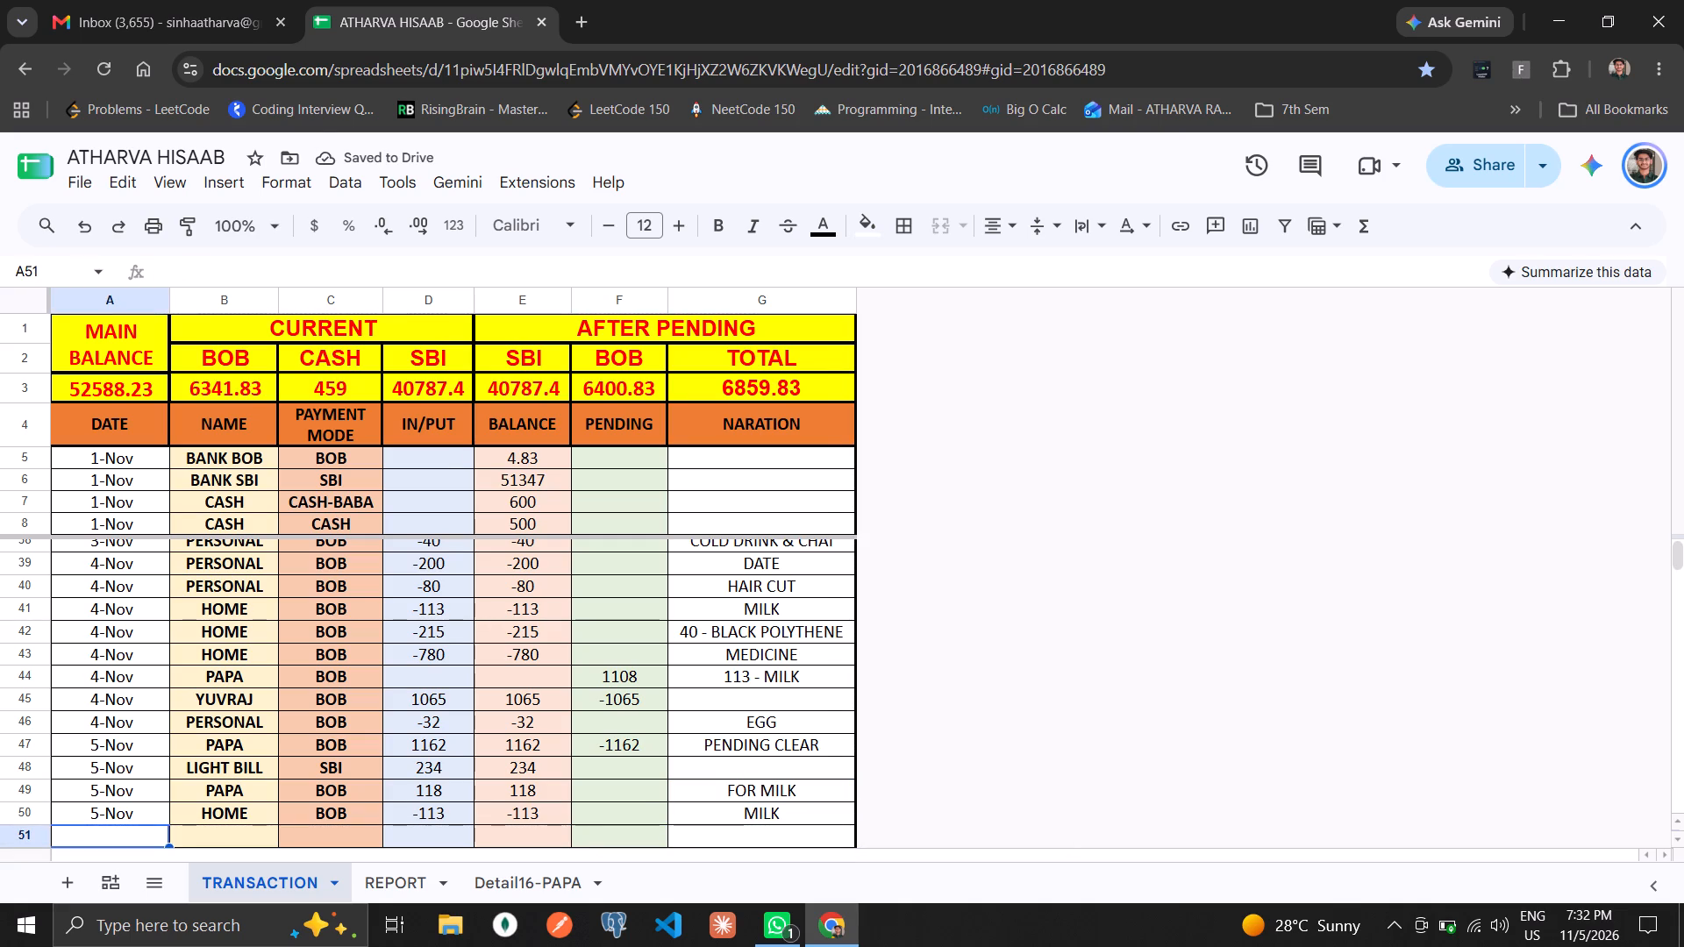
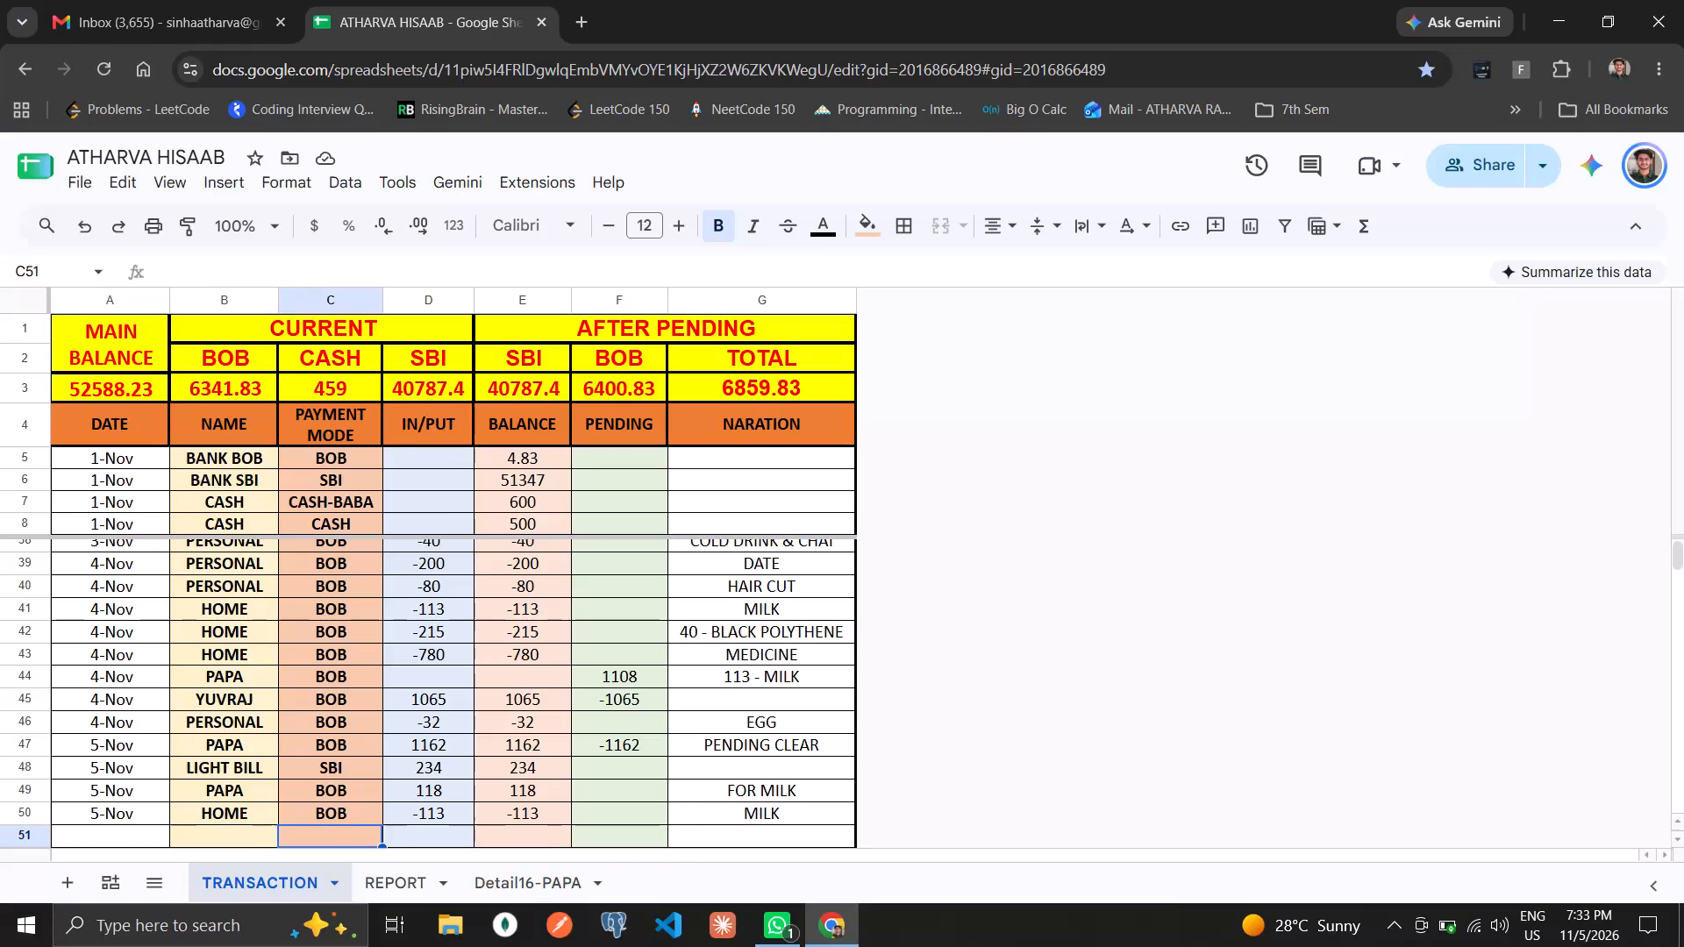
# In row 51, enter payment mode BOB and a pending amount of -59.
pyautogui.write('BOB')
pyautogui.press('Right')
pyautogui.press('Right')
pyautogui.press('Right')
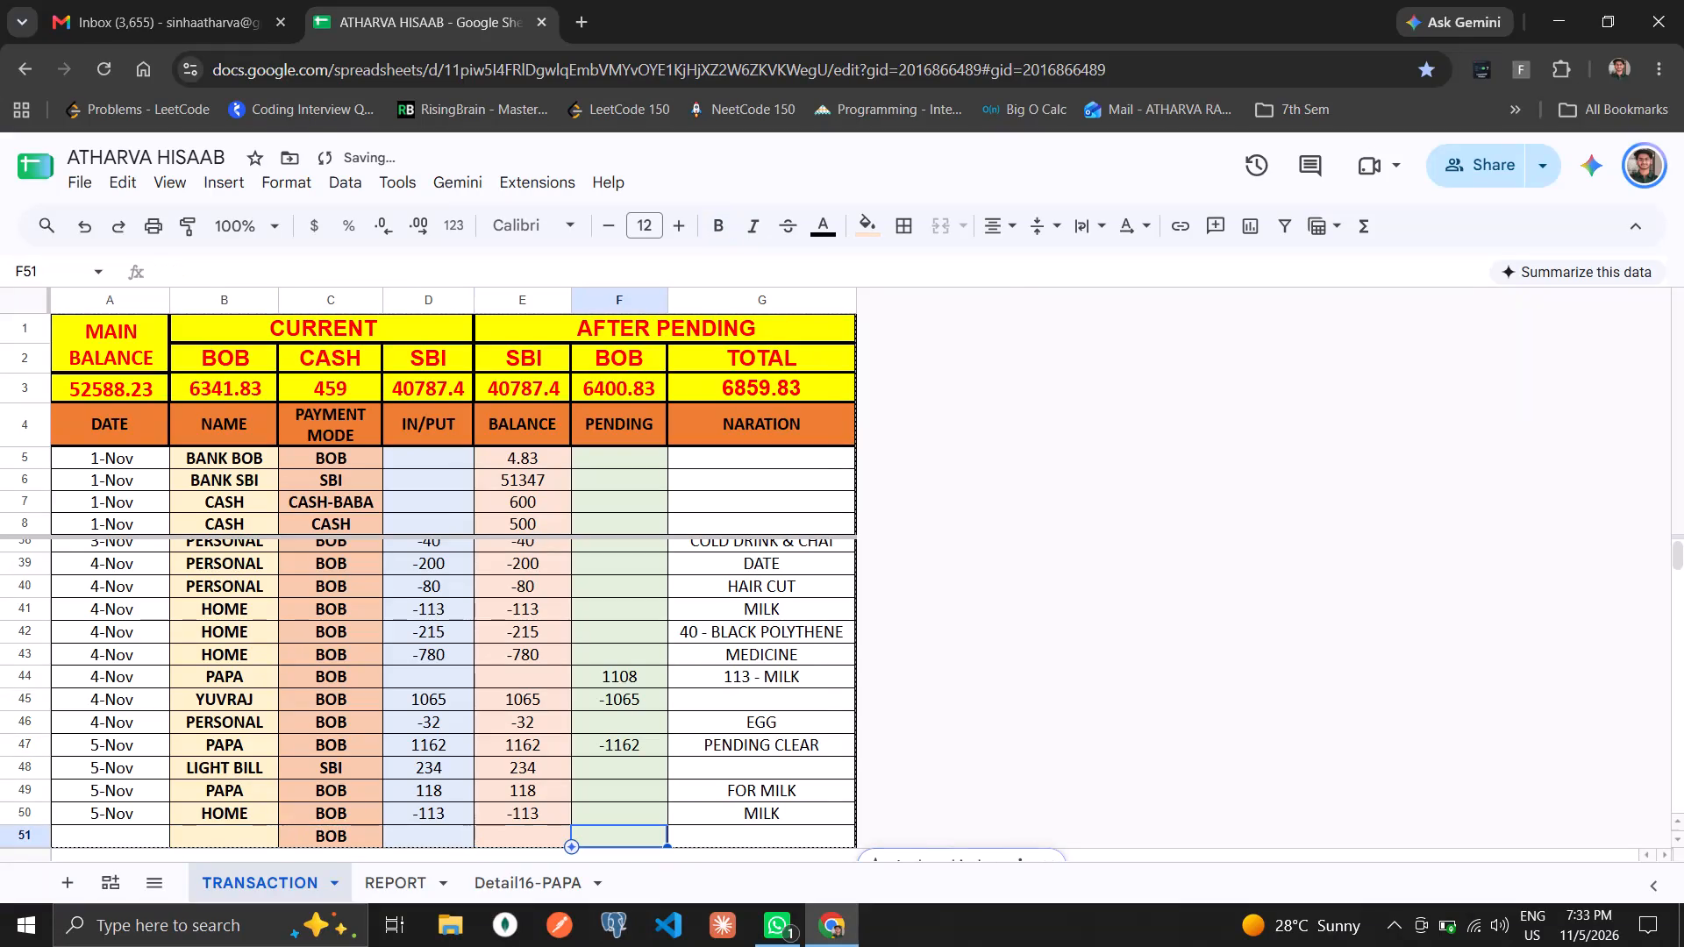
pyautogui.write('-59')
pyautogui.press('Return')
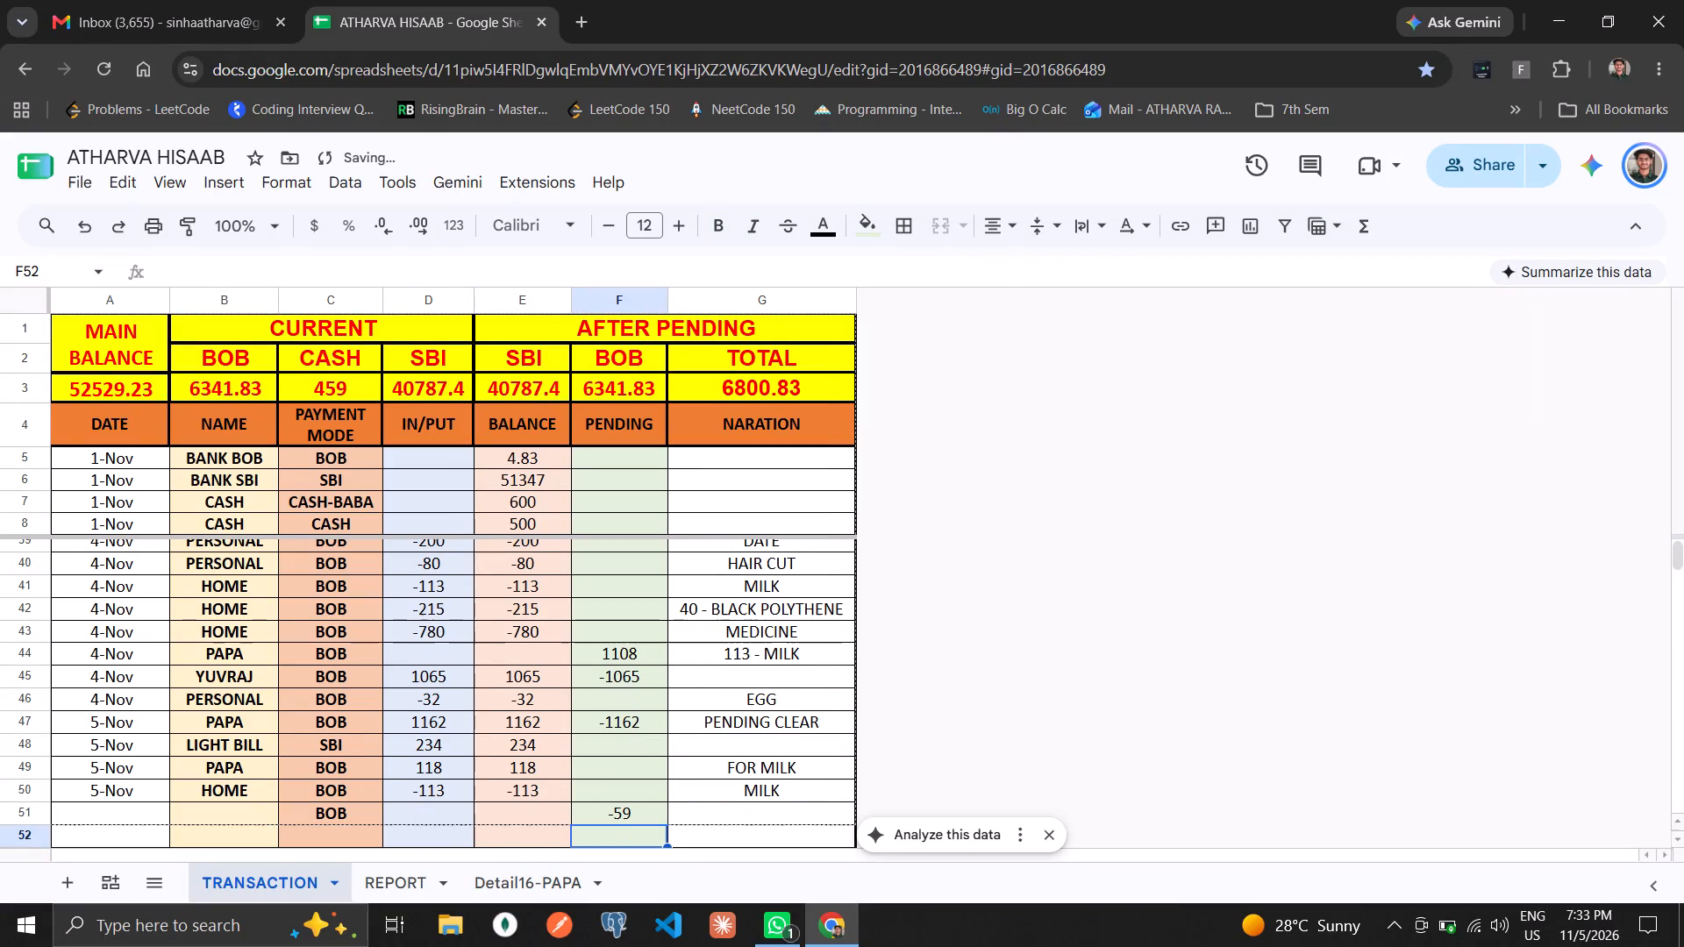
# Review the earlier November entries above row 51, focusing on the pending amount of PAPA's SOUP RETURN entry.
pyautogui.press('Up')
pyautogui.hotkey('ctrl', 'Left')
pyautogui.hotkey('ctrl', 'Left')
pyautogui.hotkey('ctrl', 'Left')
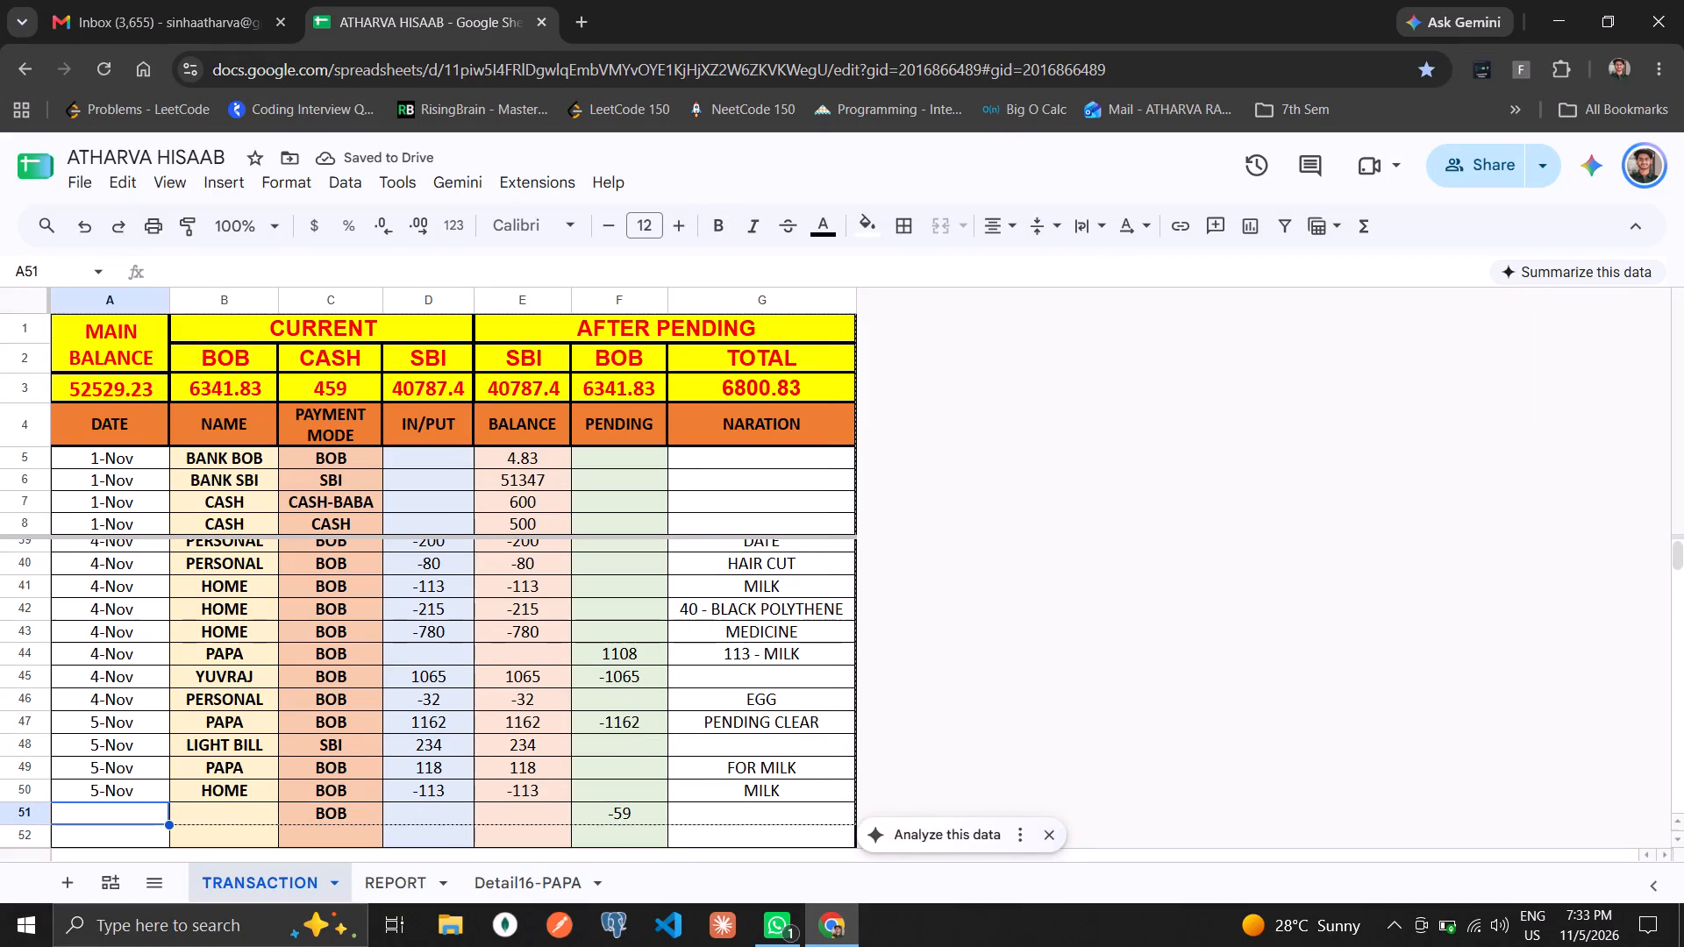
pyautogui.press('Right')
pyautogui.press('Left')
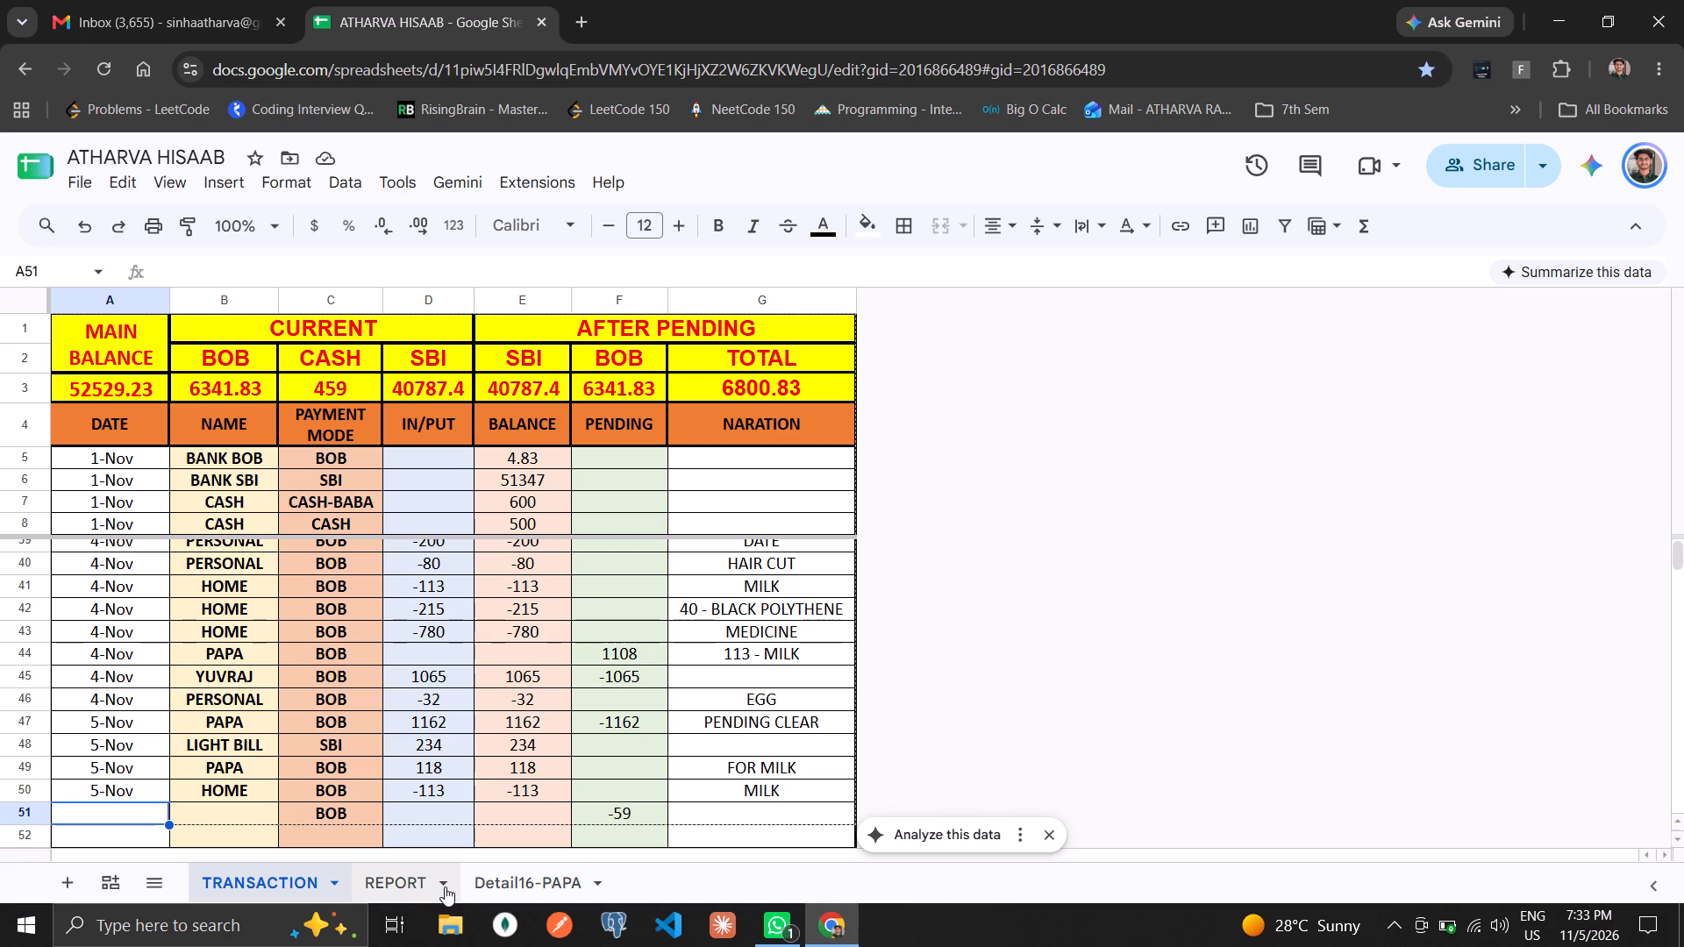
pyautogui.press('Up')
pyautogui.press('Up')
pyautogui.press('Up')
pyautogui.press('Up')
pyautogui.press('Up')
pyautogui.press('Up')
pyautogui.press('Up')
pyautogui.press('Up')
pyautogui.press('Up')
pyautogui.press('Up')
pyautogui.press('Up')
pyautogui.press('Up')
pyautogui.press('Up')
pyautogui.press('Up')
pyautogui.press('Up')
pyautogui.press('Up')
pyautogui.press('Up')
pyautogui.press('Up')
pyautogui.press('Up')
pyautogui.press('Up')
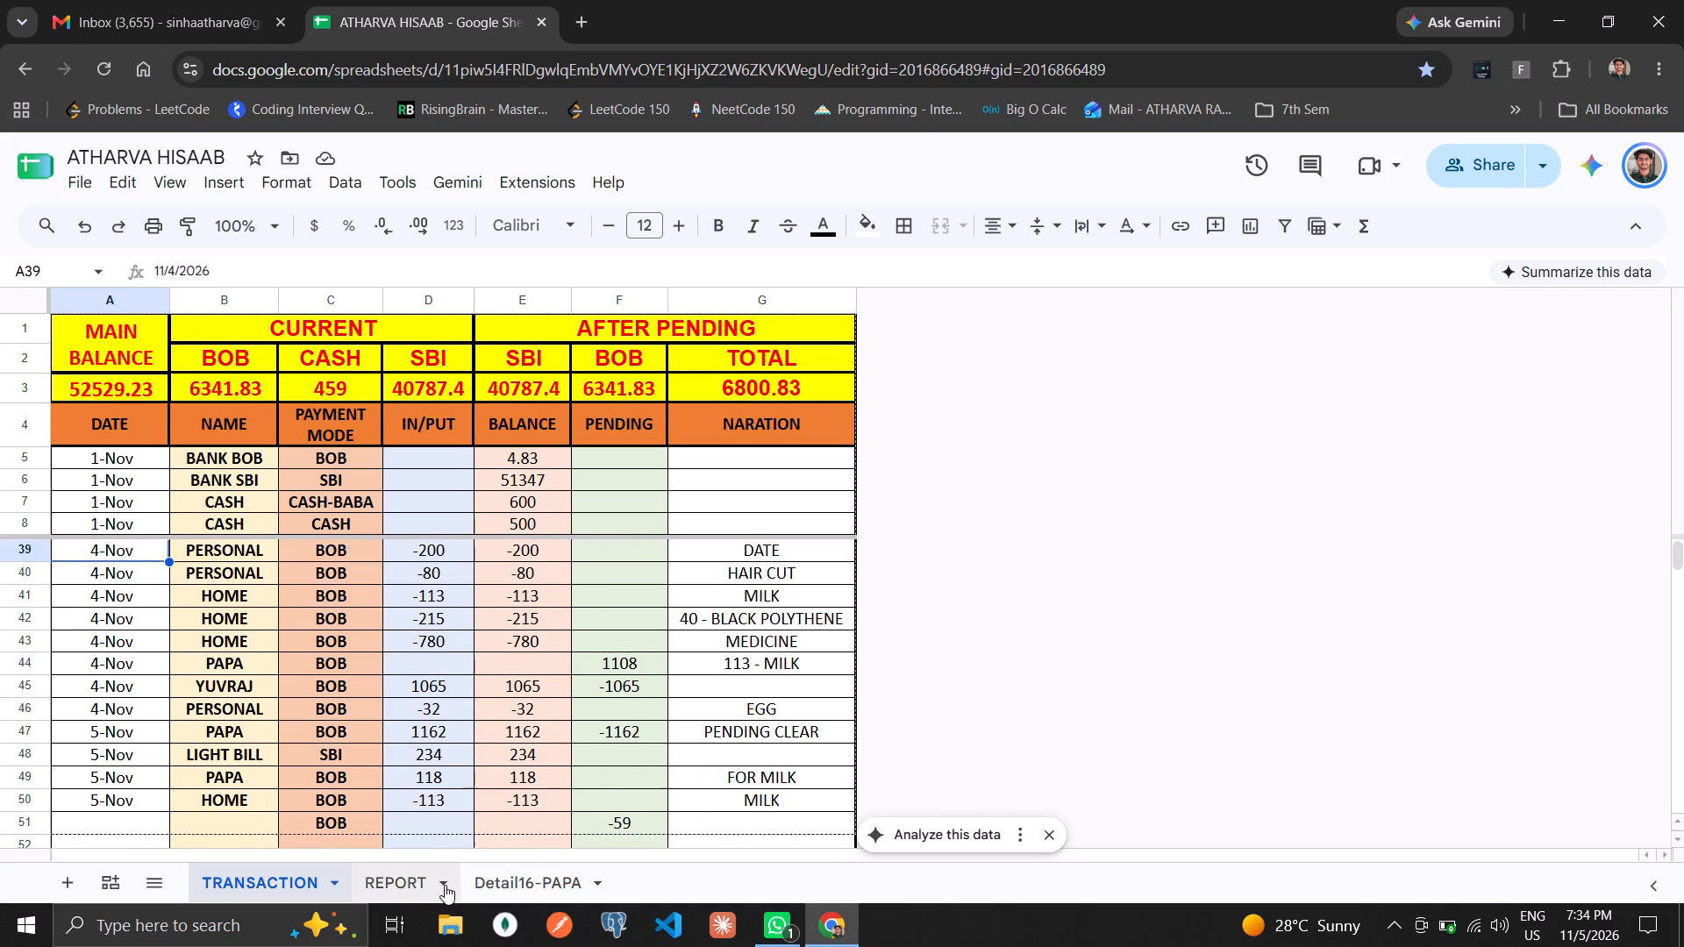
pyautogui.press('Up')
pyautogui.press('Up')
pyautogui.press('Down')
pyautogui.press('Down')
pyautogui.press('Down')
pyautogui.press('Down')
pyautogui.press('Down')
pyautogui.press('Down')
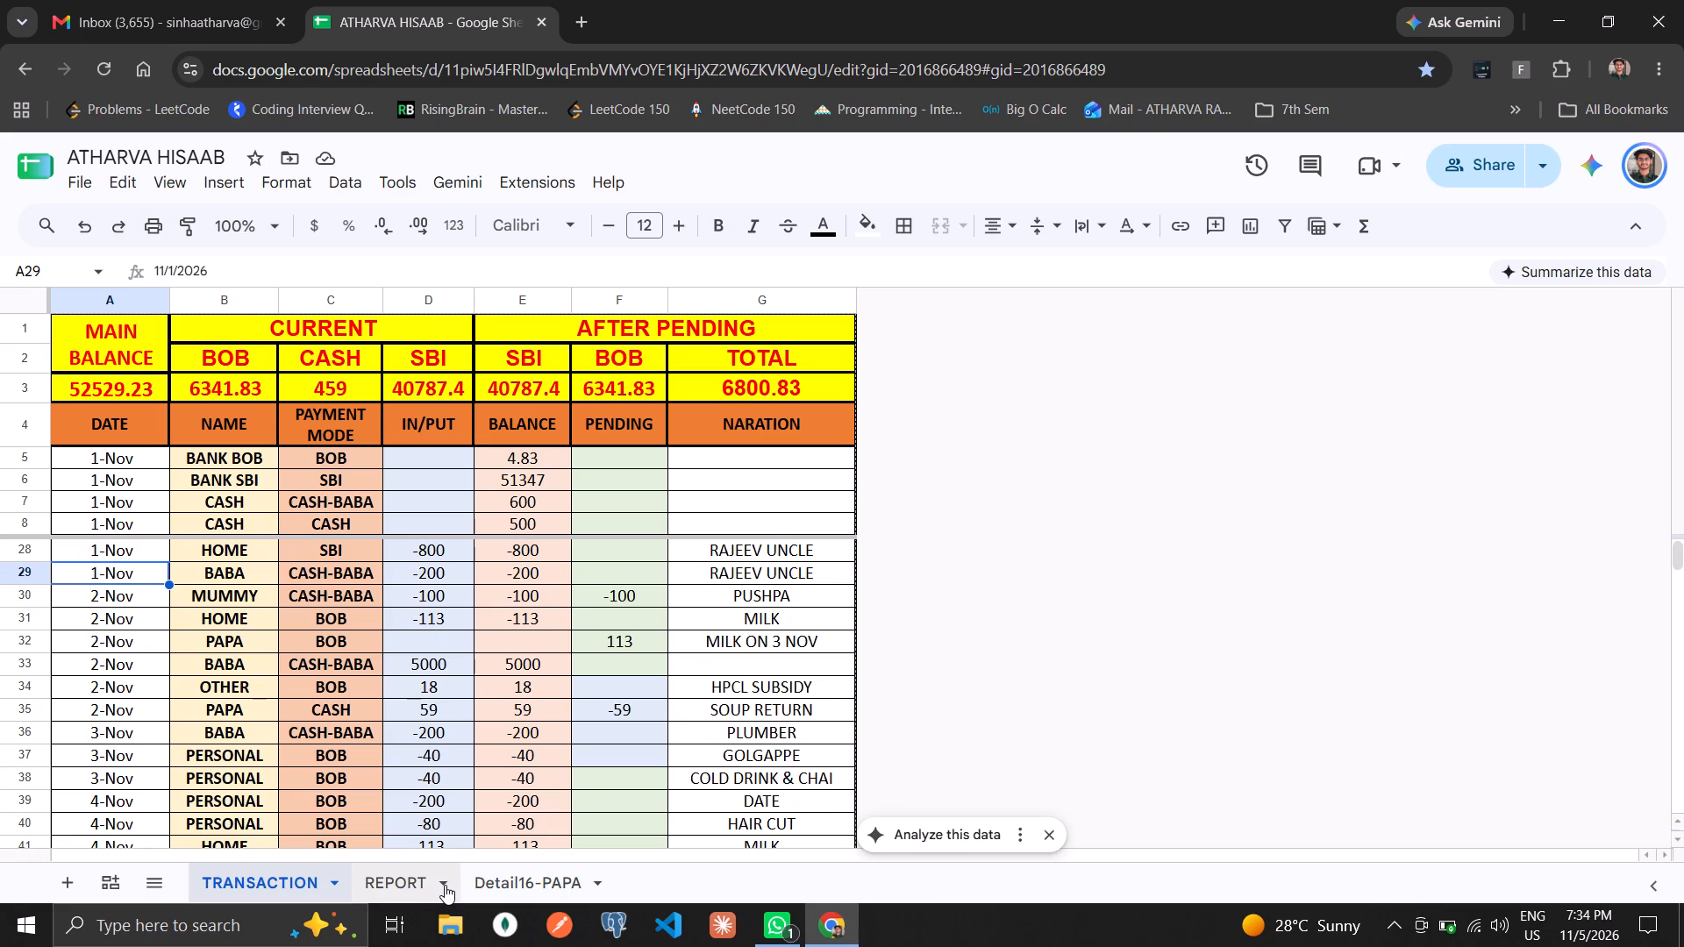
pyautogui.press('Right')
pyautogui.press('Down')
pyautogui.press('Right')
pyautogui.press('Right')
pyautogui.press('Right')
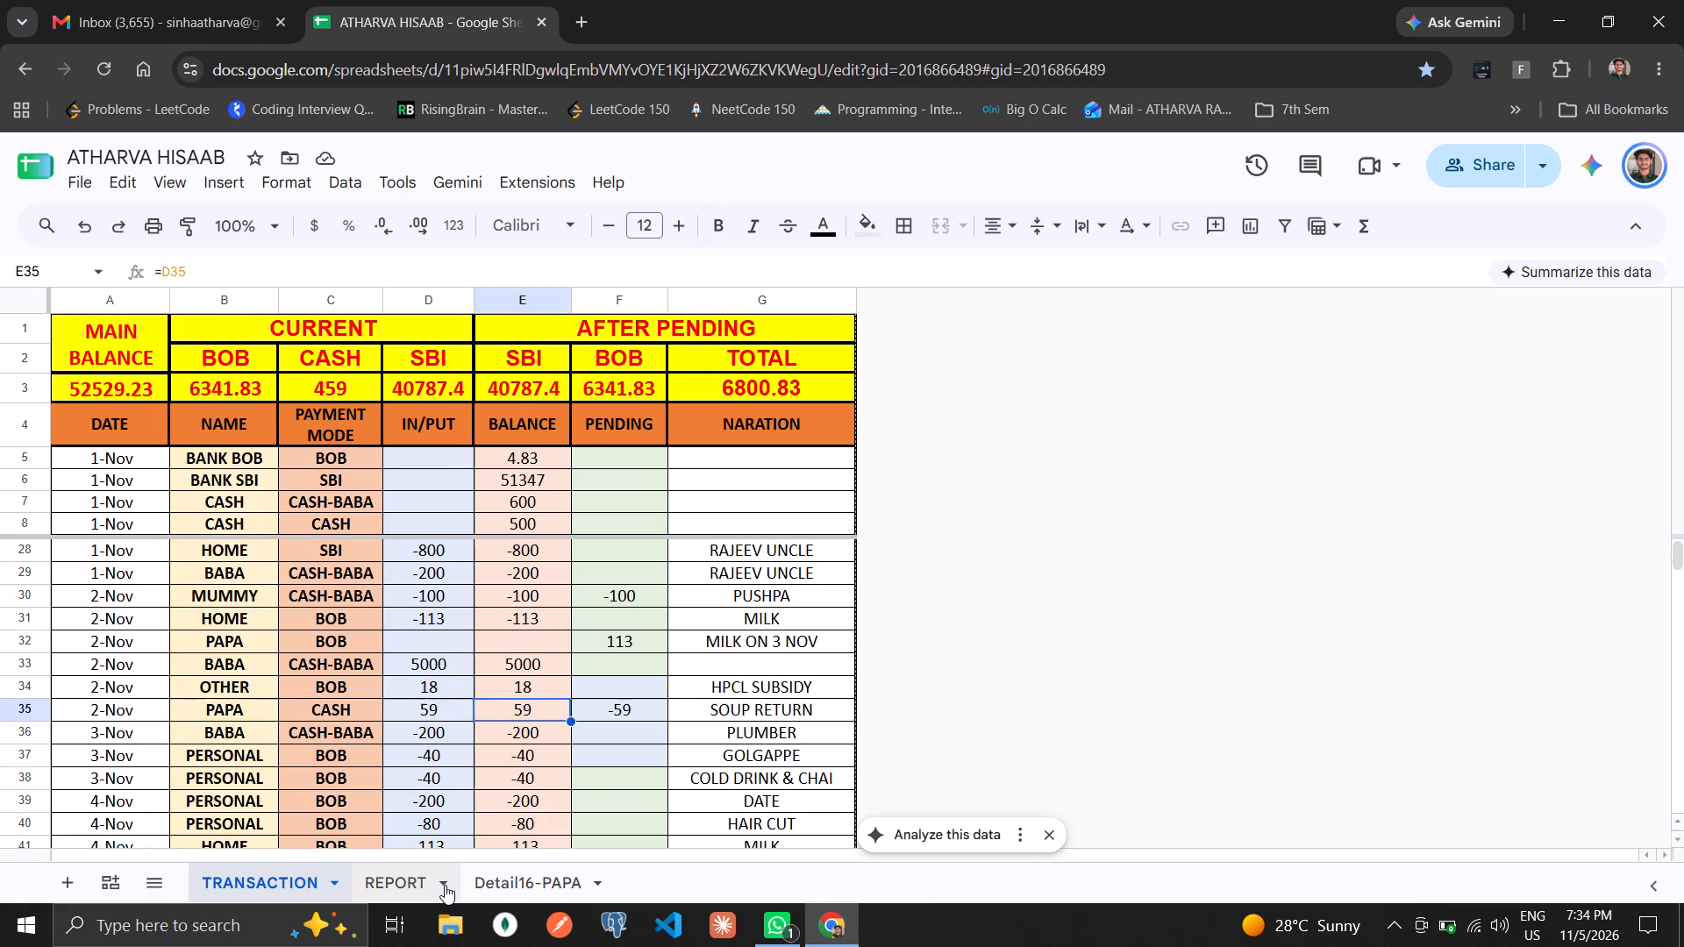
pyautogui.press('Right')
# Check the pending sums by name in the REPORT sheet and return to the TRANSACTION sheet.
pyautogui.click(410, 877)
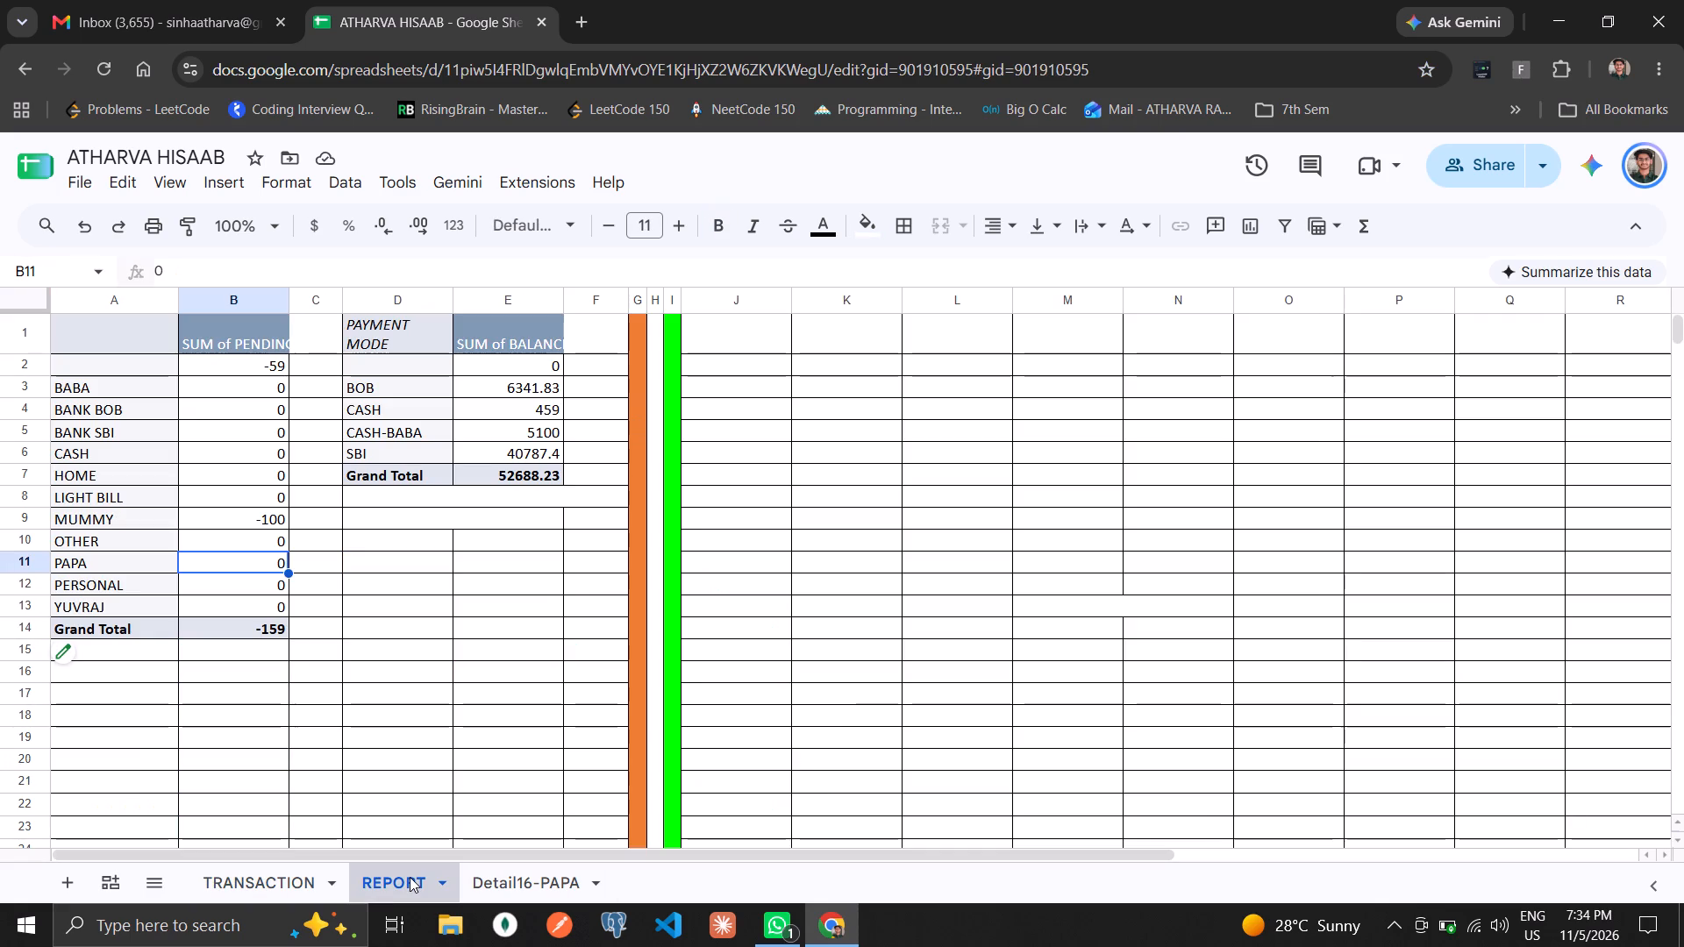
pyautogui.click(298, 882)
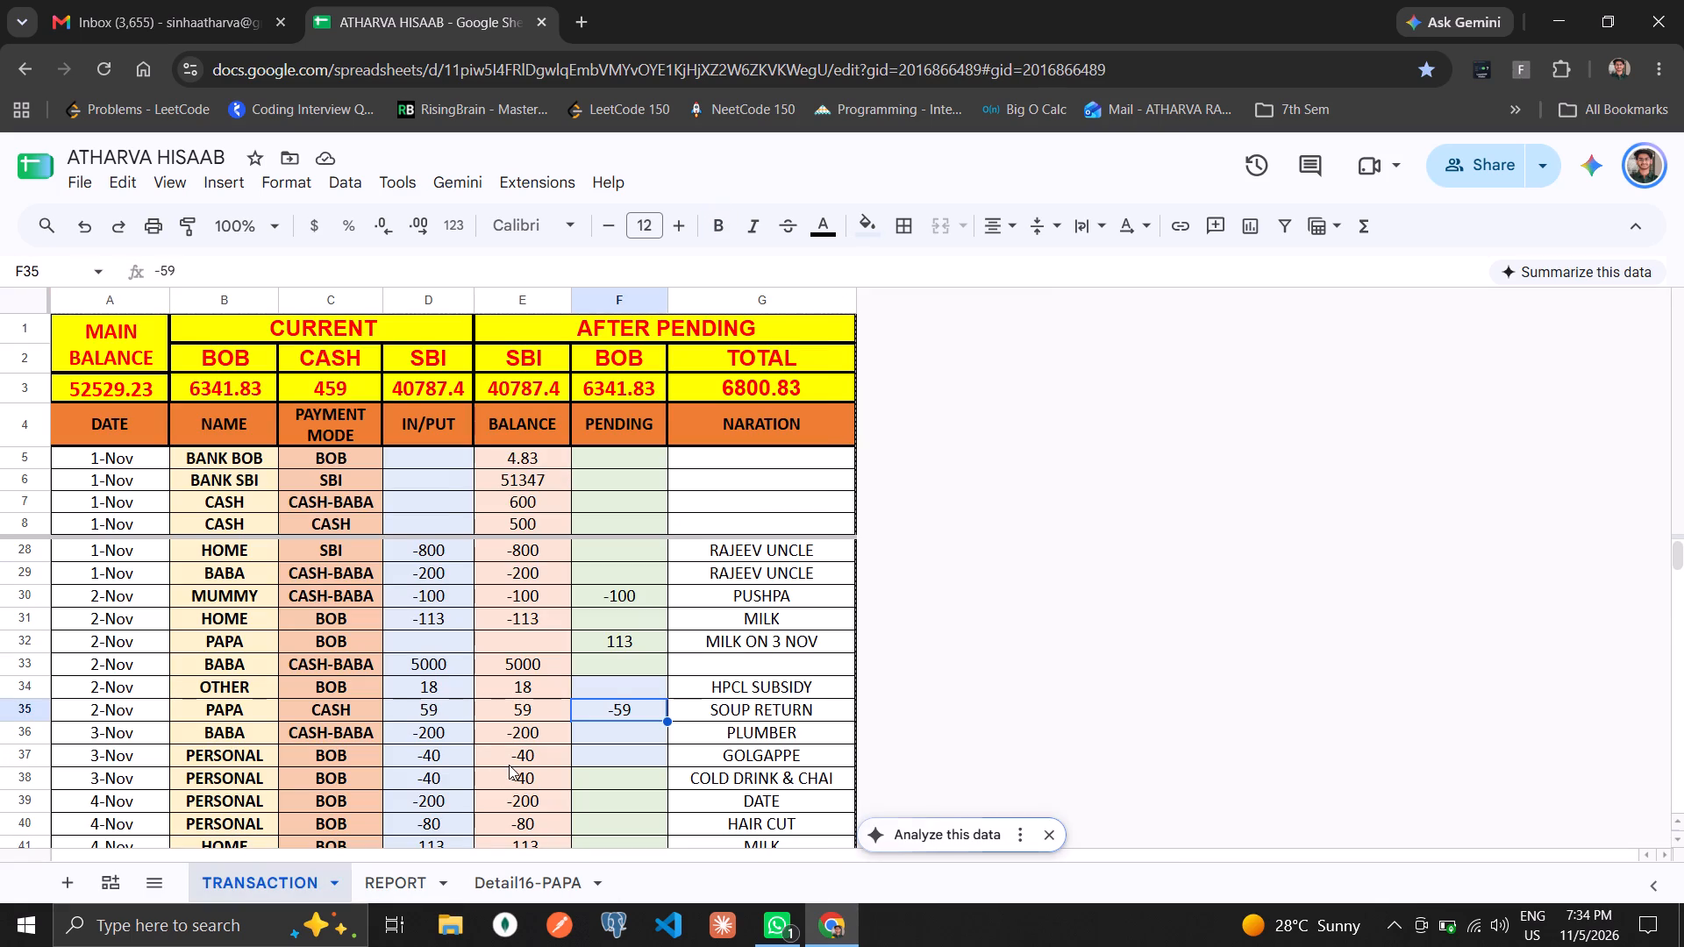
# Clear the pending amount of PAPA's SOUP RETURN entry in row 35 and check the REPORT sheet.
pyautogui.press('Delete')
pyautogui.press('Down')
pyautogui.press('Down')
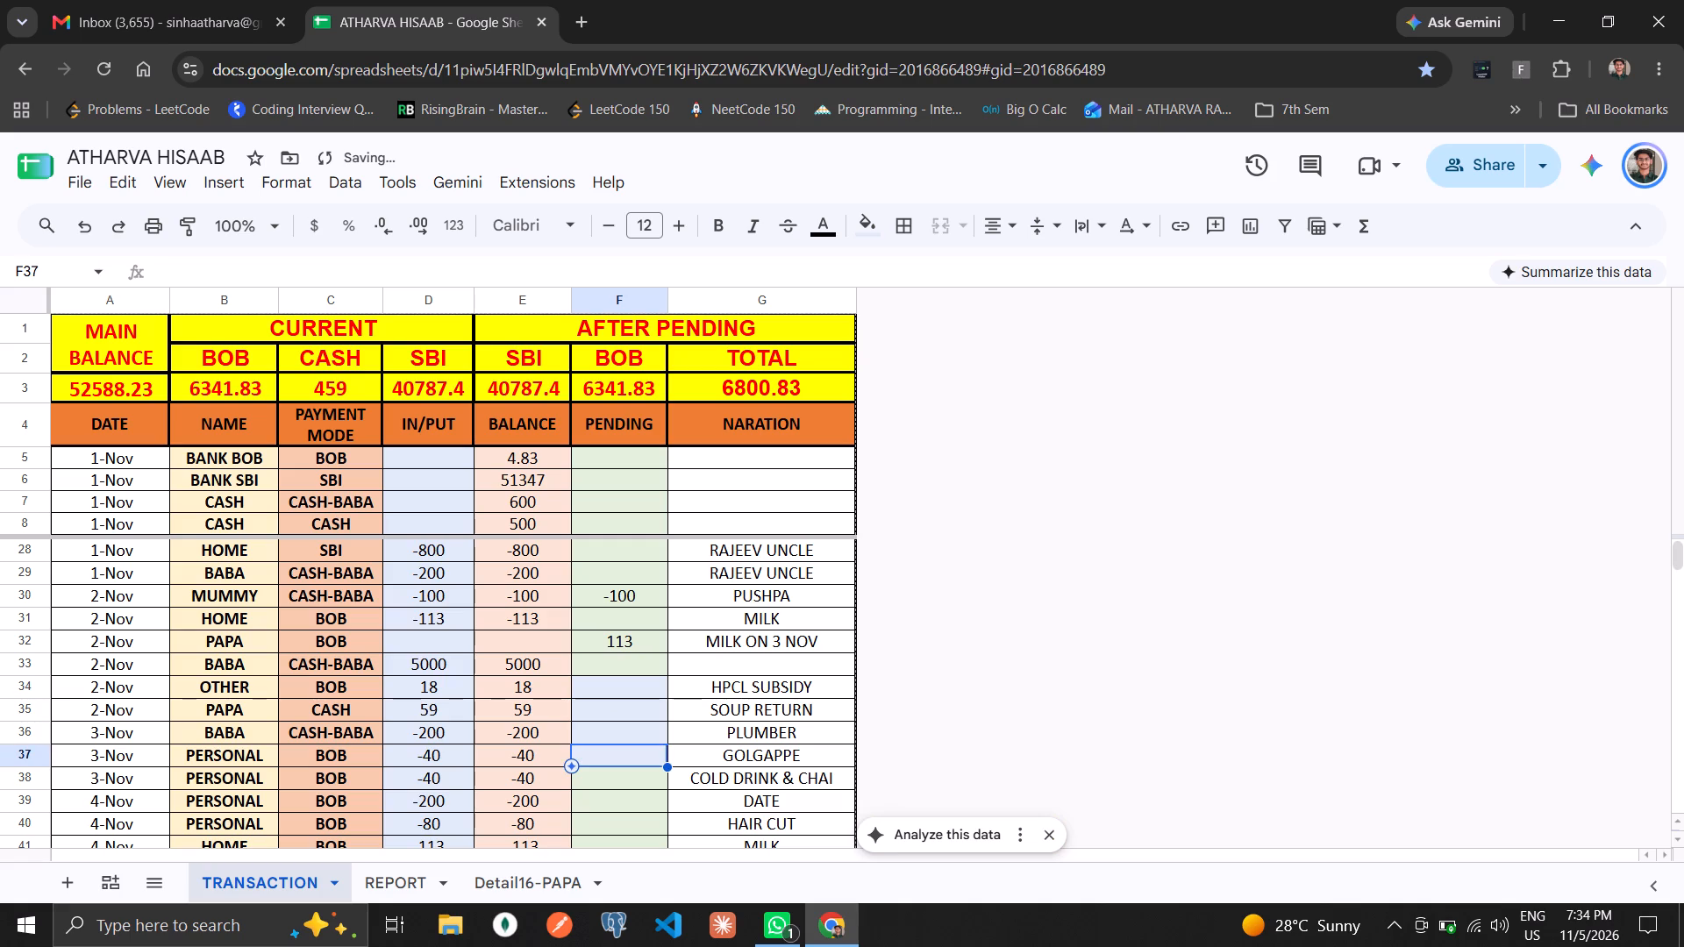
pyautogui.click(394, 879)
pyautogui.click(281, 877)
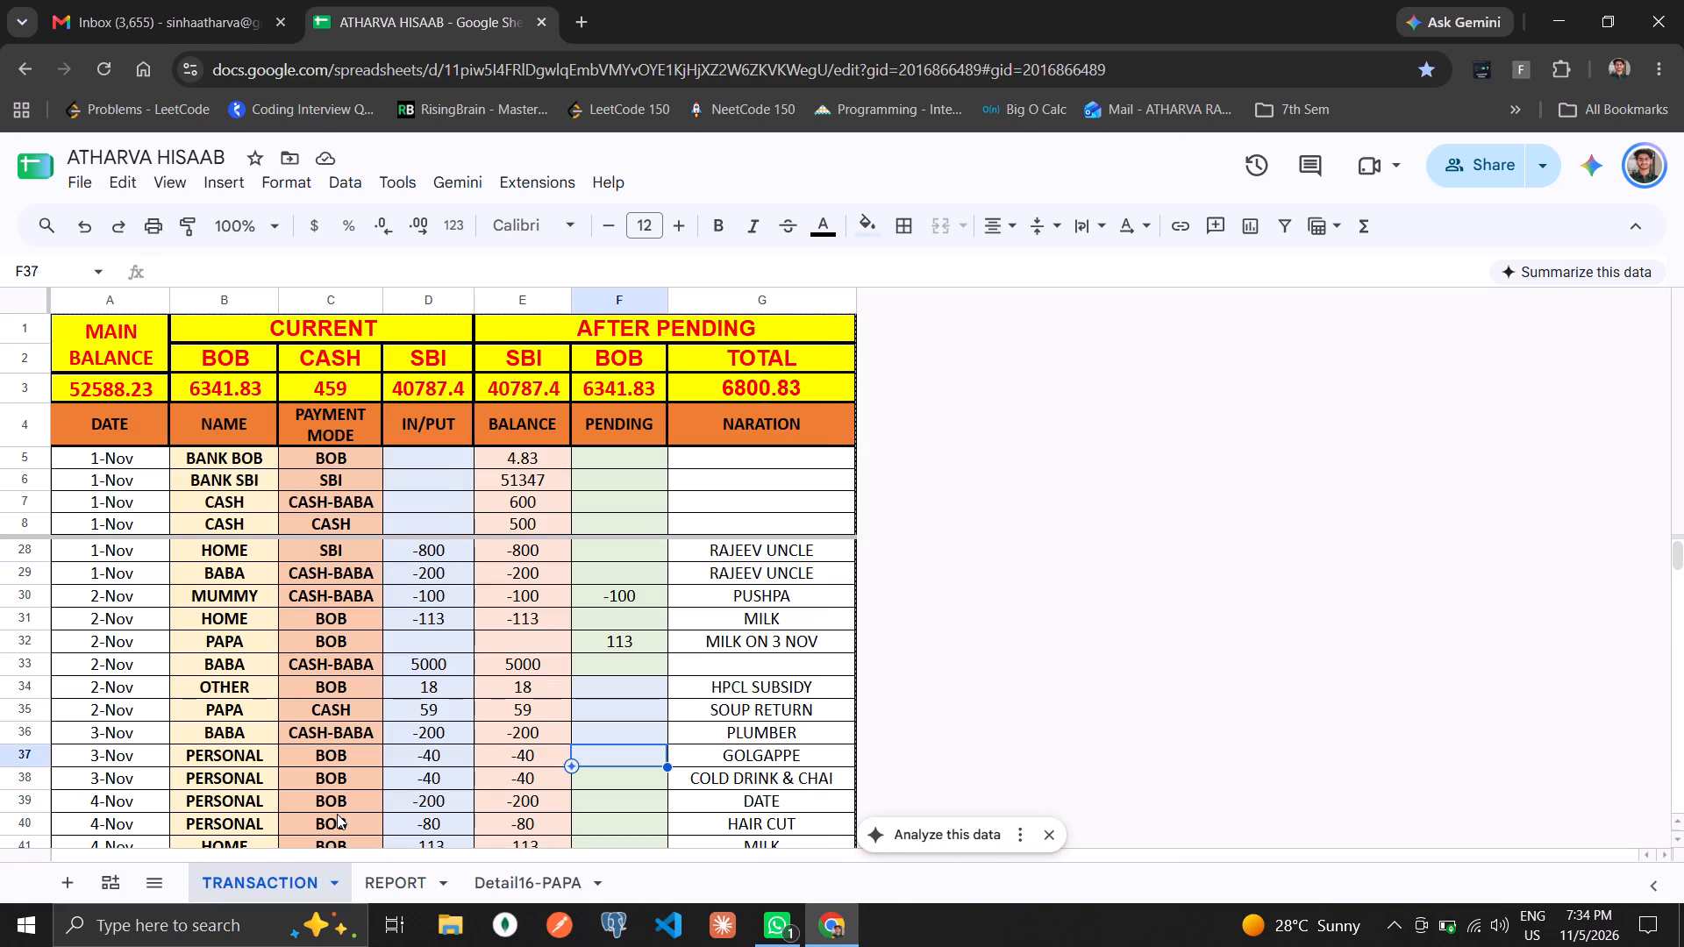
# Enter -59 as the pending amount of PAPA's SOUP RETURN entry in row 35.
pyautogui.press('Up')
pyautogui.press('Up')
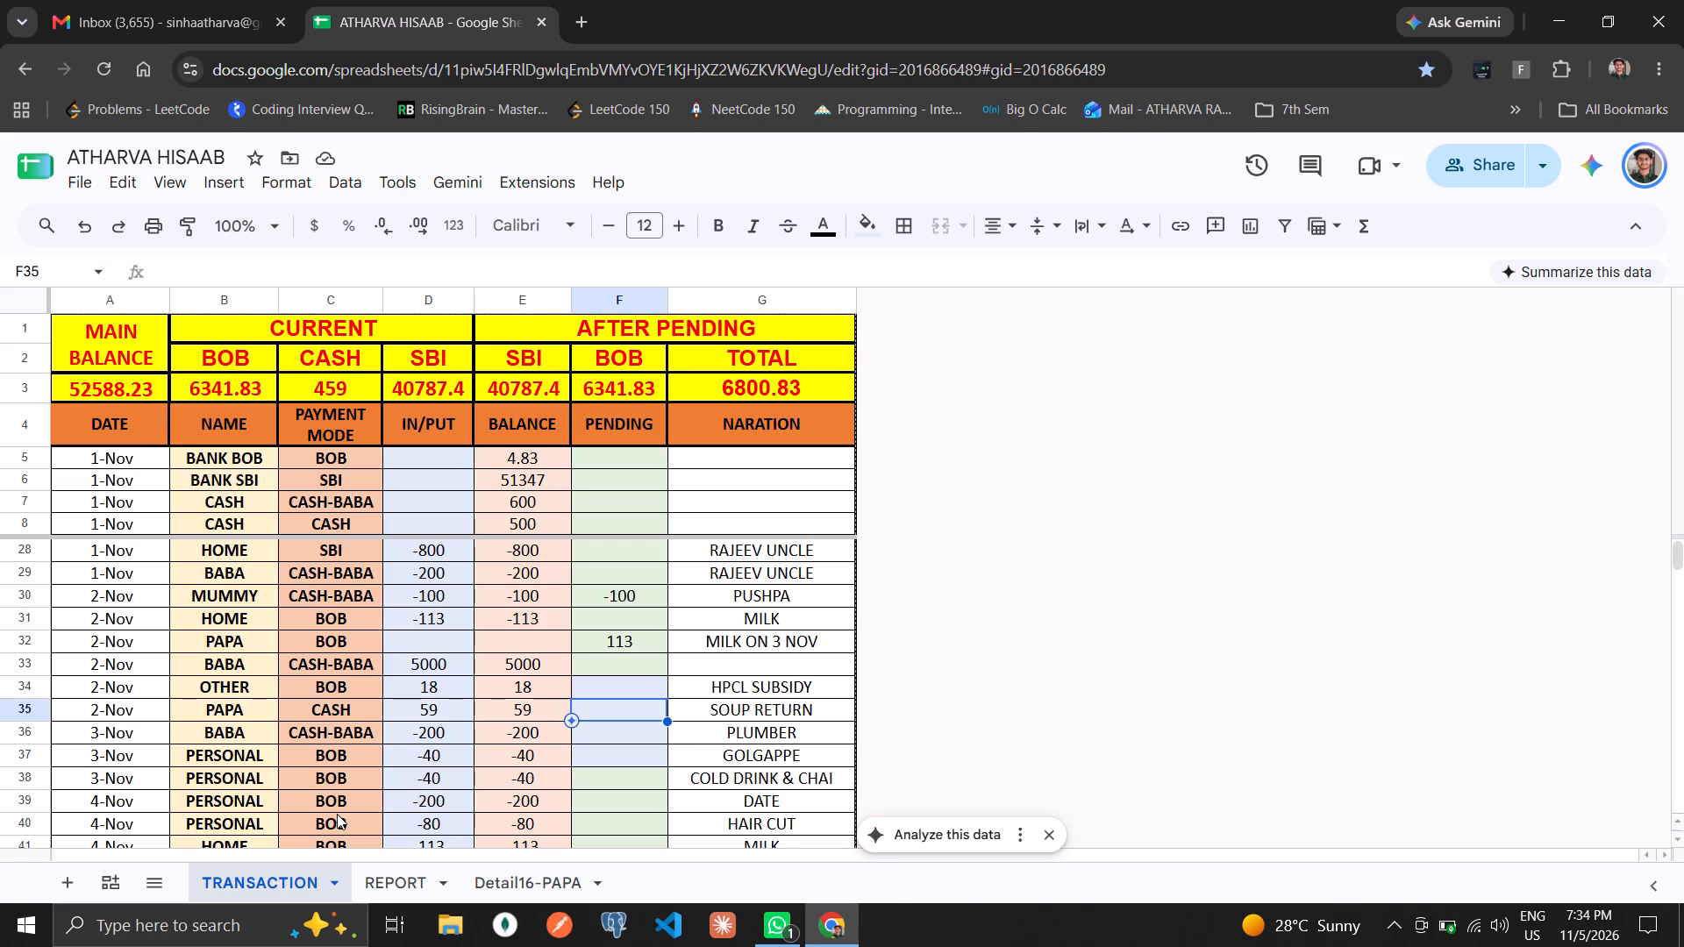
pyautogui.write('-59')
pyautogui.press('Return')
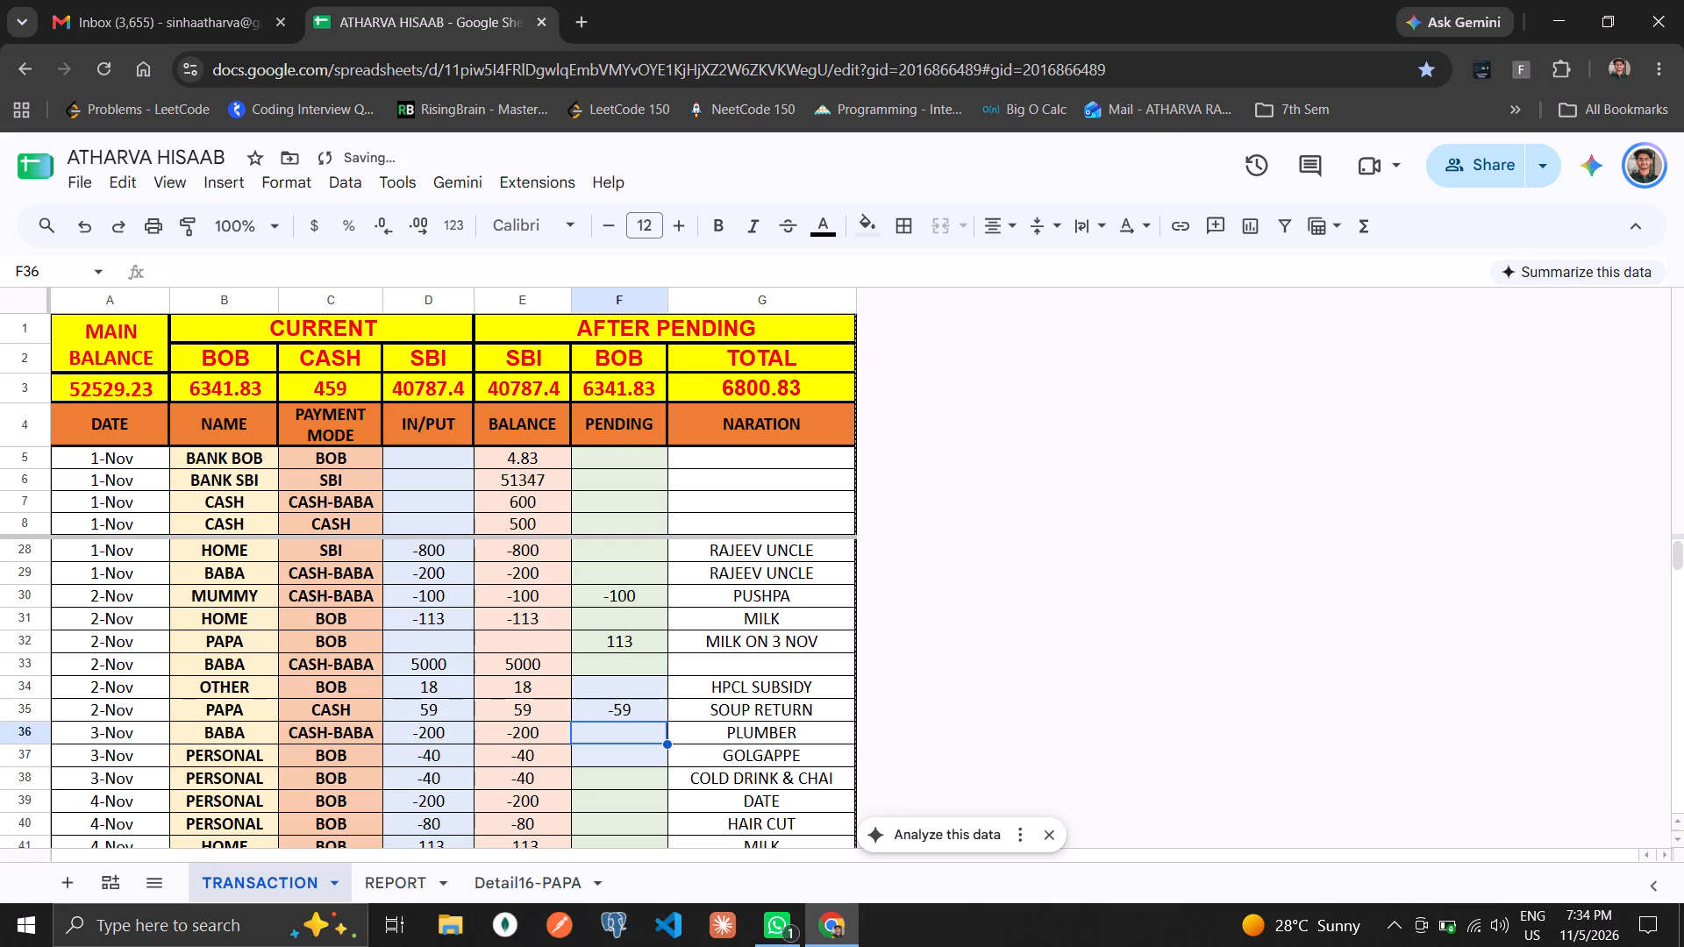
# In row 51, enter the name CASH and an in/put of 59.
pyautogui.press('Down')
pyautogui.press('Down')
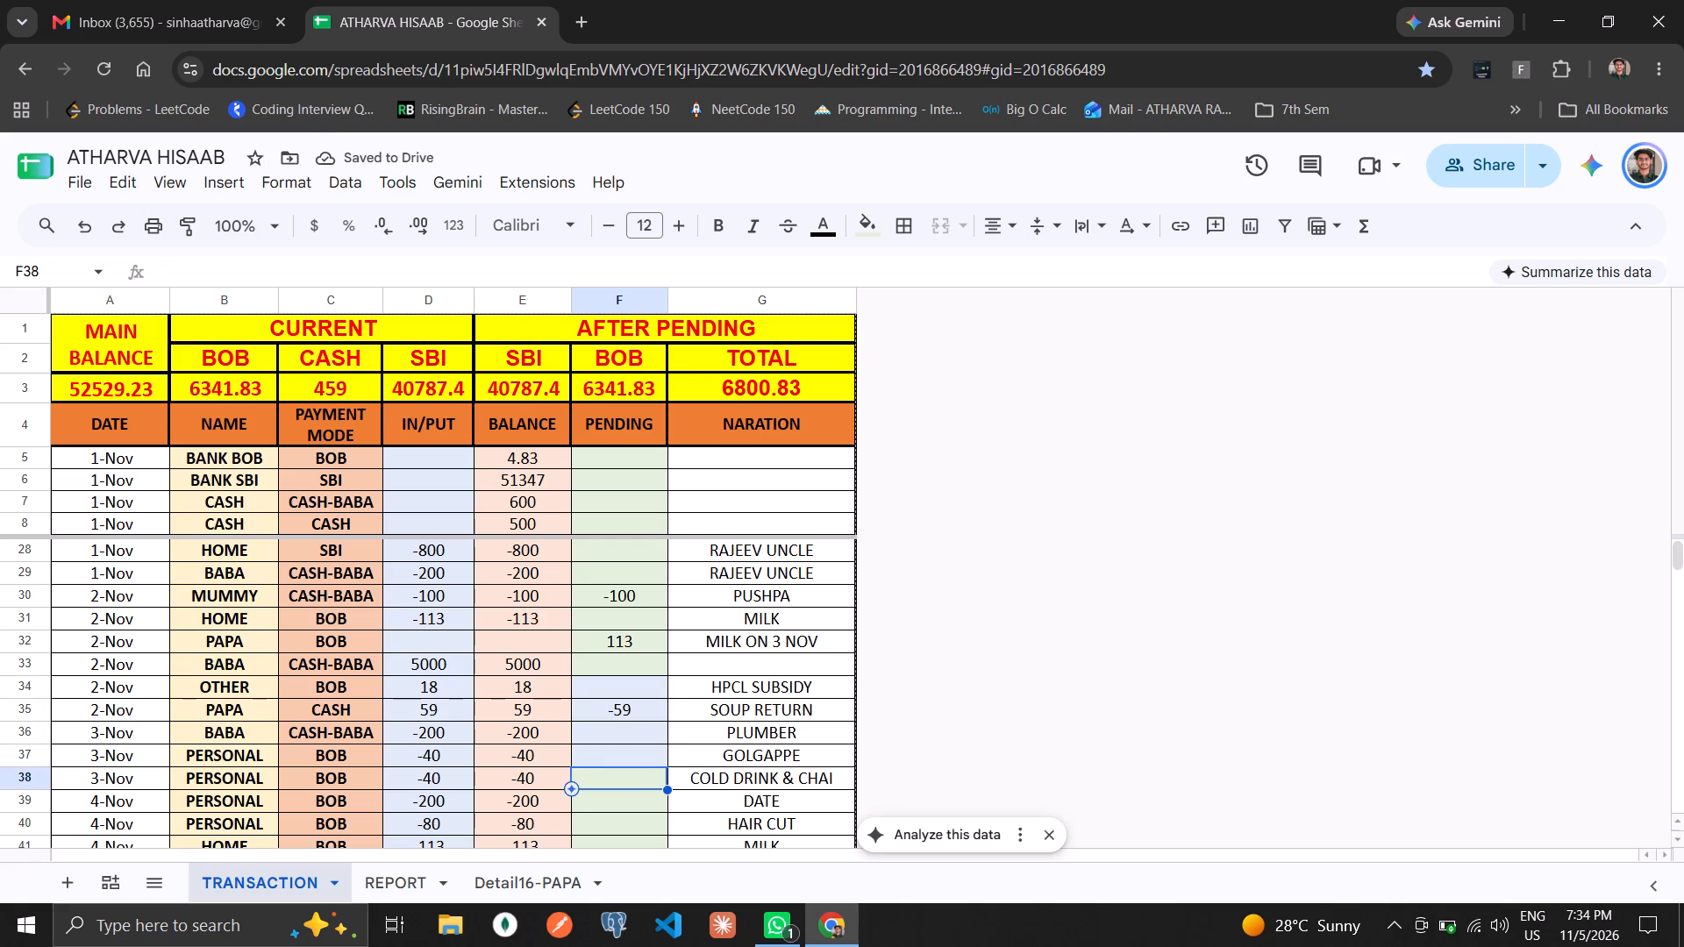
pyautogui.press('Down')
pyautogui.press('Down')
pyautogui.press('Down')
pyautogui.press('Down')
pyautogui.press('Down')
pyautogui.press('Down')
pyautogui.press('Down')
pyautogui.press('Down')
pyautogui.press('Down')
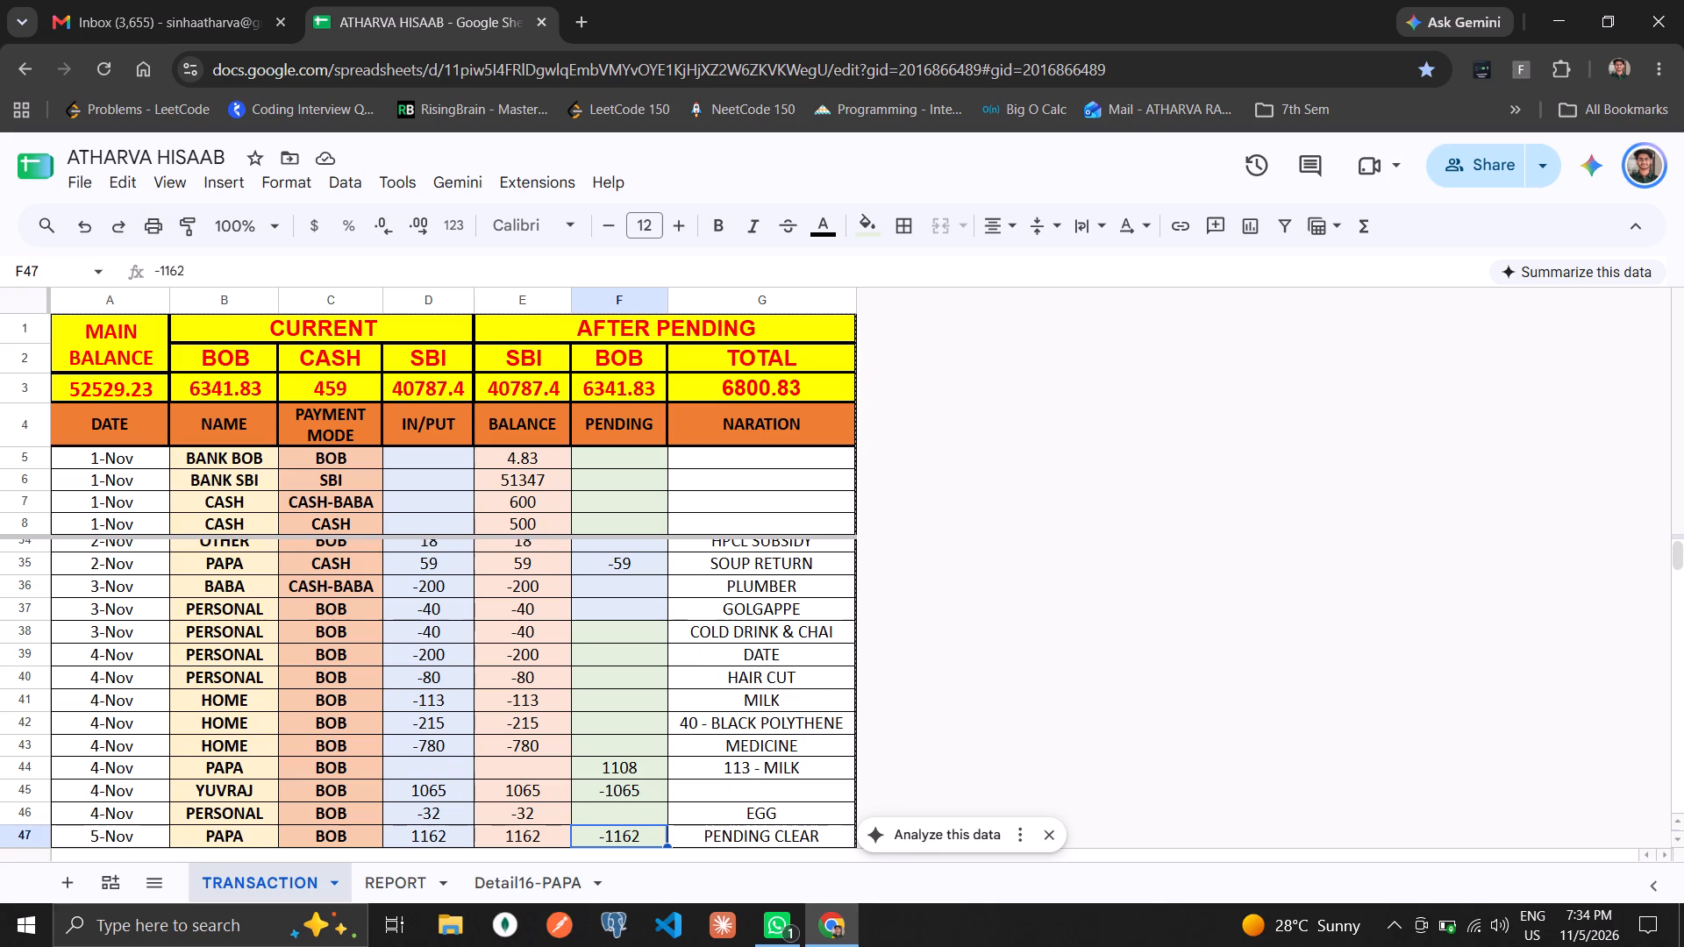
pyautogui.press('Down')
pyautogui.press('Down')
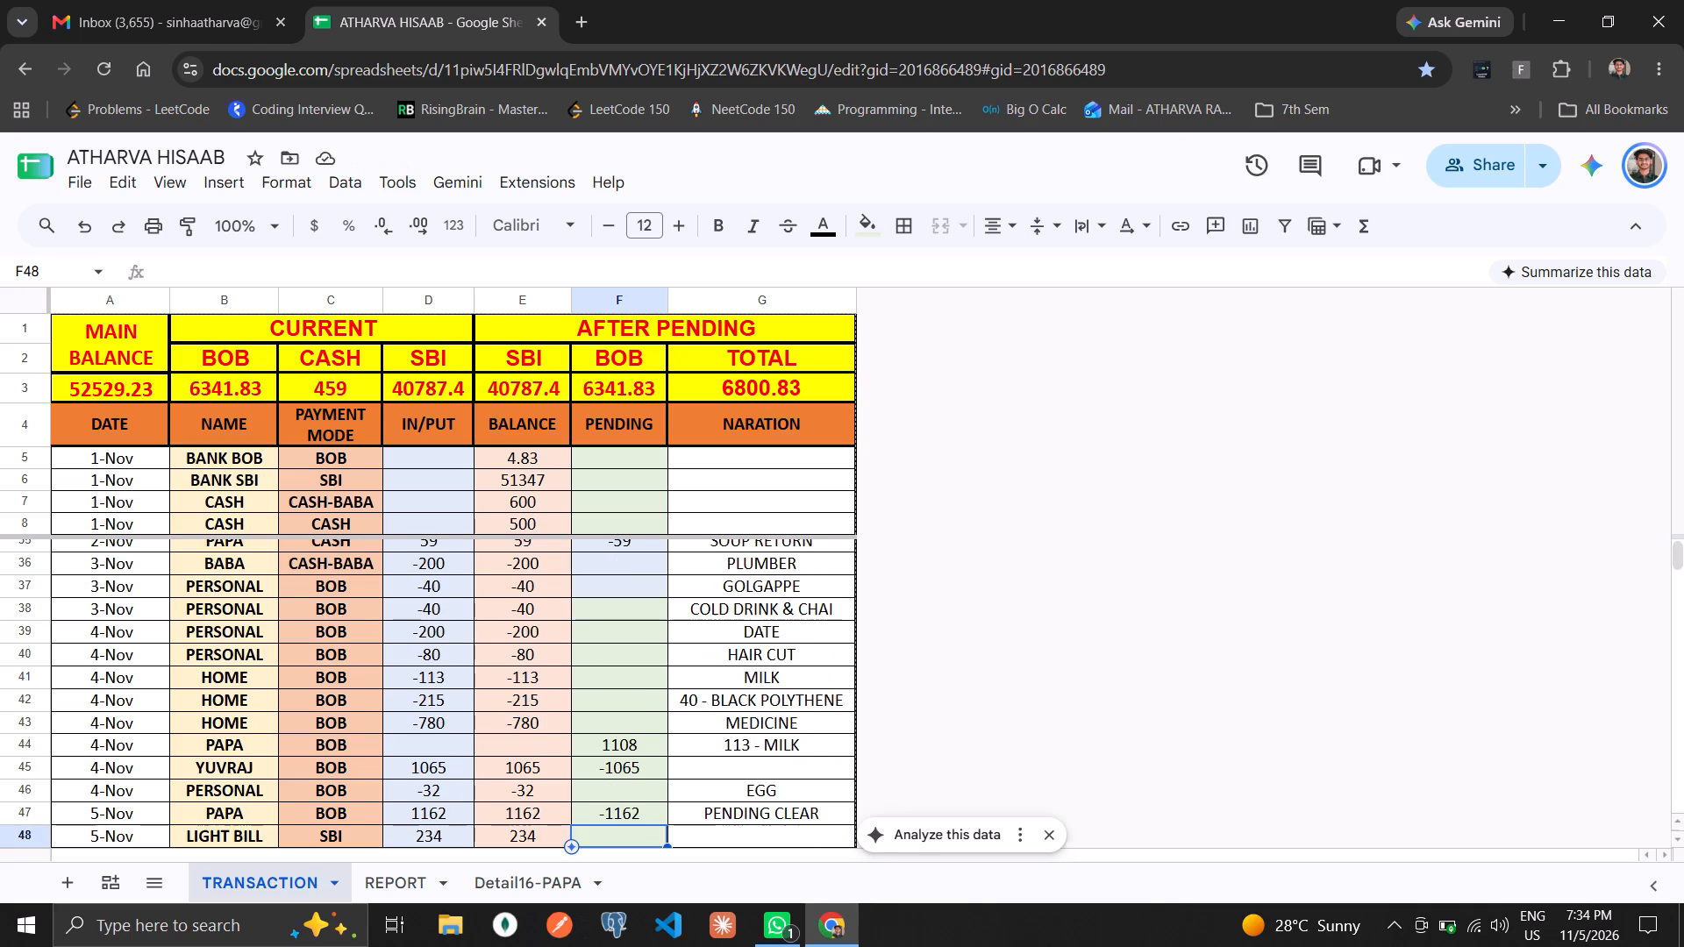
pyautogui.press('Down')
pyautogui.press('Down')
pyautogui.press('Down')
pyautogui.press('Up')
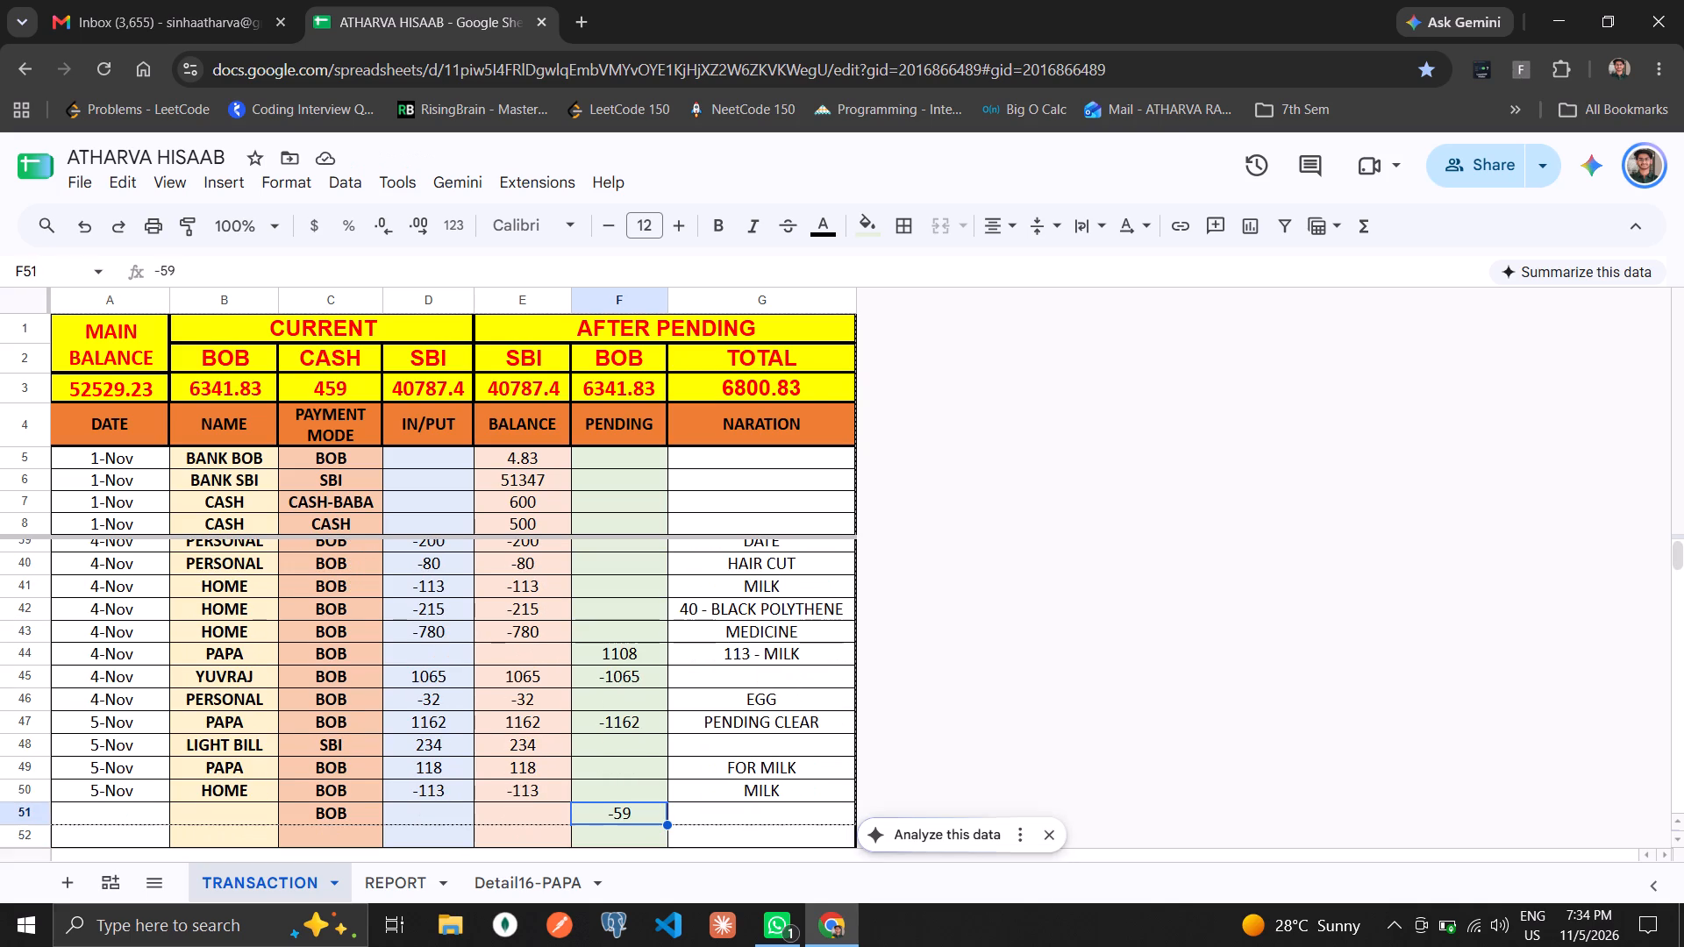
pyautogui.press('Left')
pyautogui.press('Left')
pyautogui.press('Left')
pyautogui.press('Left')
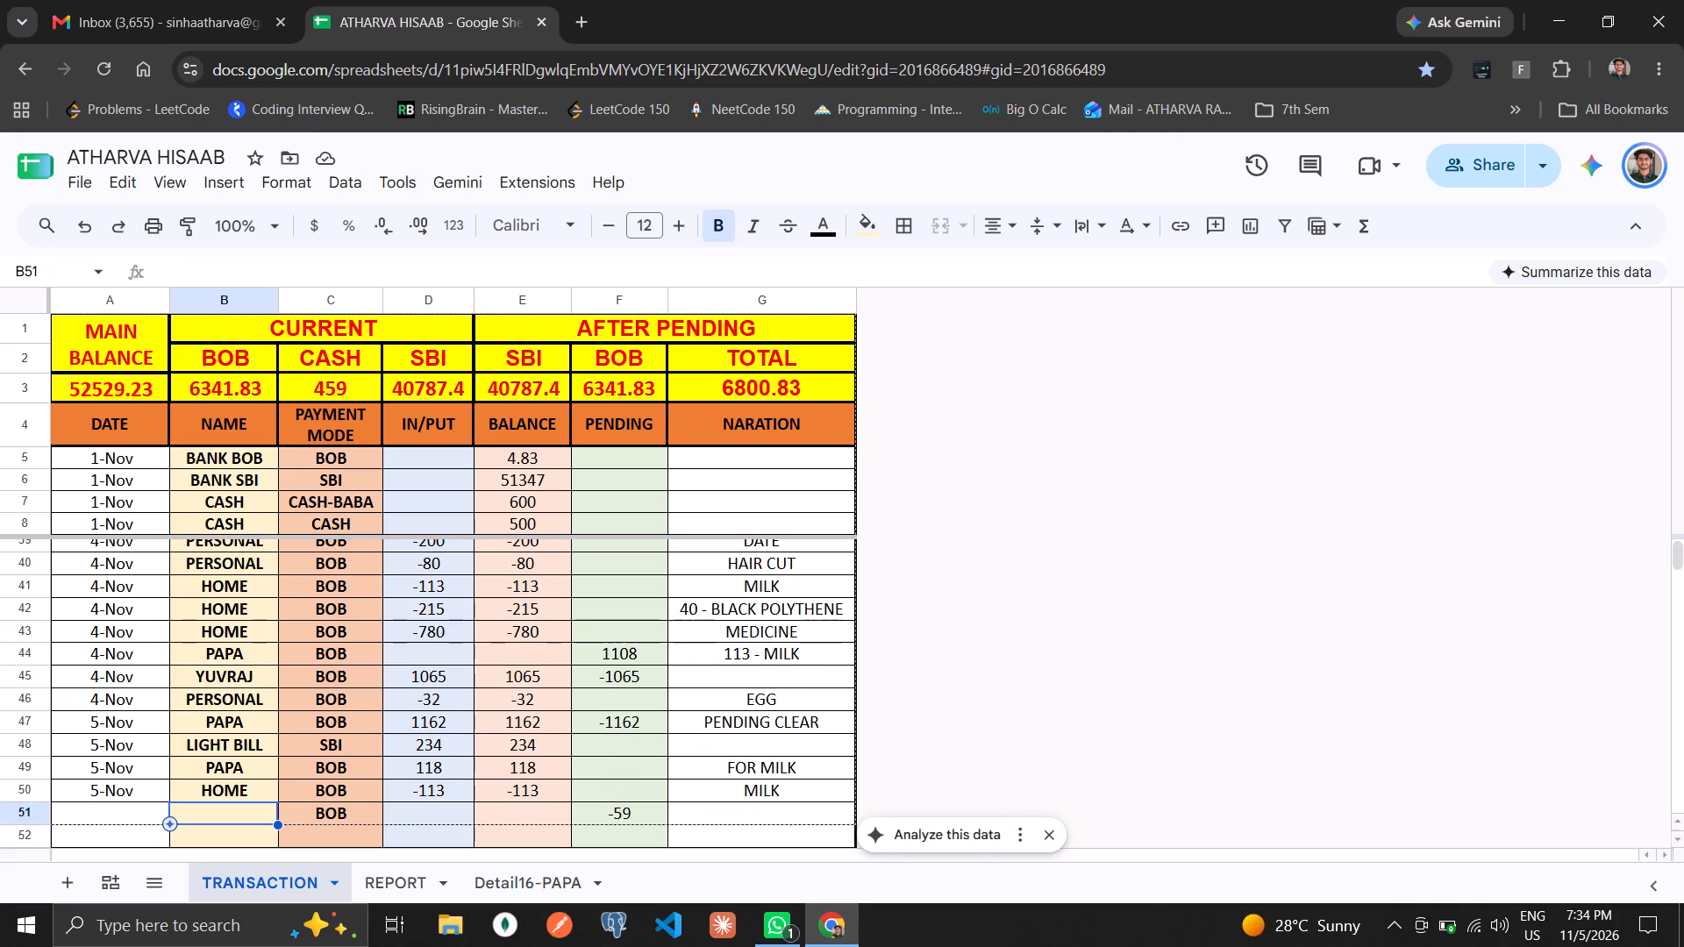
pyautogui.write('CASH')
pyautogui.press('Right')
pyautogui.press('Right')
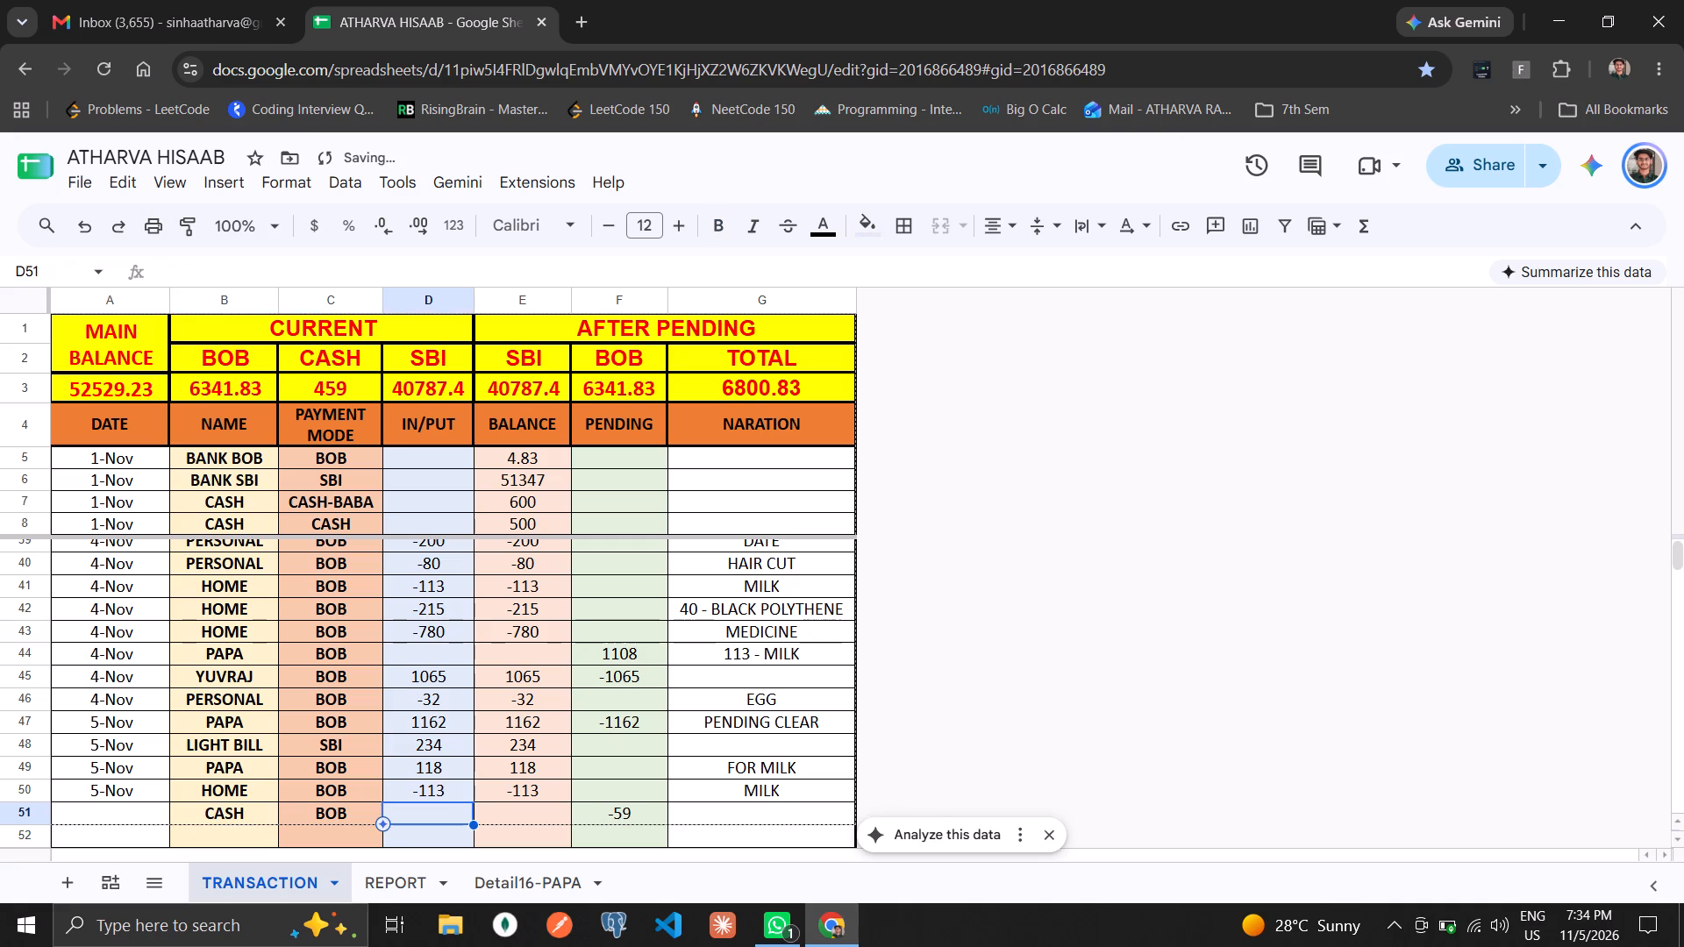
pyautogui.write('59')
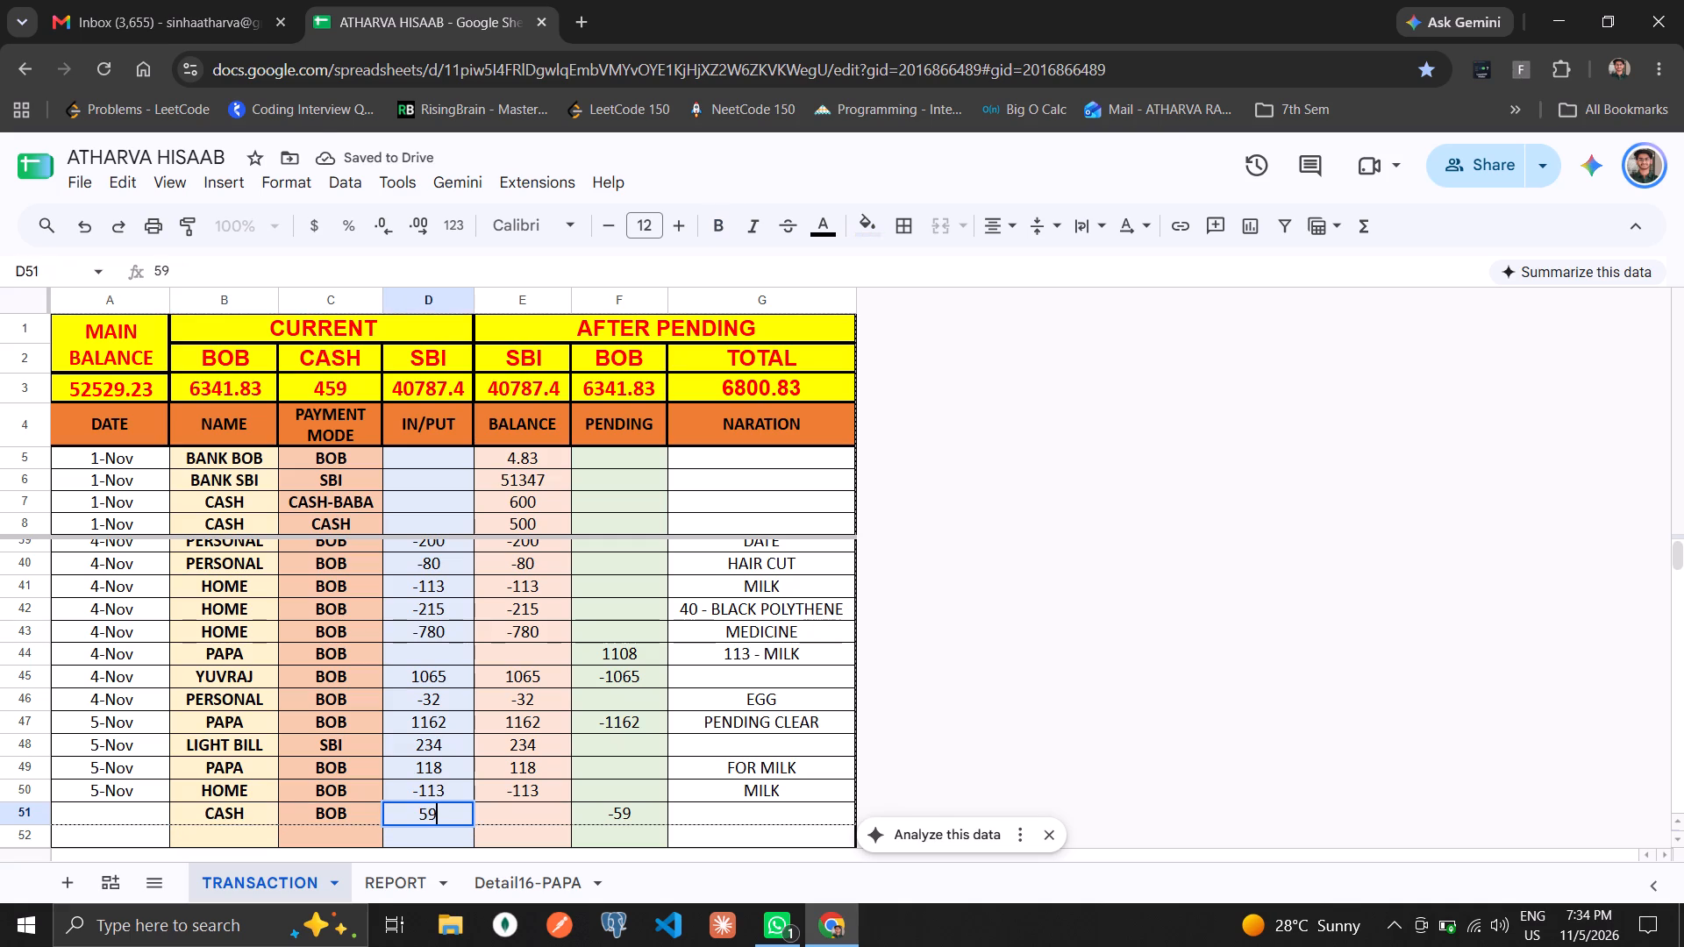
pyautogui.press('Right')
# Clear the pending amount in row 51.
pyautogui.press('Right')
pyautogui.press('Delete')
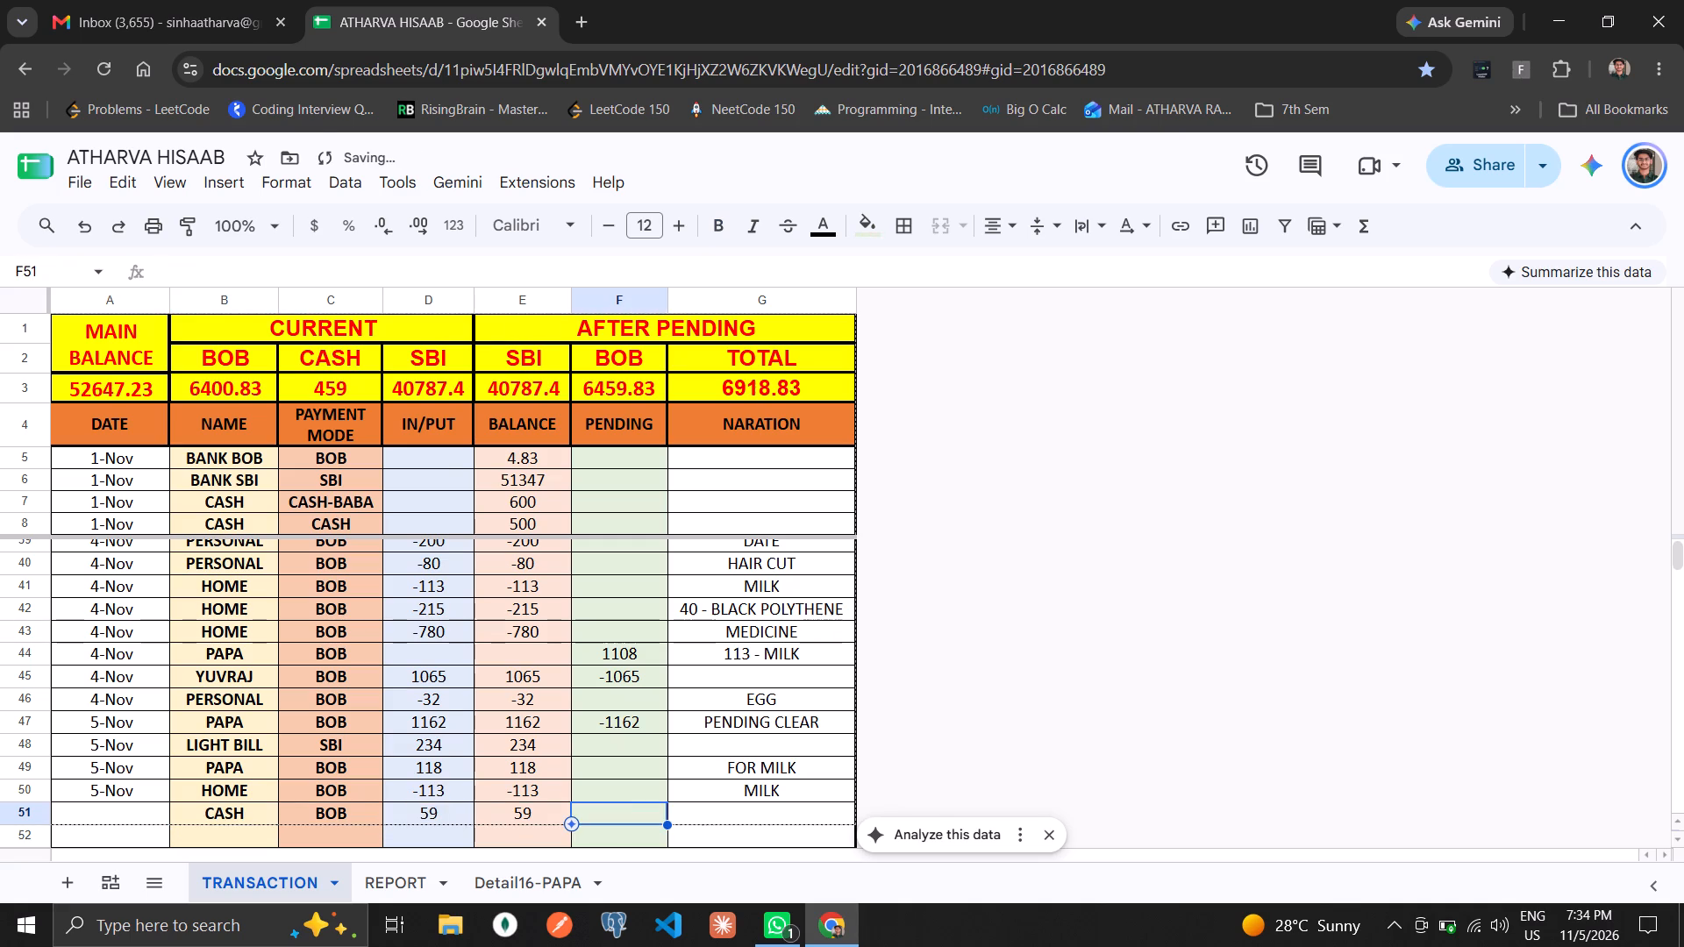
# Set the in/put in row 51 to -59.
pyautogui.press('Down')
pyautogui.press('Left')
pyautogui.press('Up')
pyautogui.press('Left')
pyautogui.write('-59')
pyautogui.press('Return')
pyautogui.press('Up')
pyautogui.press('Right')
pyautogui.press('Right')
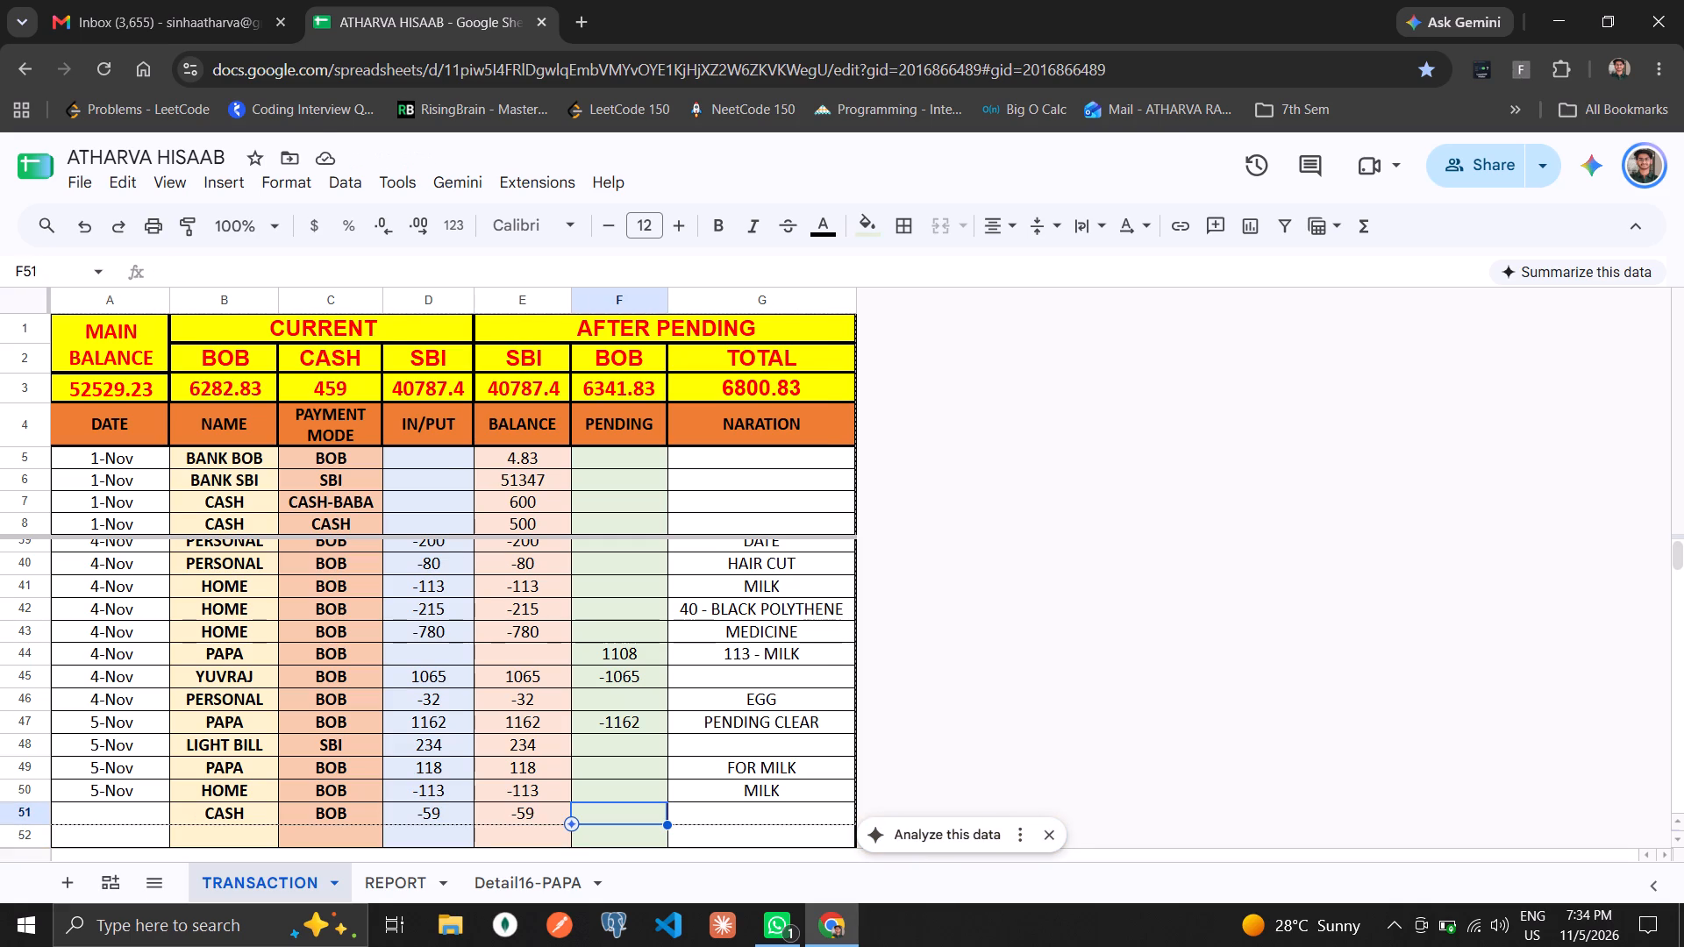
# In row 51, set the payment mode to CASH and the name to BOB.
pyautogui.press('Left')
pyautogui.press('Left')
pyautogui.press('Left')
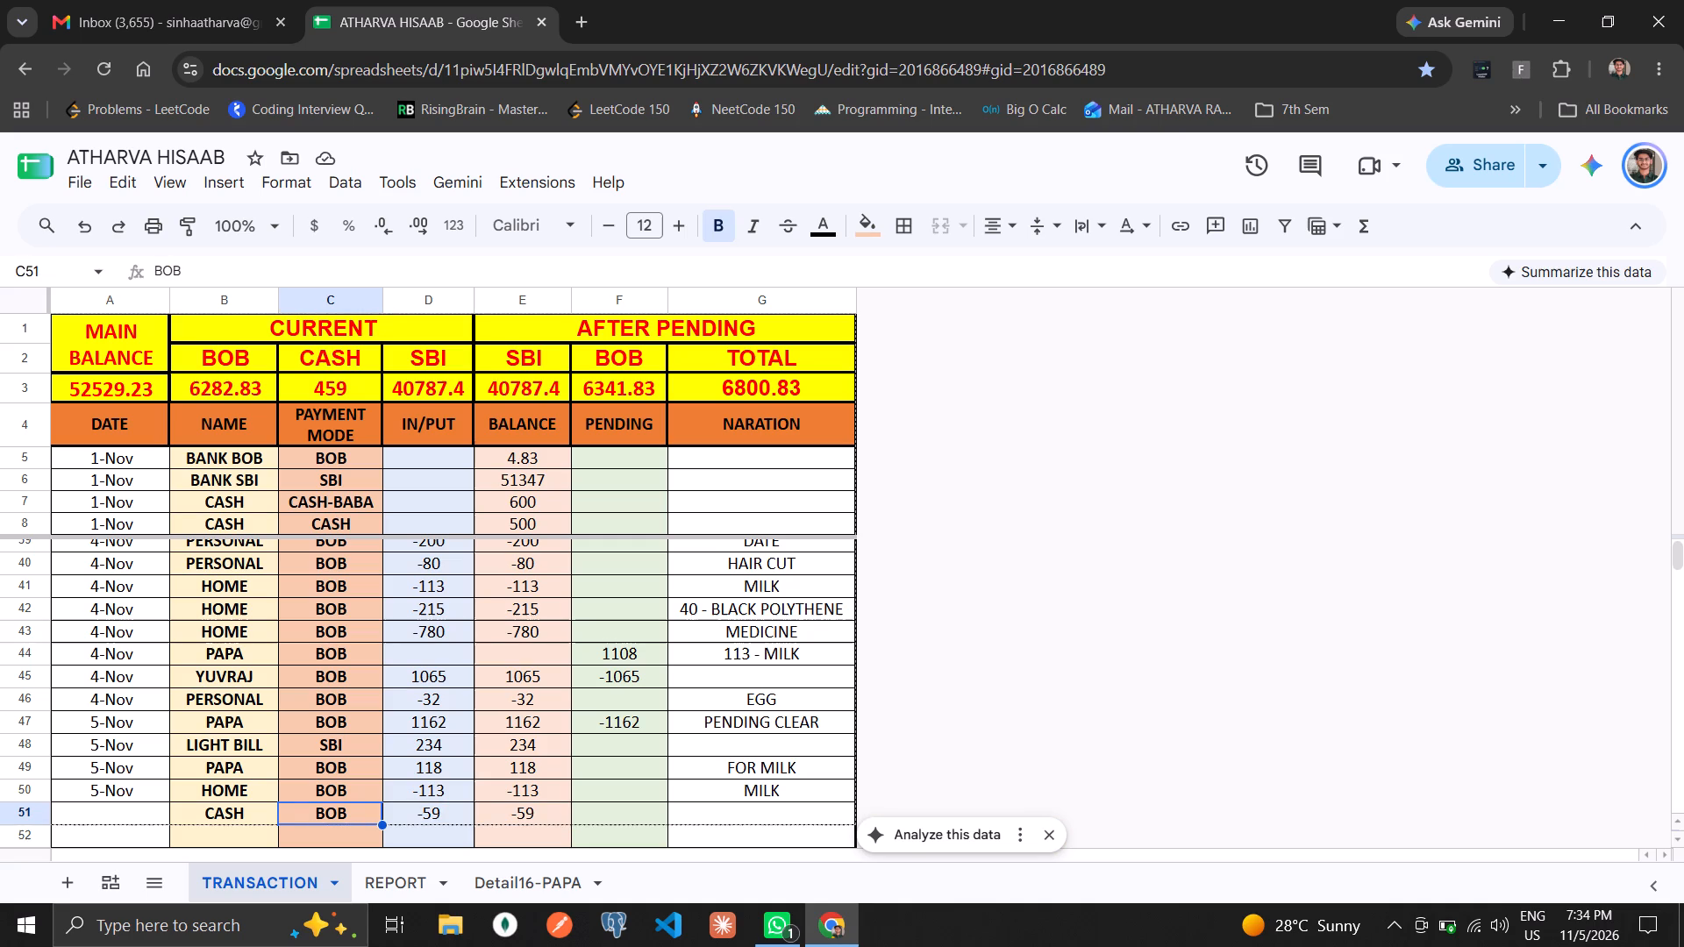
pyautogui.write('CASH')
pyautogui.press('Left')
pyautogui.write('BOB')
pyautogui.press('Down')
pyautogui.press('Up')
pyautogui.press('Right')
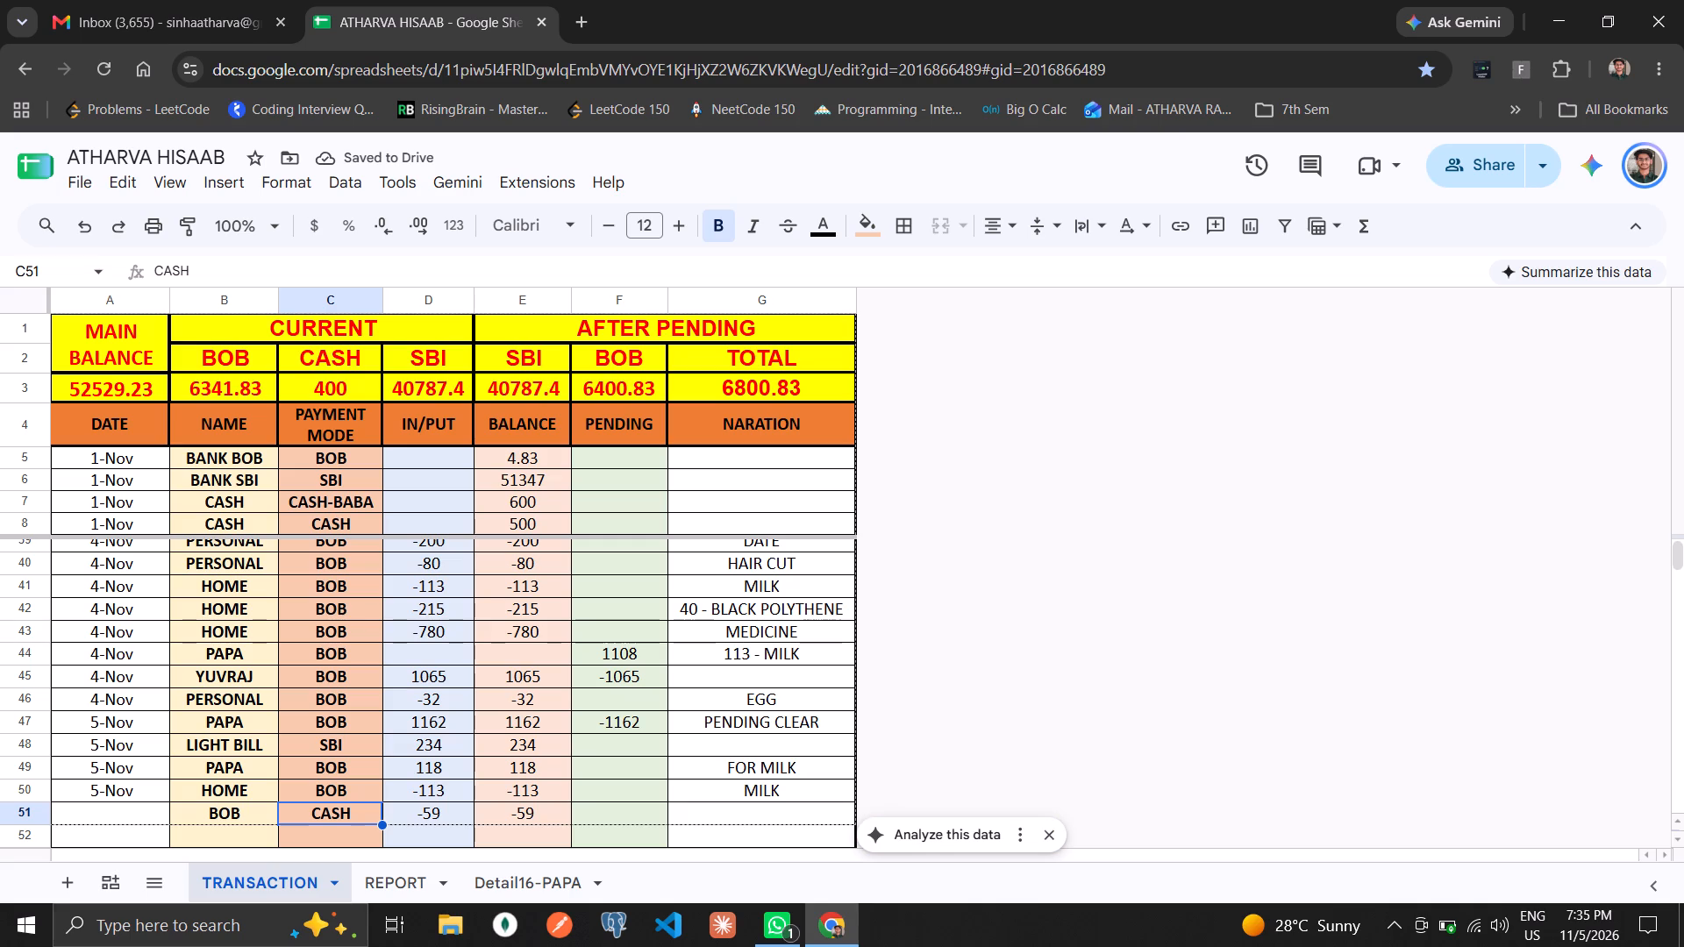
pyautogui.press('Down')
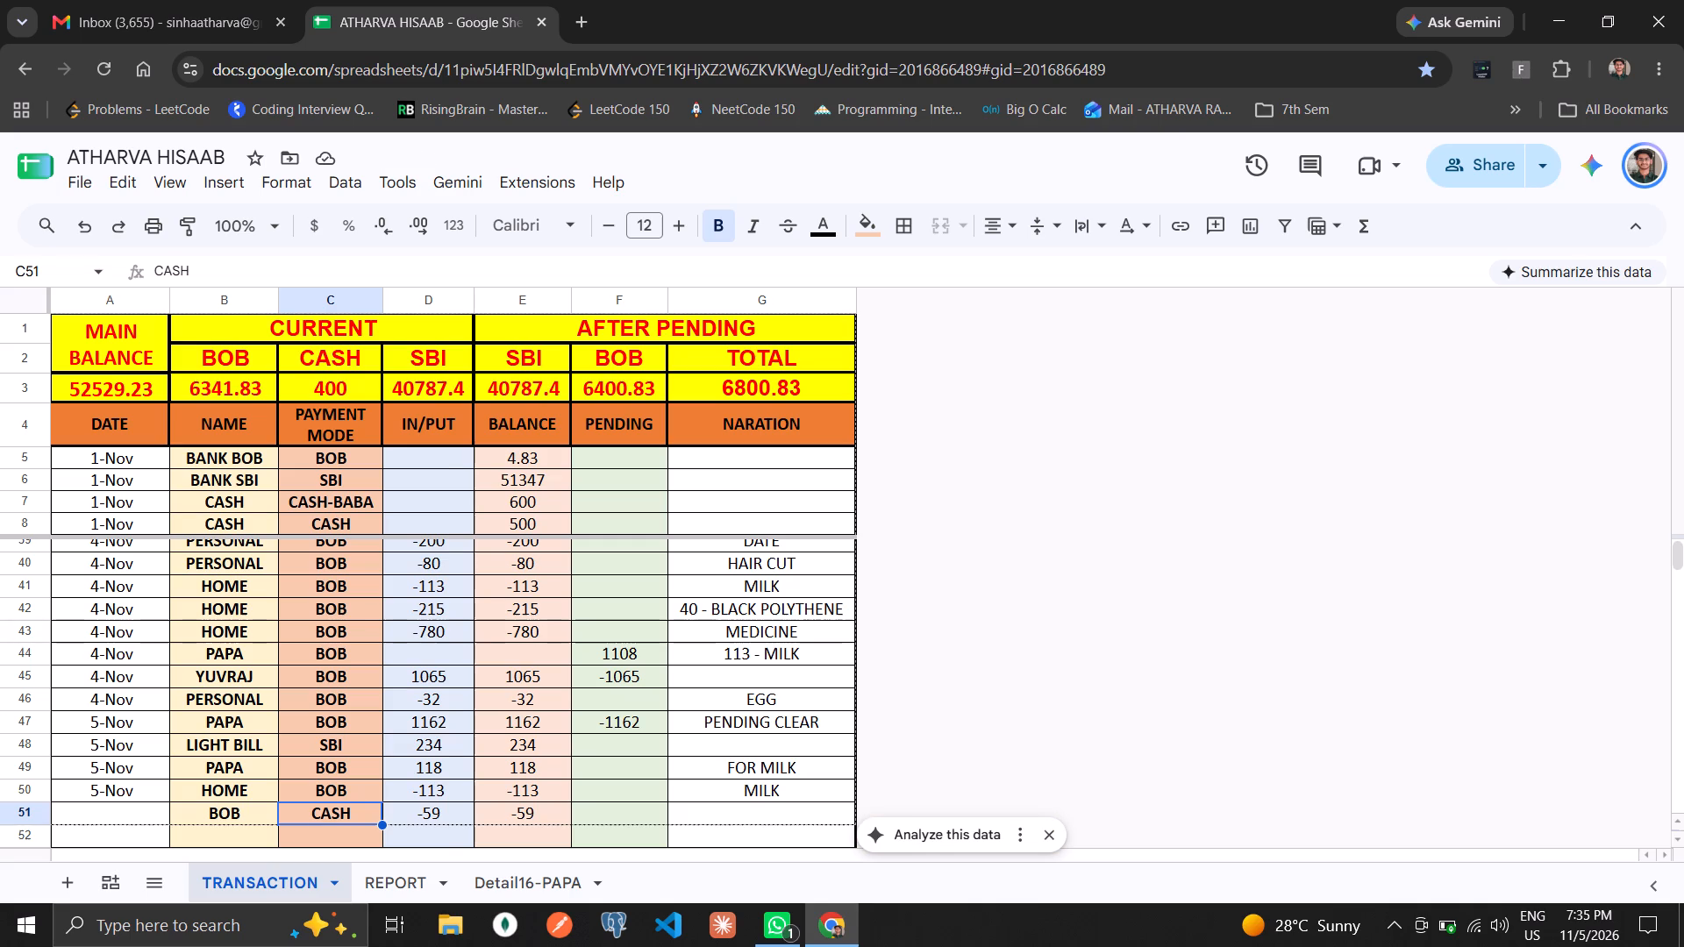
pyautogui.press('Left')
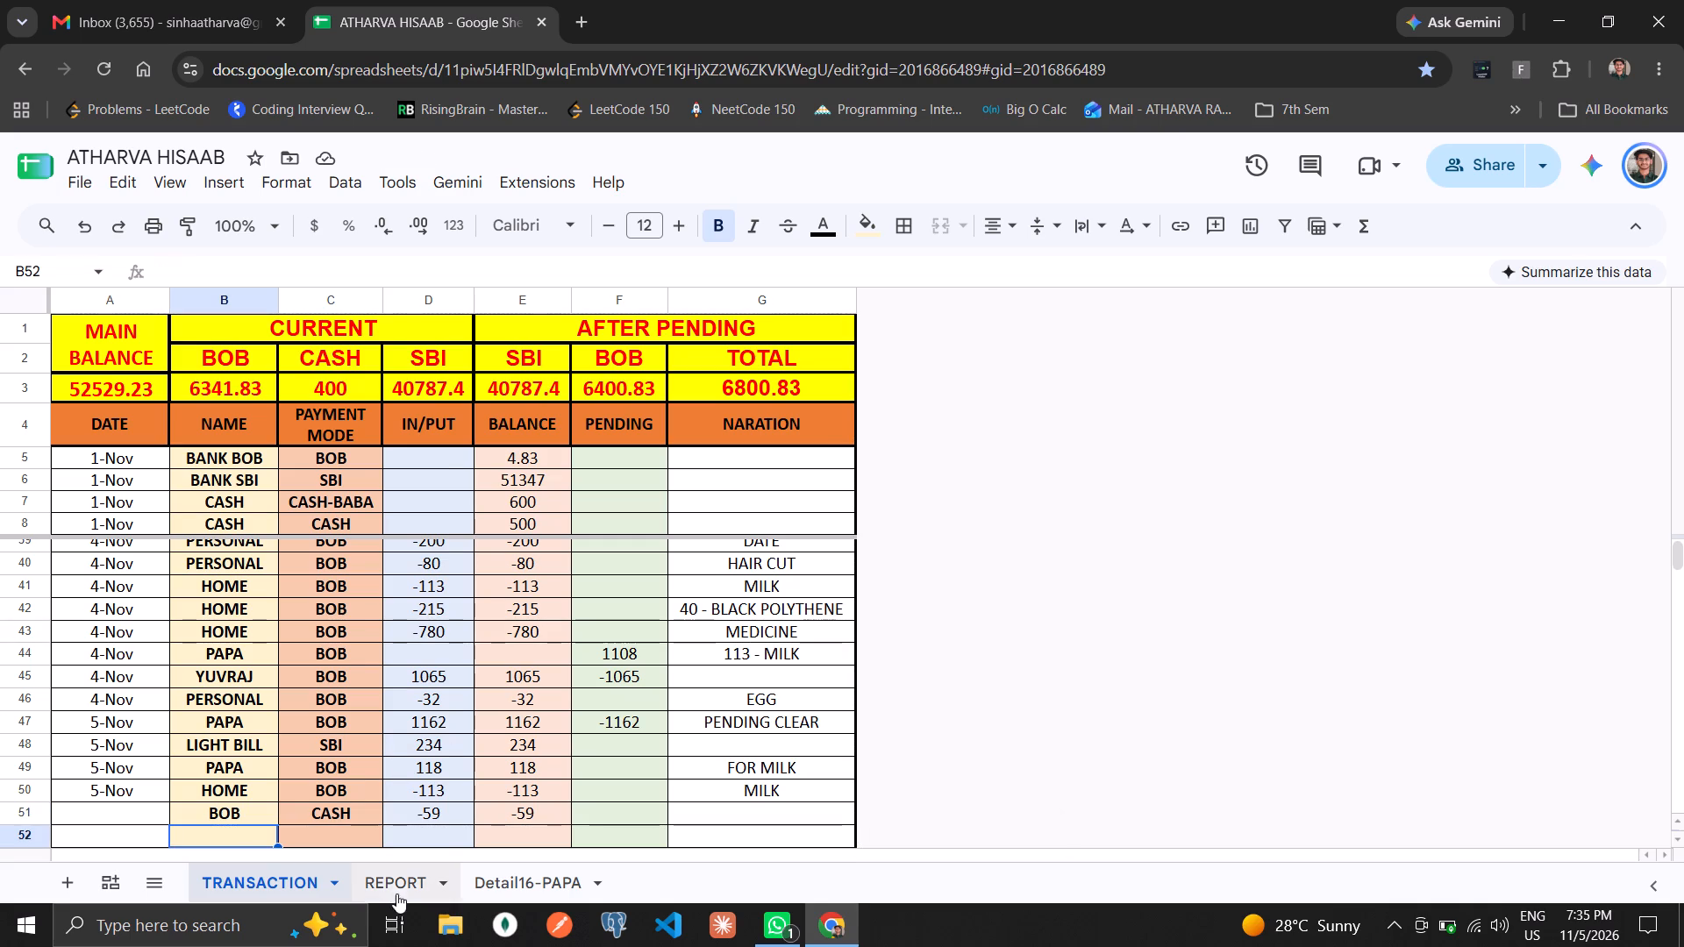
# Check the pending and payment-mode sums in the REPORT sheet and the formula behind the after-pending BOB balance.
pyautogui.click(391, 884)
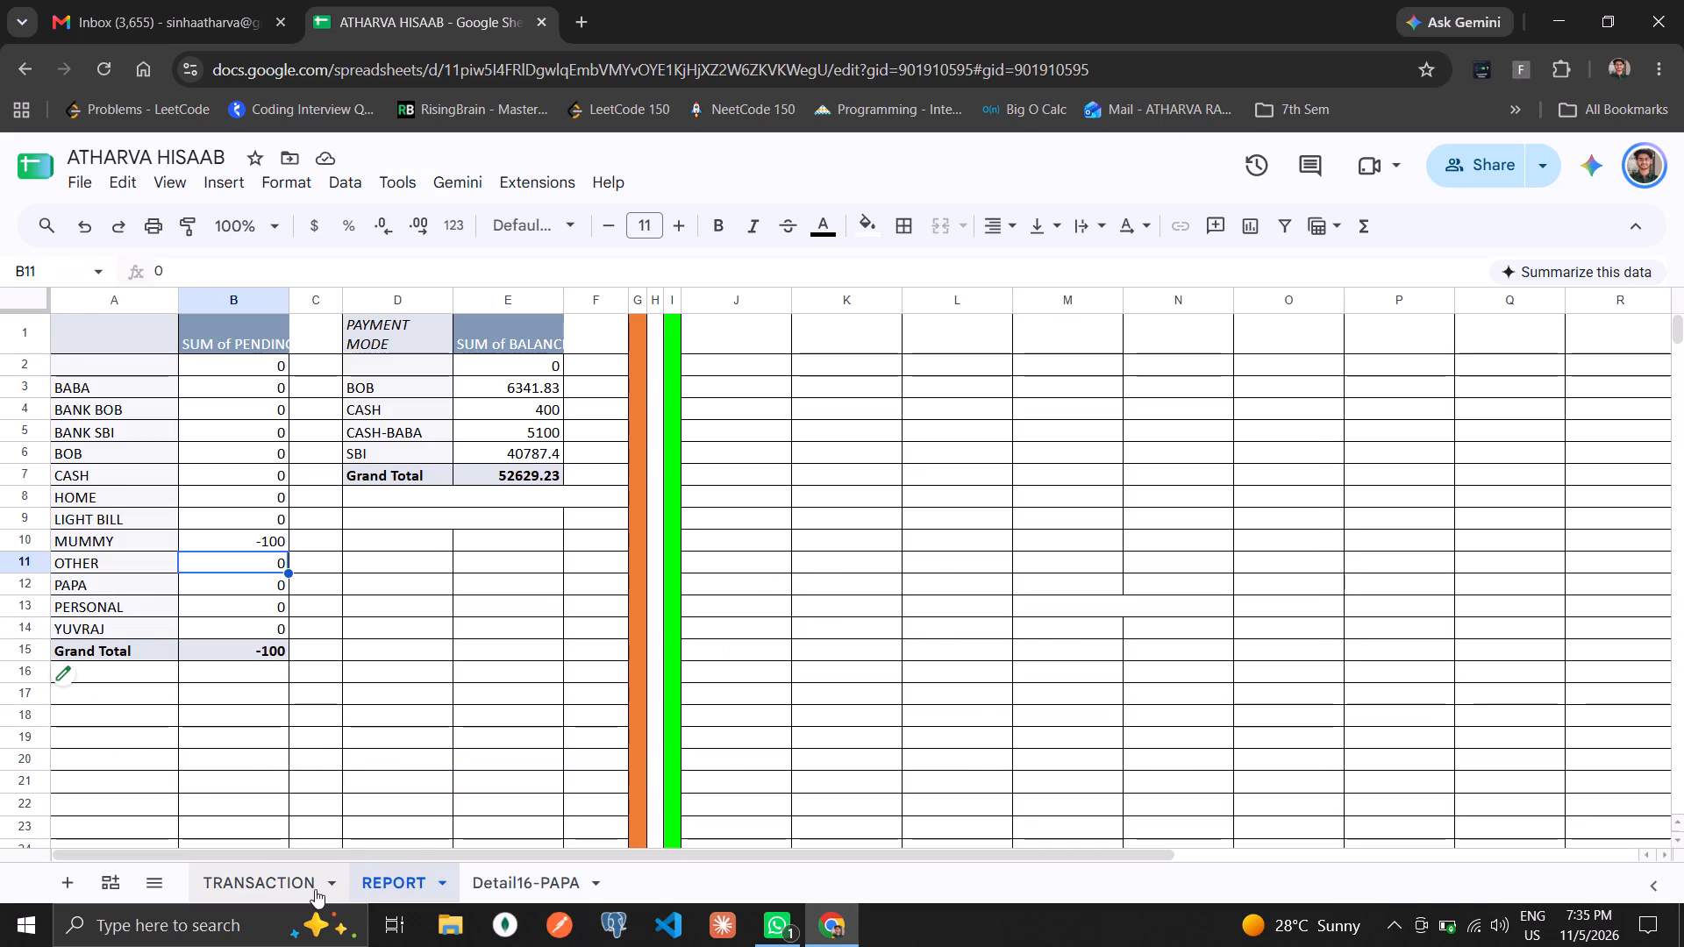
pyautogui.click(314, 892)
pyautogui.click(639, 820)
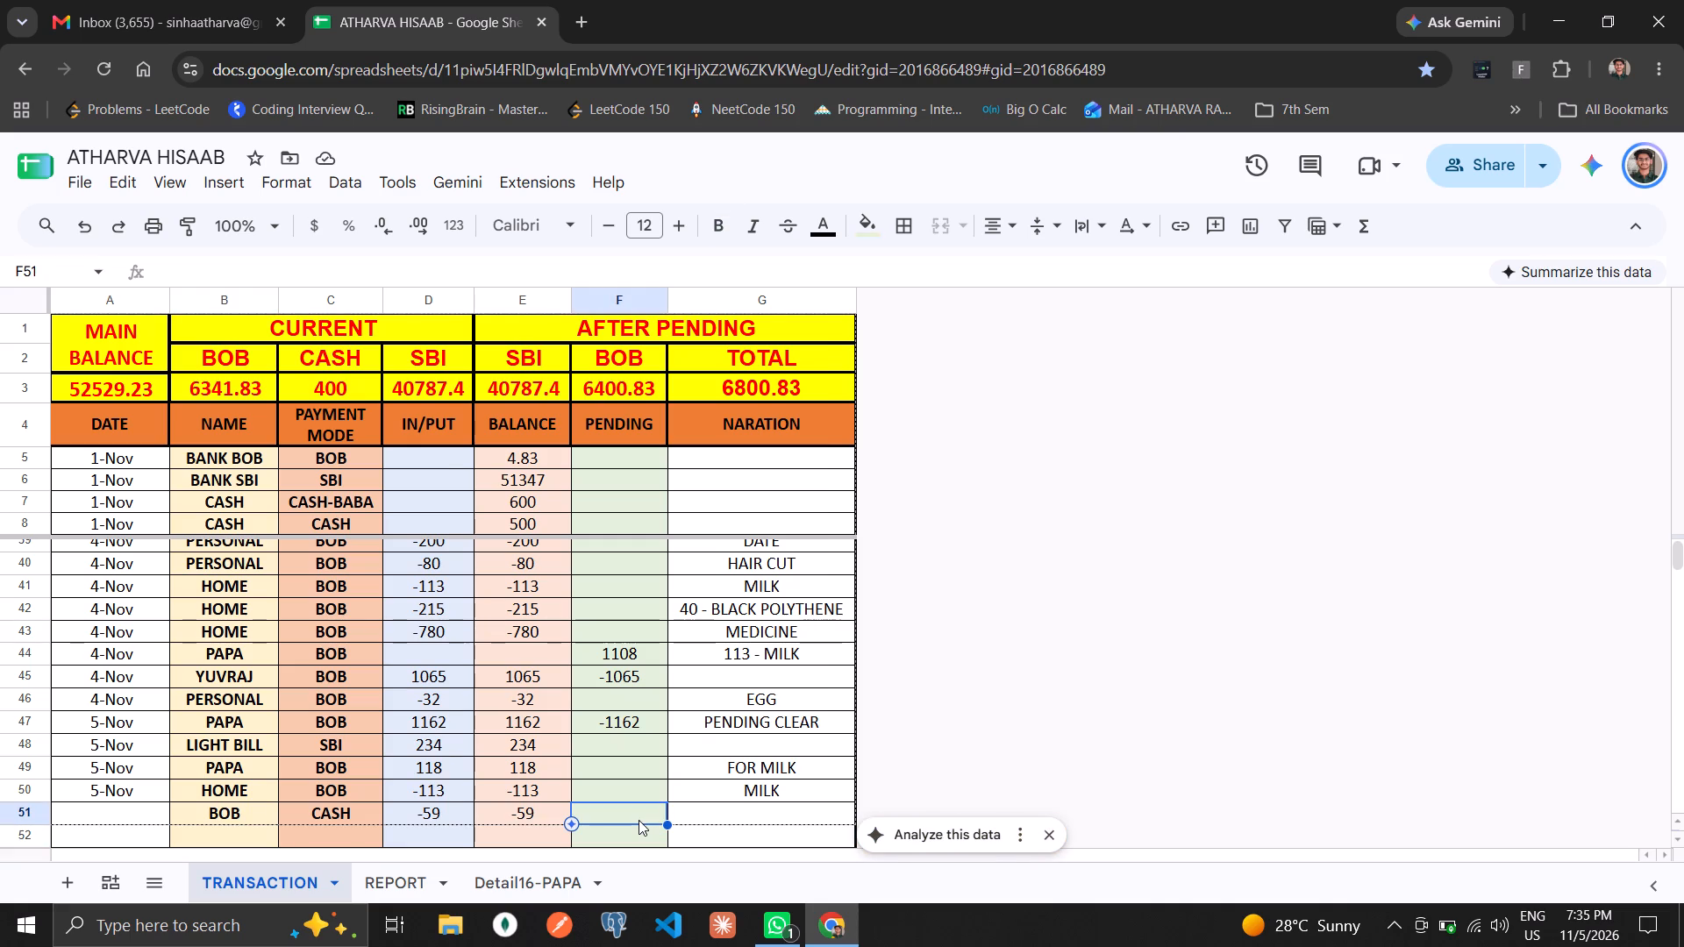
pyautogui.doubleClick(631, 395)
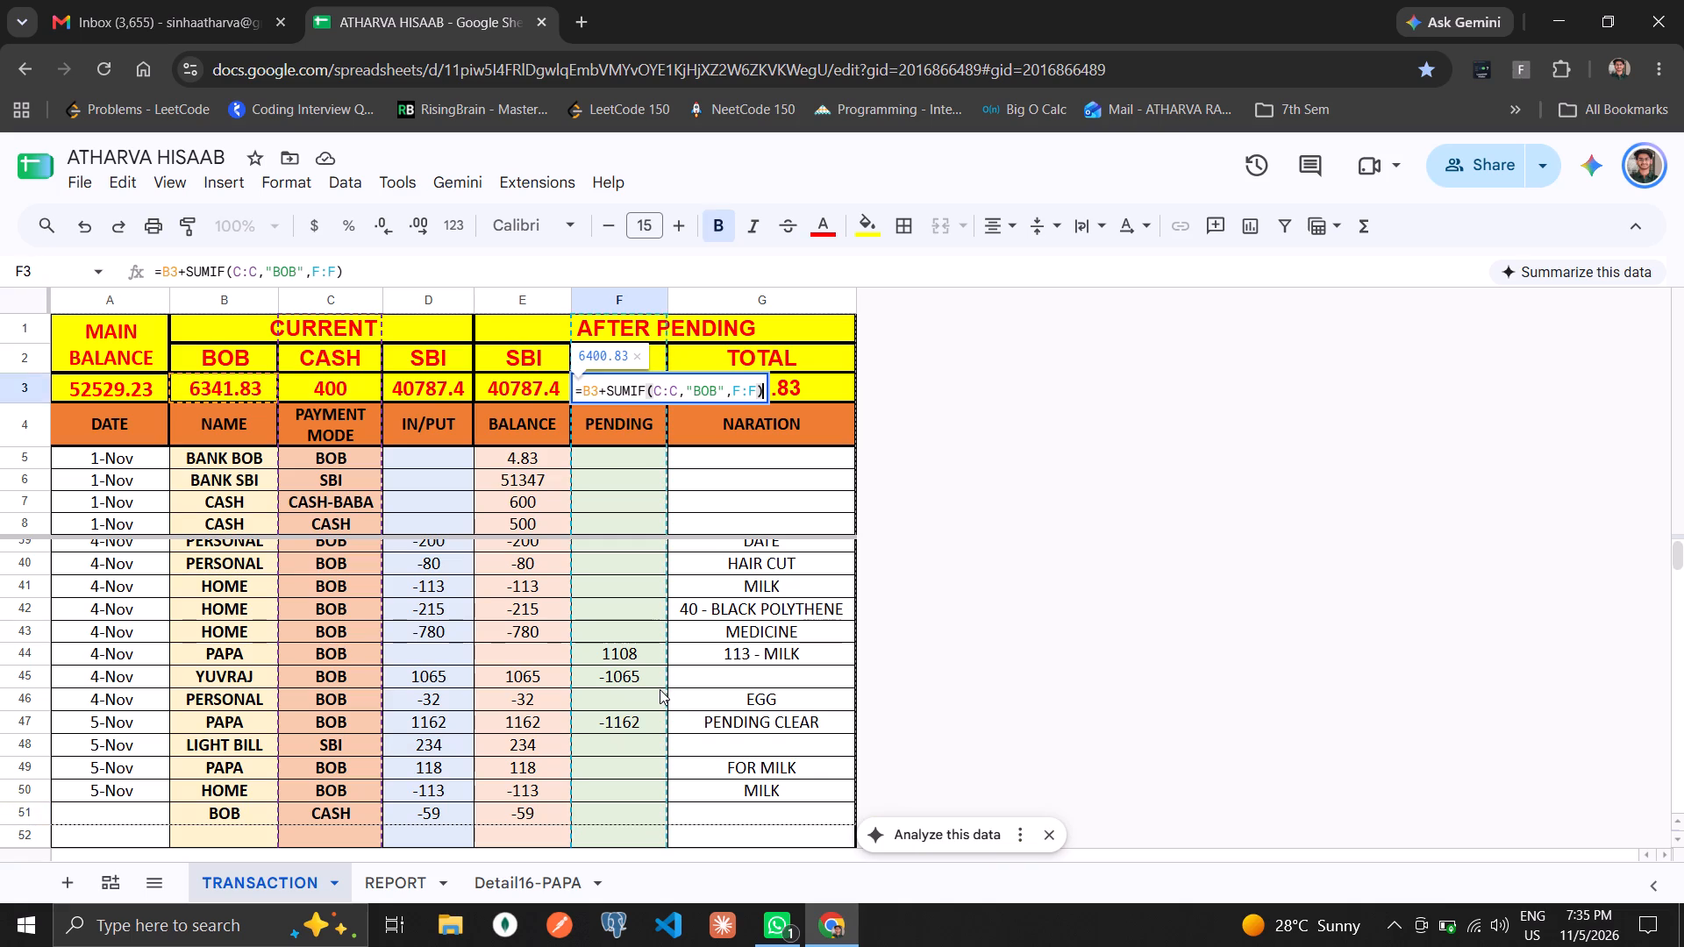
pyautogui.press('Escape')
# Leave the BOB balance formula and review the ledger entries from row 50 back to row 25 to find the soup-return entry.
pyautogui.click(553, 751)
pyautogui.press('Up')
pyautogui.press('Up')
pyautogui.press('Up')
pyautogui.press('Up')
pyautogui.press('Up')
pyautogui.press('Up')
pyautogui.press('Up')
pyautogui.press('Up')
pyautogui.press('Up')
pyautogui.press('Up')
pyautogui.press('Up')
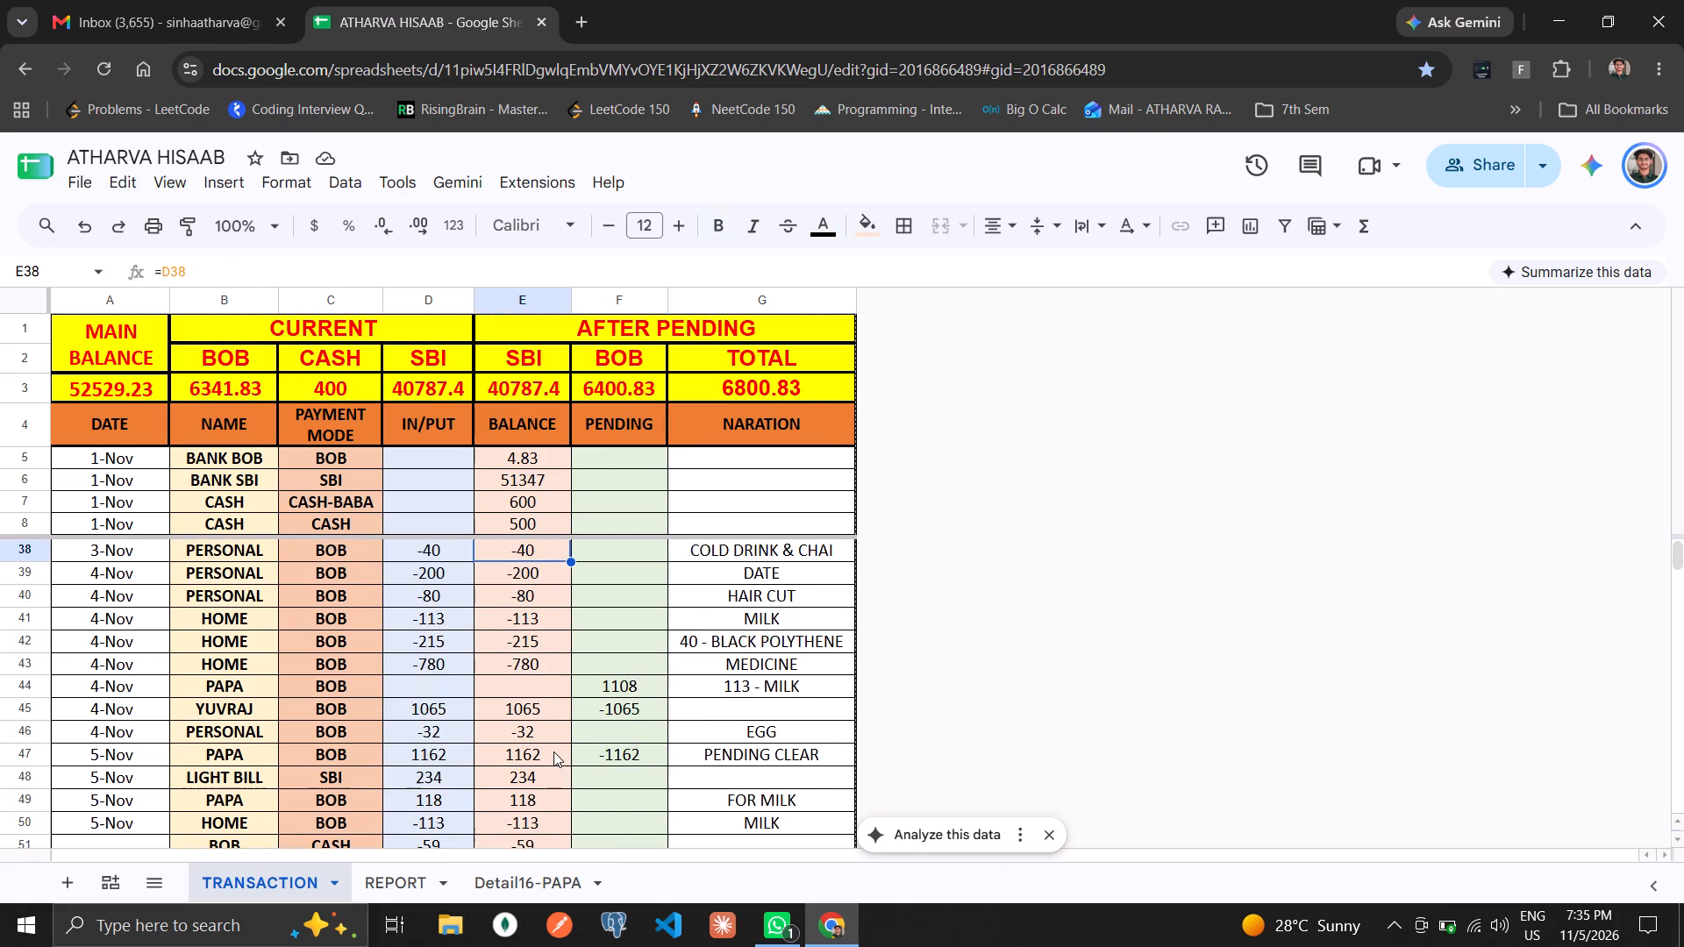
pyautogui.press('Up')
pyautogui.press('Up')
pyautogui.press('Up')
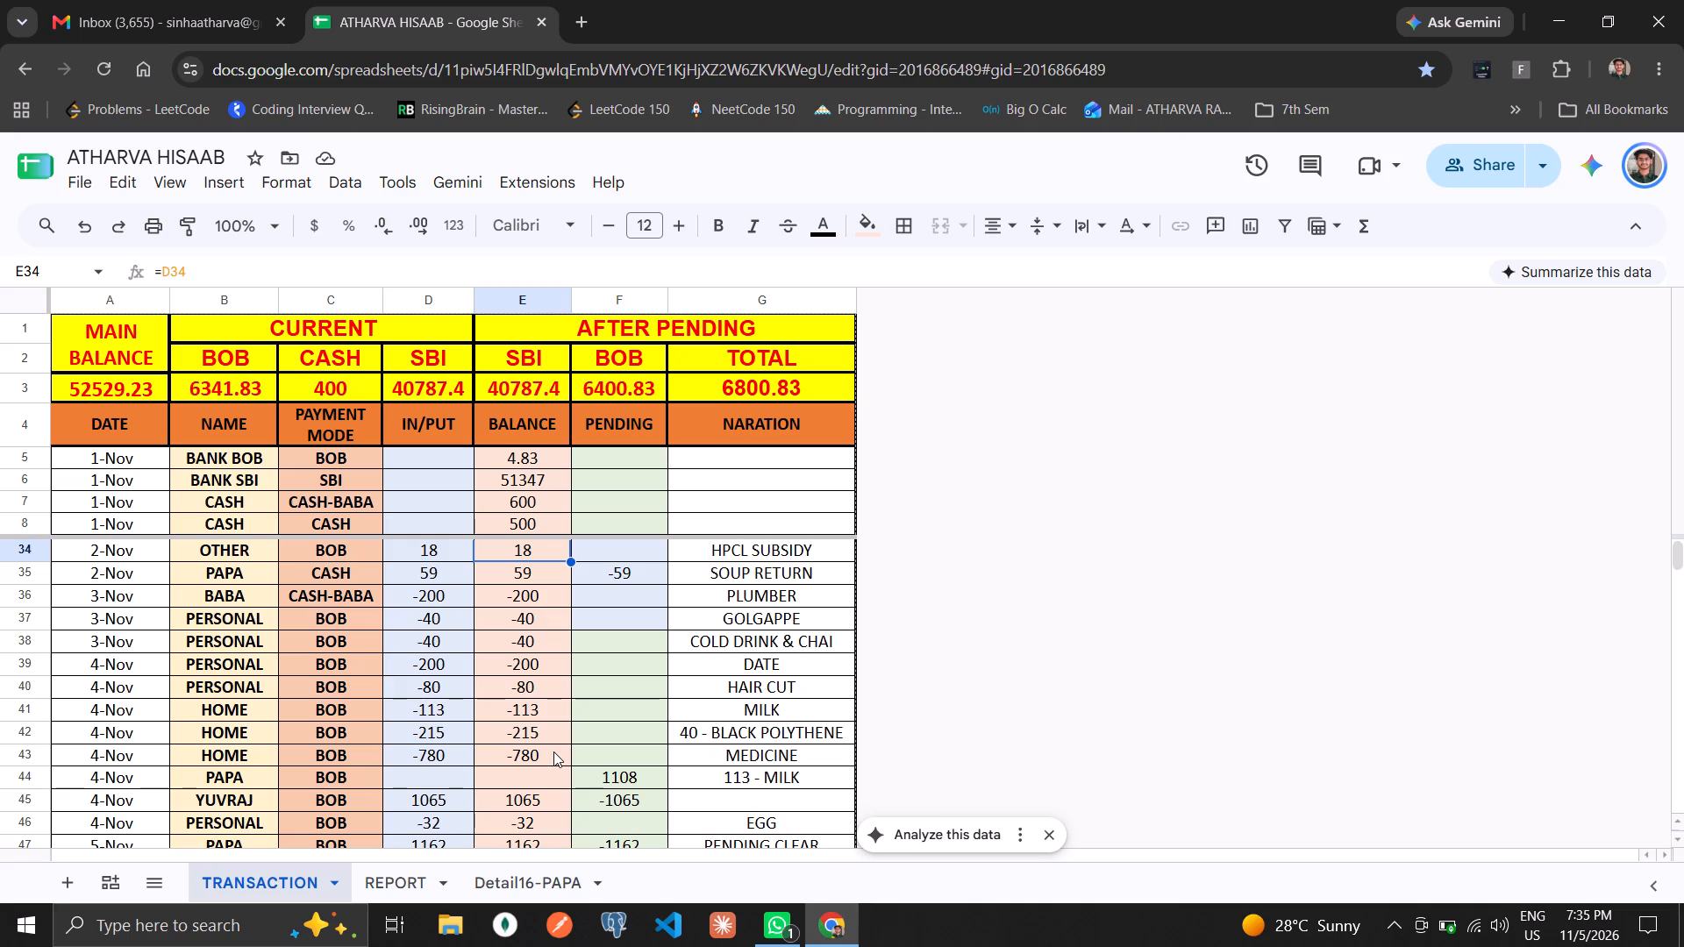
pyautogui.press('Up')
pyautogui.press('Up')
pyautogui.press('Up')
pyautogui.press('Up')
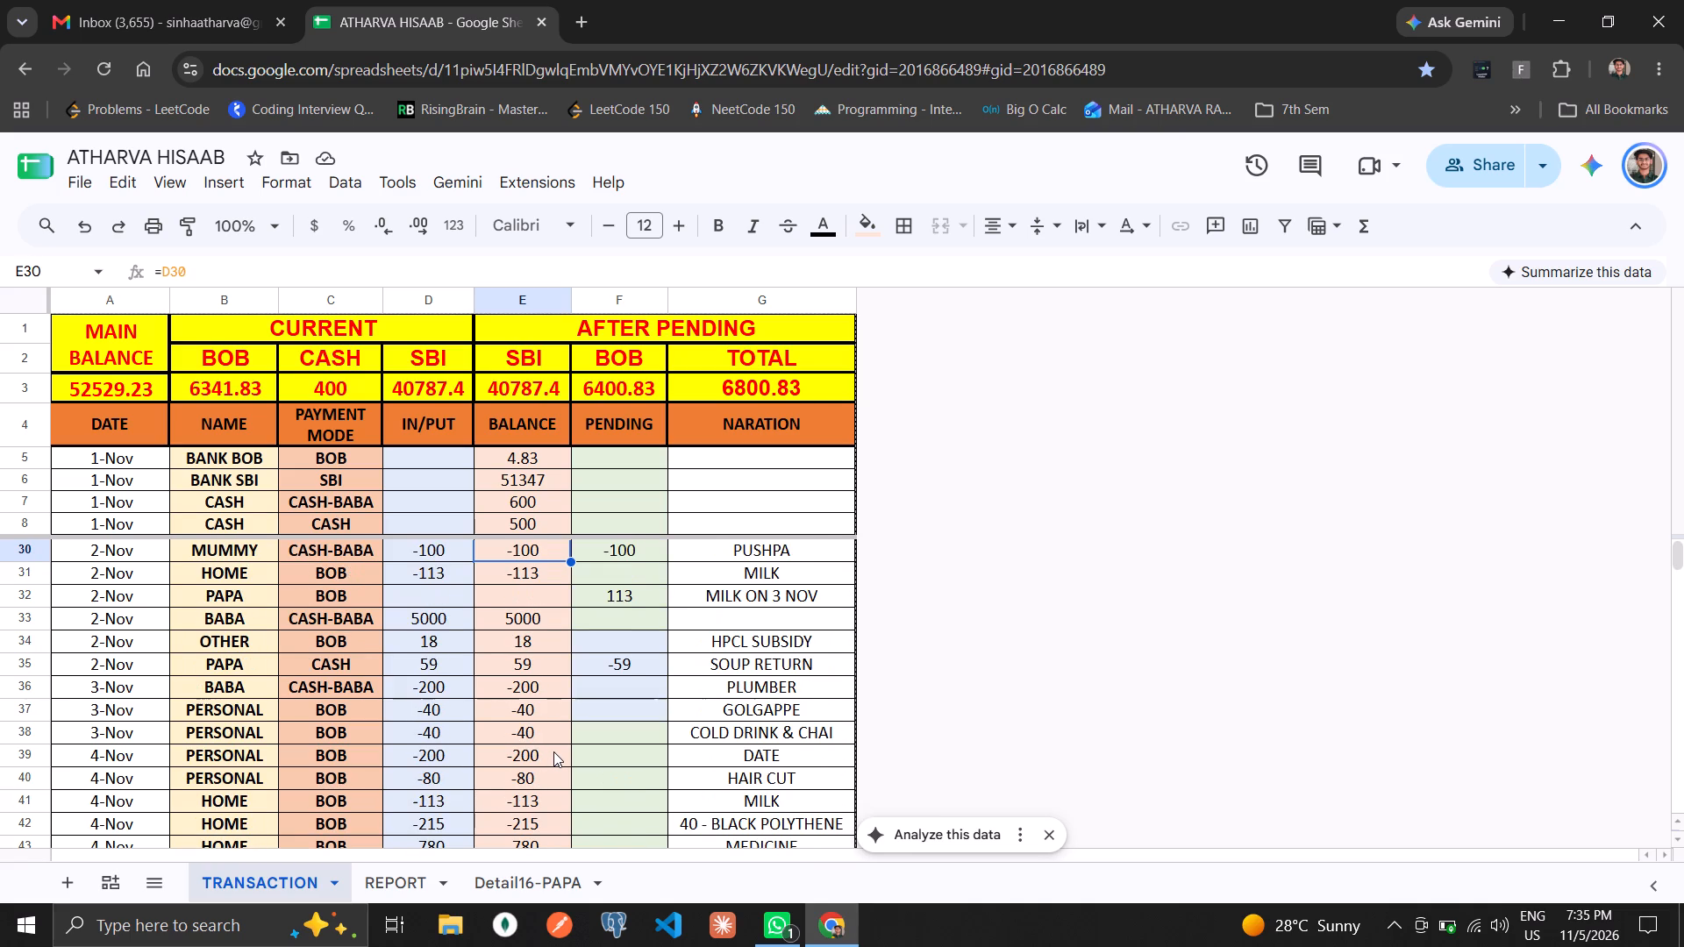
pyautogui.press('Up')
pyautogui.press('Up')
pyautogui.press('Up')
pyautogui.press('Up')
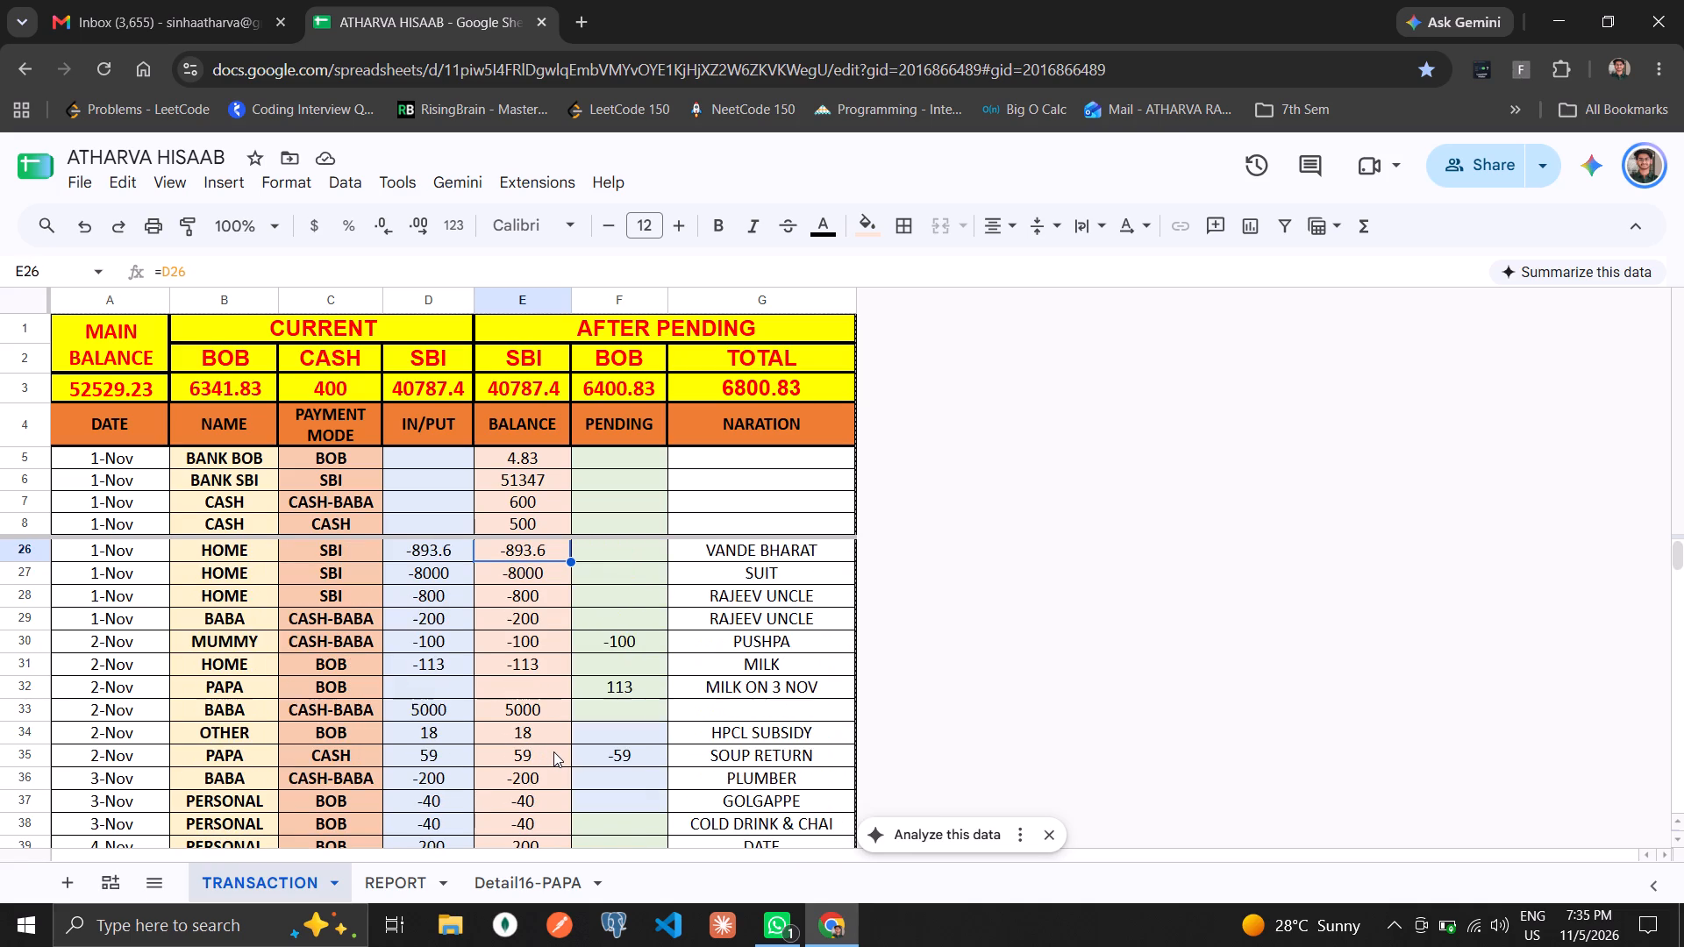
pyautogui.press('Up')
pyautogui.press('Down')
pyautogui.press('Down')
pyautogui.press('Down')
pyautogui.press('Down')
pyautogui.press('Down')
pyautogui.press('Down')
pyautogui.press('Down')
pyautogui.press('Down')
pyautogui.press('Down')
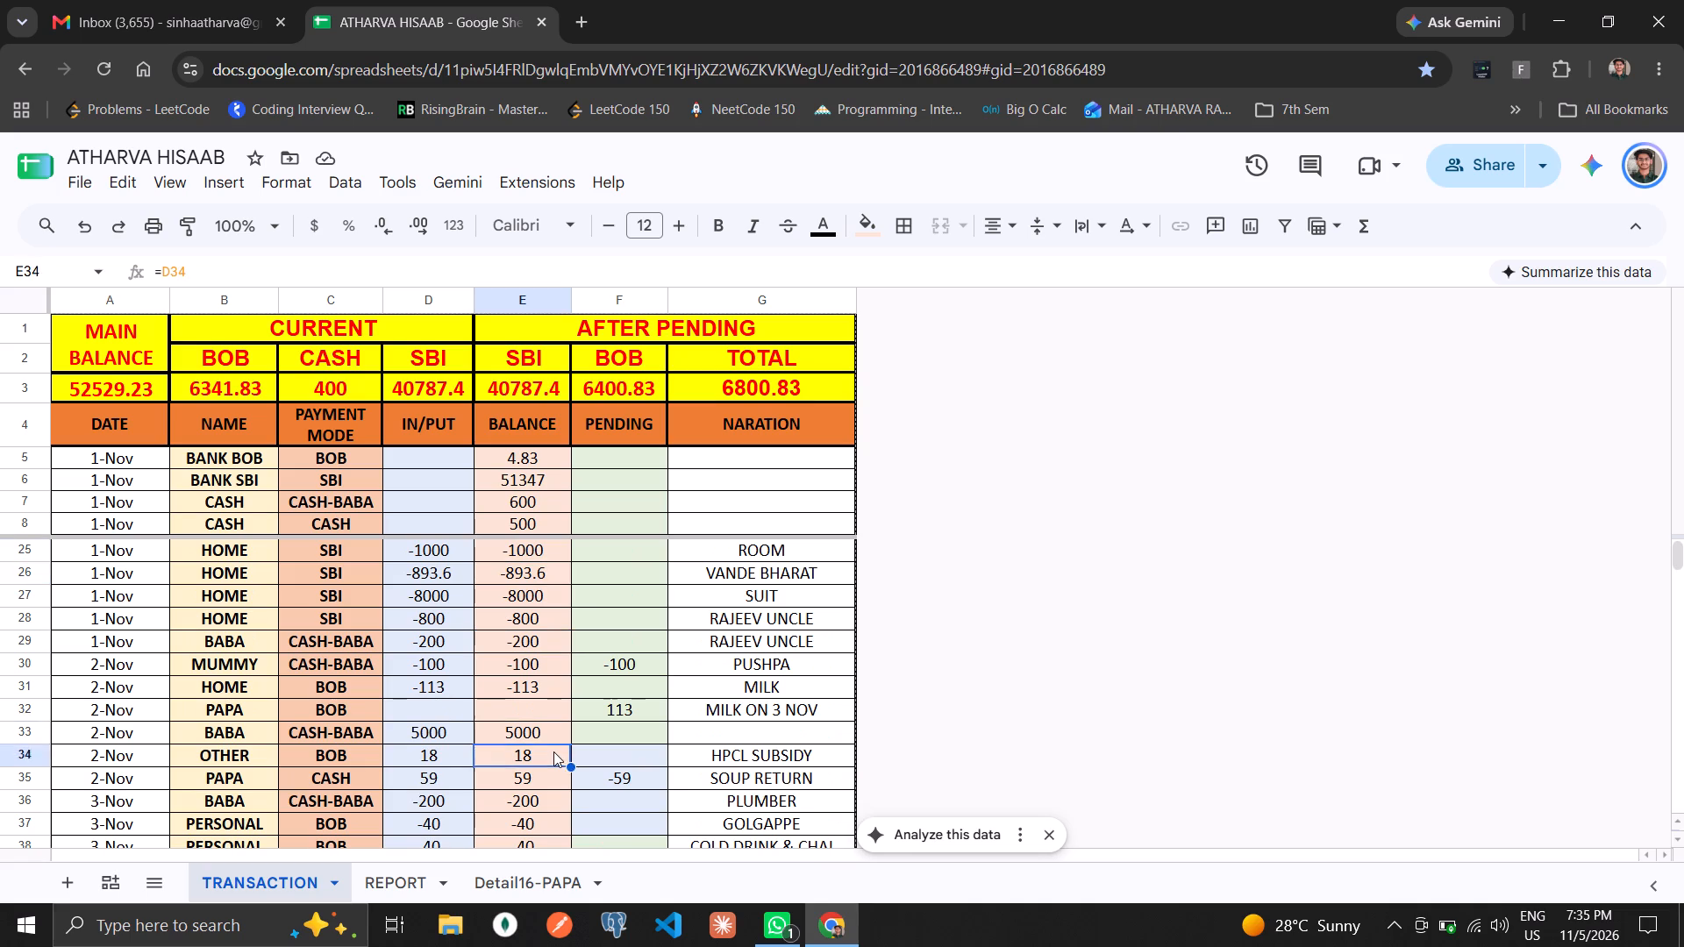
pyautogui.press('Down')
pyautogui.press('Down')
pyautogui.press('Down')
pyautogui.press('Down')
pyautogui.press('Down')
pyautogui.press('Down')
pyautogui.press('Down')
pyautogui.press('Down')
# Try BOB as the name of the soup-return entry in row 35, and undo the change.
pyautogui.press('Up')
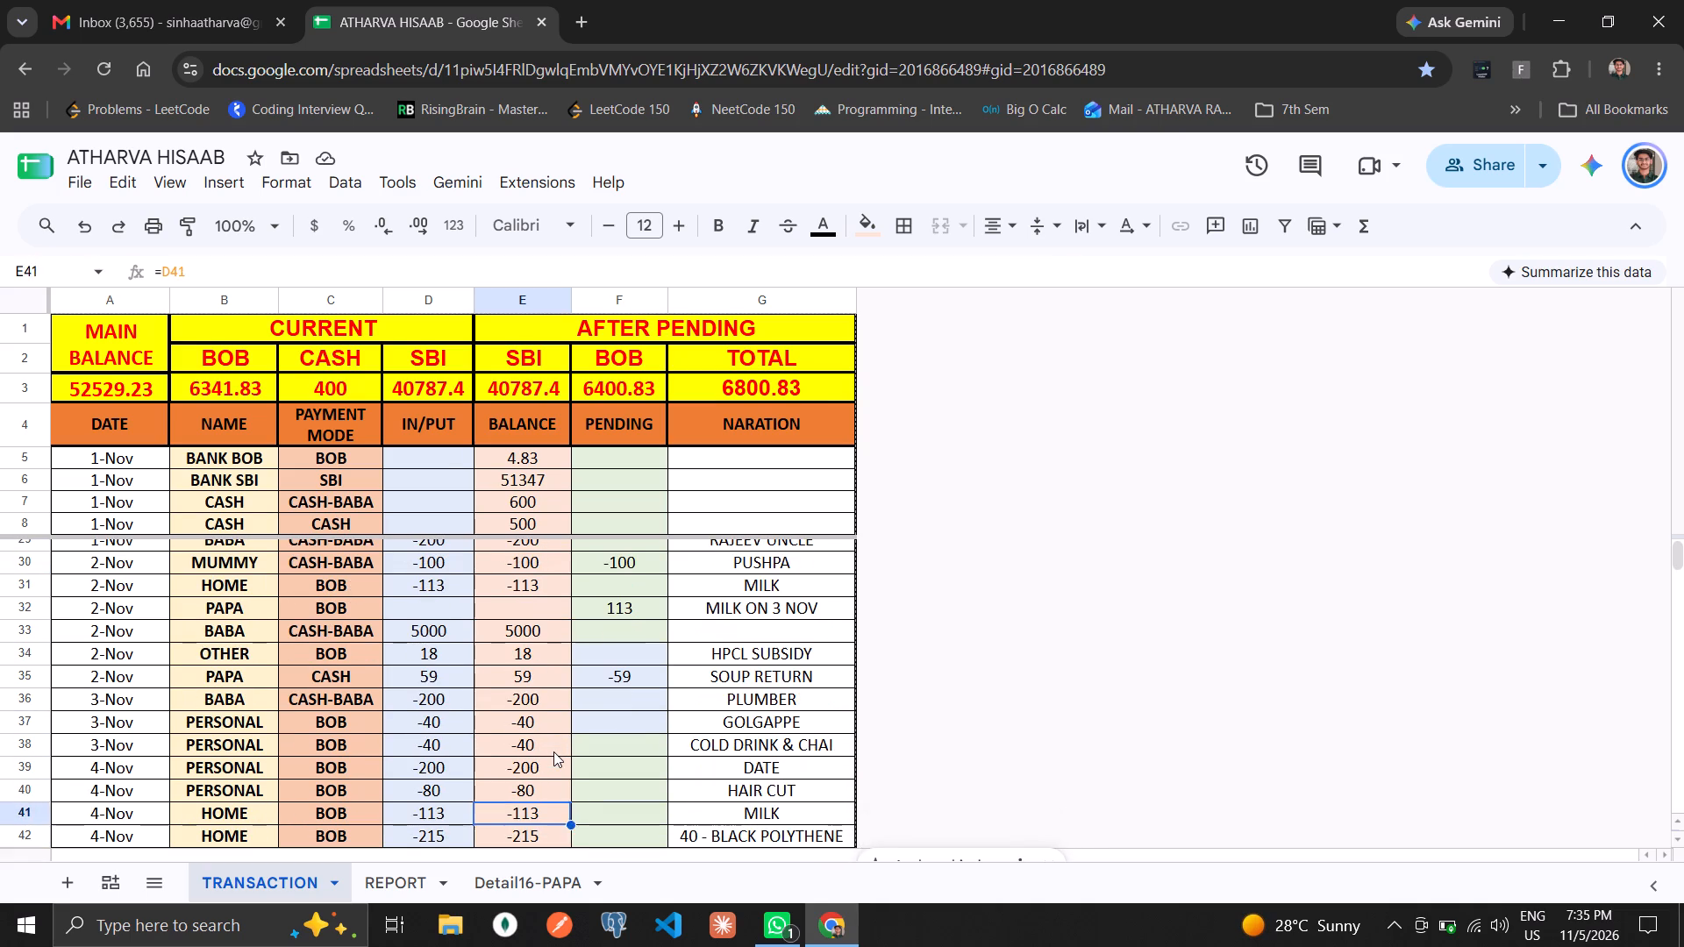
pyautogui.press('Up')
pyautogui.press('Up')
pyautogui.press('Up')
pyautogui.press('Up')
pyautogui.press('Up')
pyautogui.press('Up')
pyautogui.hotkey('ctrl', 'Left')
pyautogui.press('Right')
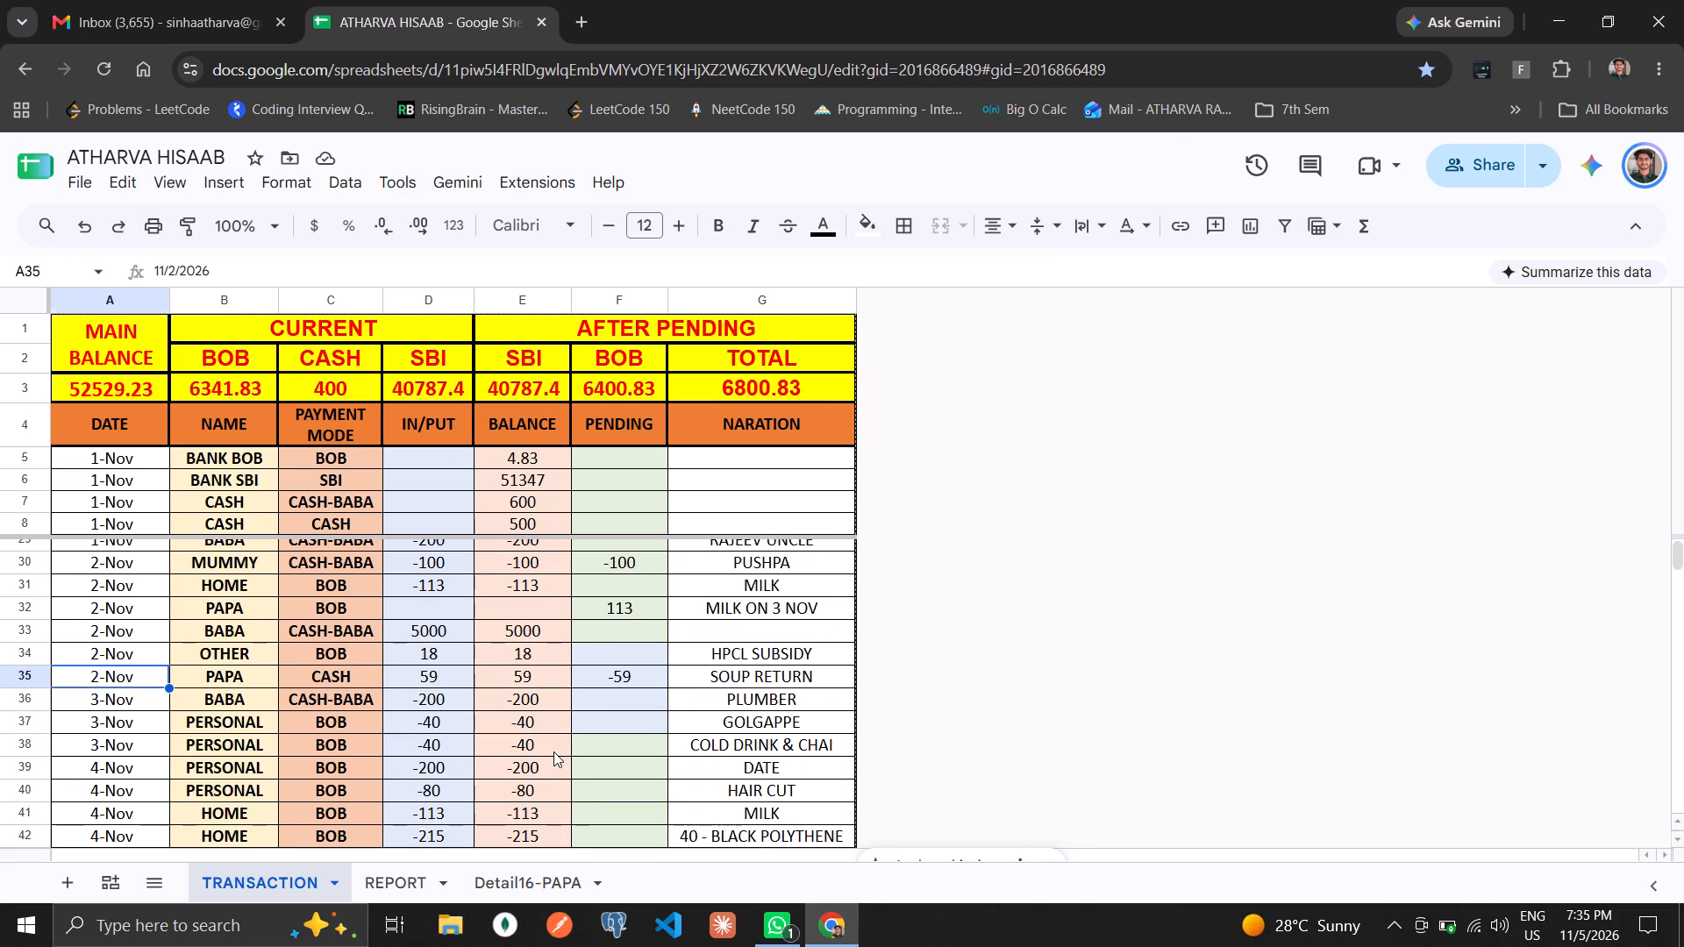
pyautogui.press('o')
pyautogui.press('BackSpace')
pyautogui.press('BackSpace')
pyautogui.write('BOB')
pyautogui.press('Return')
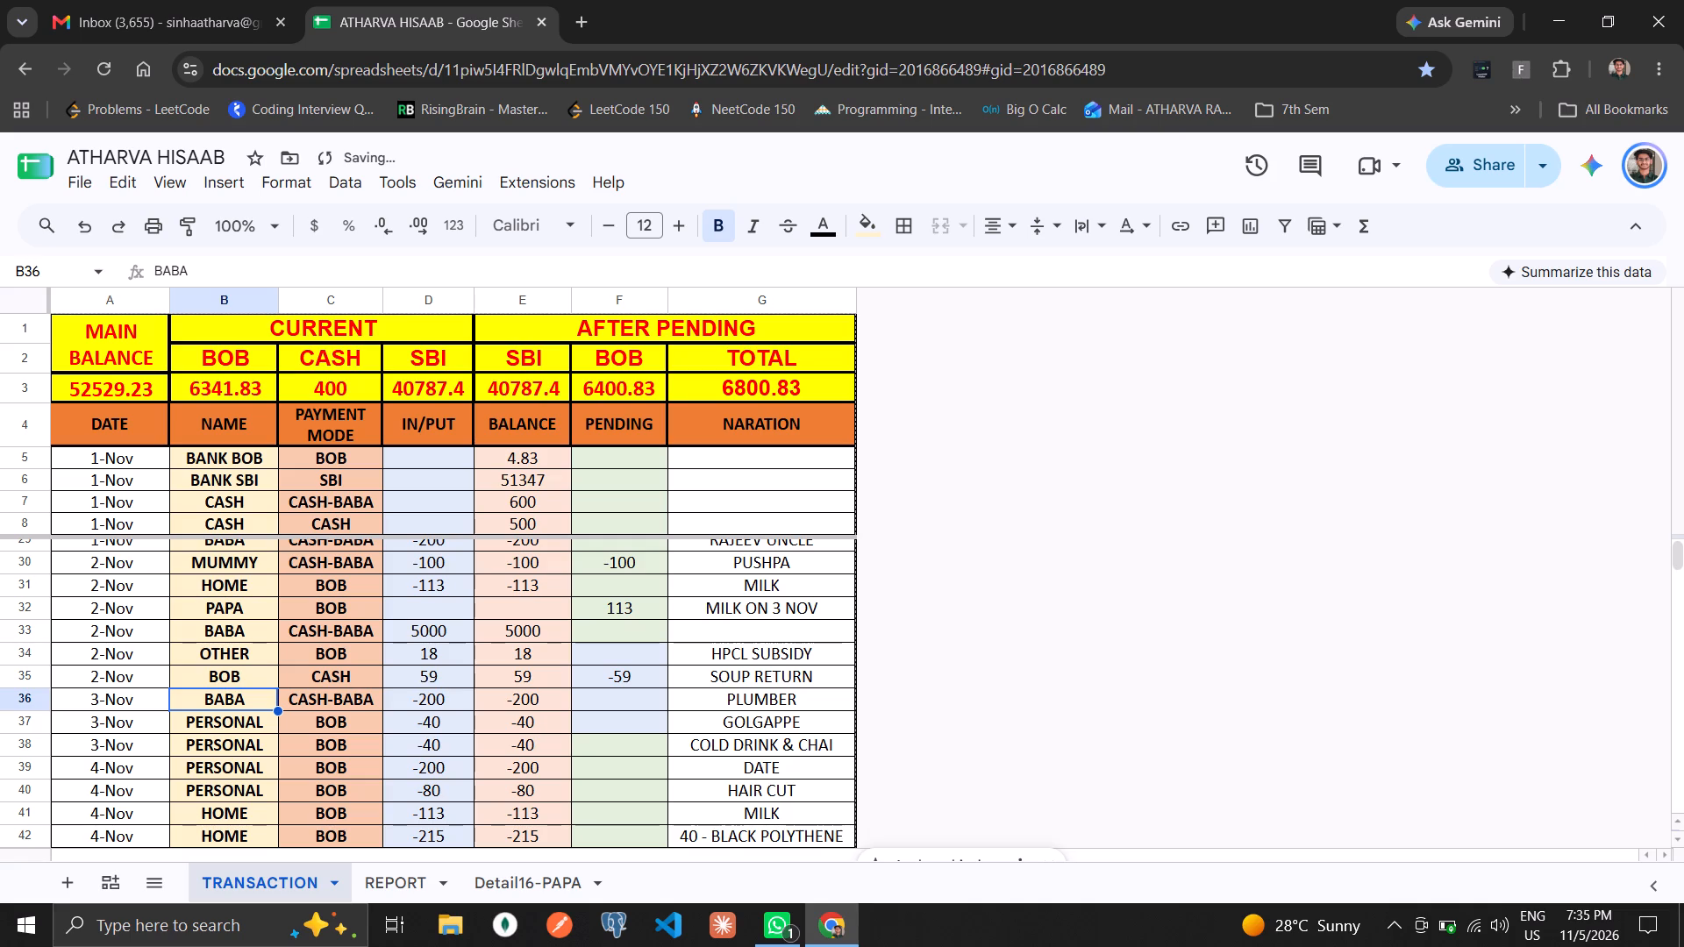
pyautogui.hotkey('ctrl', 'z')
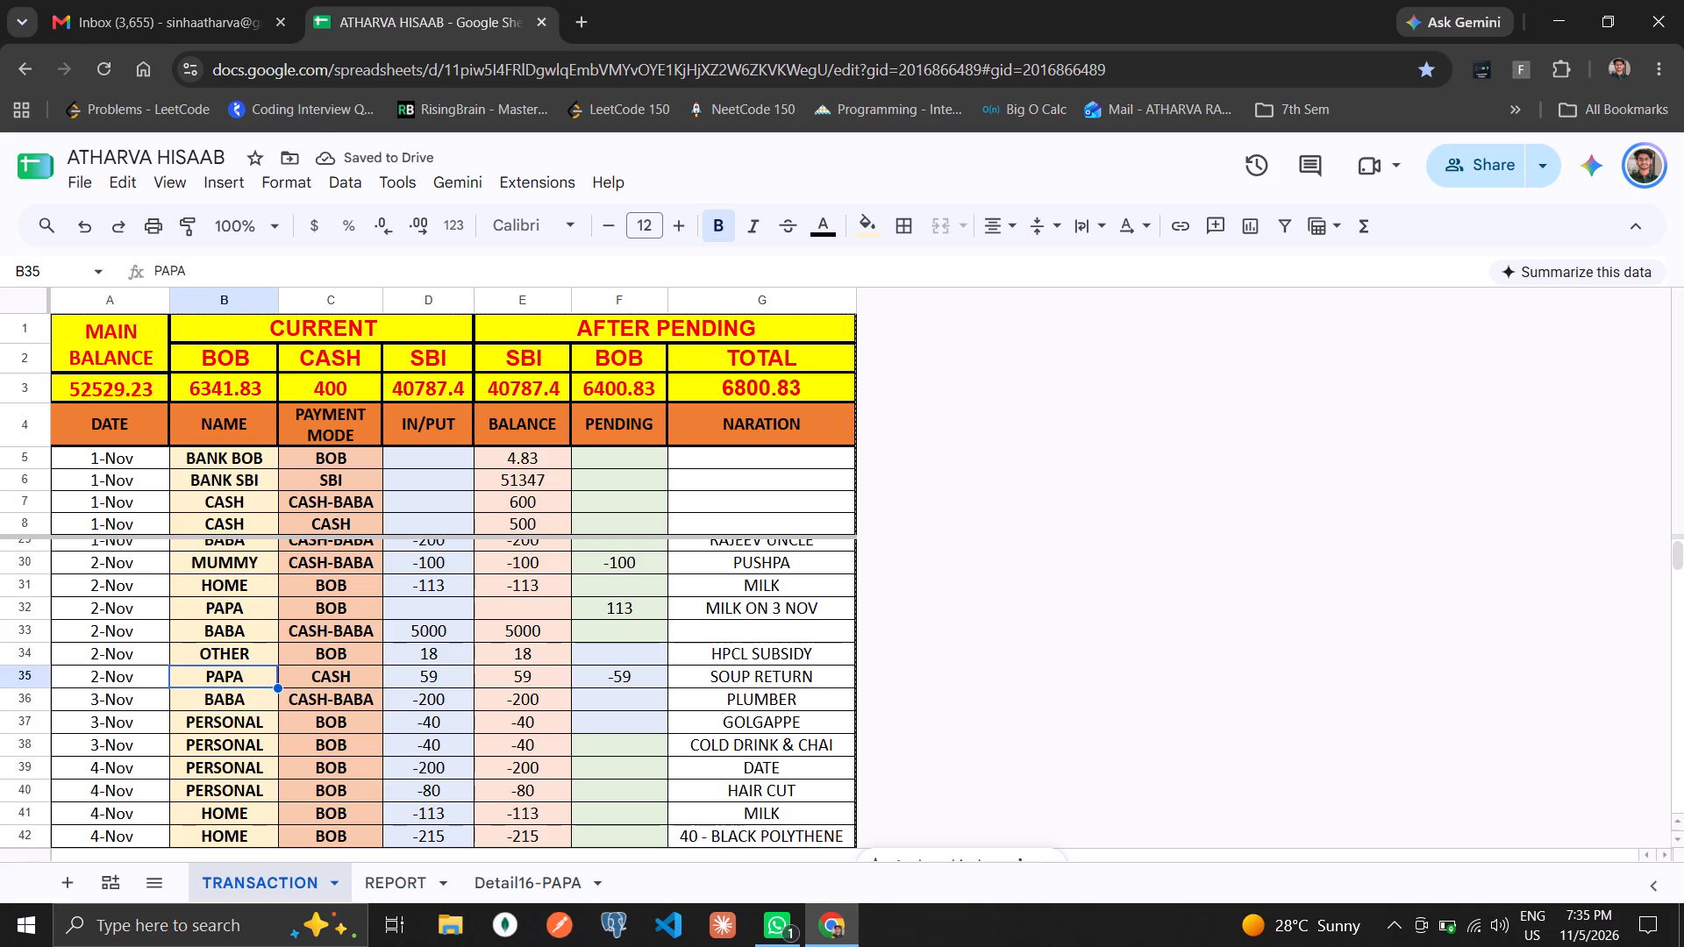
# Examine the in/put, pending and narration cells of the soup-return row 35 and the pending column down to row 44.
pyautogui.press('Right')
pyautogui.press('Right')
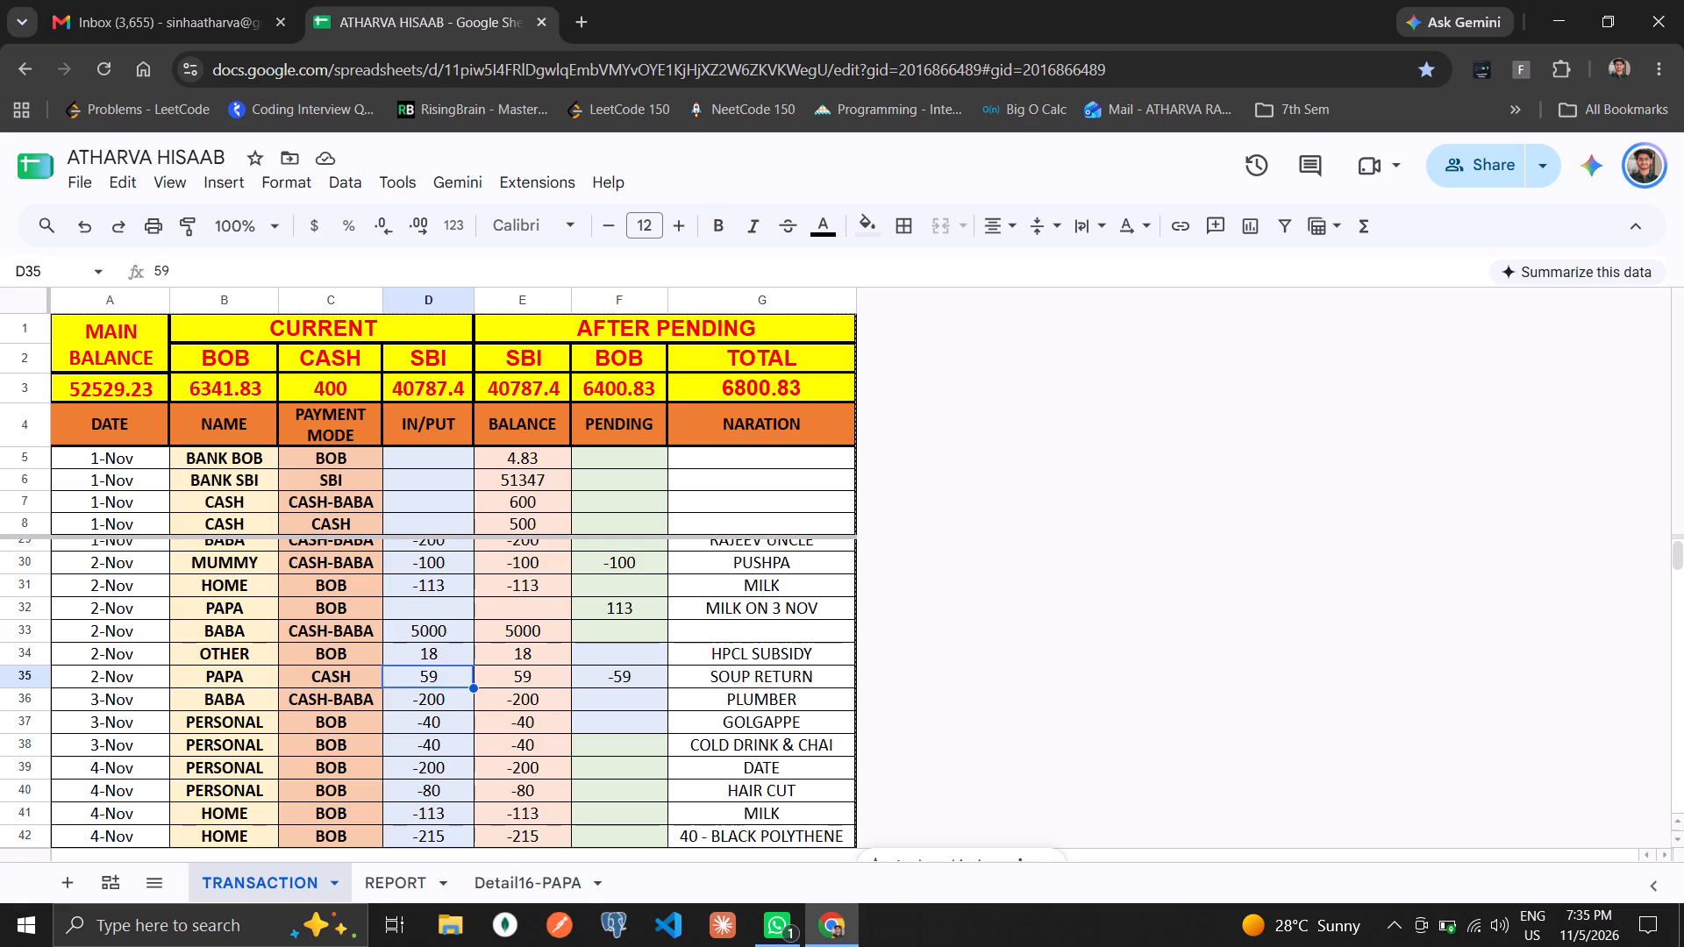
pyautogui.press('Right')
pyautogui.press('Right')
pyautogui.press('Right')
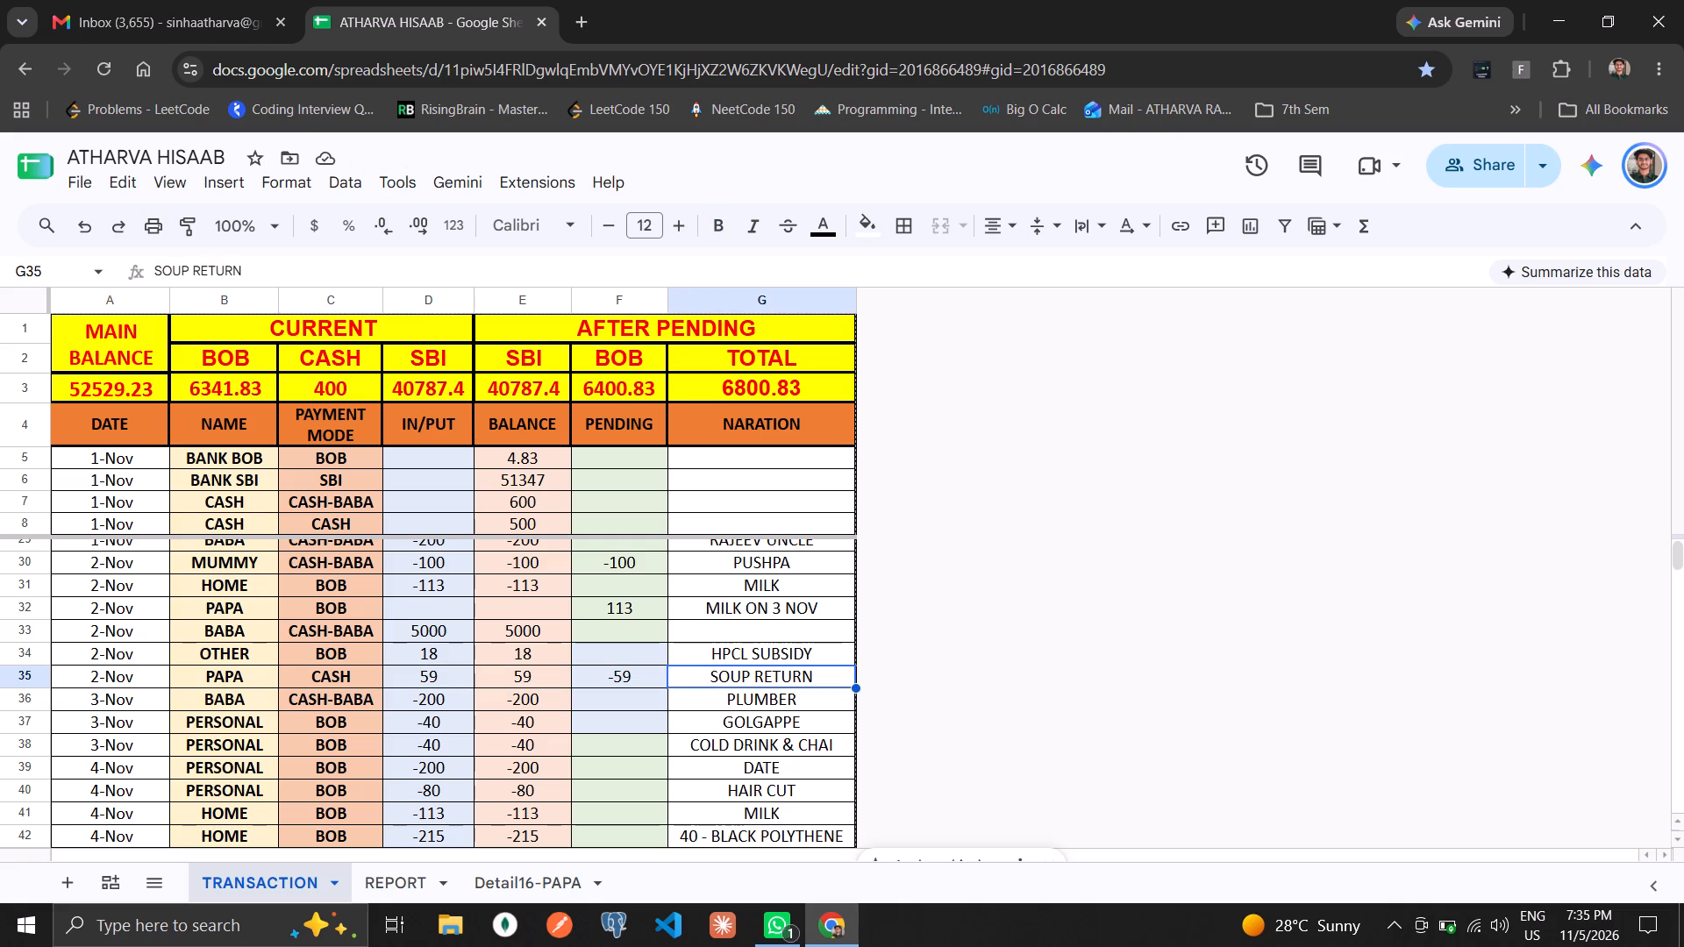
pyautogui.press('Left')
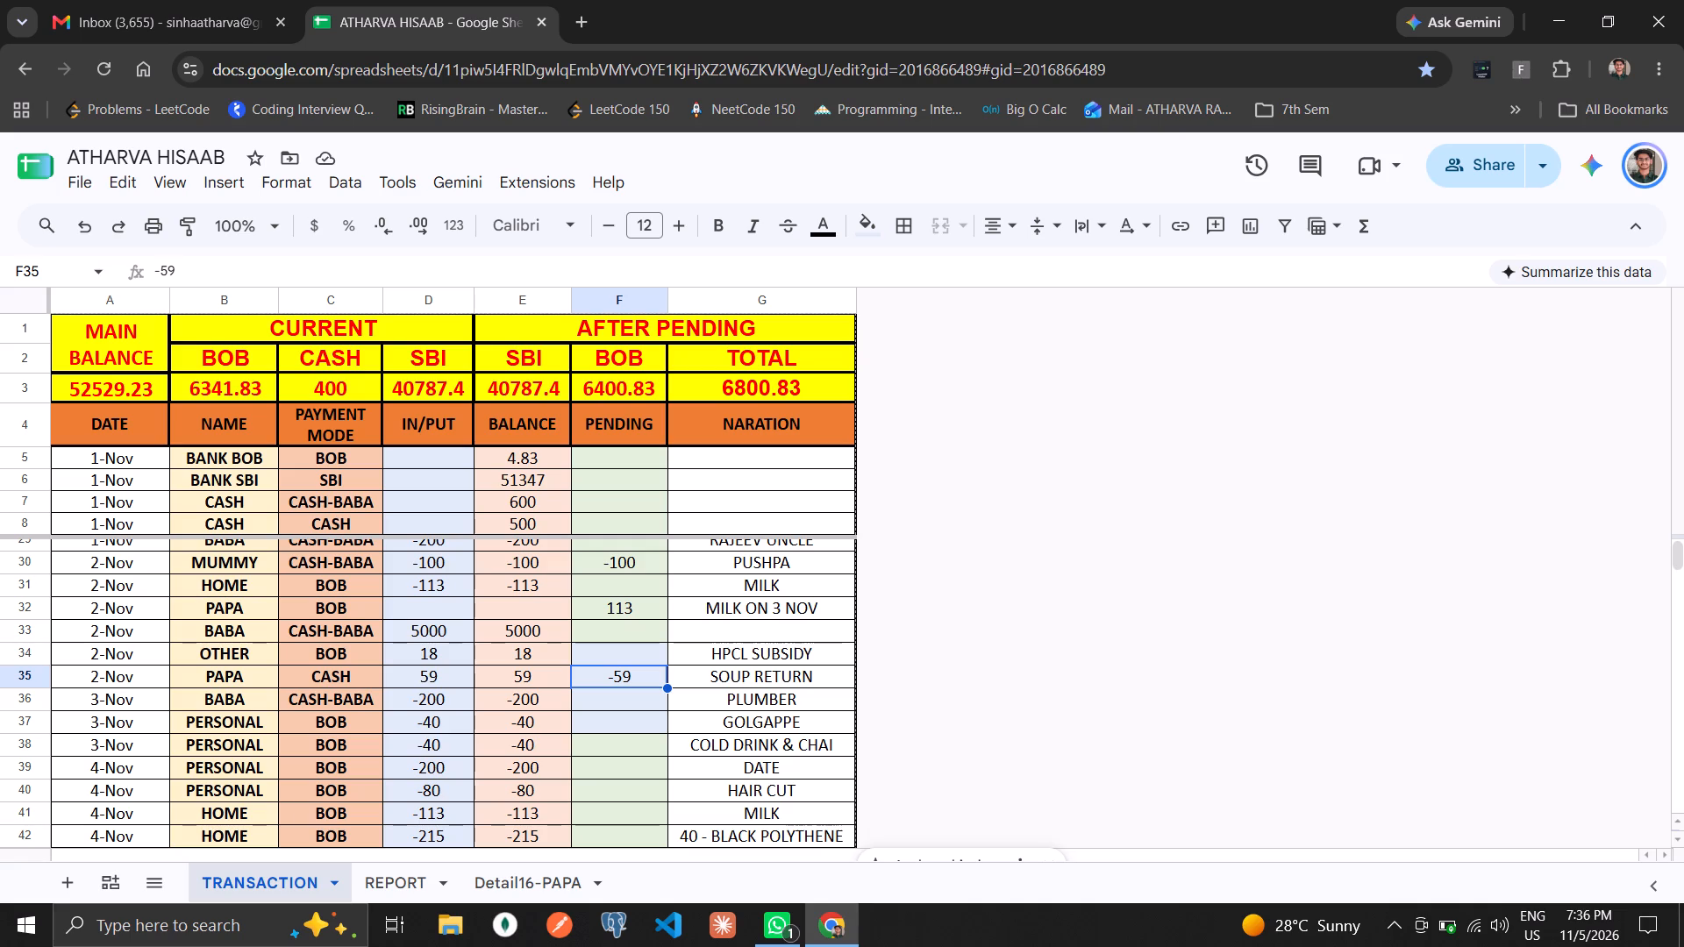
pyautogui.press('Down')
pyautogui.press('Down')
pyautogui.press('Down')
pyautogui.press('Down')
pyautogui.press('Down')
pyautogui.press('Down')
pyautogui.press('Down')
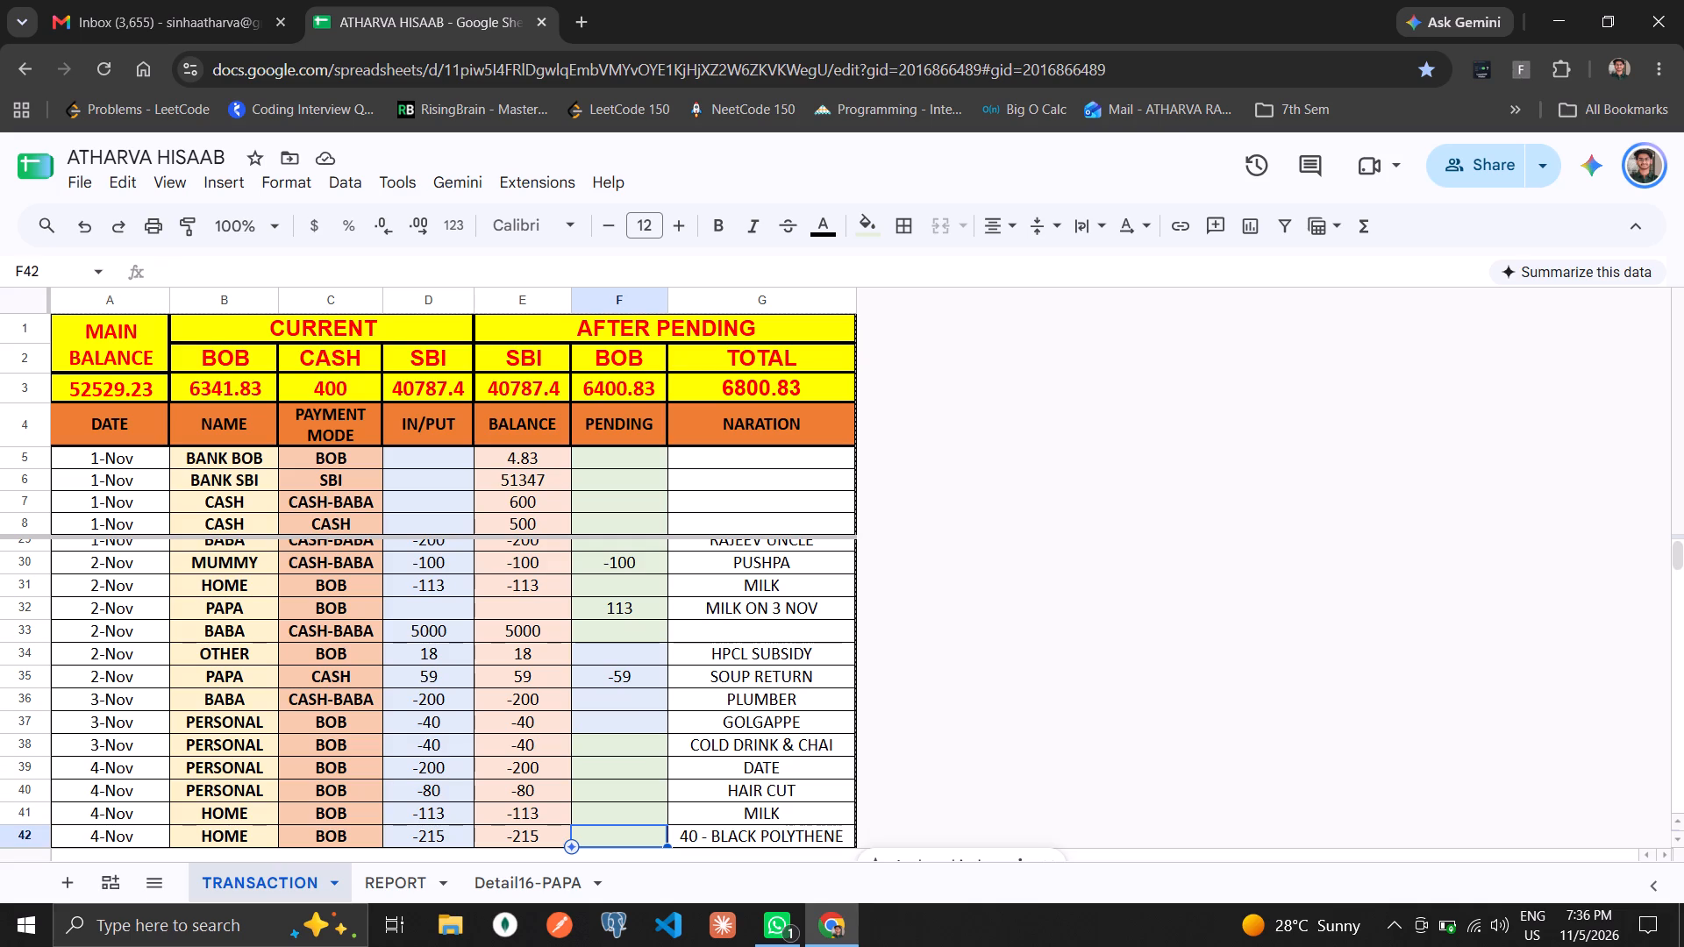
pyautogui.press('Down')
pyautogui.press('Down')
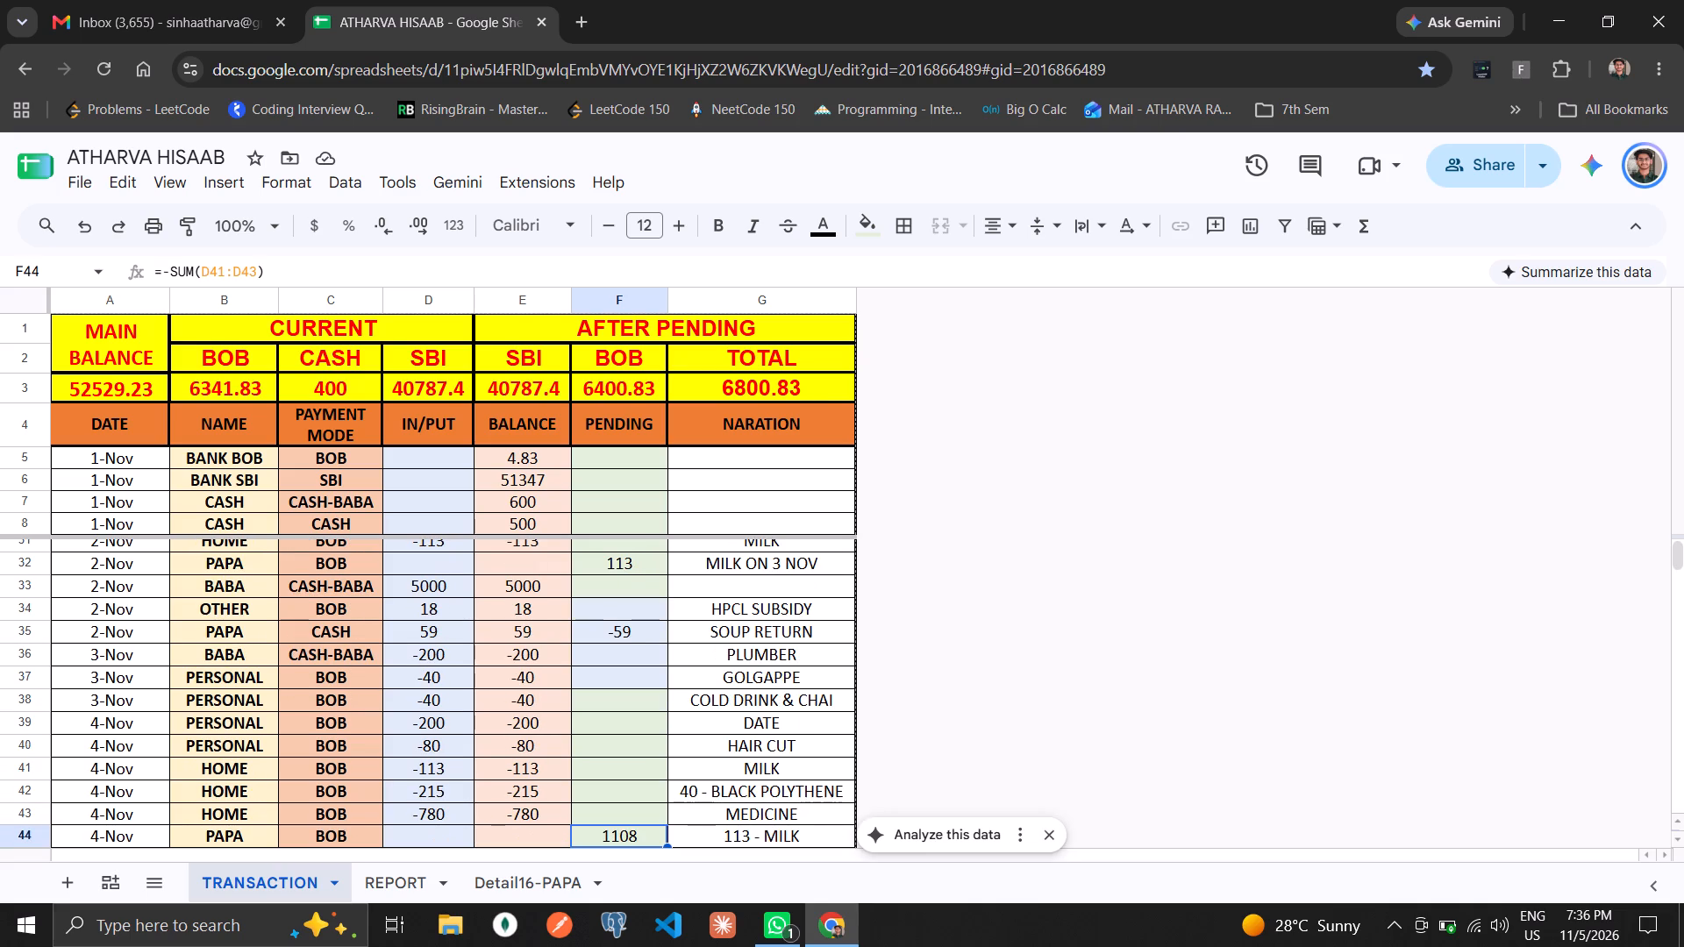
pyautogui.press('Up')
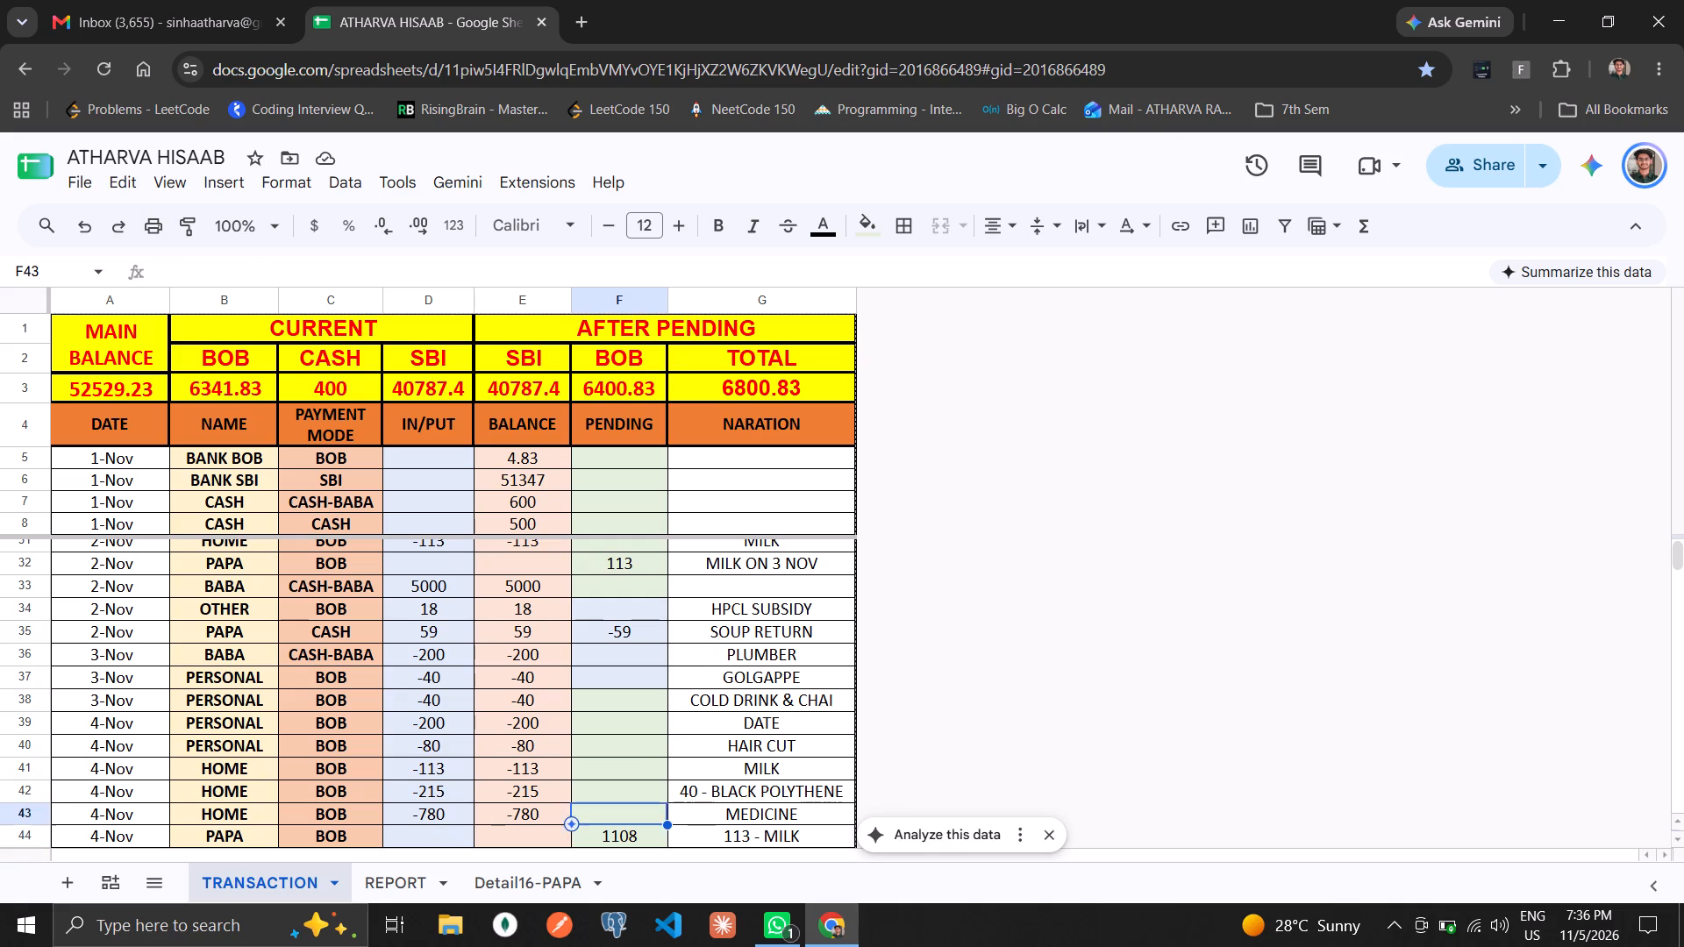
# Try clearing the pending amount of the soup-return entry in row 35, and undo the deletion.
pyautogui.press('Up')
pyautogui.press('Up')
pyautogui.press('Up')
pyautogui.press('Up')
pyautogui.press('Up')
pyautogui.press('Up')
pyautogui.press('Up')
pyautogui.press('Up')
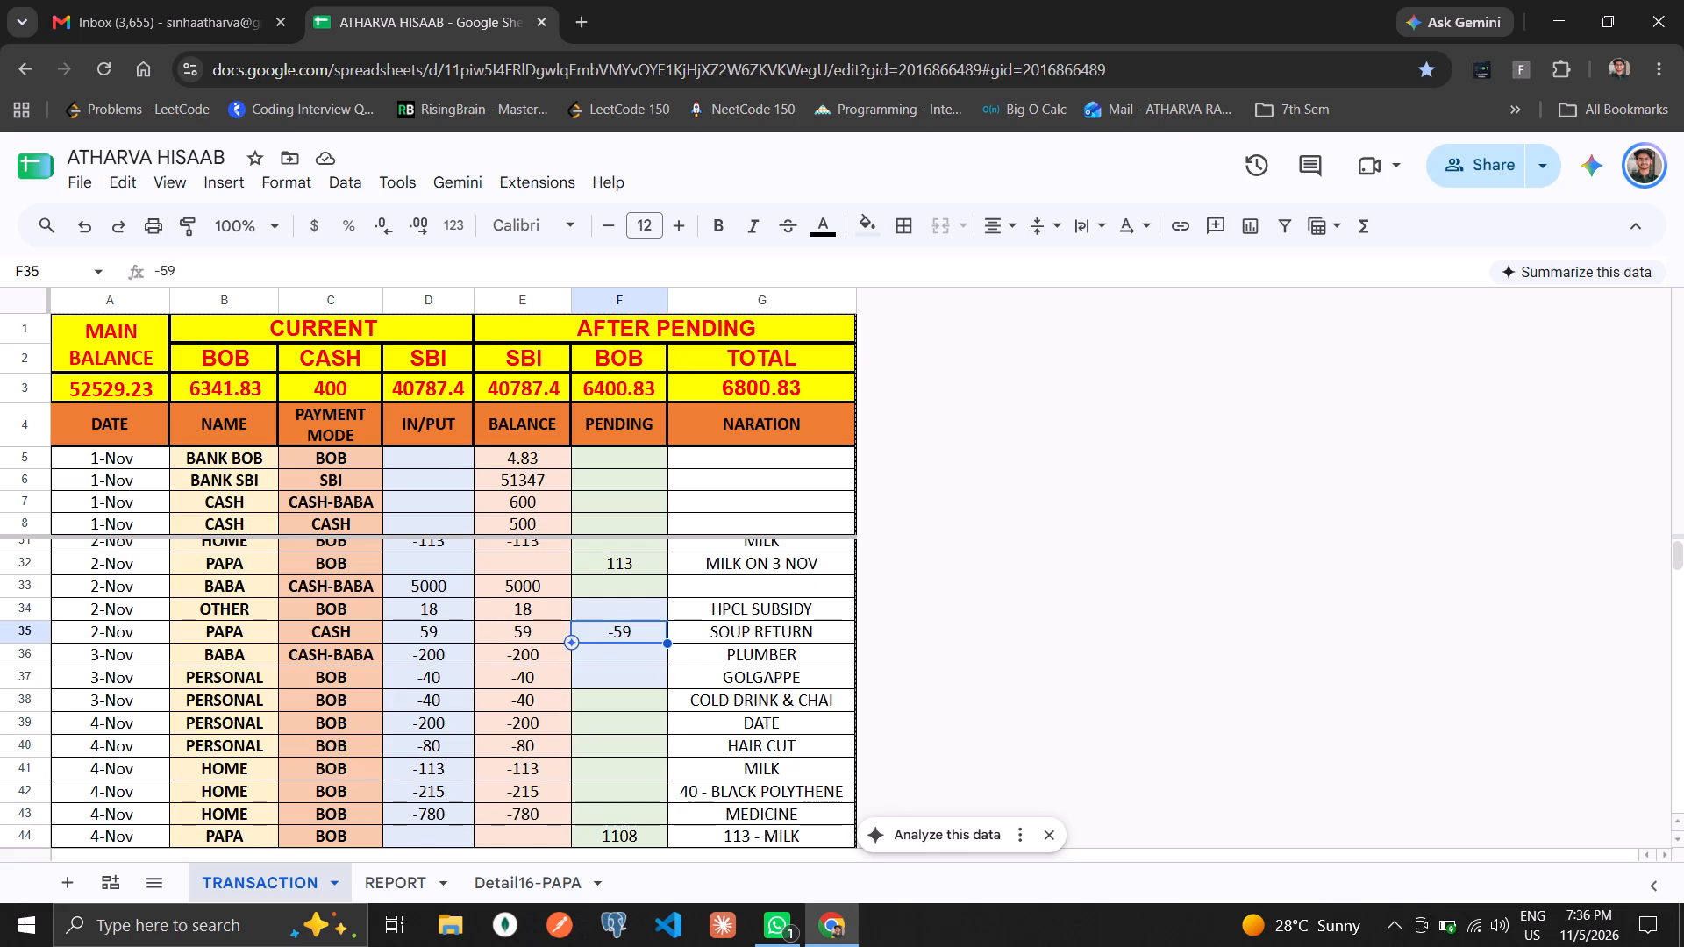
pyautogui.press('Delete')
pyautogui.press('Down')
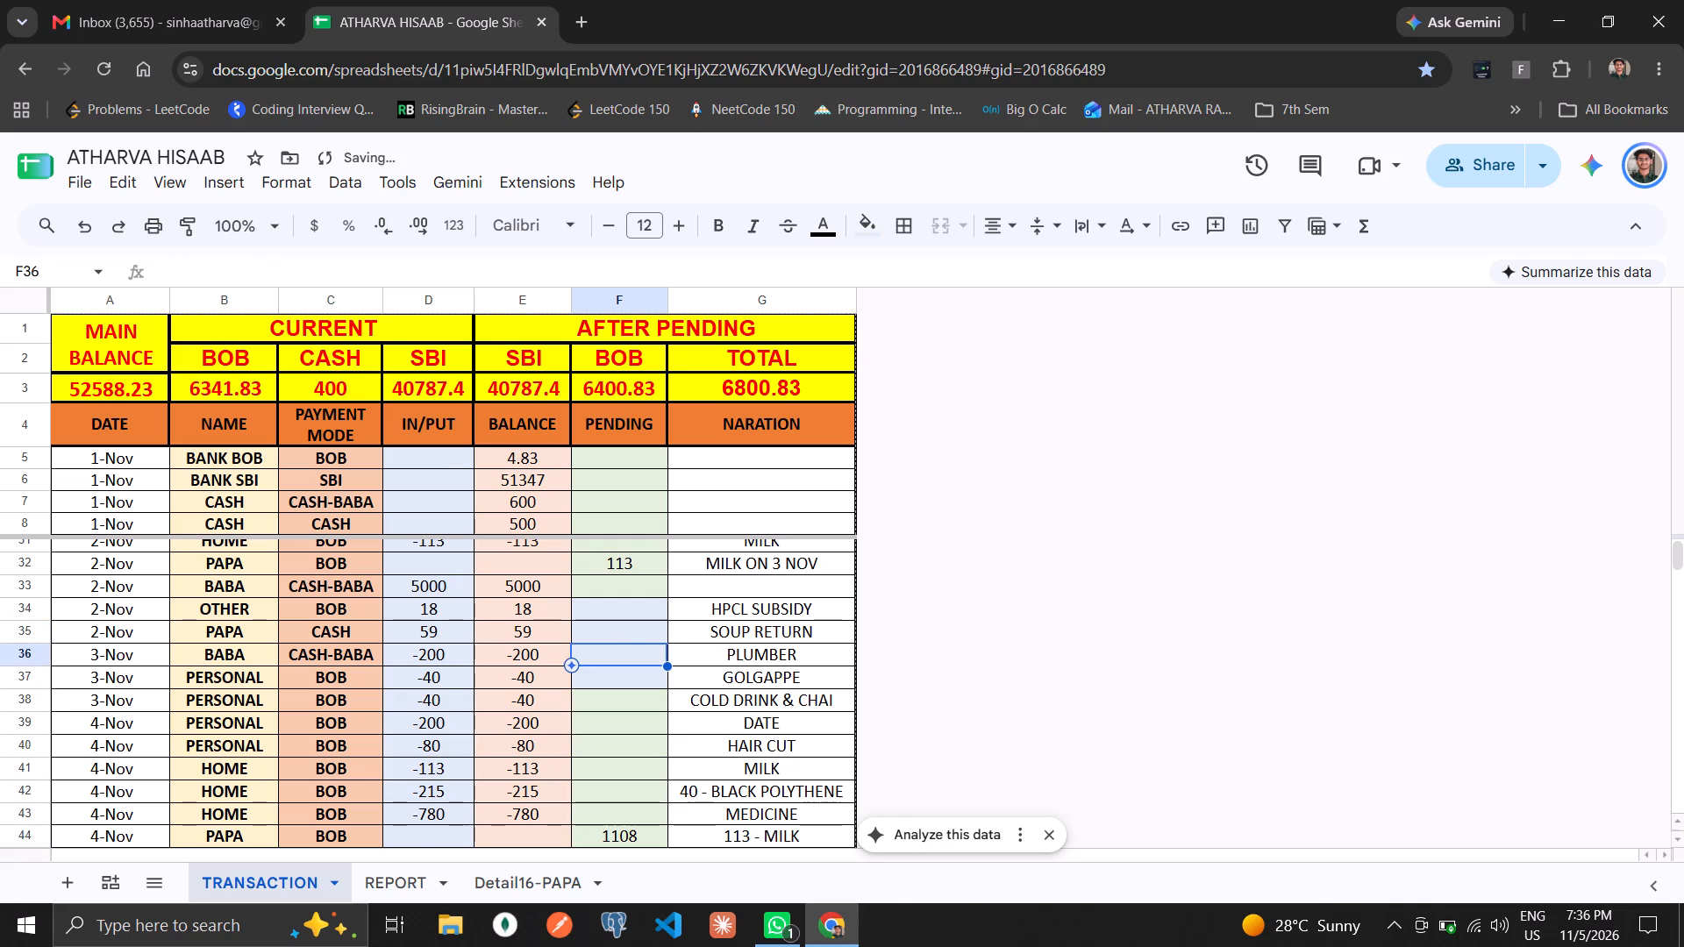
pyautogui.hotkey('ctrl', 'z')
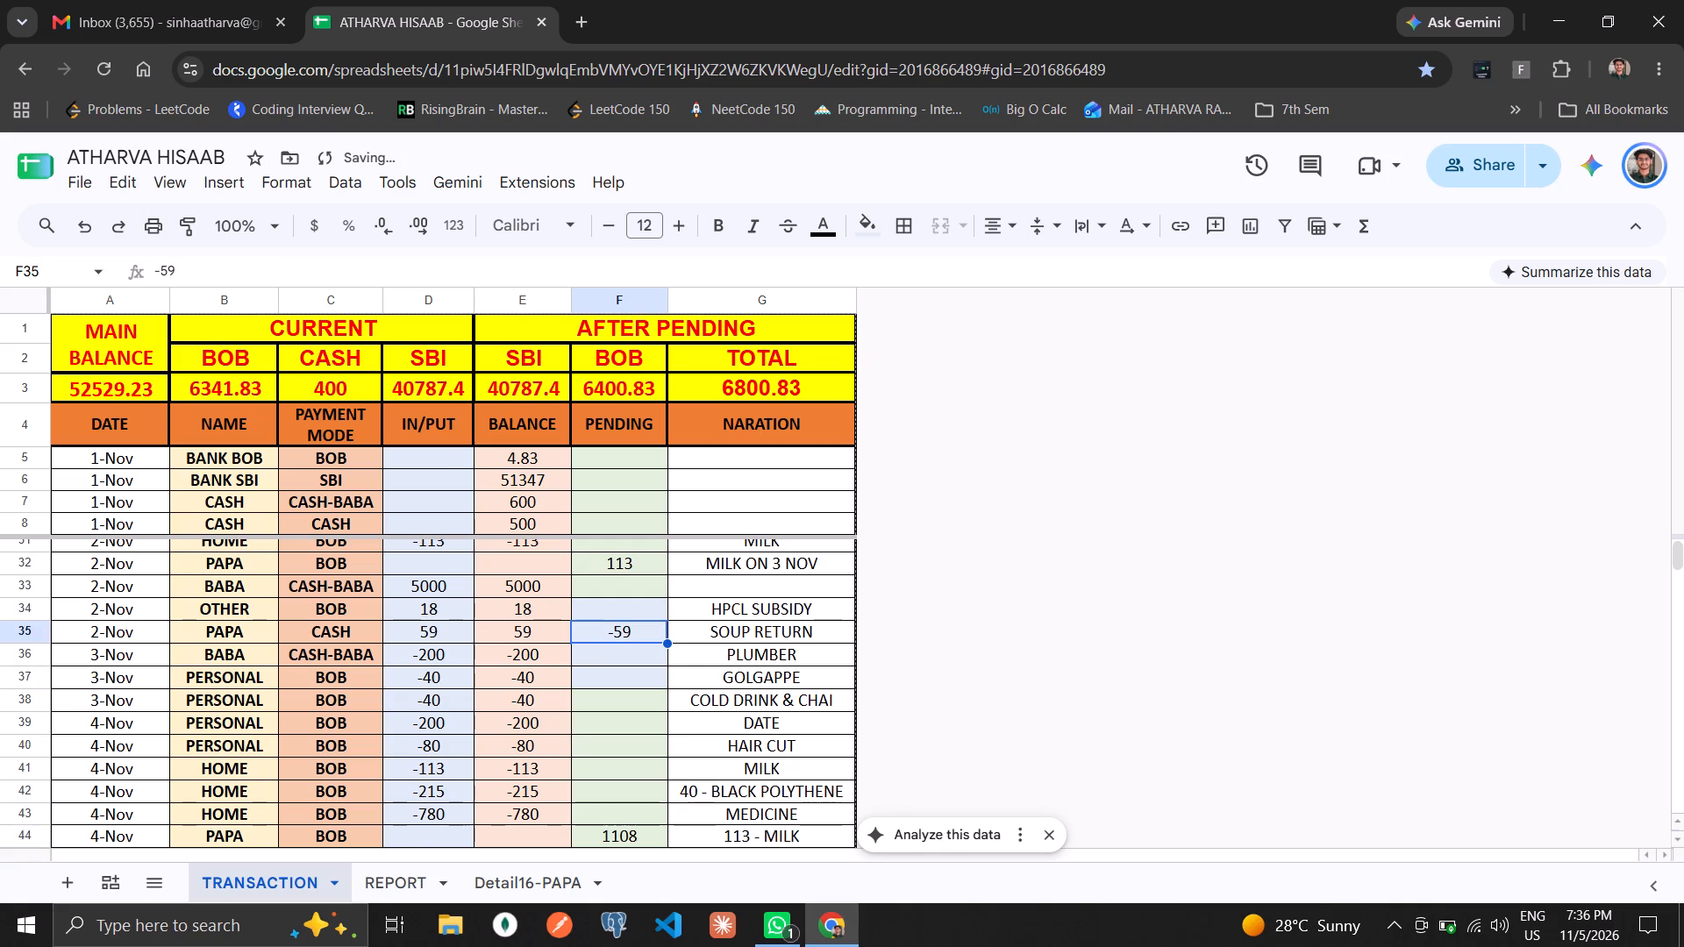
# Clear the name, payment mode and in/put cells of row 51.
pyautogui.press('Left')
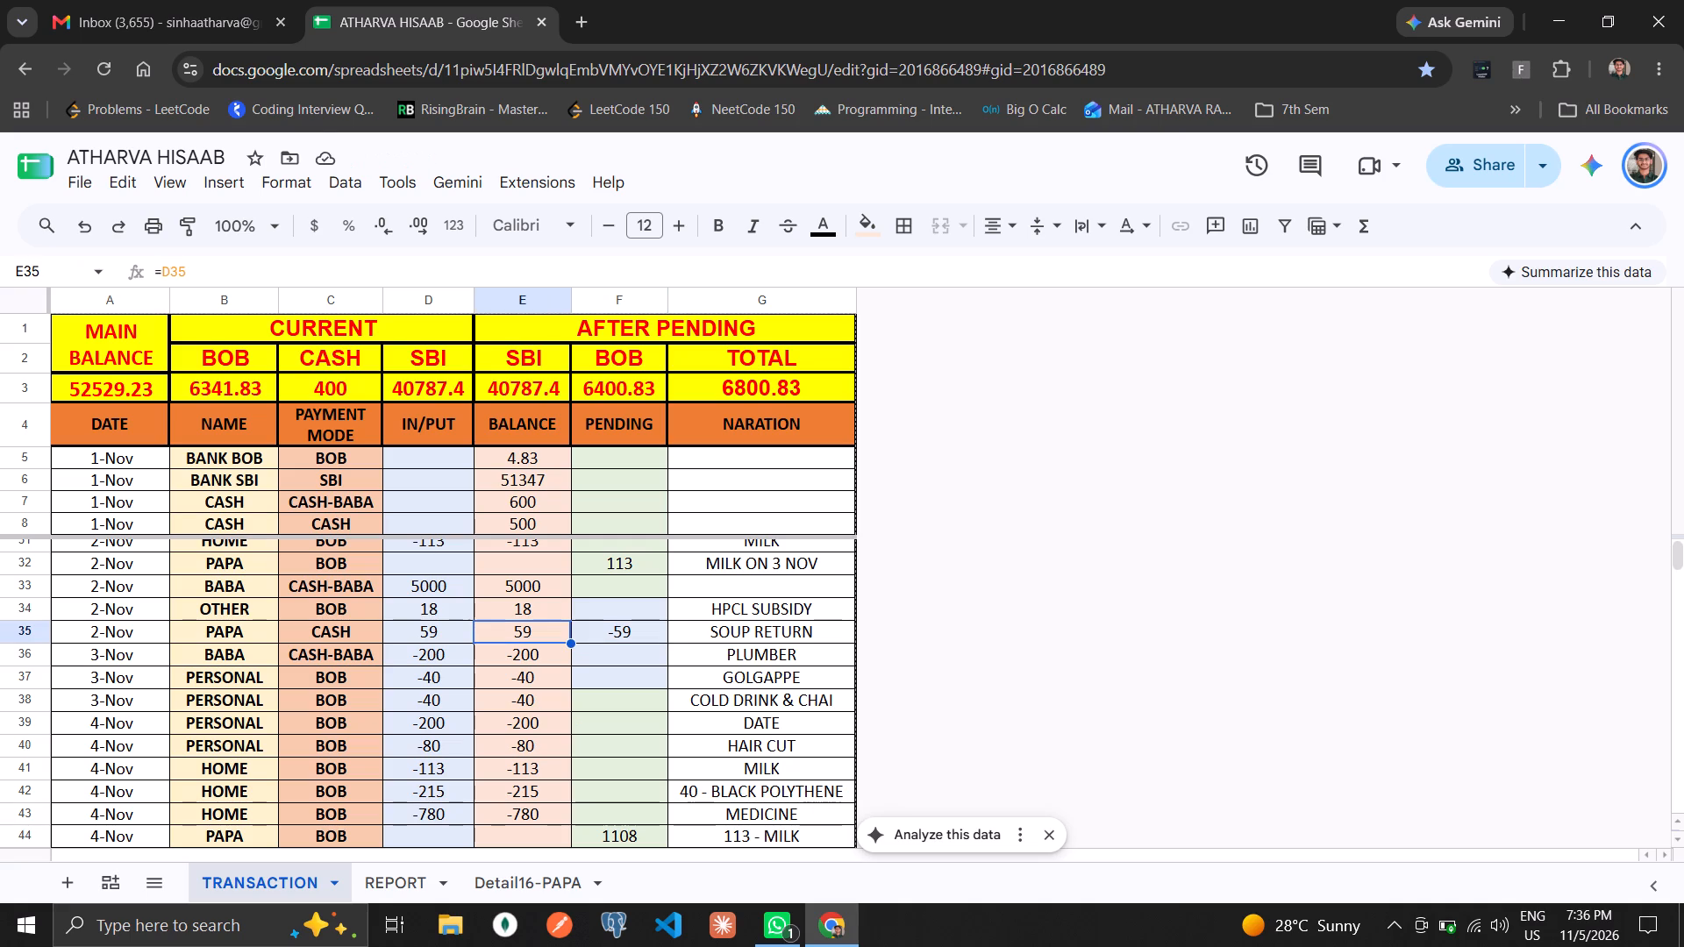
pyautogui.press('Down')
pyautogui.press('Down')
pyautogui.press('Up')
pyautogui.press('Up')
pyautogui.press('Down')
pyautogui.press('Down')
pyautogui.press('Down')
pyautogui.press('Down')
pyautogui.press('Down')
pyautogui.press('Down')
pyautogui.press('Down')
pyautogui.press('Down')
pyautogui.press('Down')
pyautogui.press('Down')
pyautogui.press('Down')
pyautogui.press('Down')
pyautogui.press('Down')
pyautogui.press('Down')
pyautogui.press('Down')
pyautogui.press('Down')
pyautogui.press('Down')
pyautogui.press('Down')
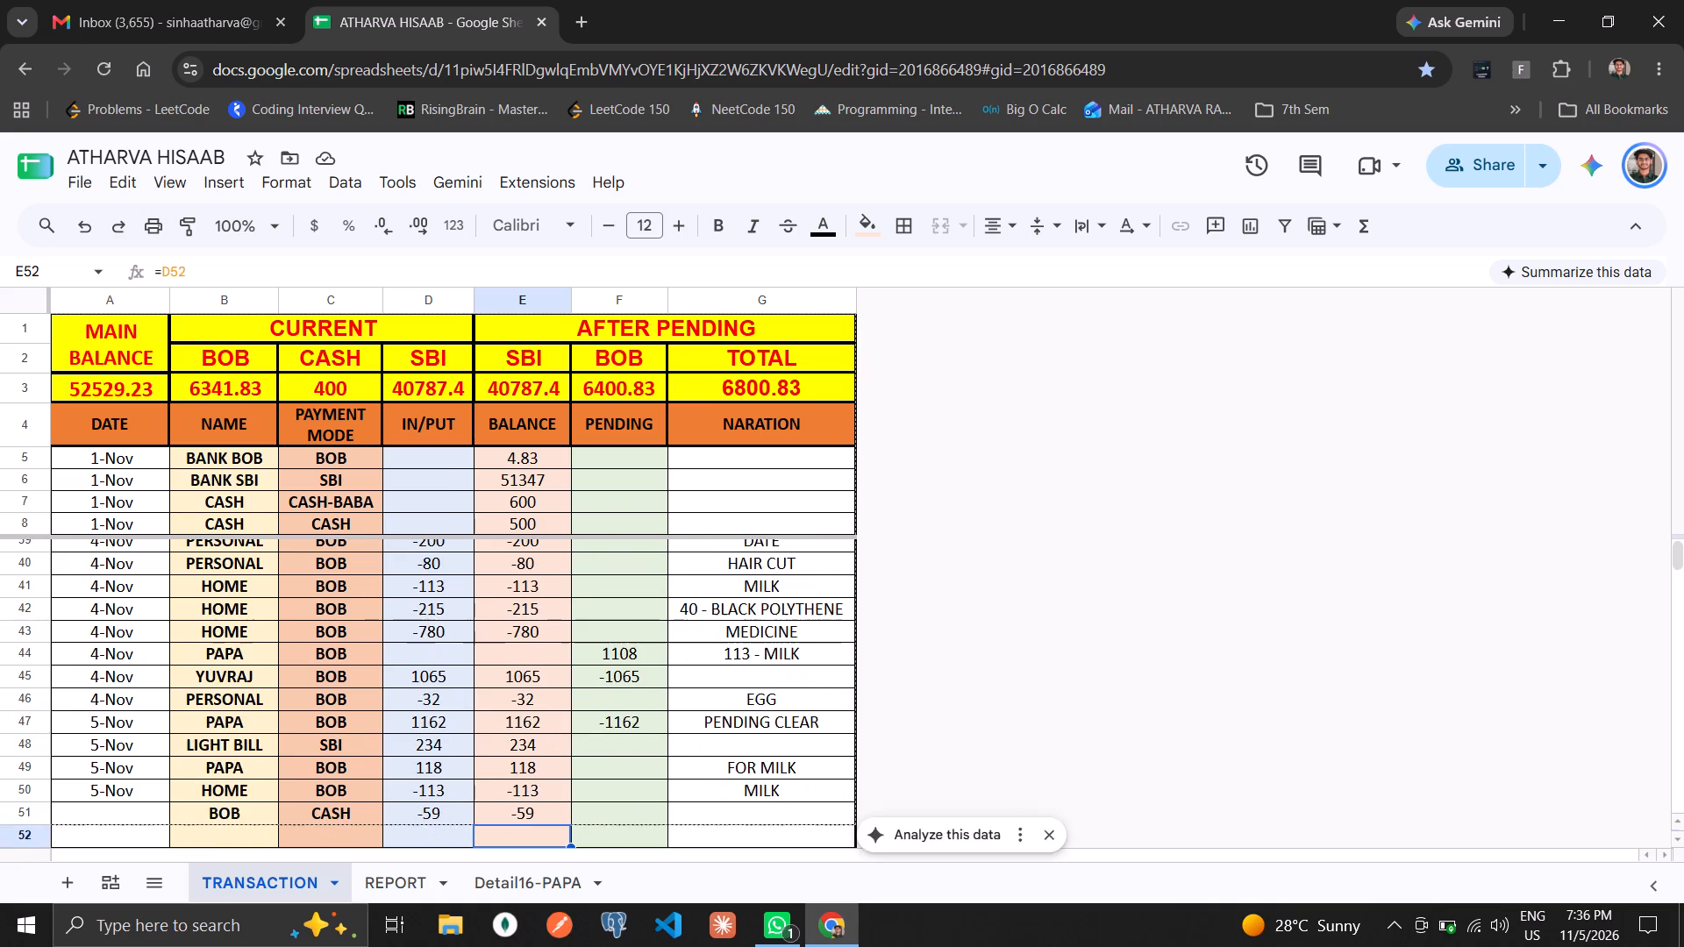
pyautogui.press('Up')
pyautogui.press('Up')
pyautogui.hotkey('ctrl', 'shift', 'Left')
pyautogui.press('Left')
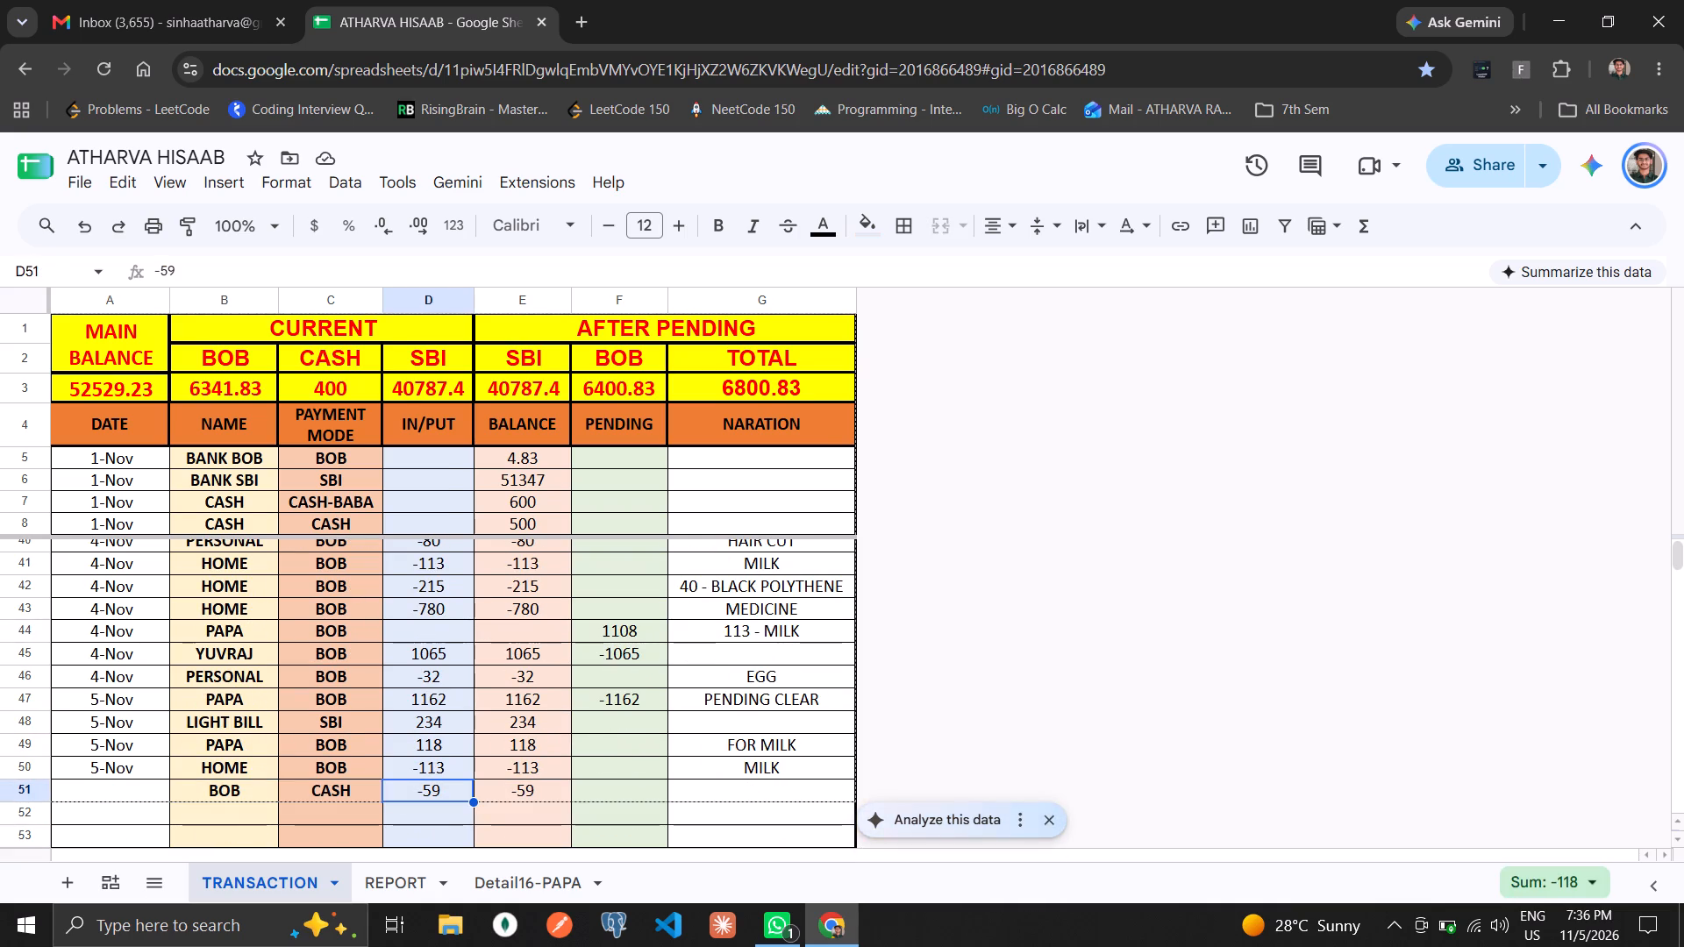
pyautogui.hotkey('ctrl', 'shift', 'Left')
pyautogui.press('Delete')
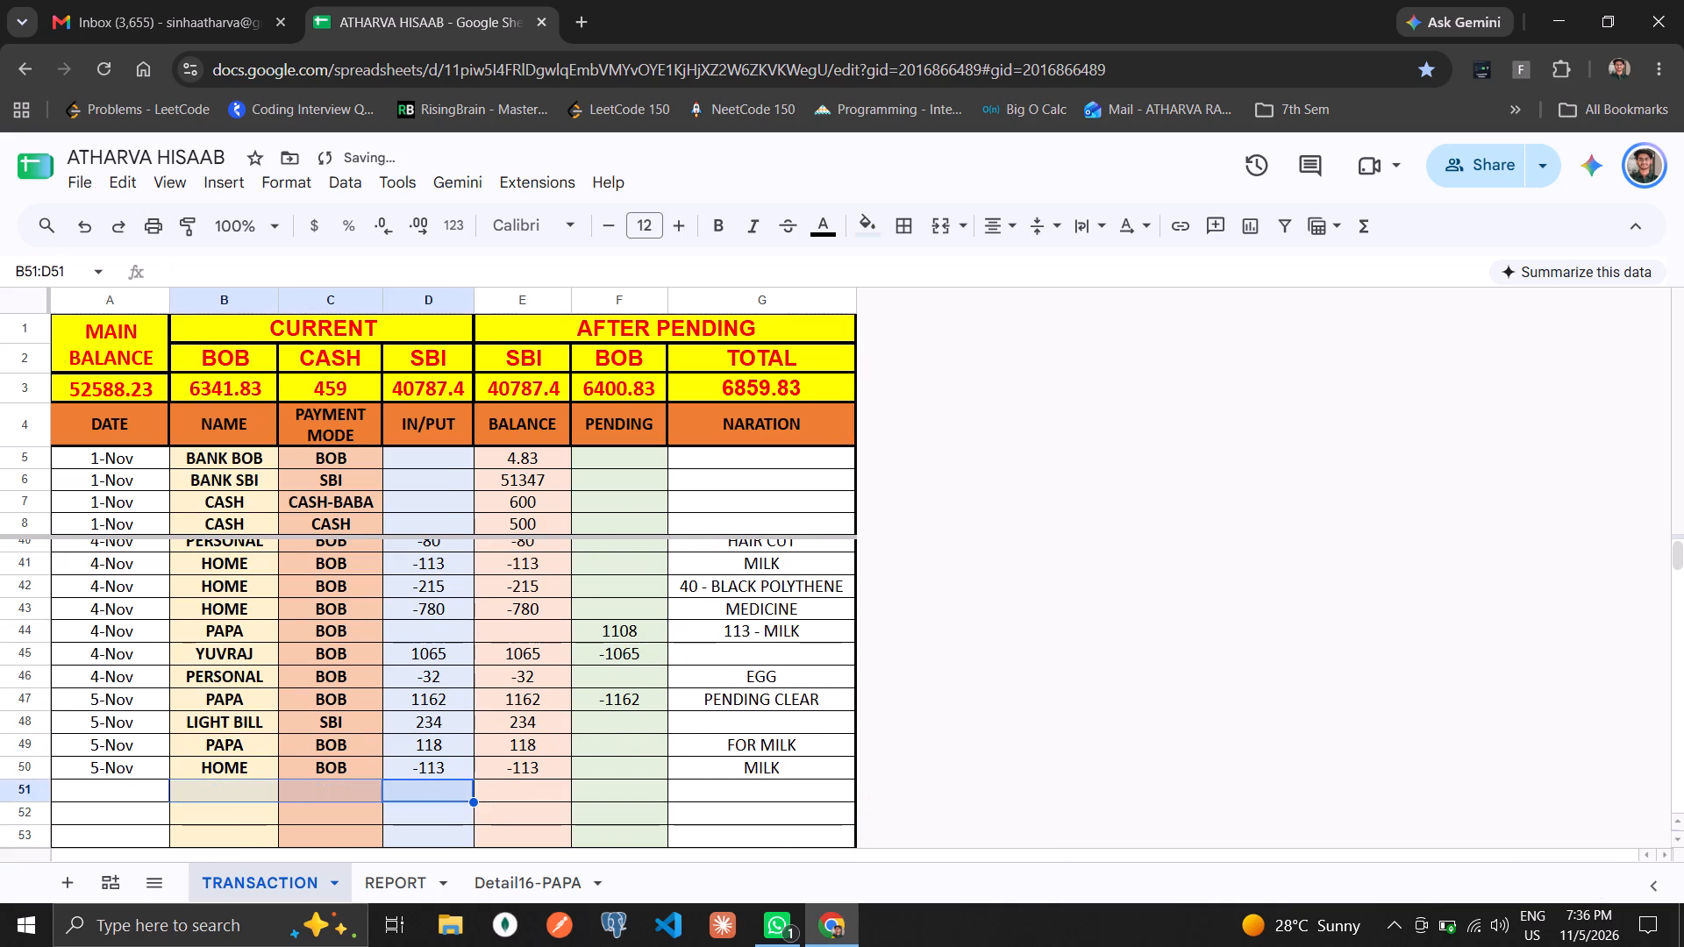
# Re-enter row 51 with the date 5-Nov, payment mode BOB and a pending amount of -59.
pyautogui.press('Left')
pyautogui.press('Left')
pyautogui.press('Left')
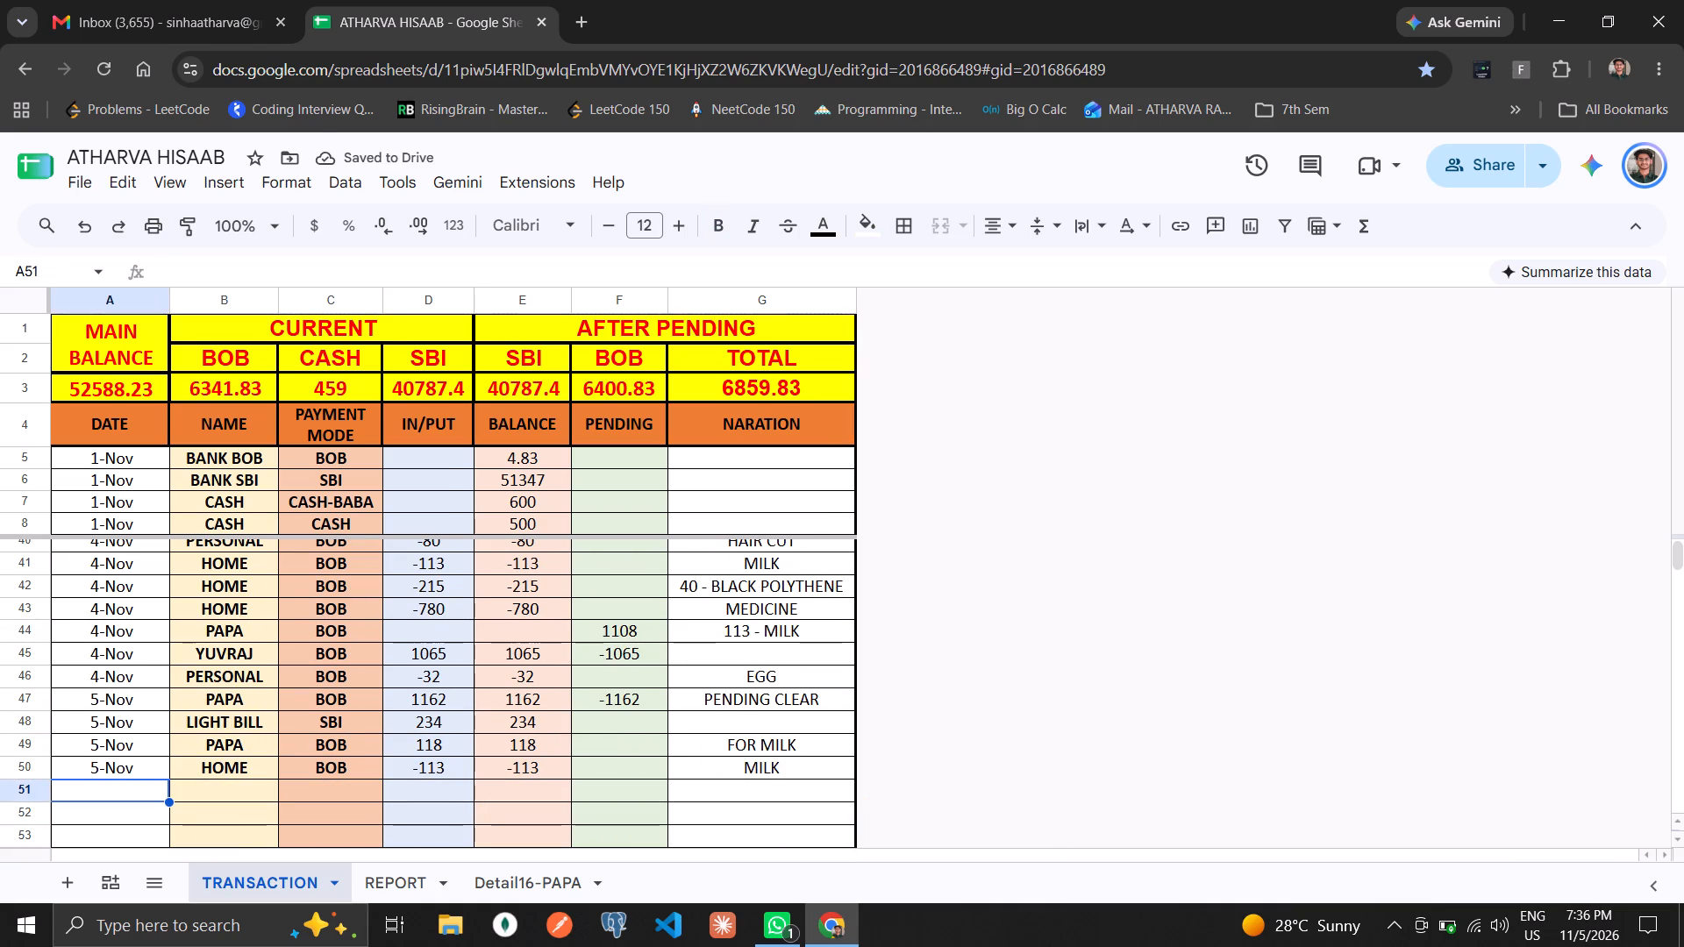
pyautogui.hotkey('ctrl', 'd')
pyautogui.press('Right')
pyautogui.press('Right')
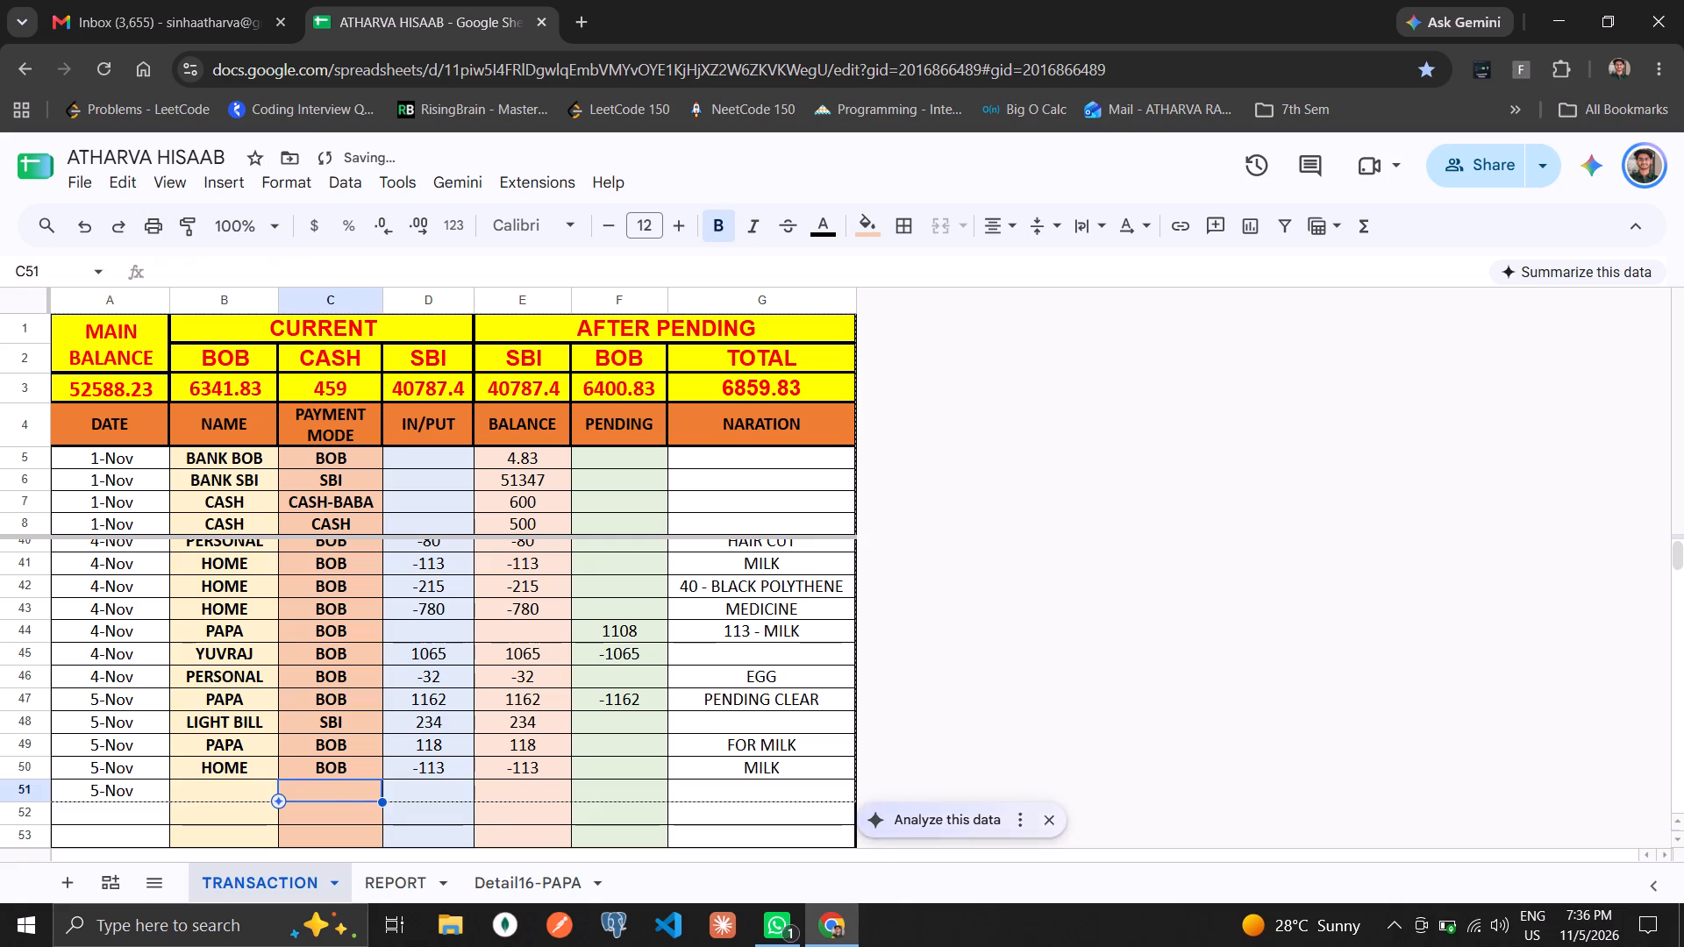
pyautogui.write('BOB')
pyautogui.press('Right')
pyautogui.press('Right')
pyautogui.press('Right')
pyautogui.write('-59')
pyautogui.press('Return')
pyautogui.press('Up')
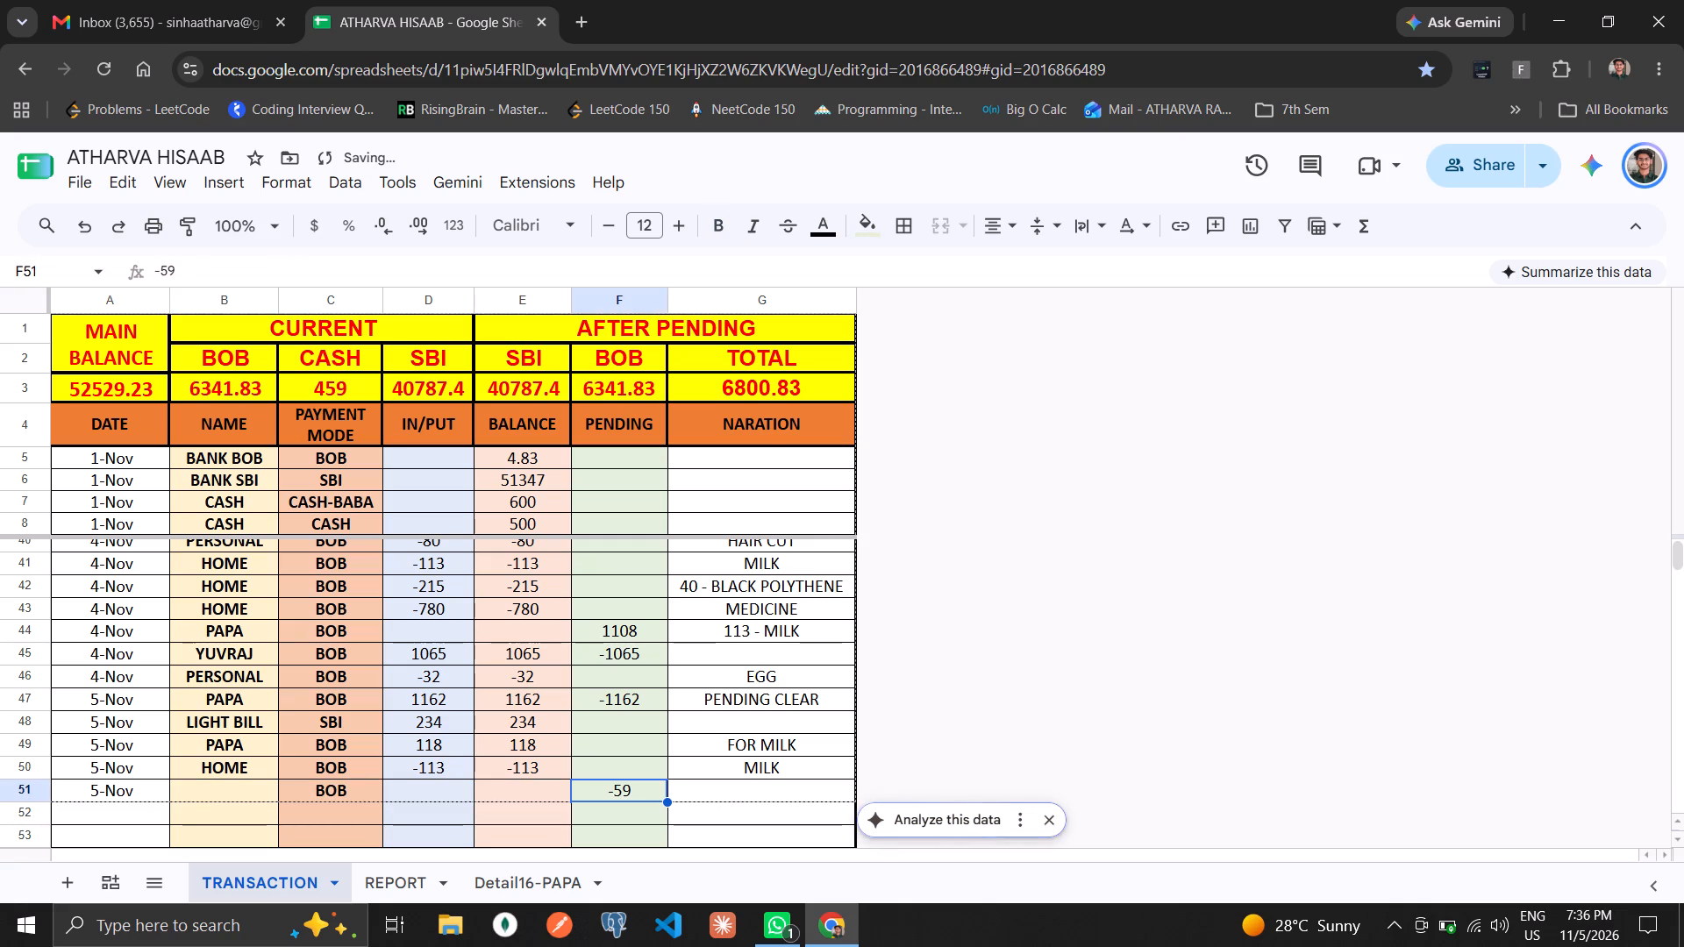
# Compare row 51's pending amount with those in rows 44, 45 and 47 by viewing their selection sums.
pyautogui.keyDown('ctrl'); pyautogui.click(621, 712); pyautogui.keyUp('ctrl')
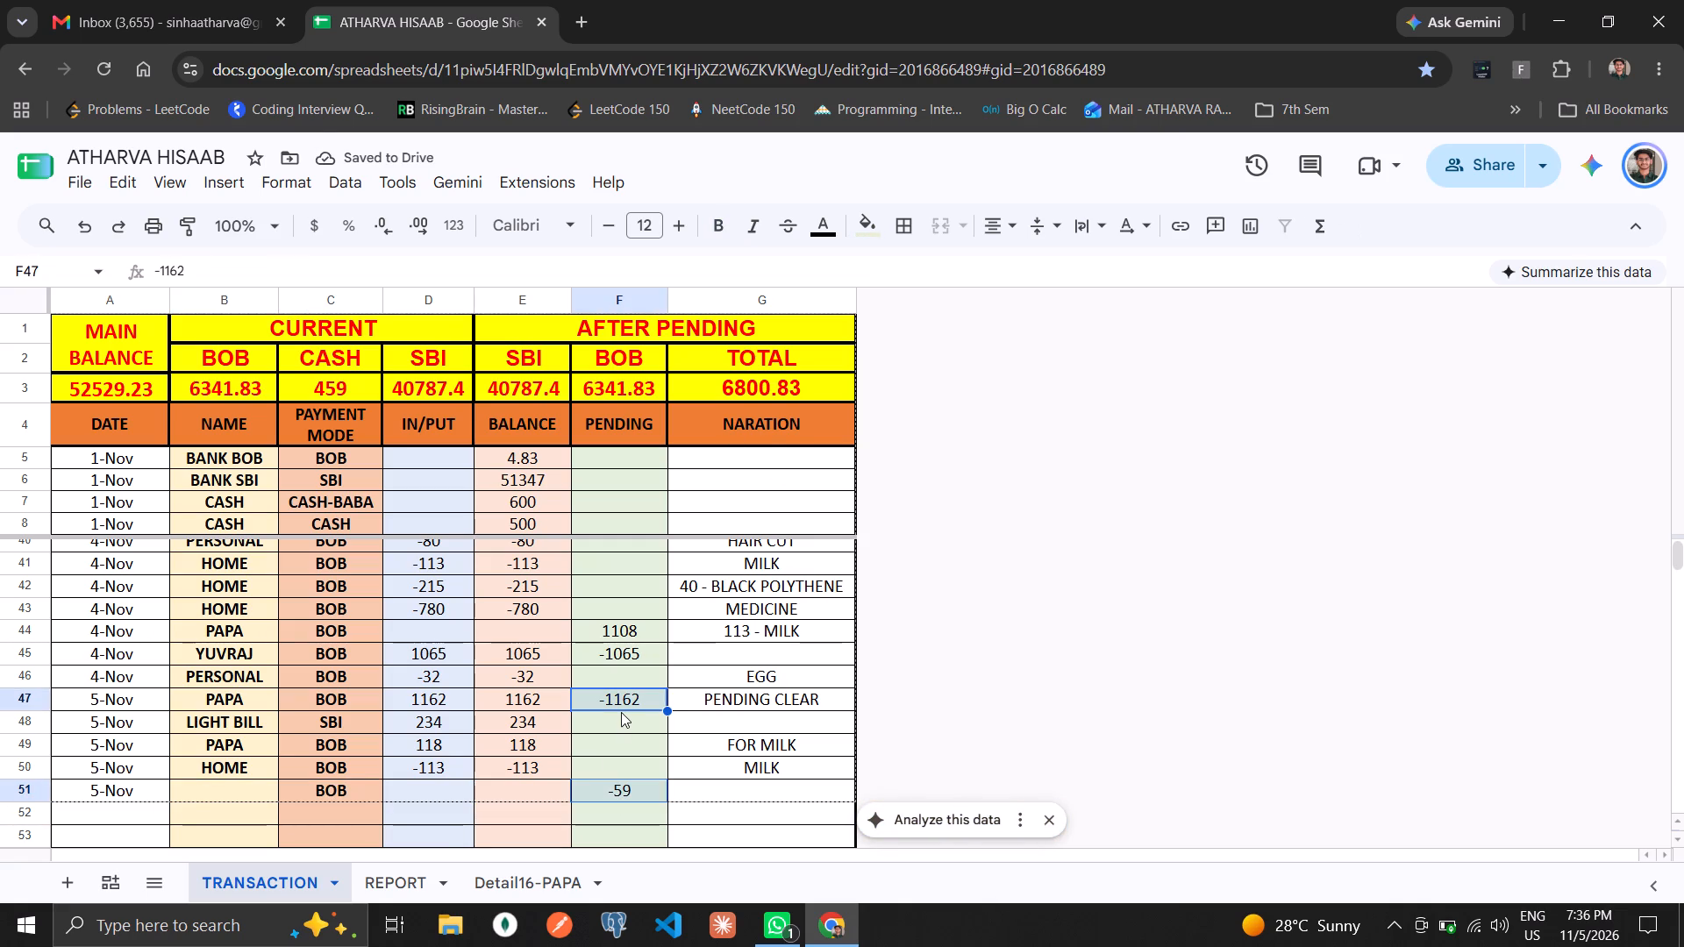
pyautogui.click(631, 657)
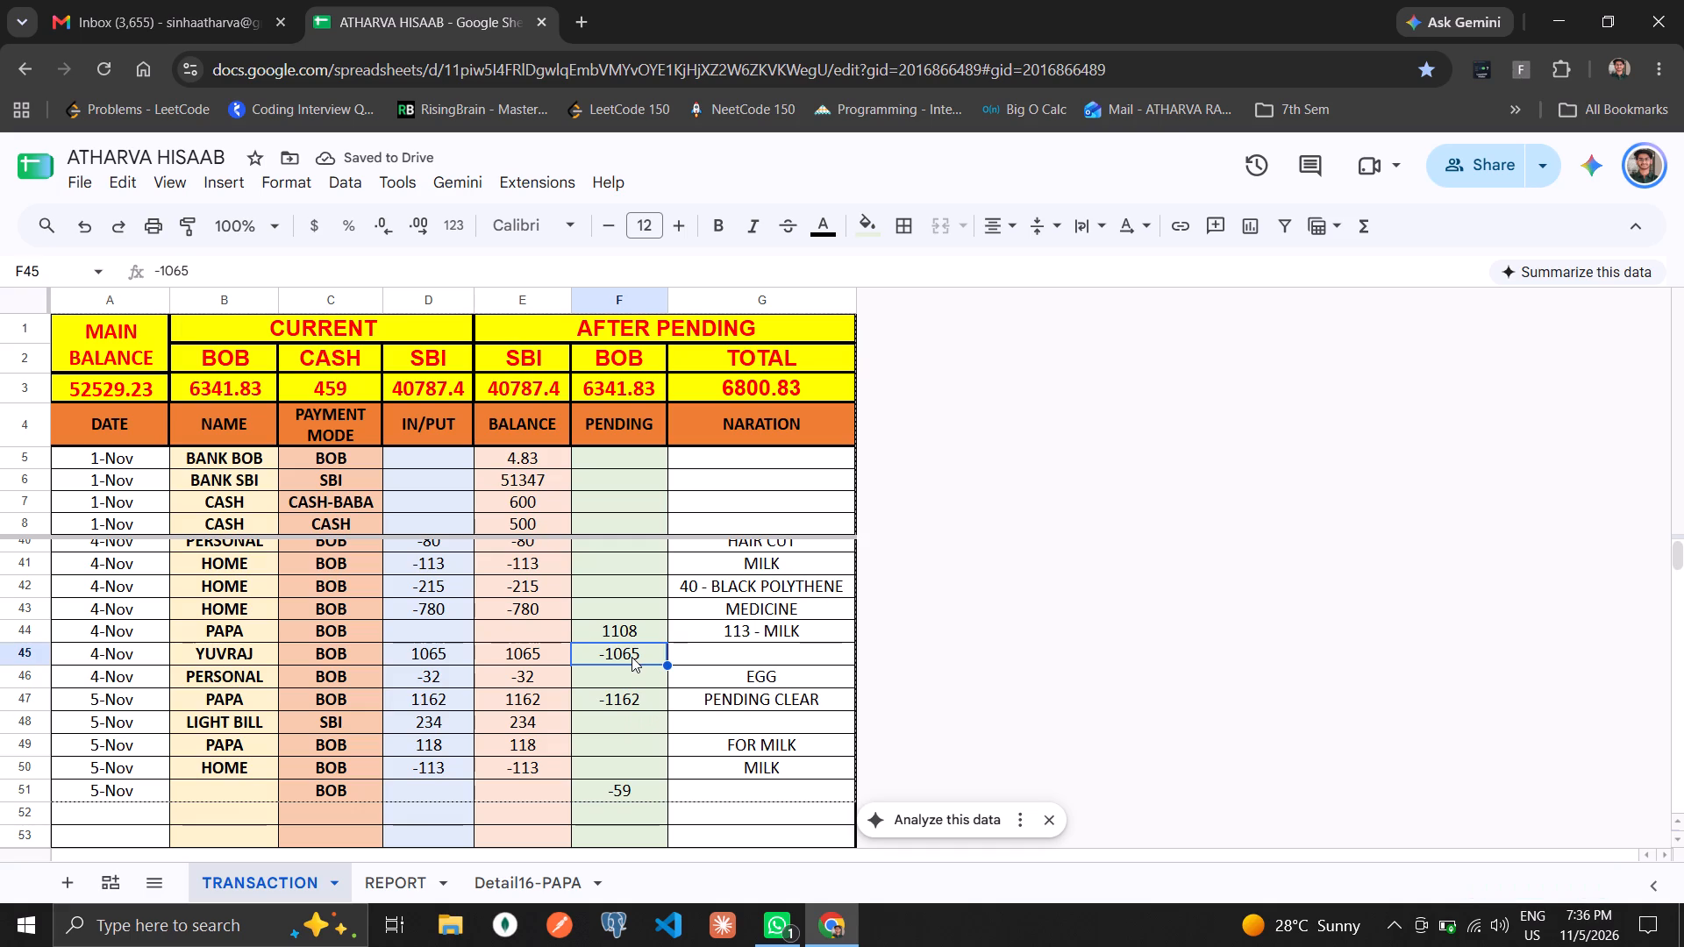
pyautogui.keyDown('ctrl'); pyautogui.click(628, 793); pyautogui.keyUp('ctrl')
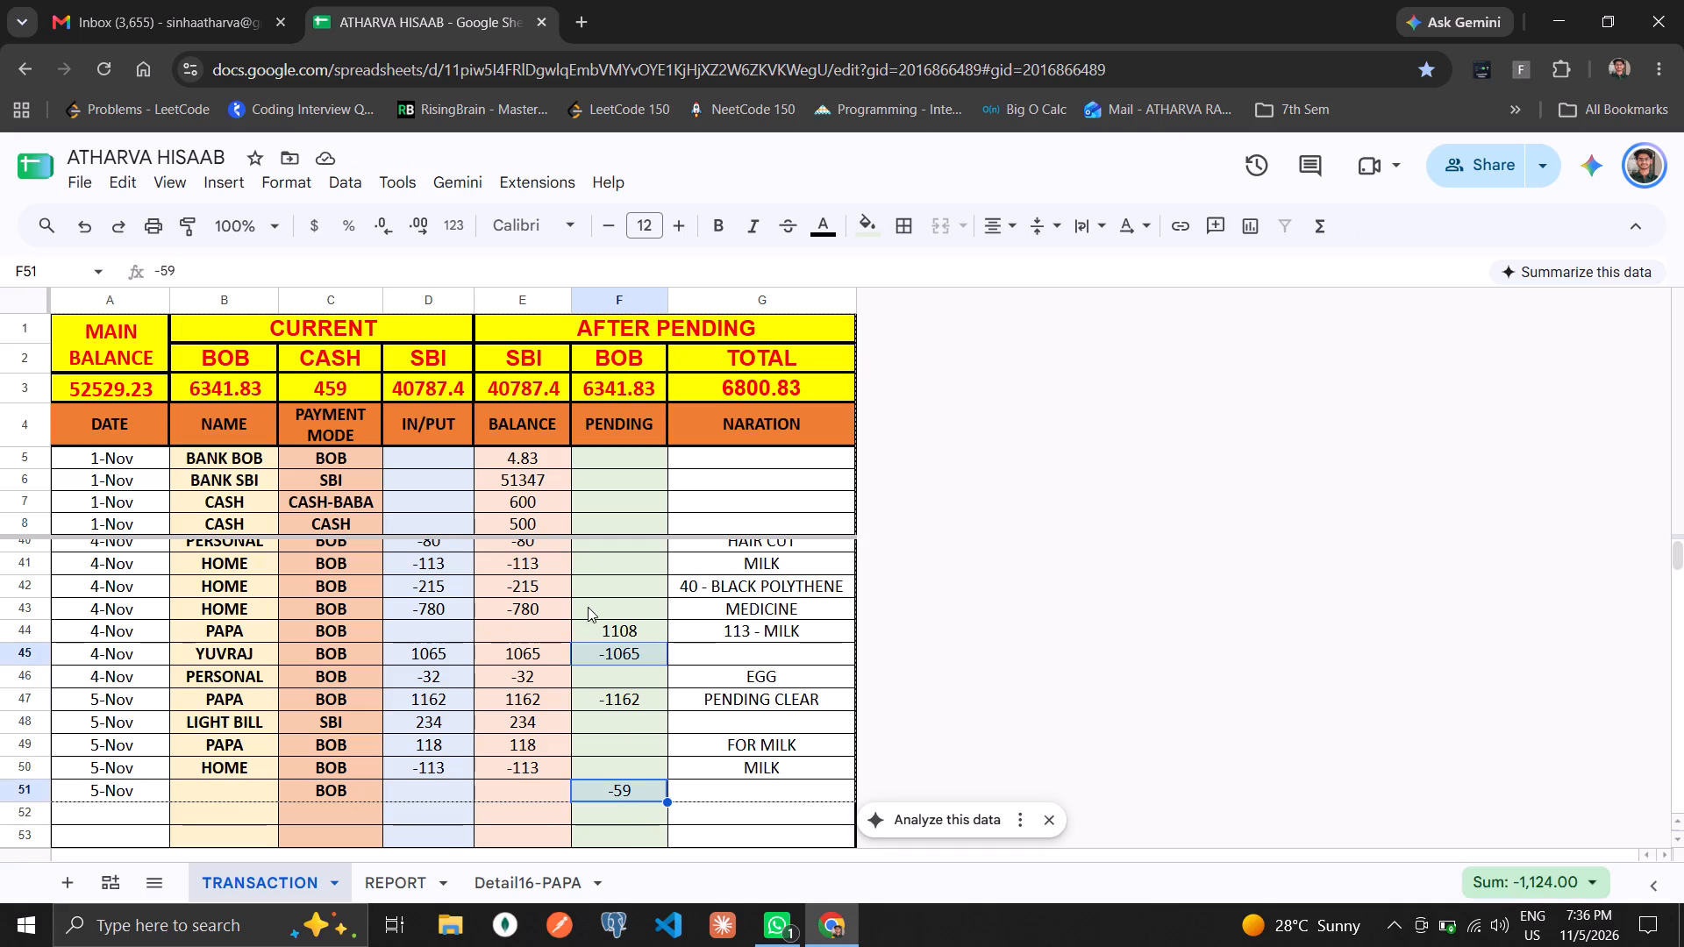
pyautogui.click(589, 605)
pyautogui.click(610, 644)
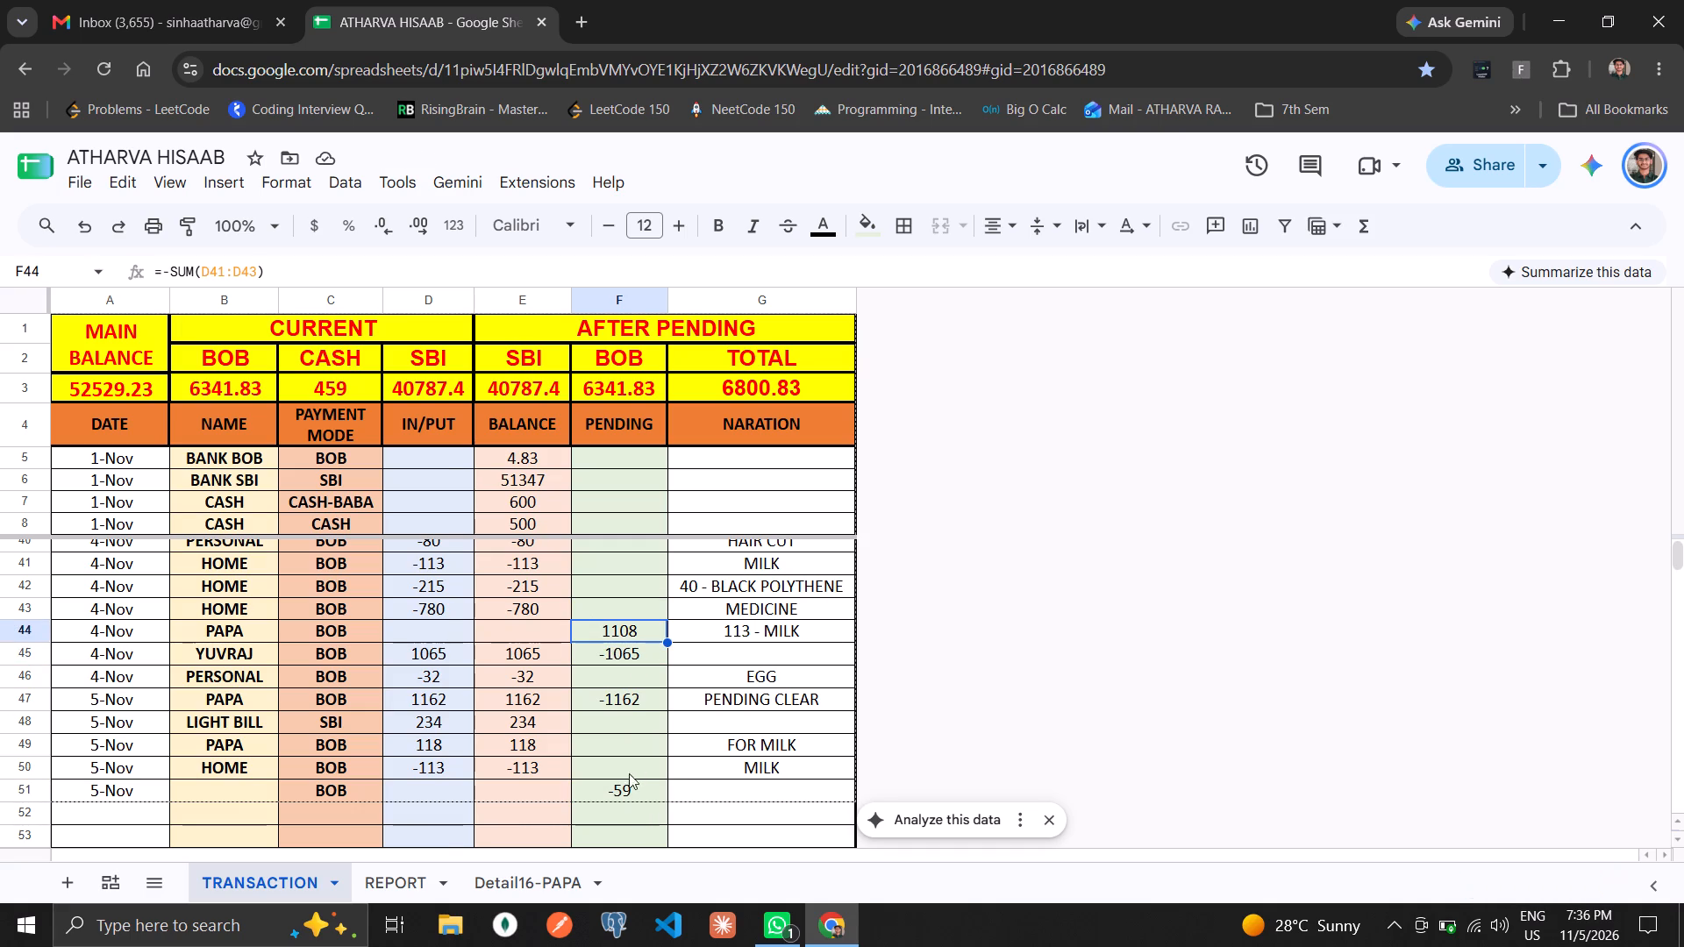
pyautogui.keyDown('ctrl'); pyautogui.click(625, 792); pyautogui.keyUp('ctrl')
pyautogui.click(635, 791)
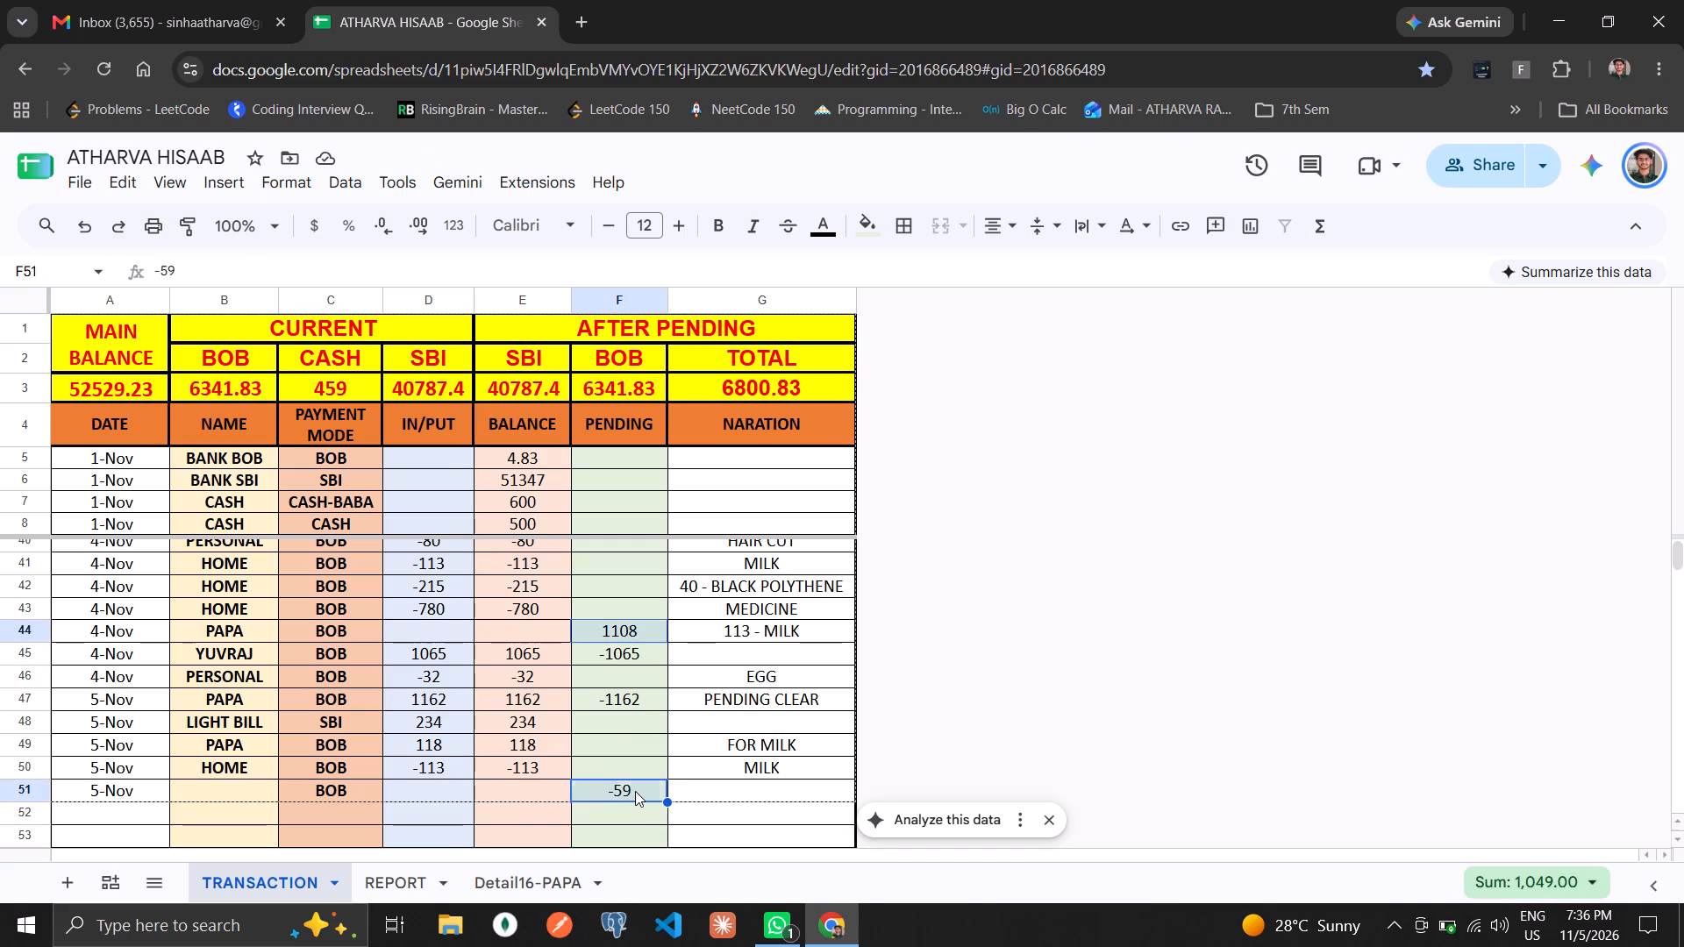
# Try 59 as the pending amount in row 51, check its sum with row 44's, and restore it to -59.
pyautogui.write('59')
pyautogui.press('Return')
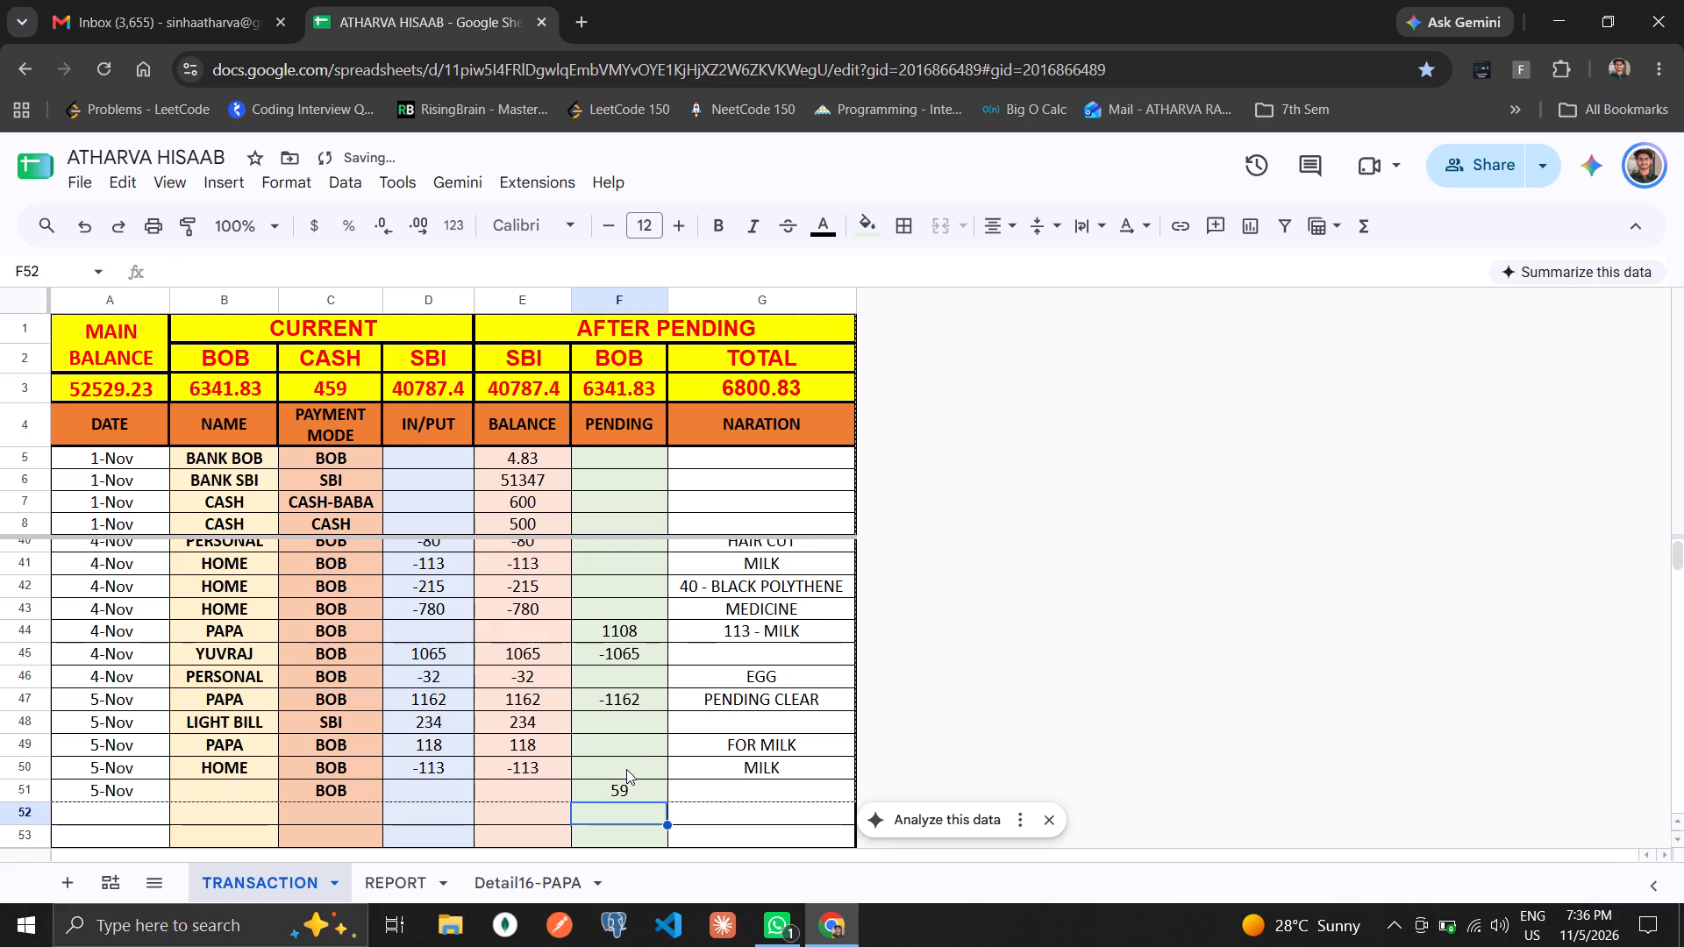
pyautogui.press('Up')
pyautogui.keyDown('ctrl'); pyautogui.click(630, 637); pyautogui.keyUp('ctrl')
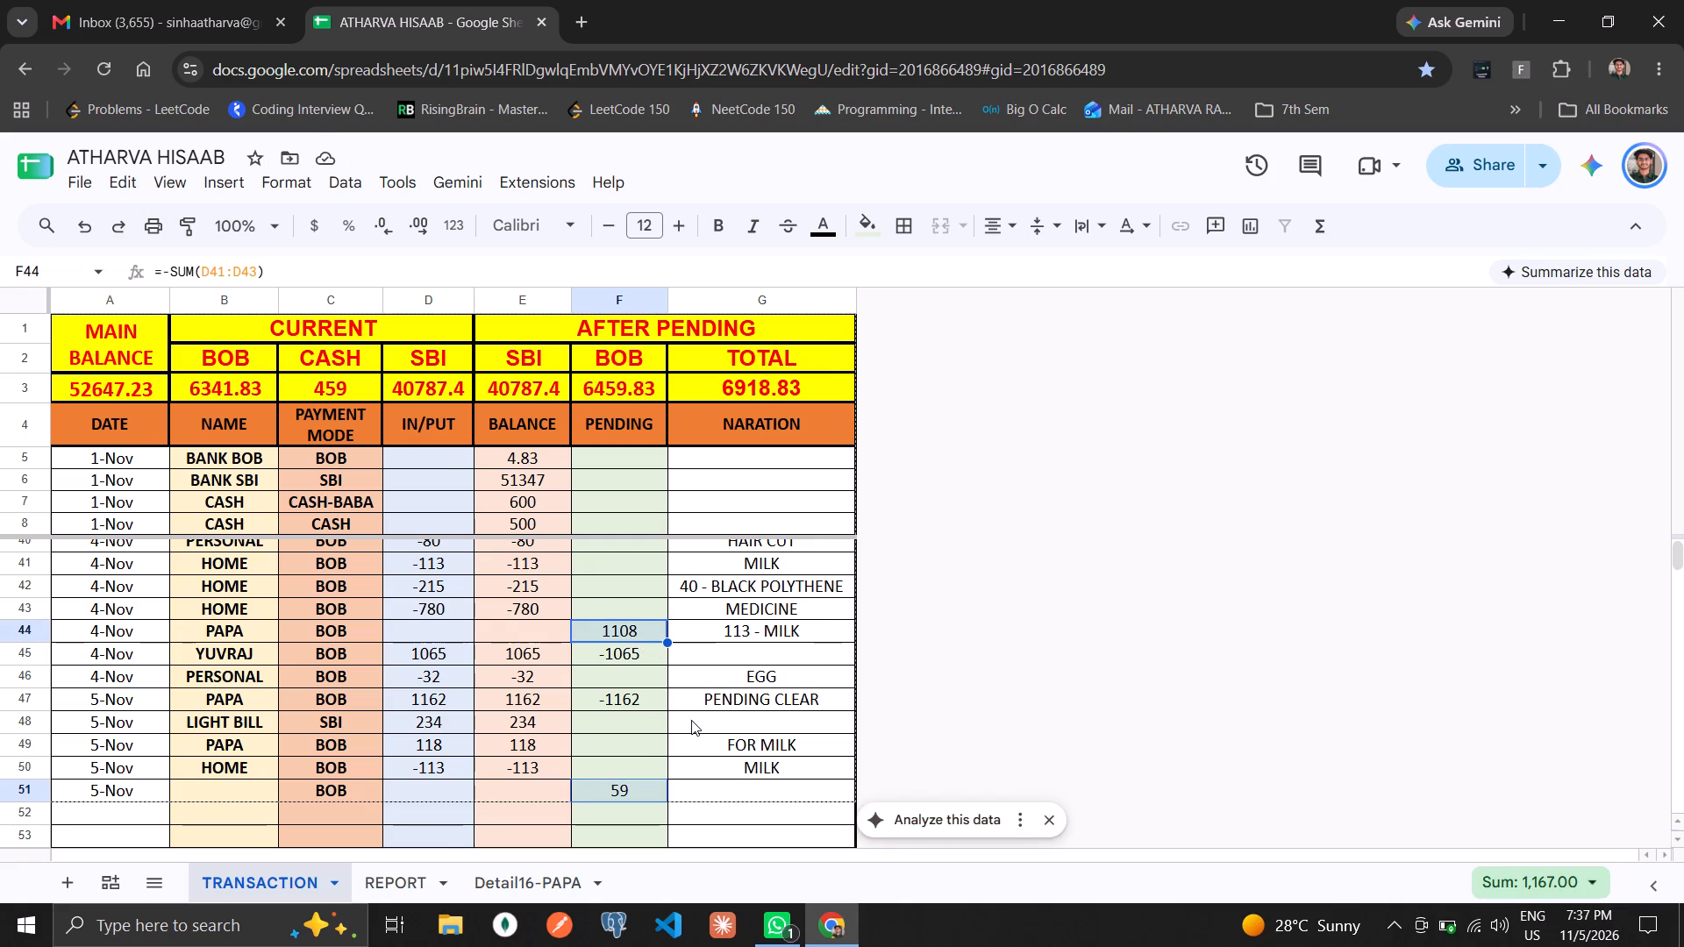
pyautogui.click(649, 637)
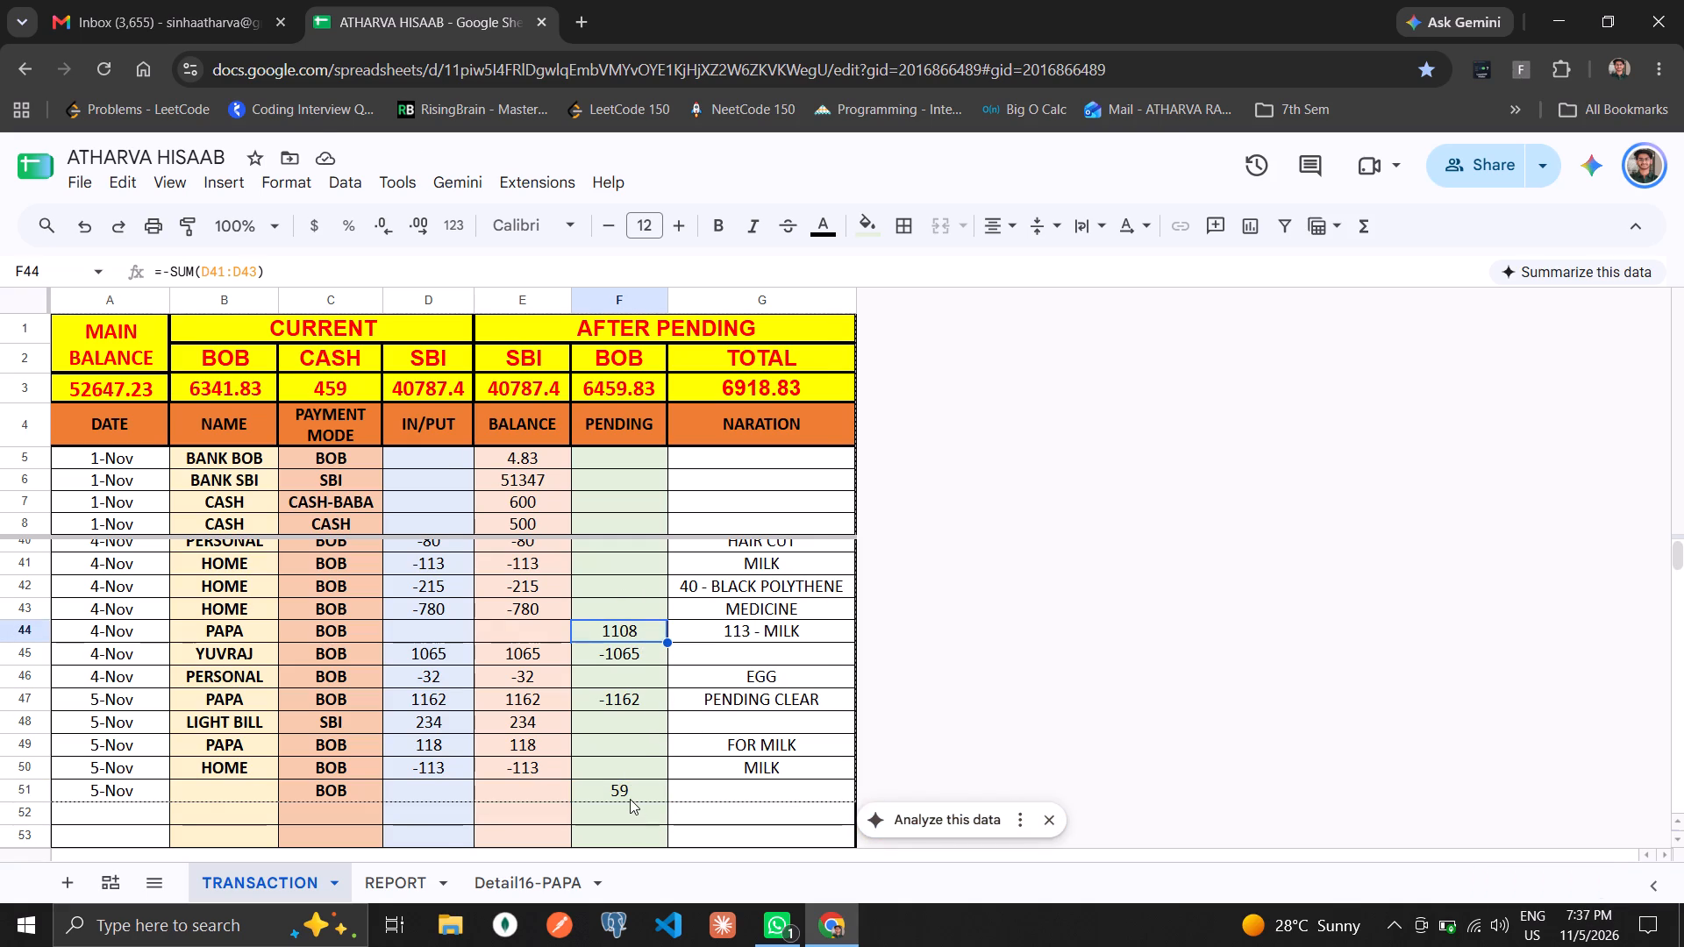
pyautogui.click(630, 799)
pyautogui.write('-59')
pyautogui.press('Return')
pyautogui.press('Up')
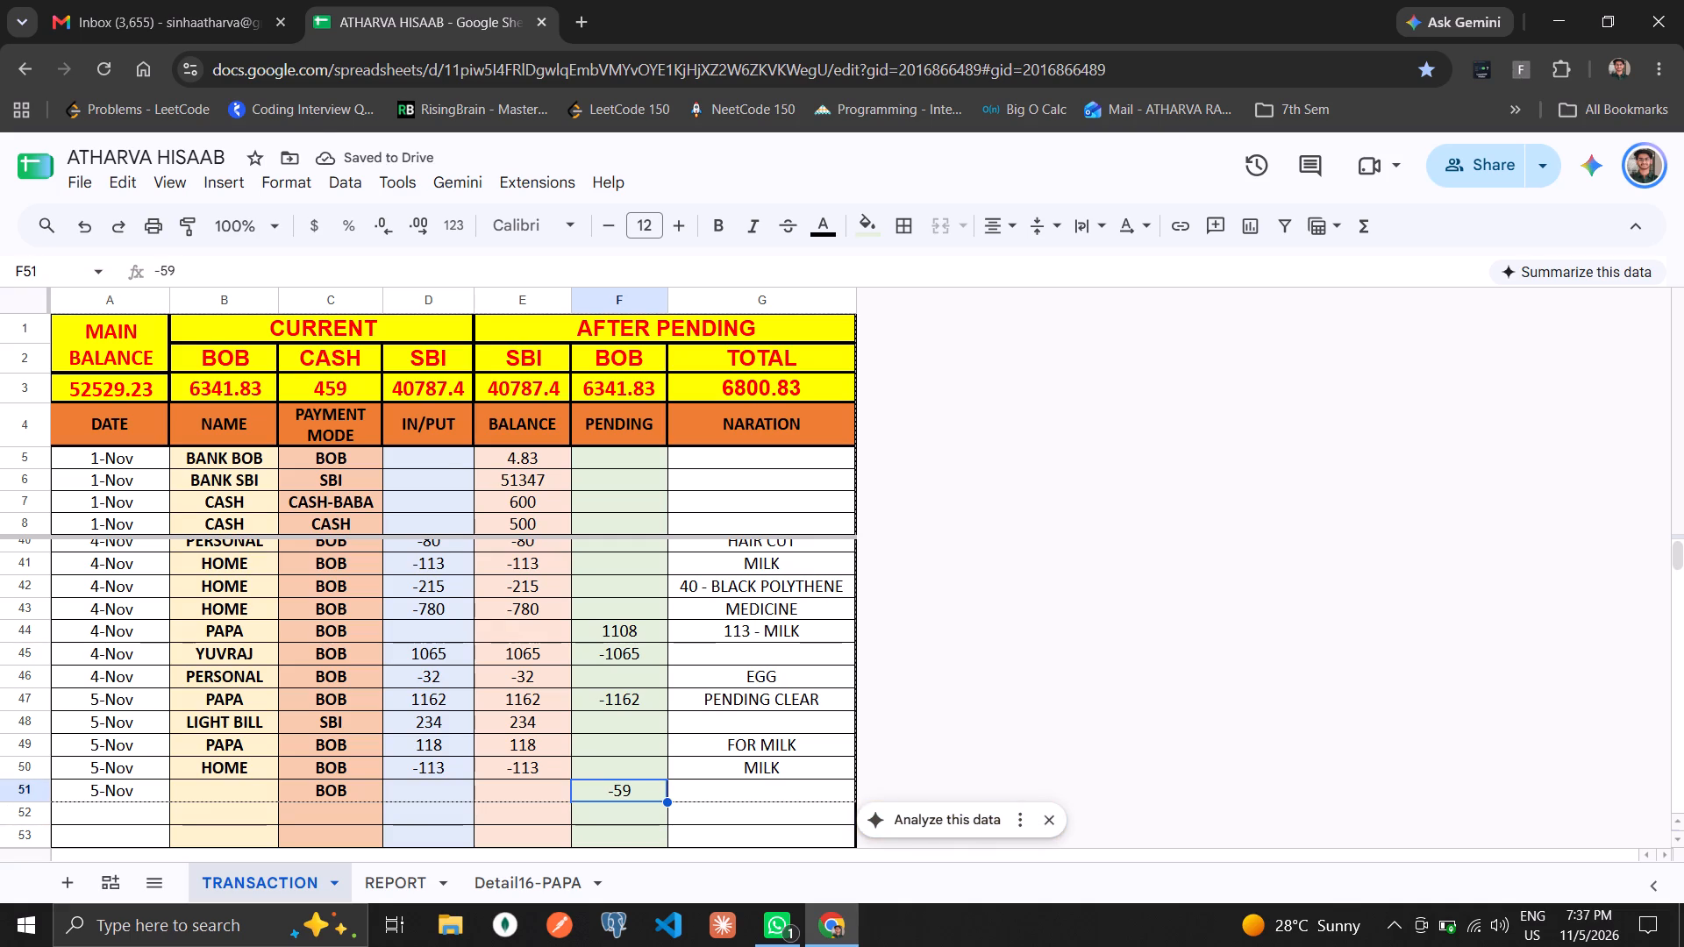
# Enter SETTLEMENT as the narration of row 51.
pyautogui.press('Right')
pyautogui.write('SETL')
pyautogui.press('BackSpace')
pyautogui.write('TLEMENT')
pyautogui.press('Return')
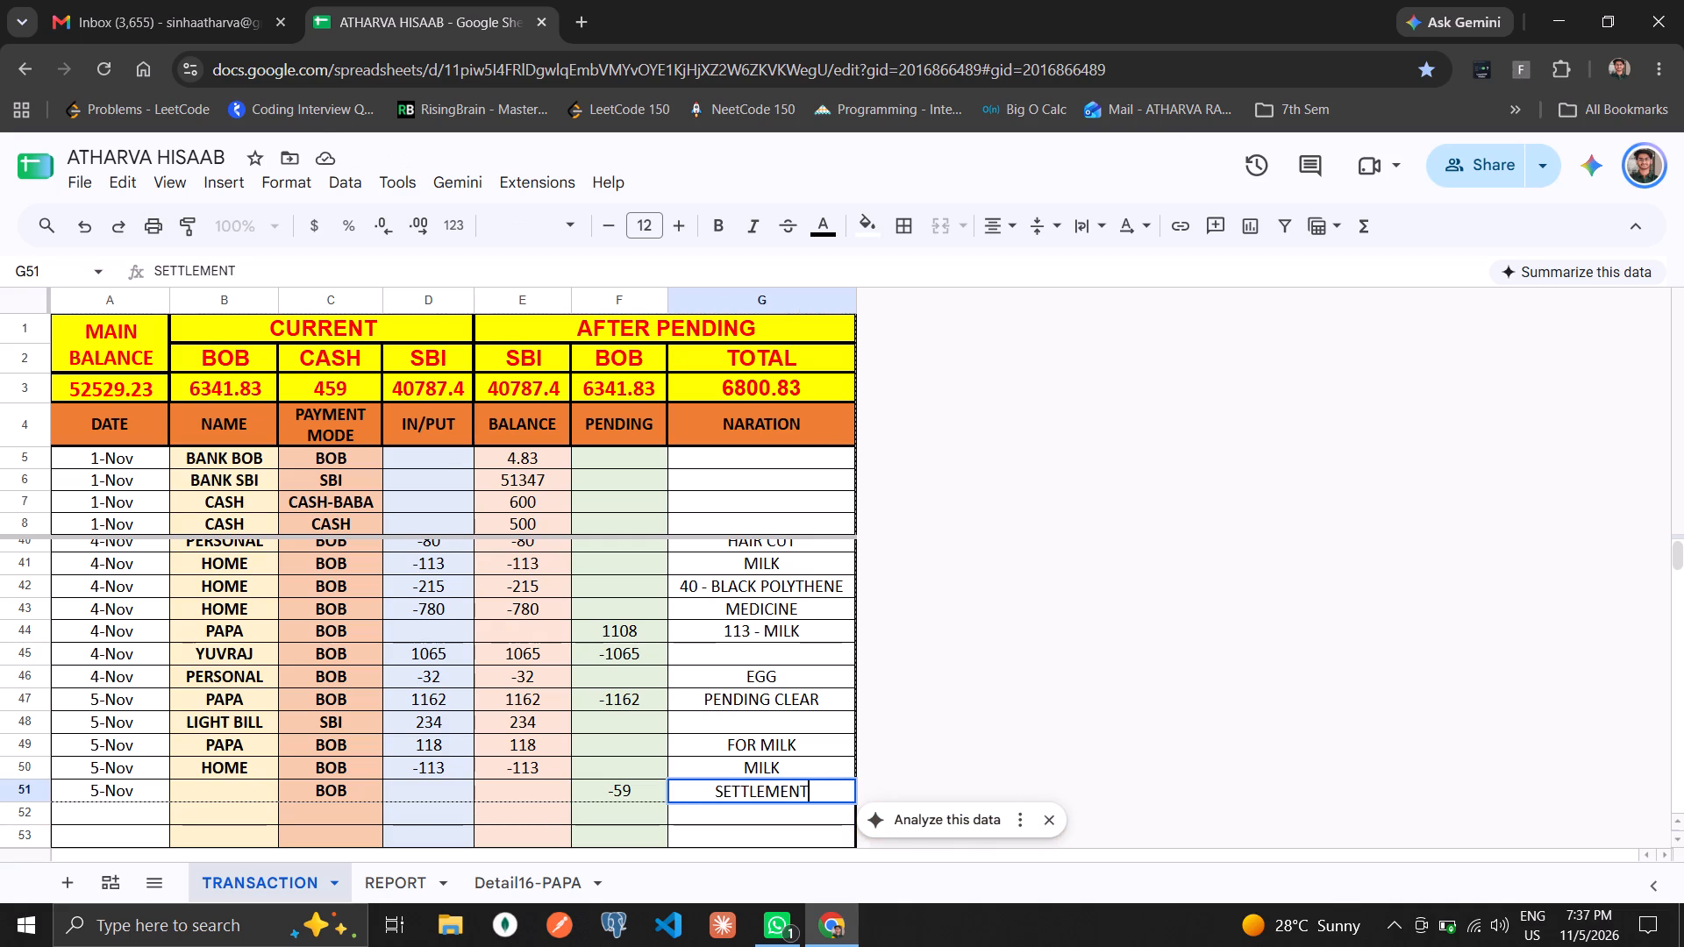
# Check the blank-name pending sum on the REPORT sheet through a temporary detail sheet, discard that sheet, and view Detail16-PAPA.
pyautogui.click(375, 877)
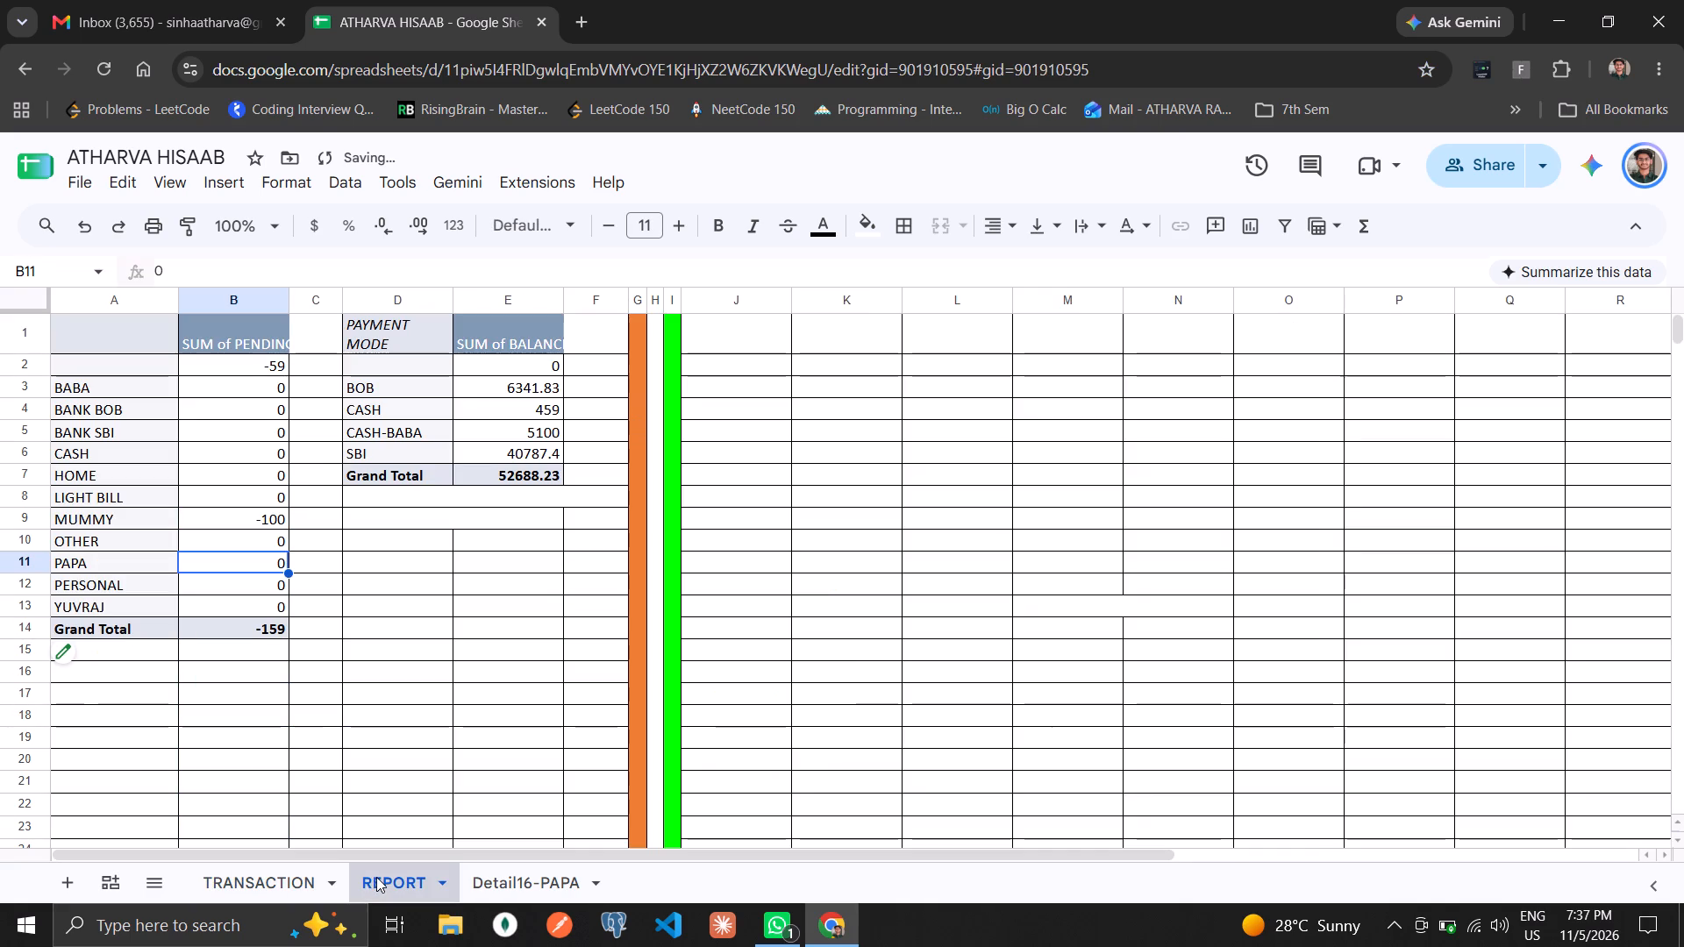
pyautogui.click(250, 359)
pyautogui.doubleClick(250, 359)
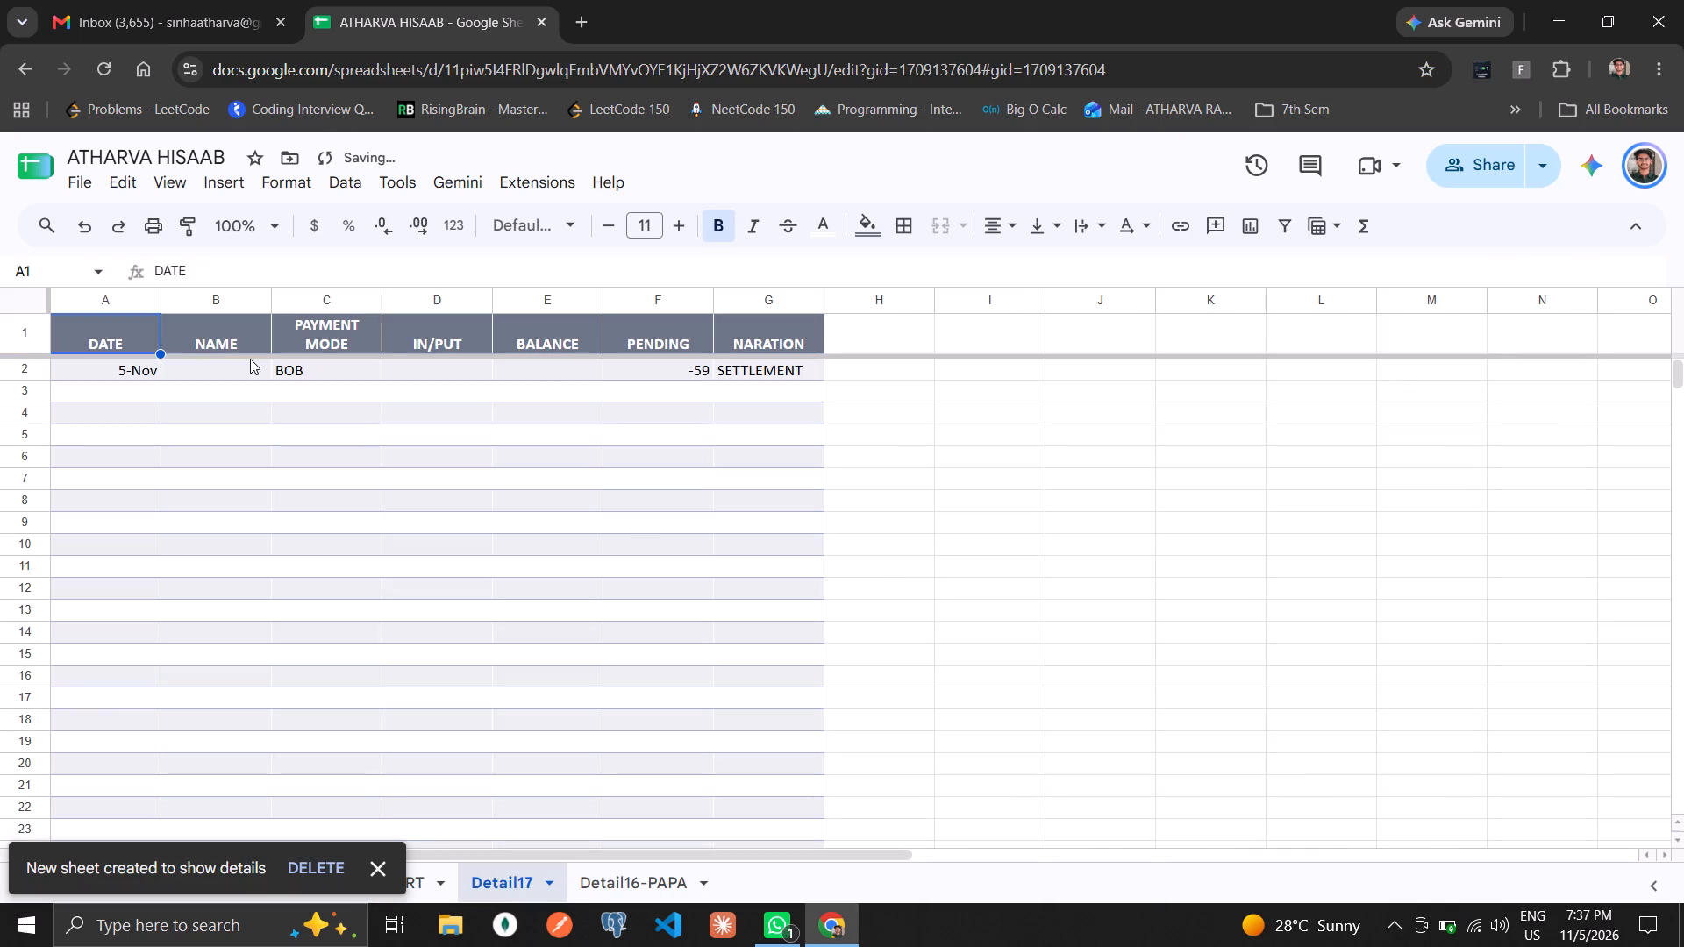
pyautogui.click(310, 868)
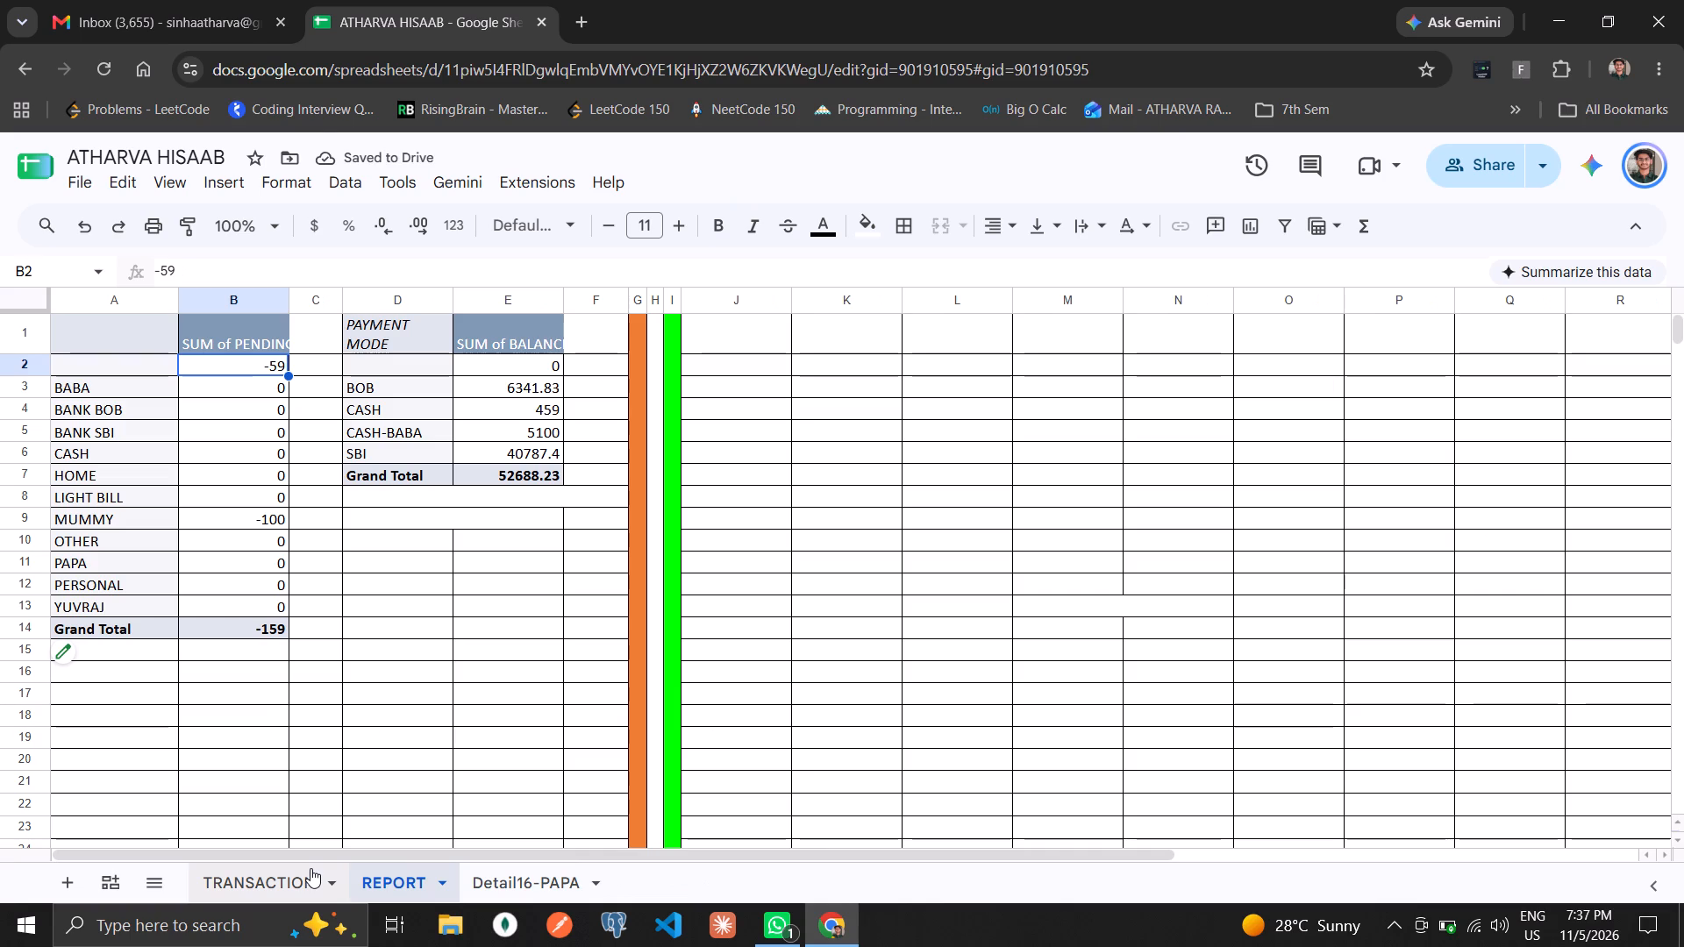
pyautogui.click(502, 881)
pyautogui.click(396, 884)
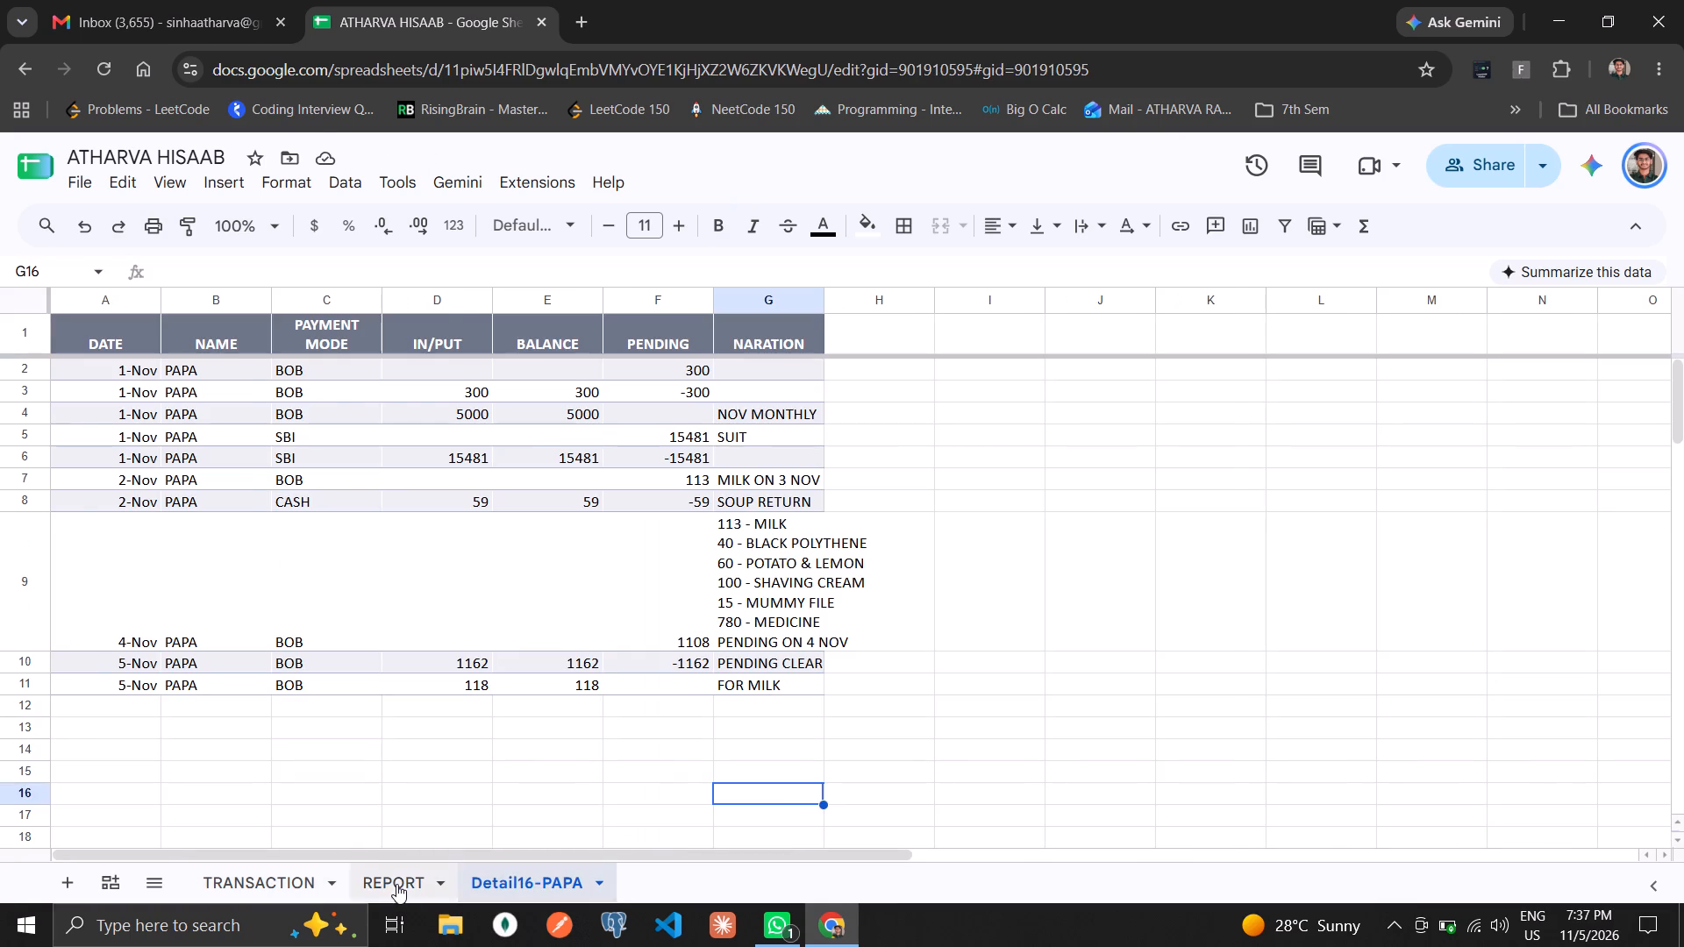
pyautogui.click(292, 886)
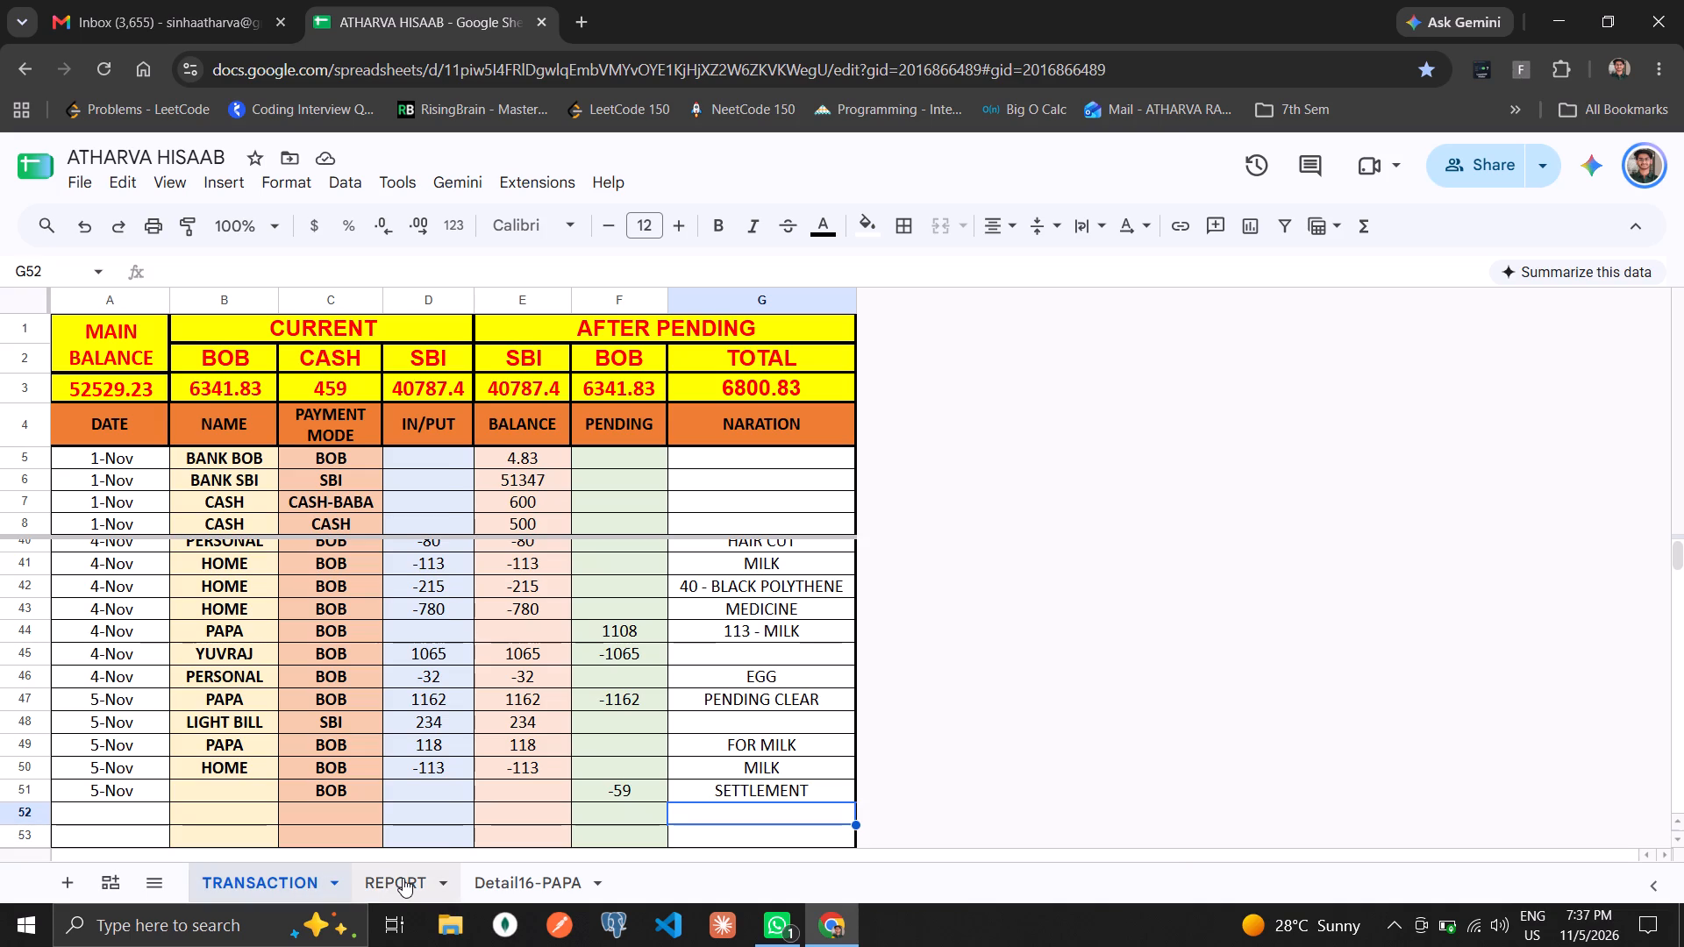
# Review the TRANSACTION sheet's pending amounts from row 45 up to row 34, including the entries around the 2-Nov soup return.
pyautogui.press('Right')
pyautogui.press('Up')
pyautogui.press('Up')
pyautogui.press('Up')
pyautogui.press('Up')
pyautogui.click(596, 667)
pyautogui.press('Up')
pyautogui.press('Up')
pyautogui.press('Up')
pyautogui.press('Up')
pyautogui.press('Up')
pyautogui.press('Up')
pyautogui.press('Up')
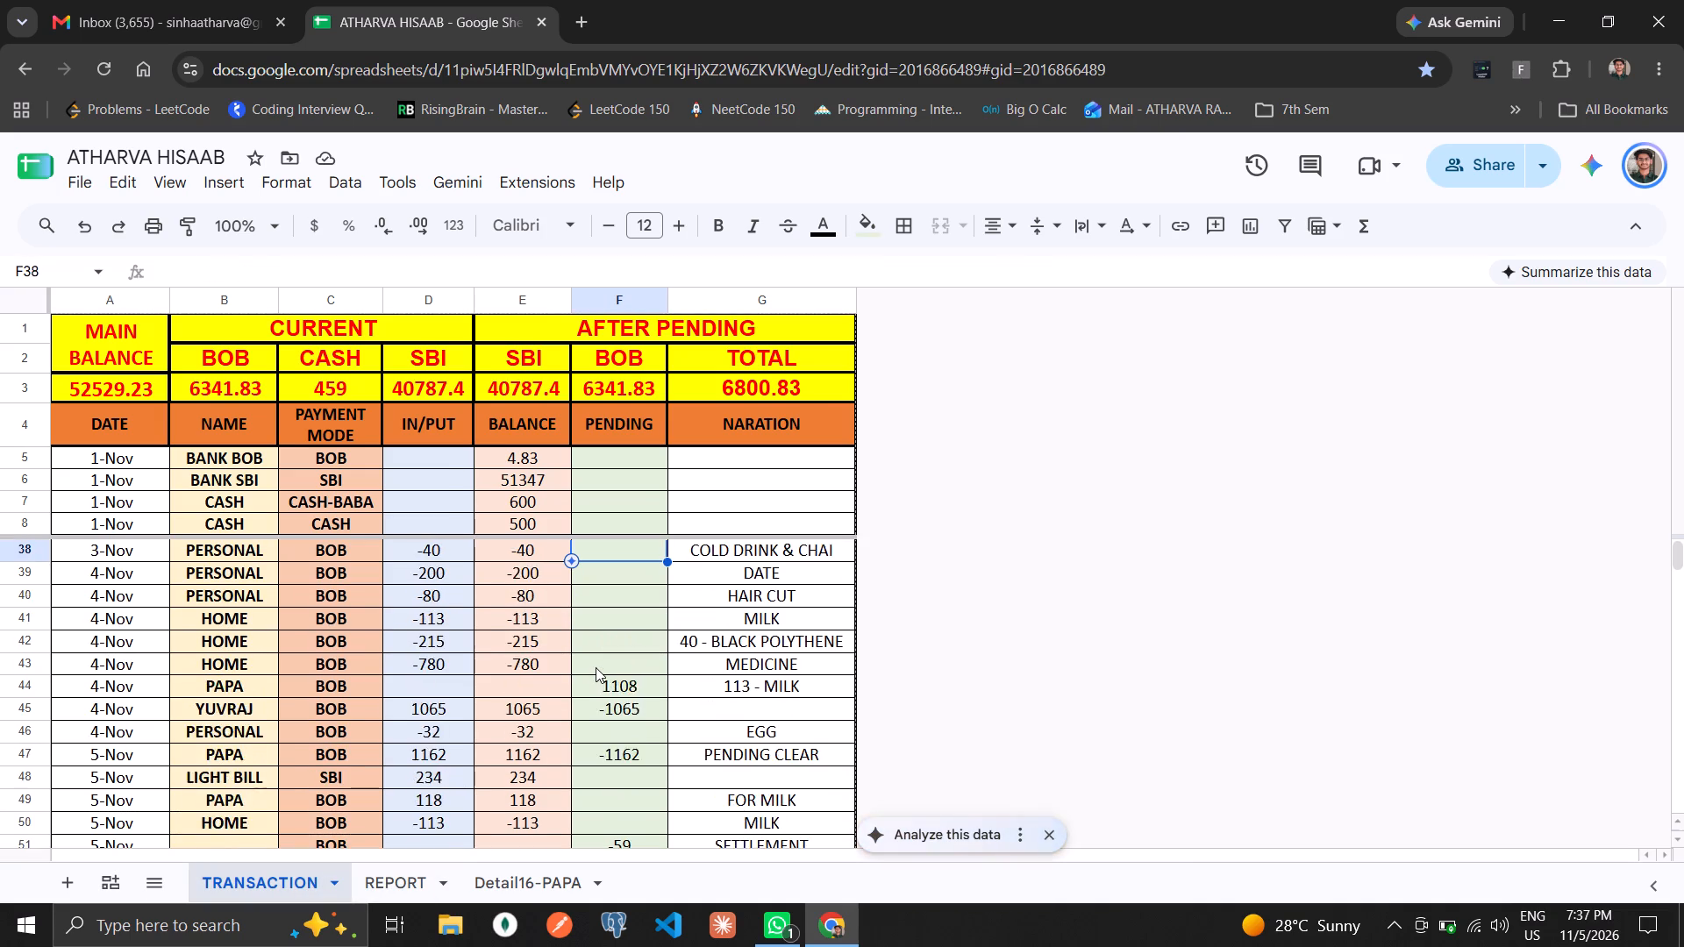
pyautogui.press('Up')
pyautogui.press('Up')
pyautogui.press('Up')
pyautogui.press('Up')
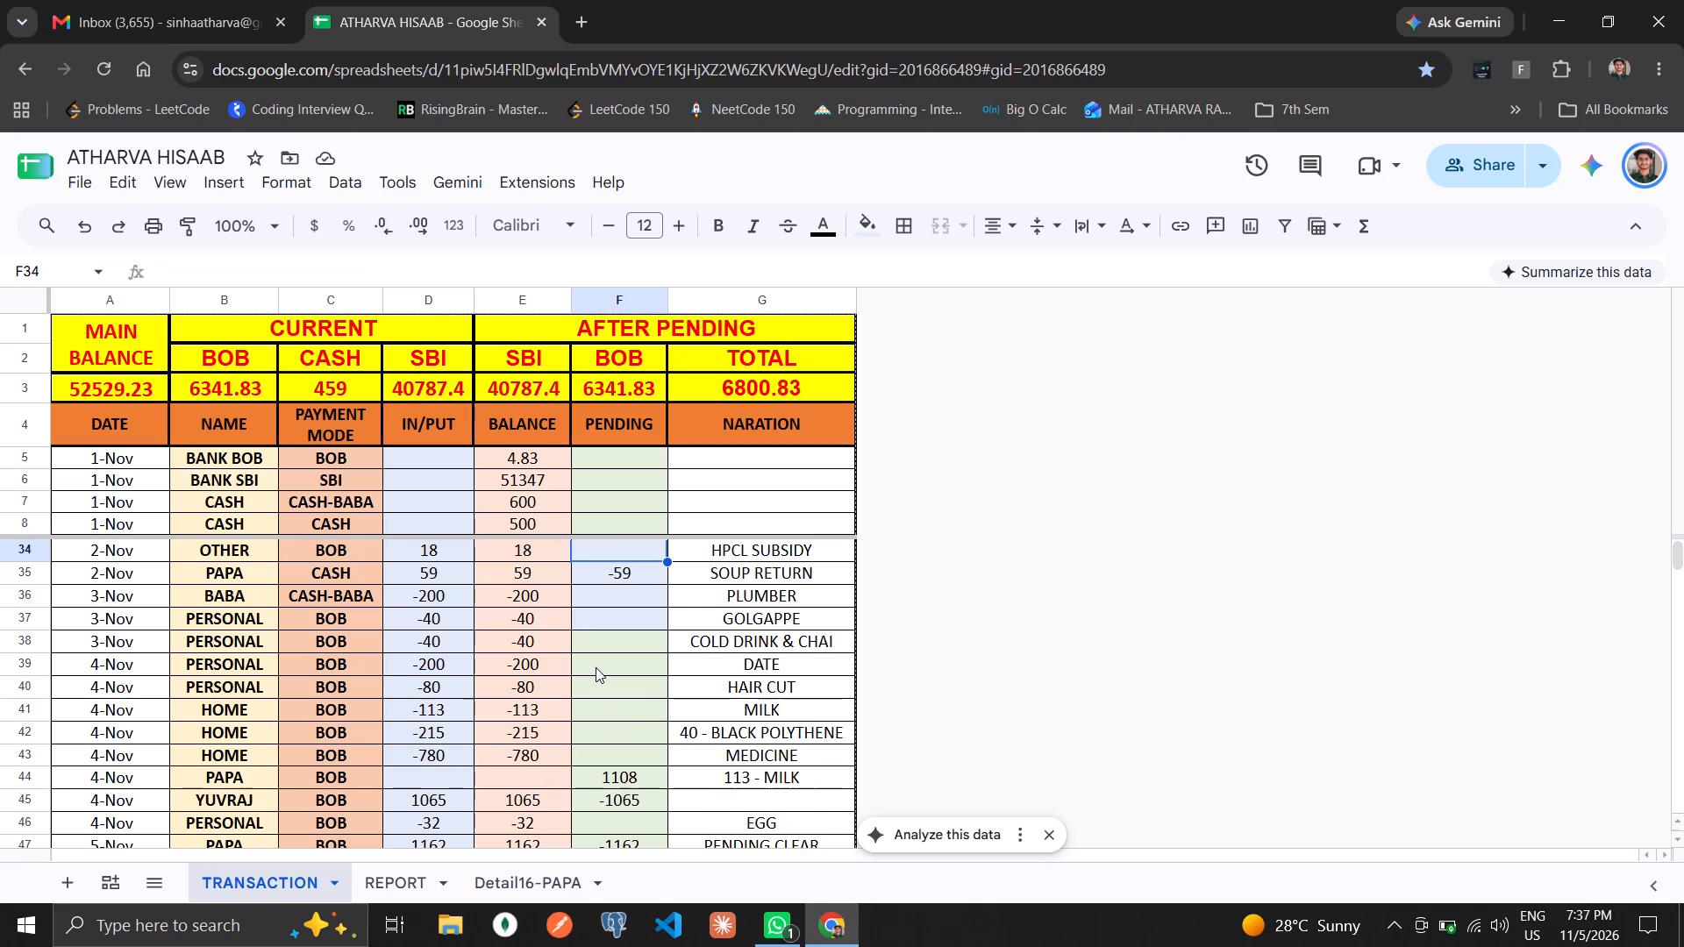
pyautogui.press('Down')
pyautogui.press('Down')
pyautogui.press('Left')
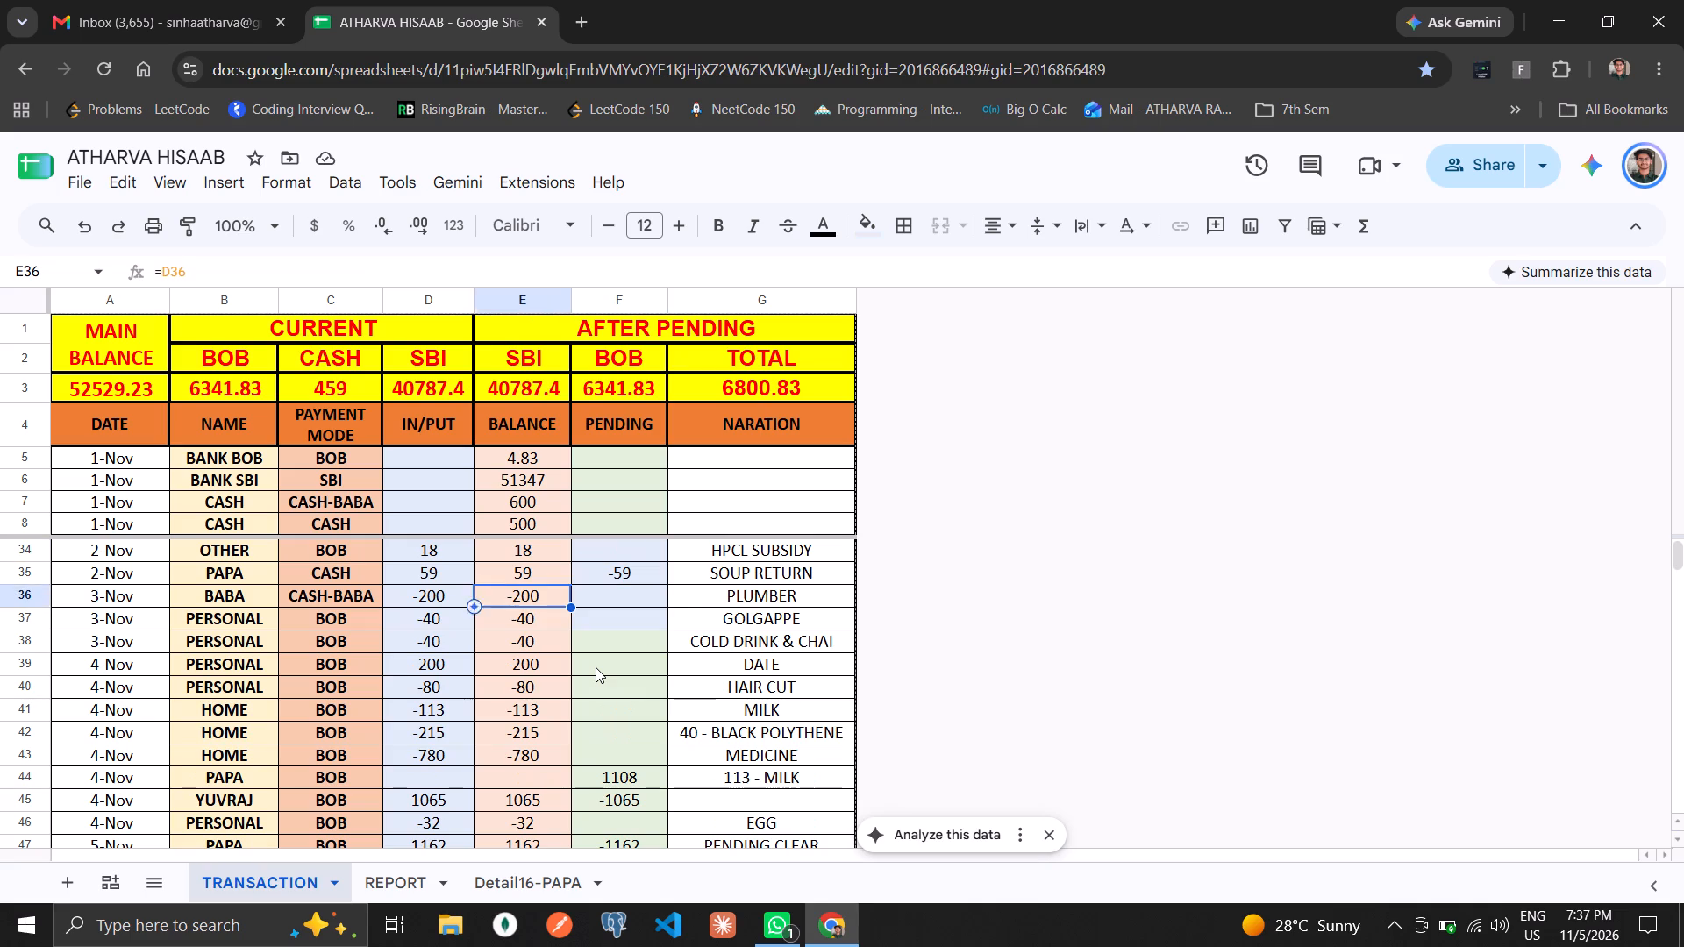
pyautogui.press('Left')
pyautogui.press('Left')
pyautogui.press('Left')
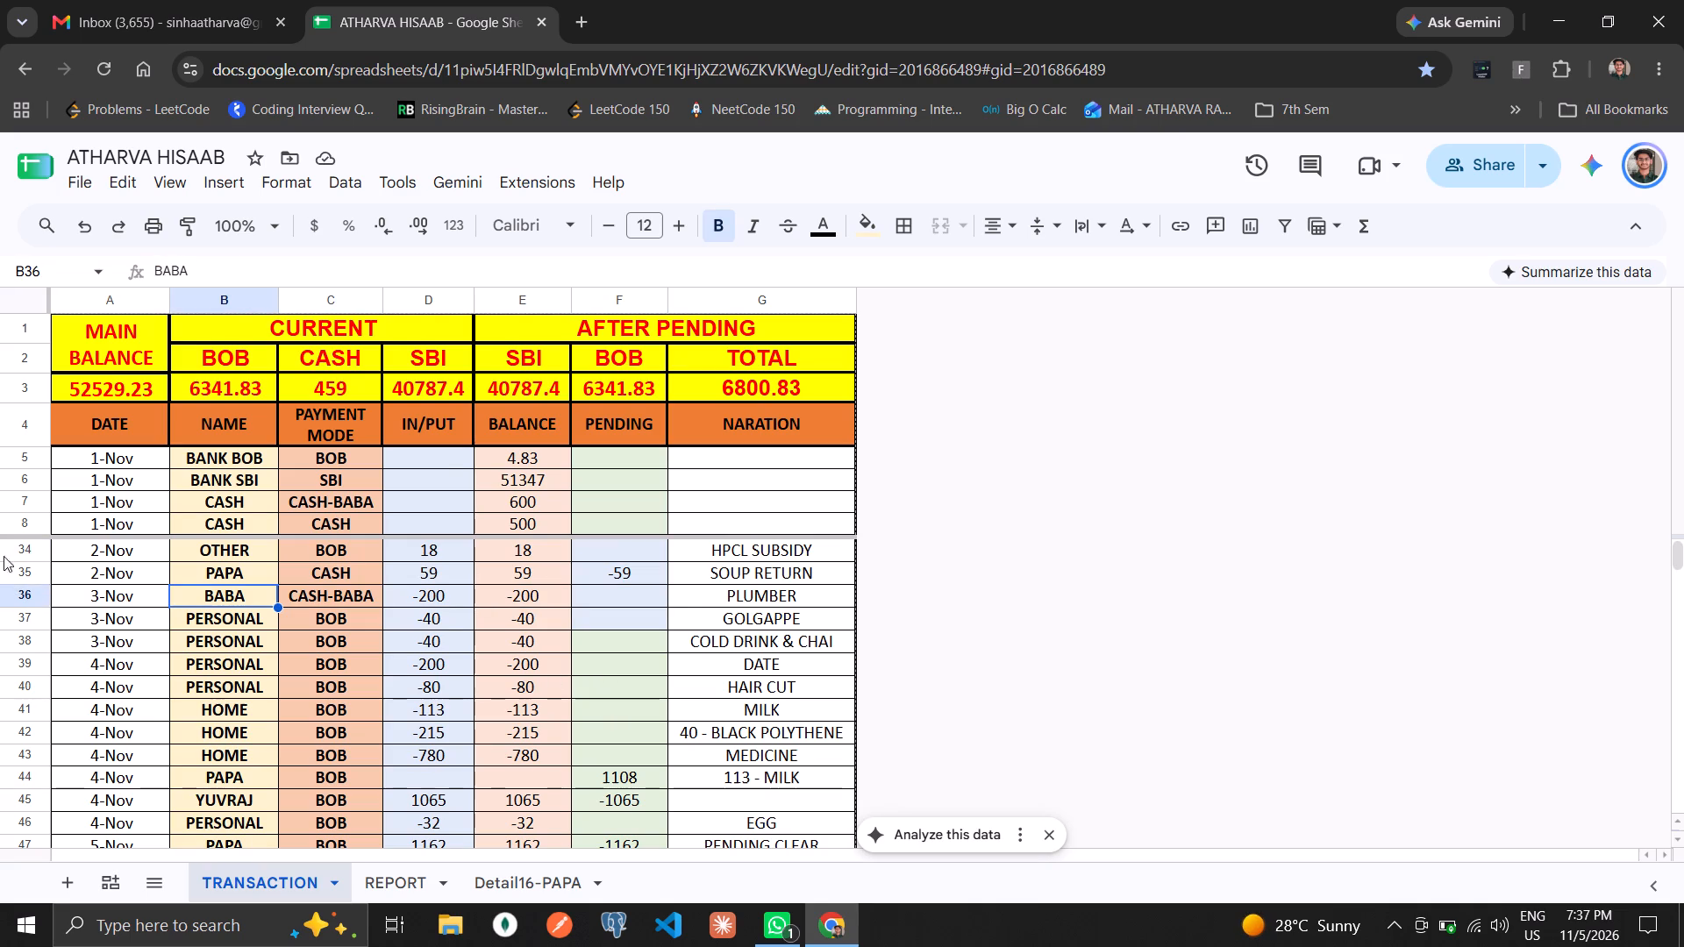
pyautogui.click(19, 590)
pyautogui.click(20, 596)
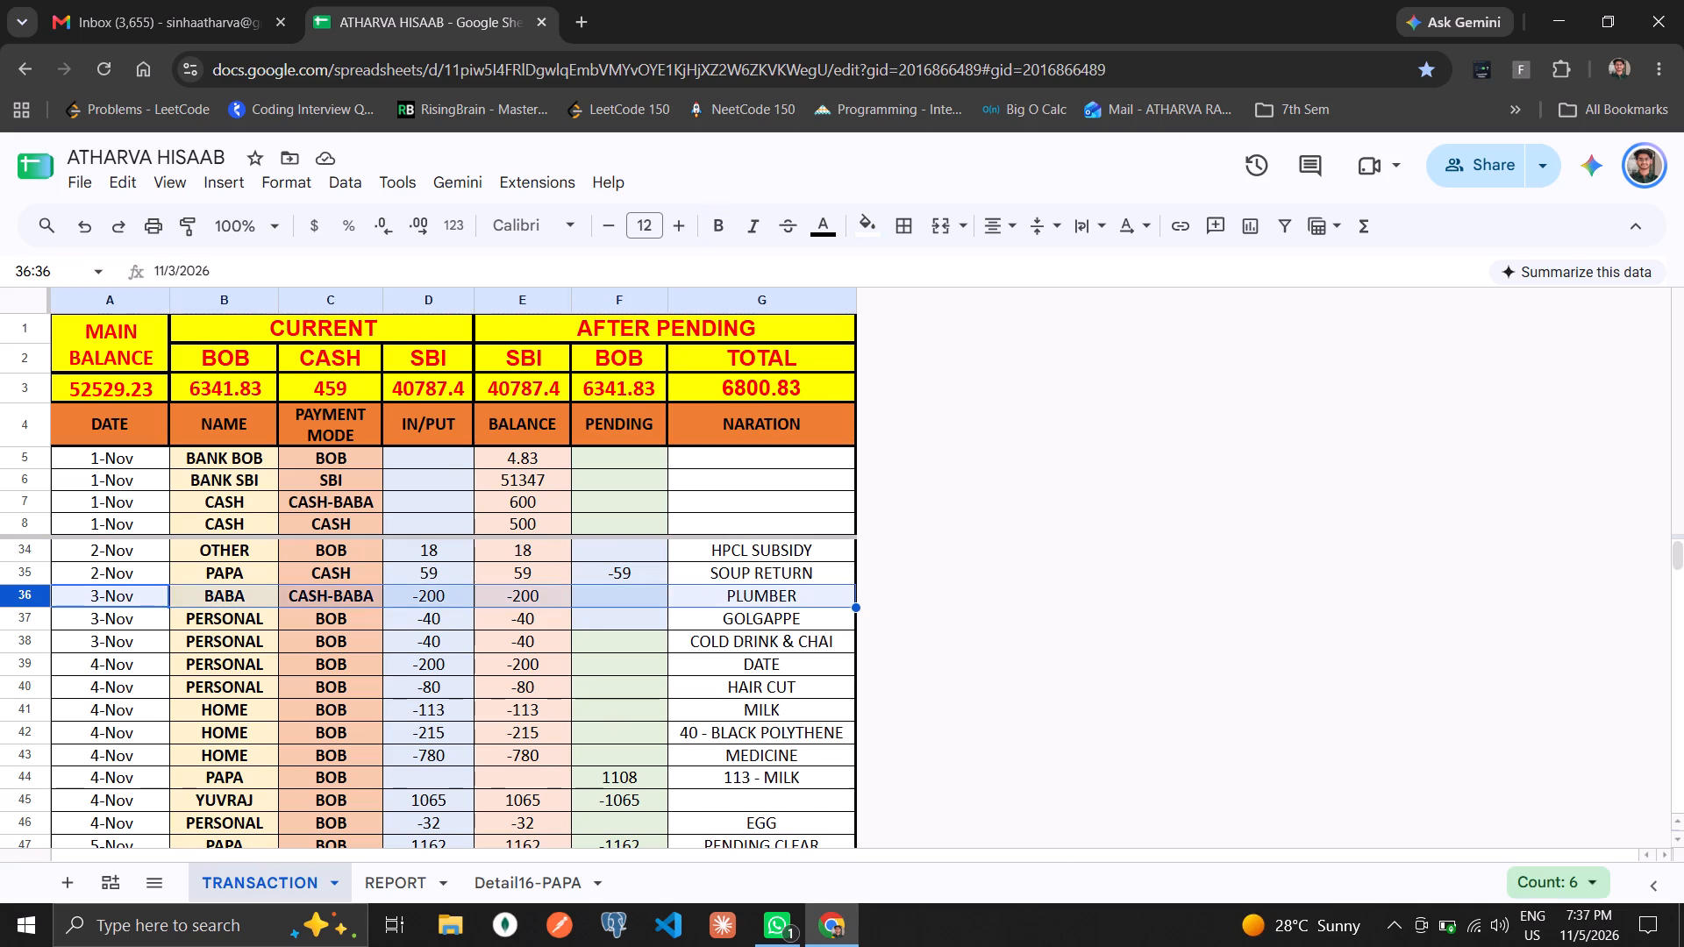
pyautogui.click(145, 588)
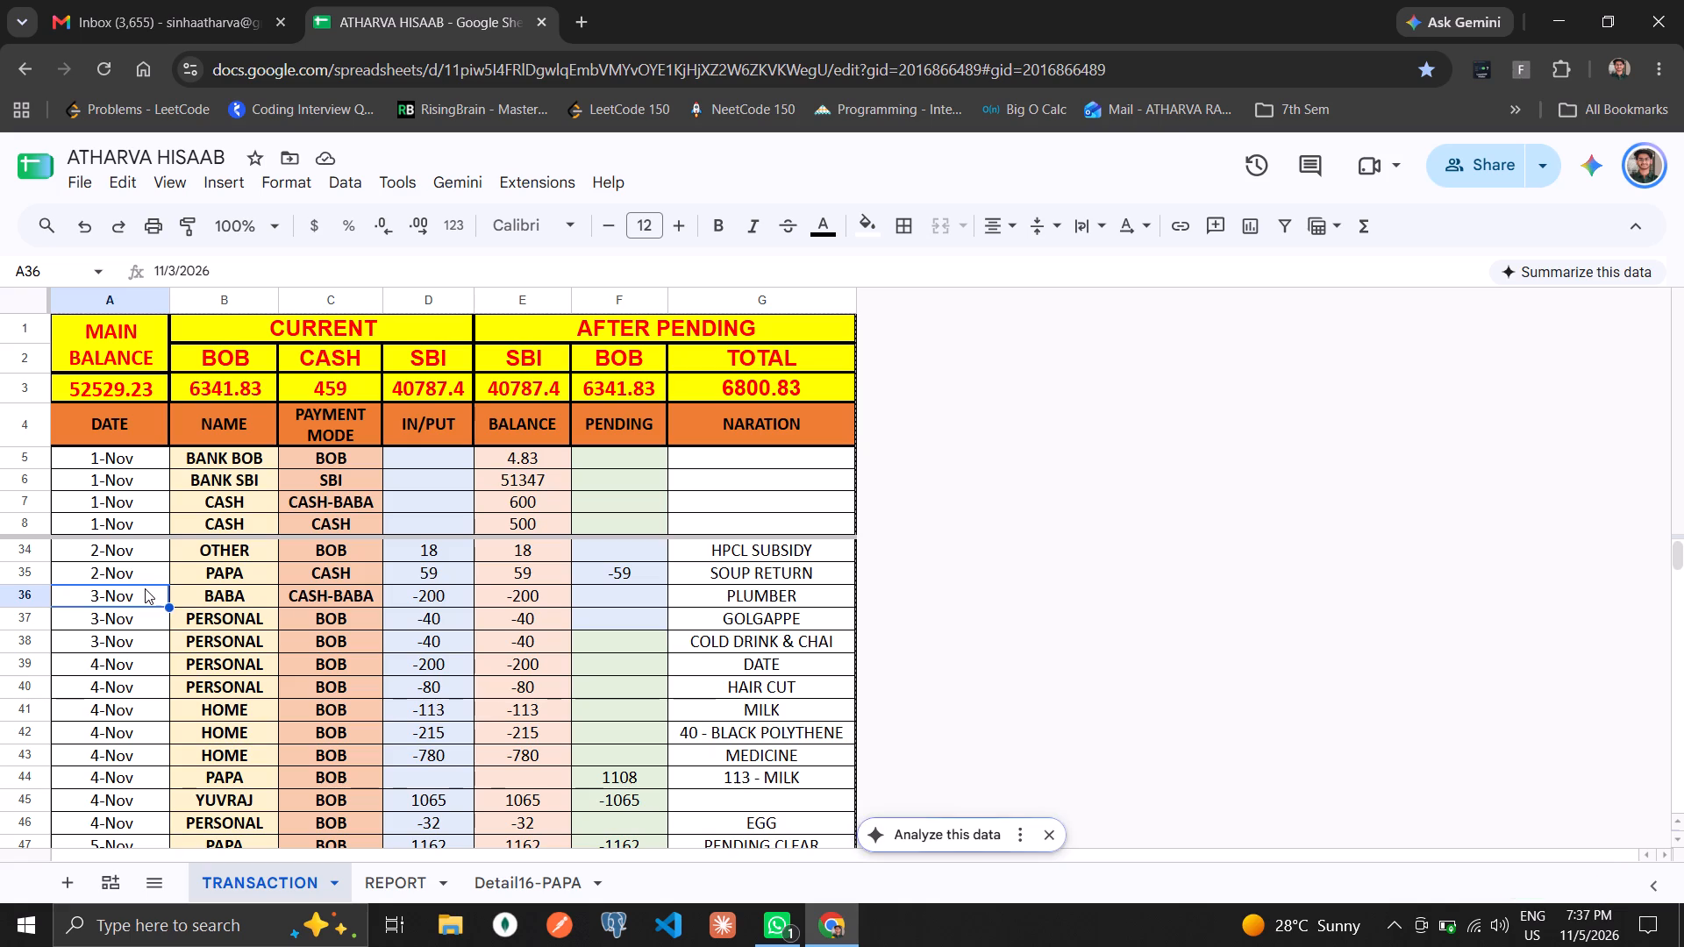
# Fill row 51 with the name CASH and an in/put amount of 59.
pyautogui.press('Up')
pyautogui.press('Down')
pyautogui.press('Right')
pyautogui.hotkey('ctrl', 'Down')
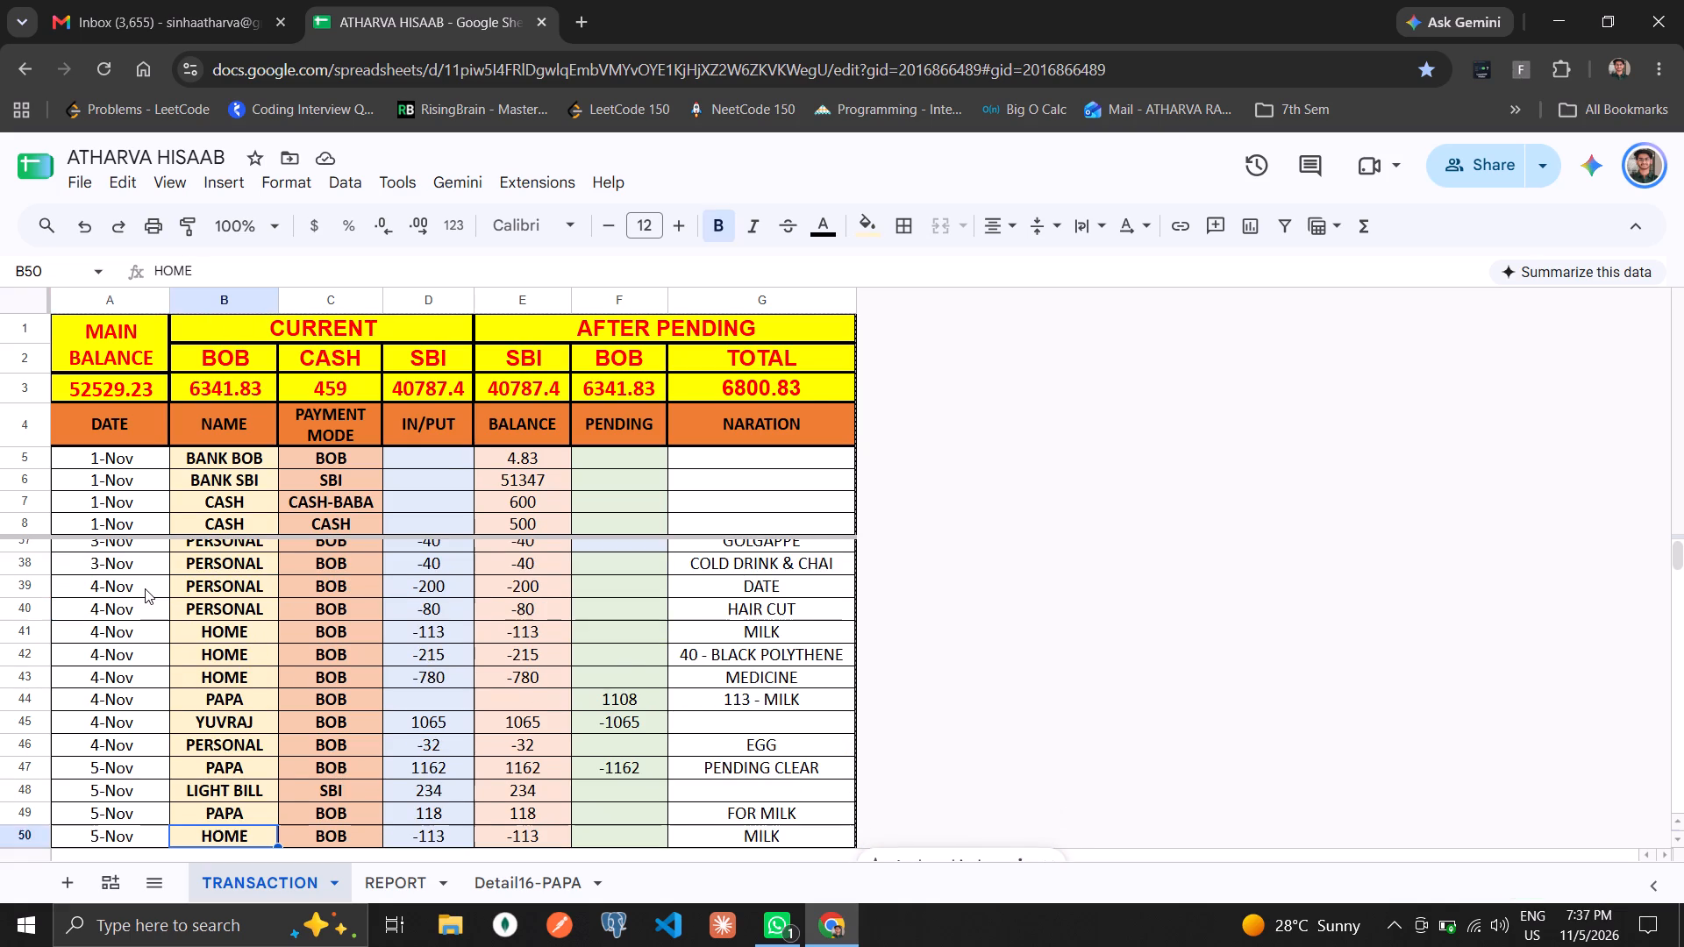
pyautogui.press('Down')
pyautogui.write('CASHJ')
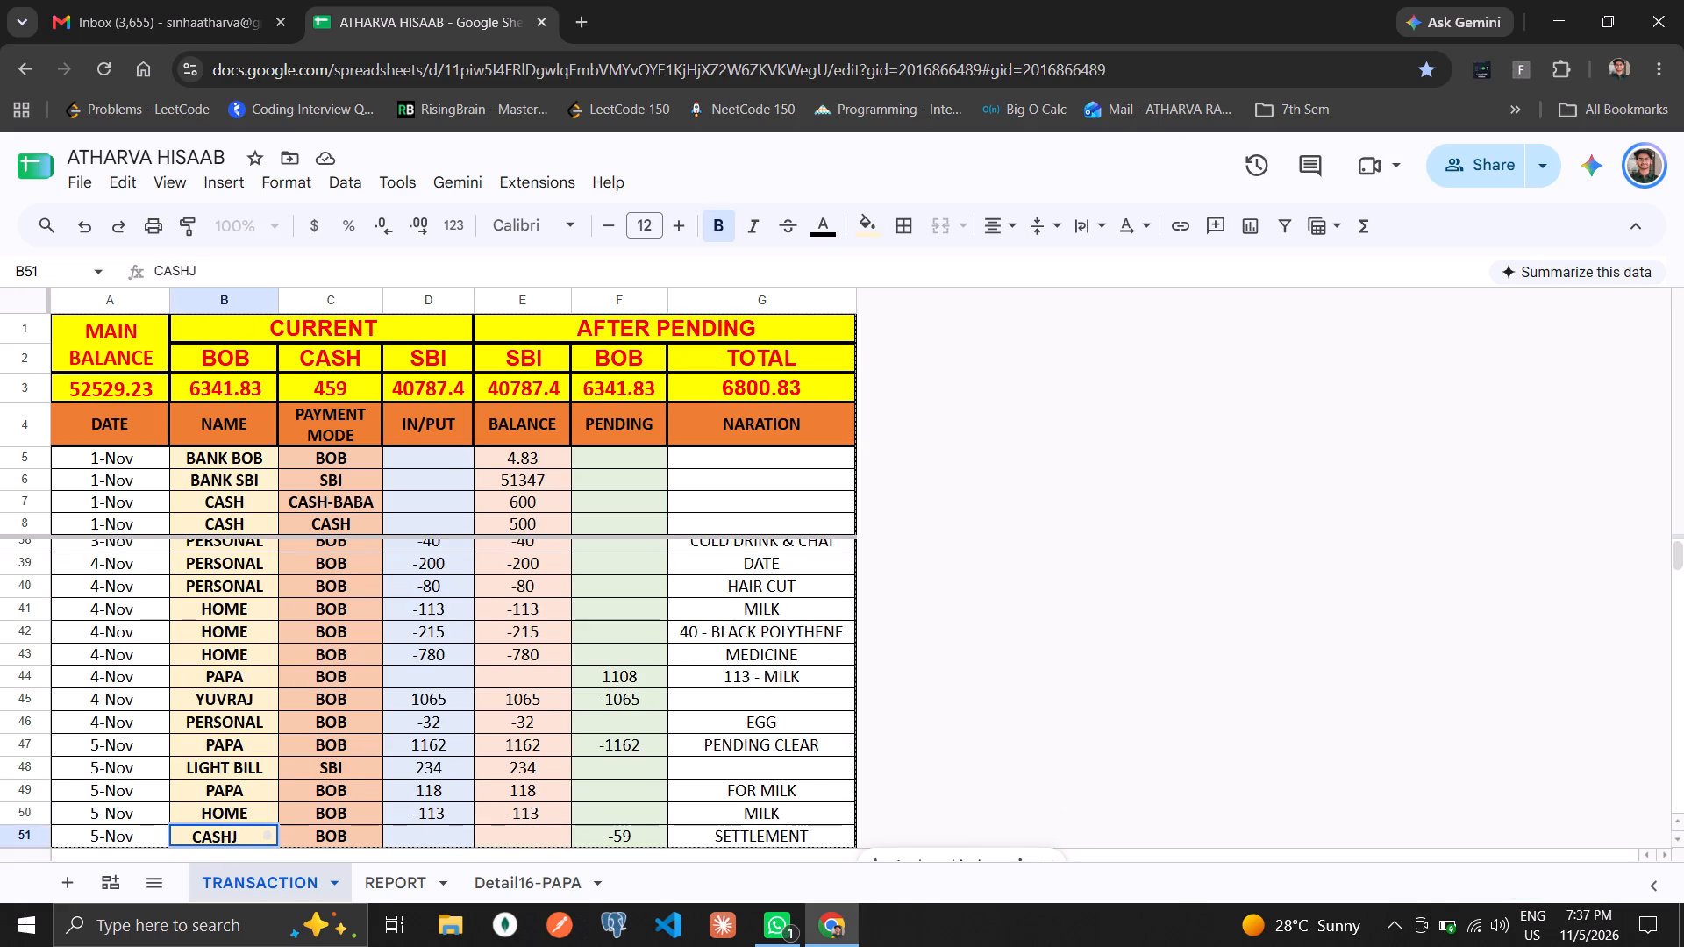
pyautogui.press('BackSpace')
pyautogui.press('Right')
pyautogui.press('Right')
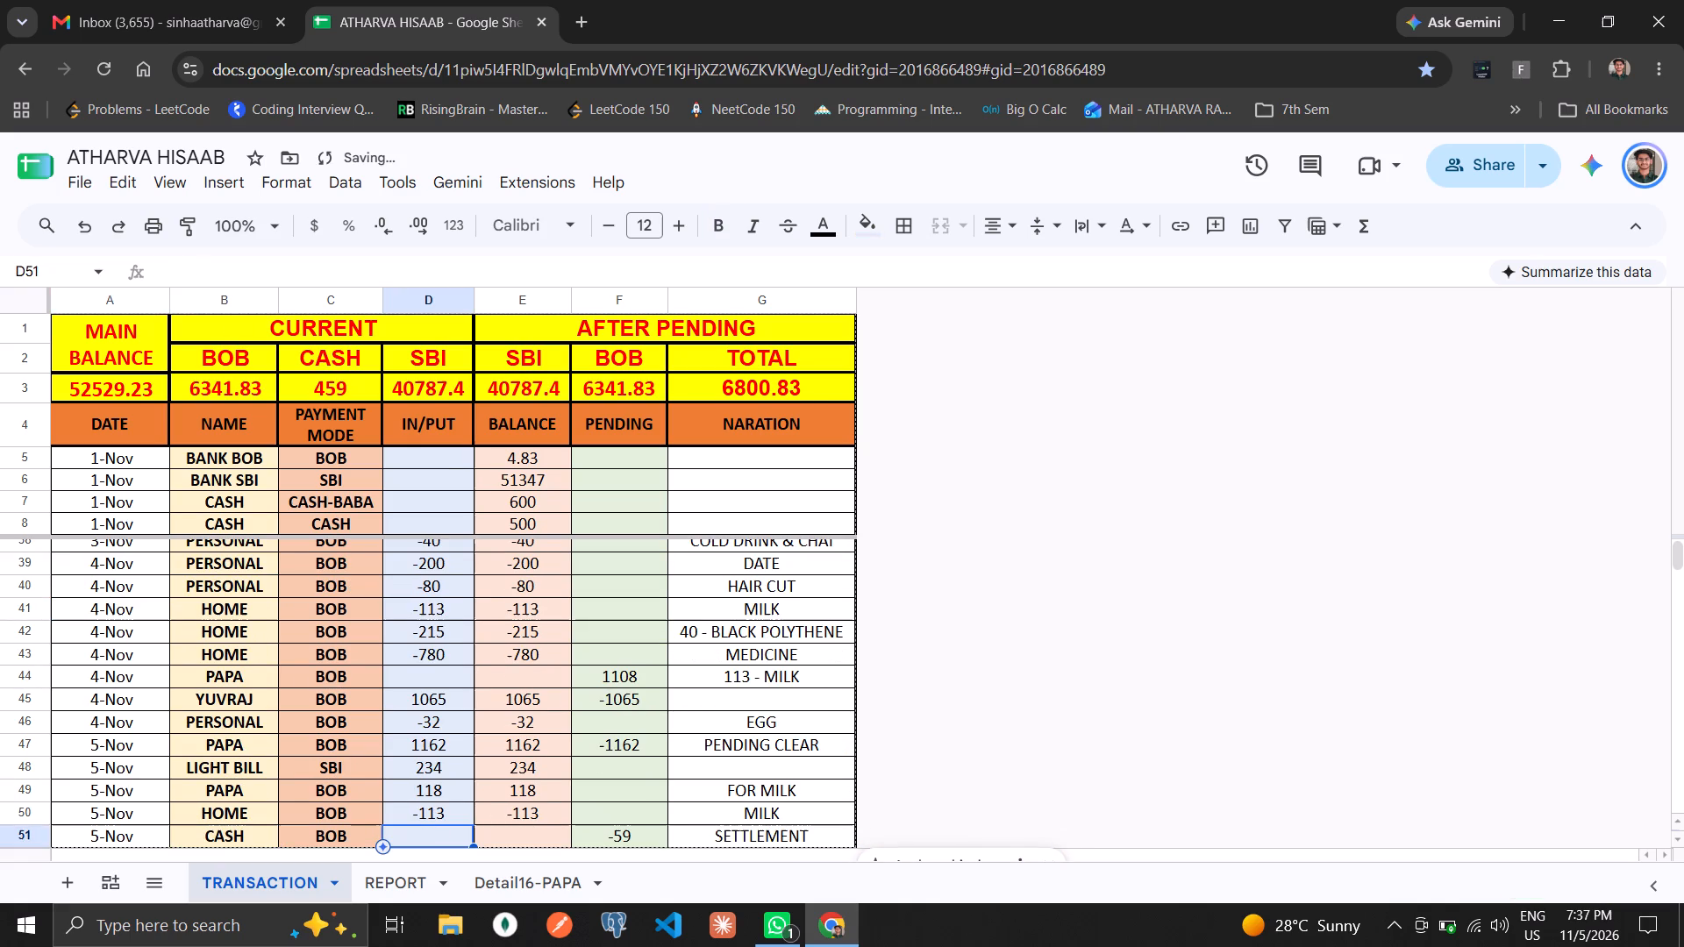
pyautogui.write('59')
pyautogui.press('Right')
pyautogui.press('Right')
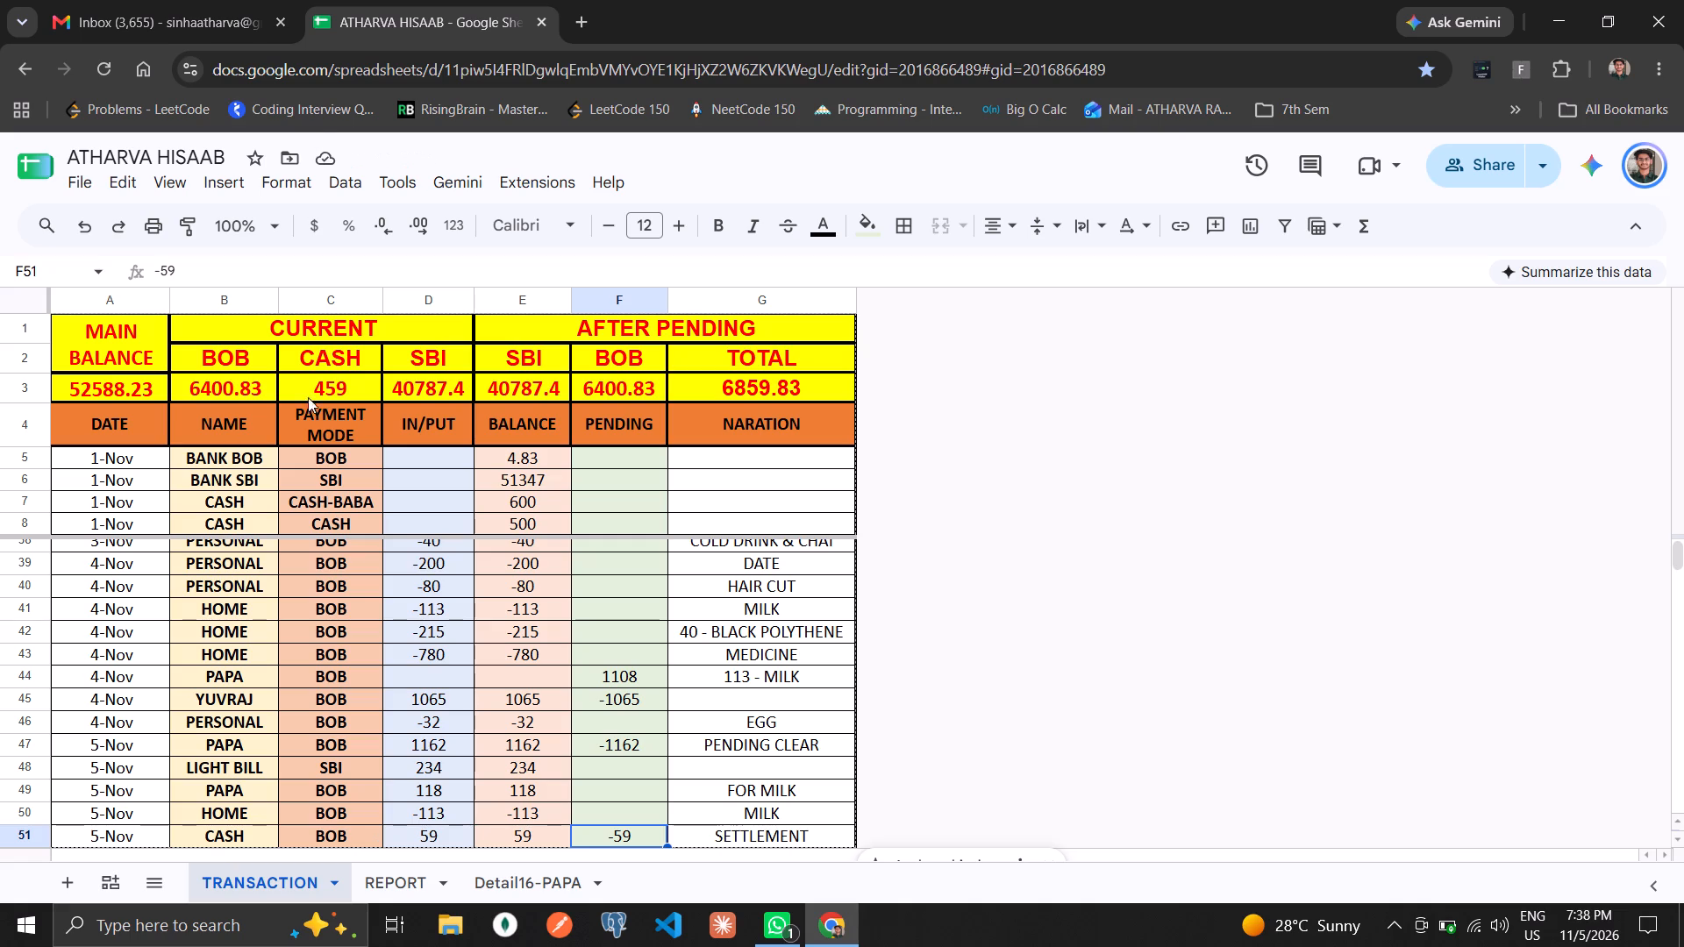
# Check the pending sums by name and balances by payment mode on the REPORT sheet.
pyautogui.click(385, 864)
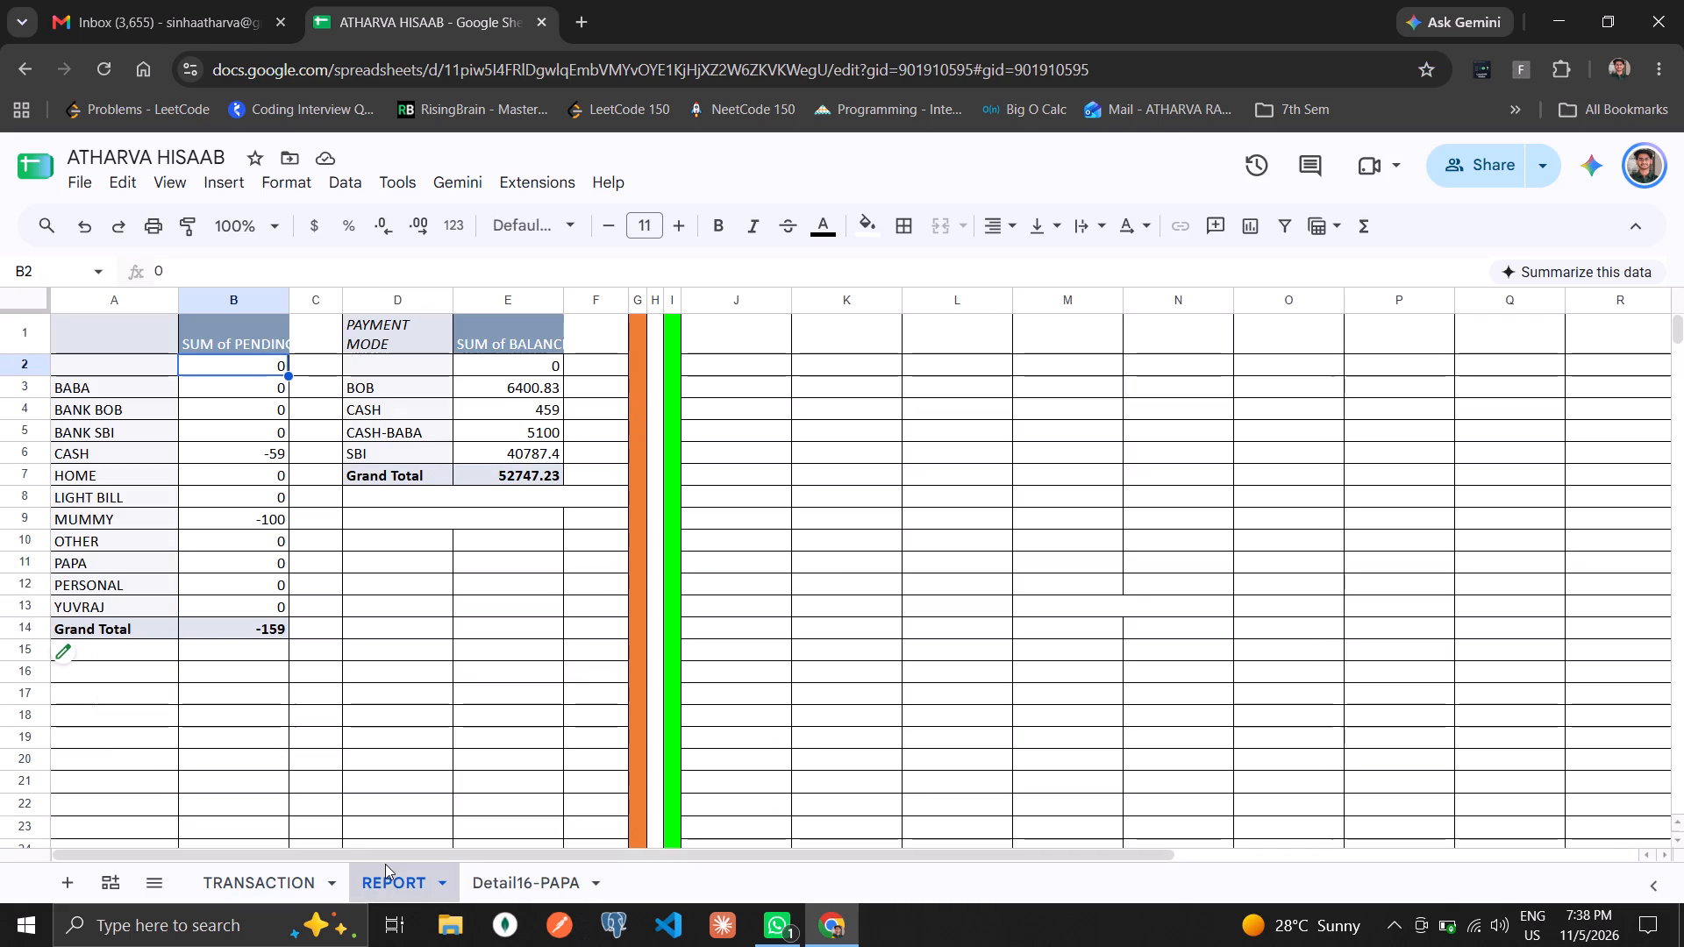
pyautogui.click(289, 884)
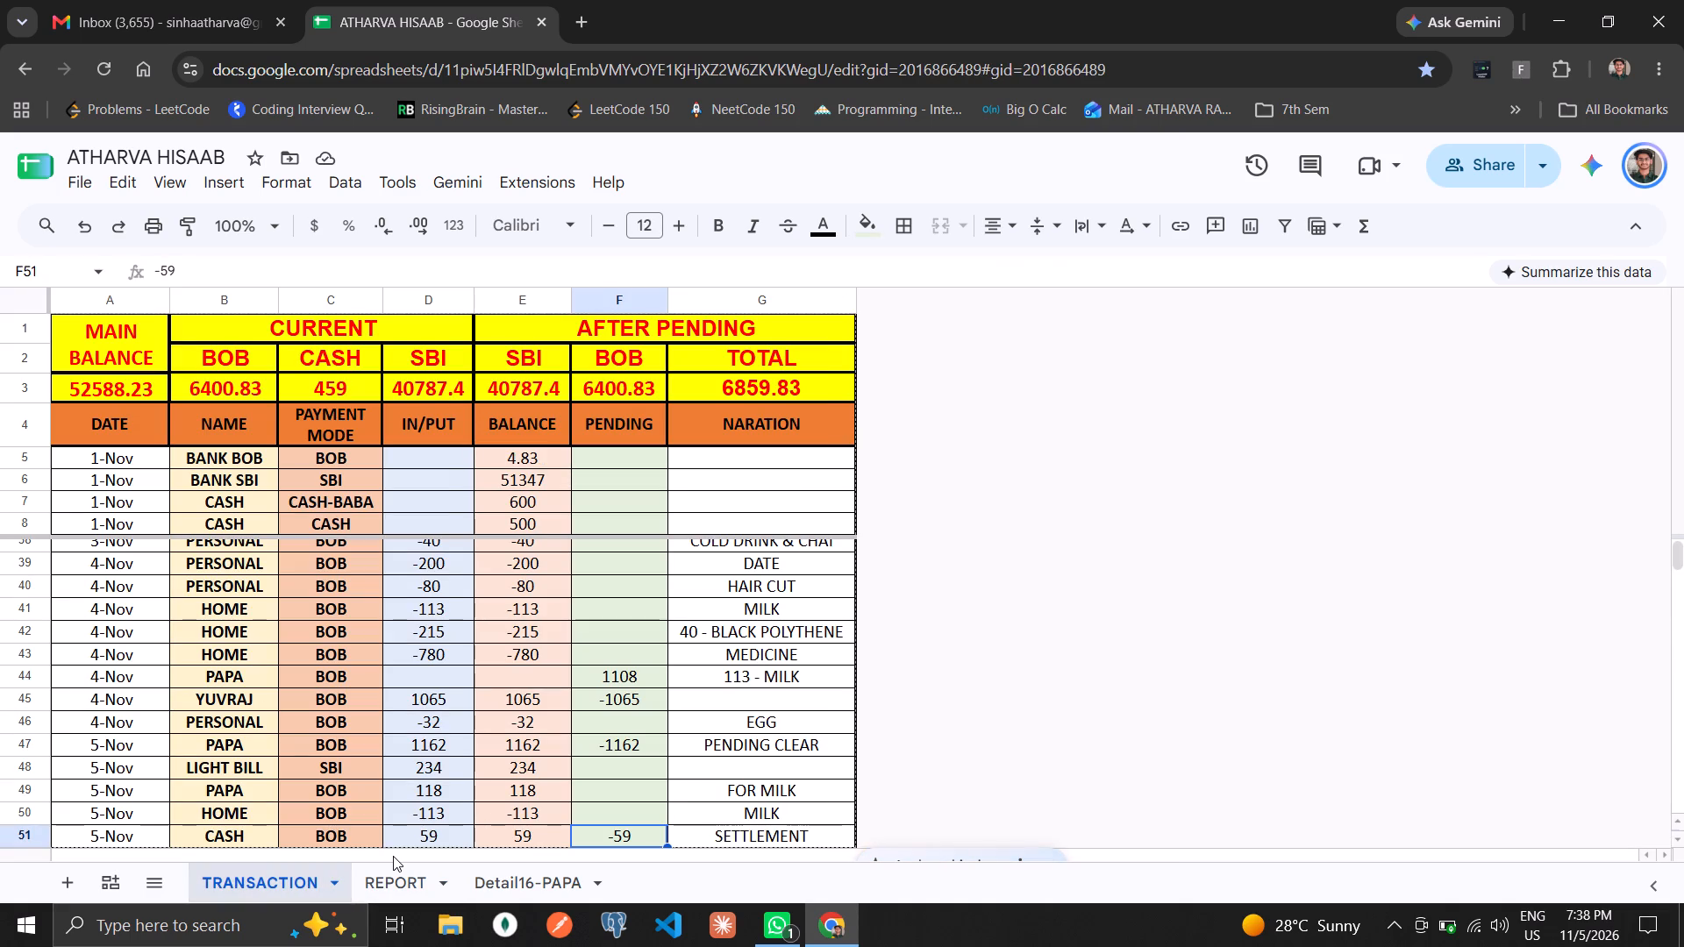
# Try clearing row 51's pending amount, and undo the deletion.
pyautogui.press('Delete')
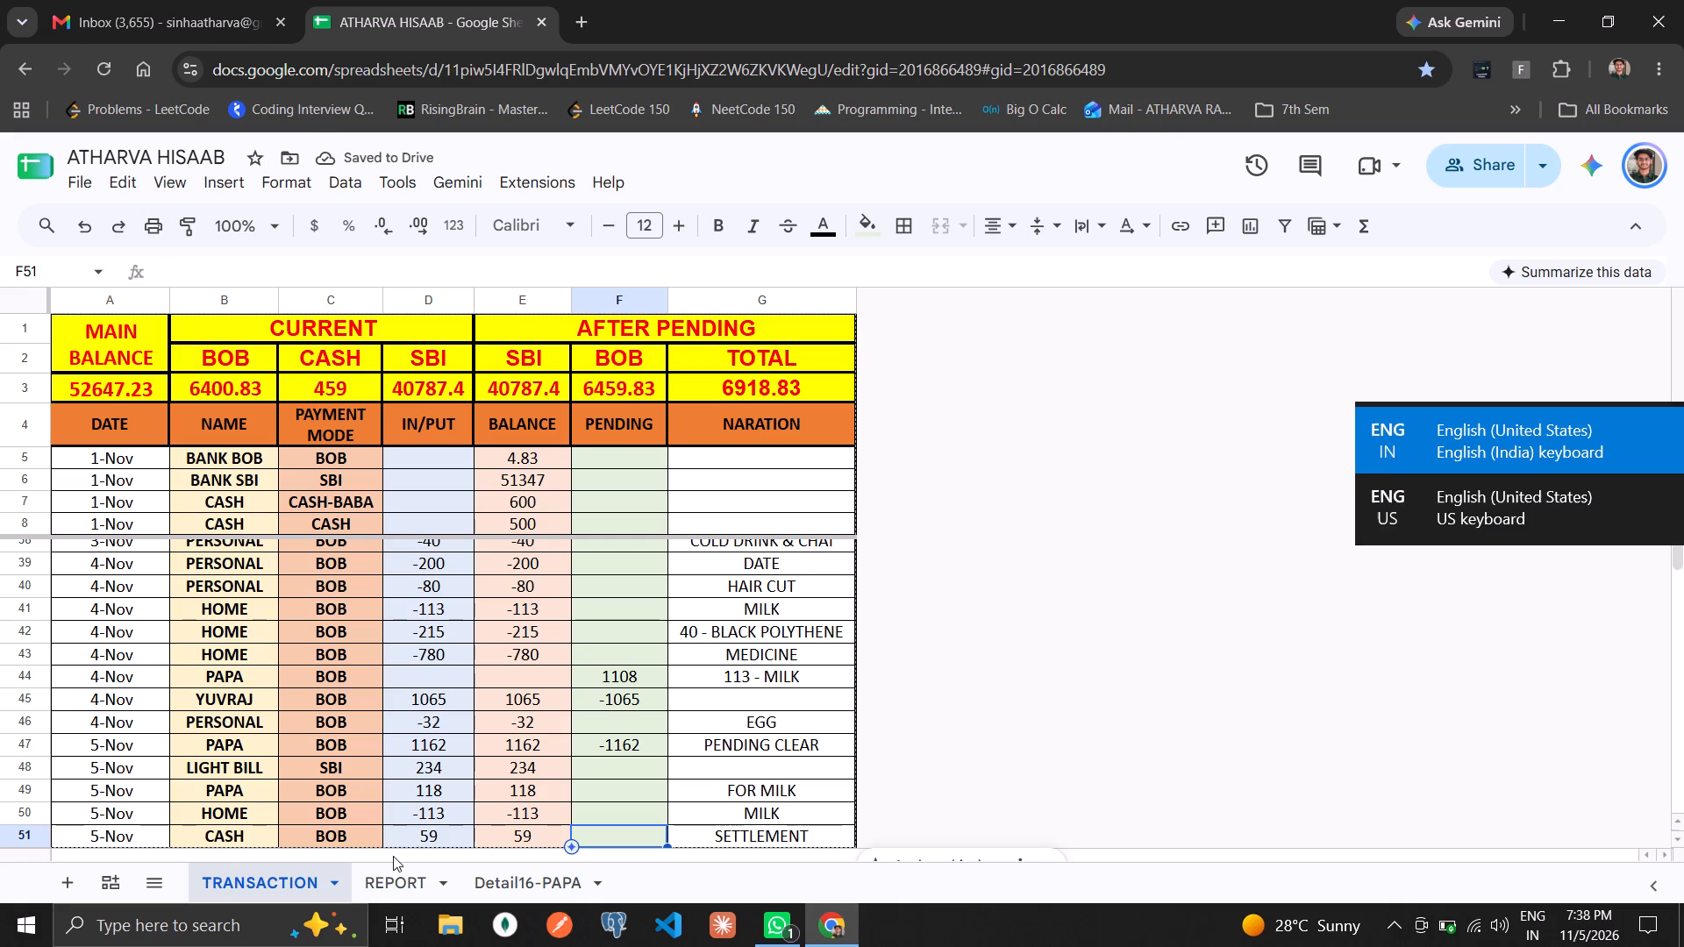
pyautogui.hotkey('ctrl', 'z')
# Clear the date, name, payment mode, in/put and pending cells of row 51, keeping its narration.
pyautogui.press('Up')
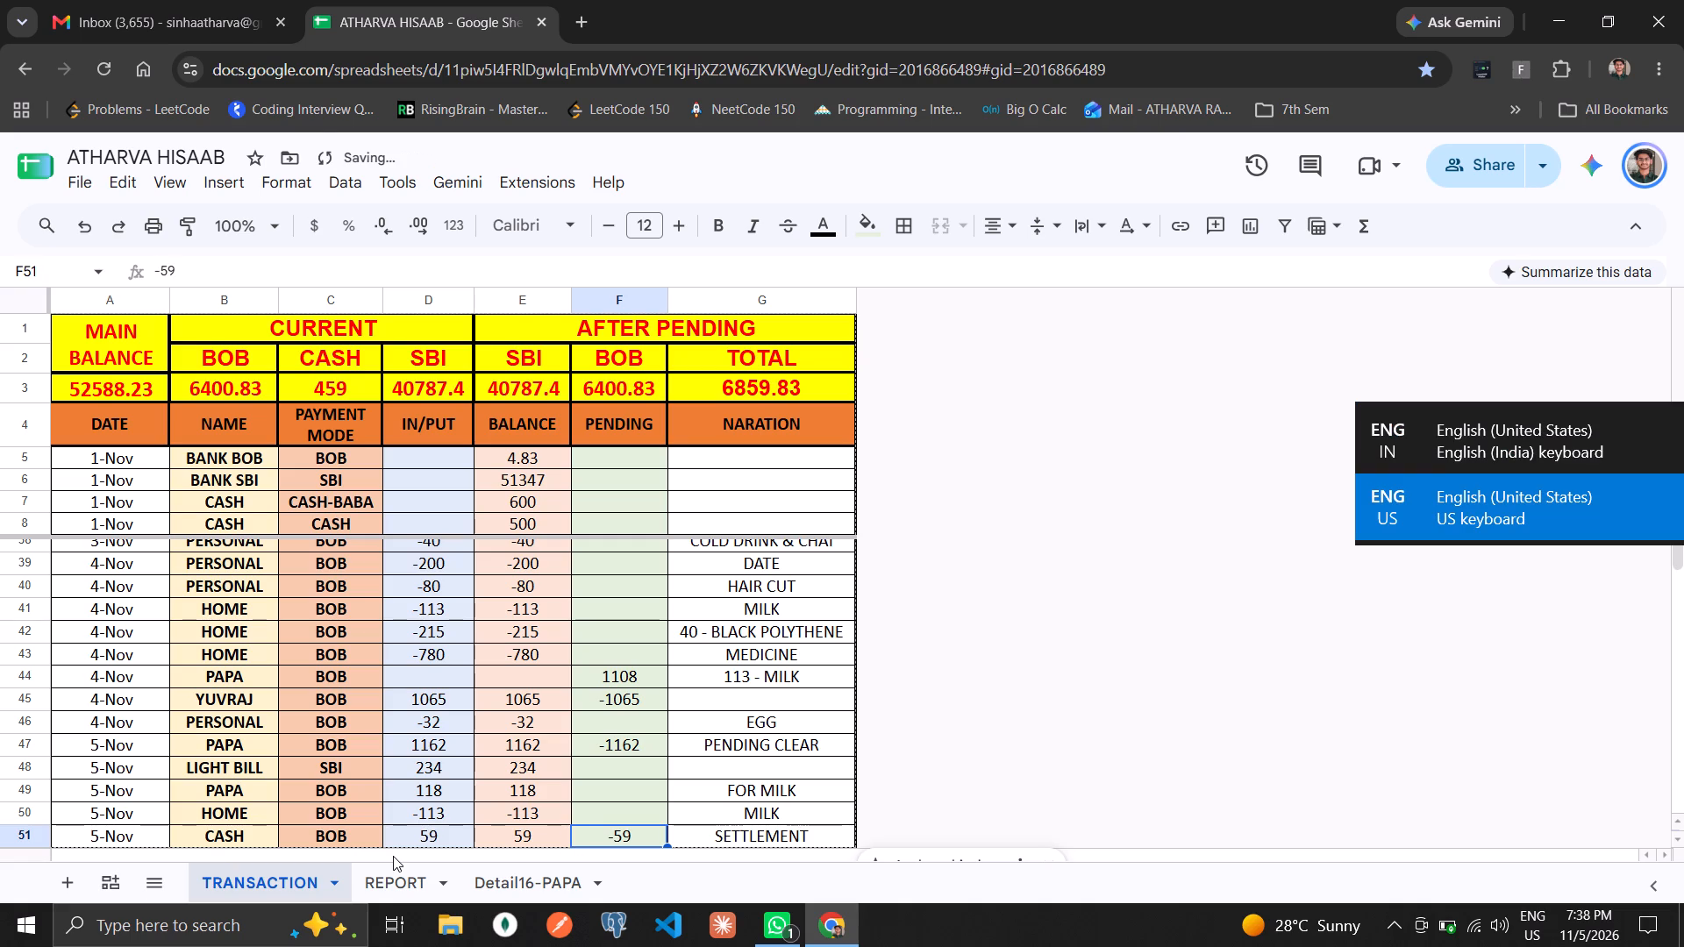
pyautogui.press('Left')
pyautogui.press('Down')
pyautogui.hotkey('ctrl', 'Left')
pyautogui.hotkey('ctrl', 'shift', 'Right')
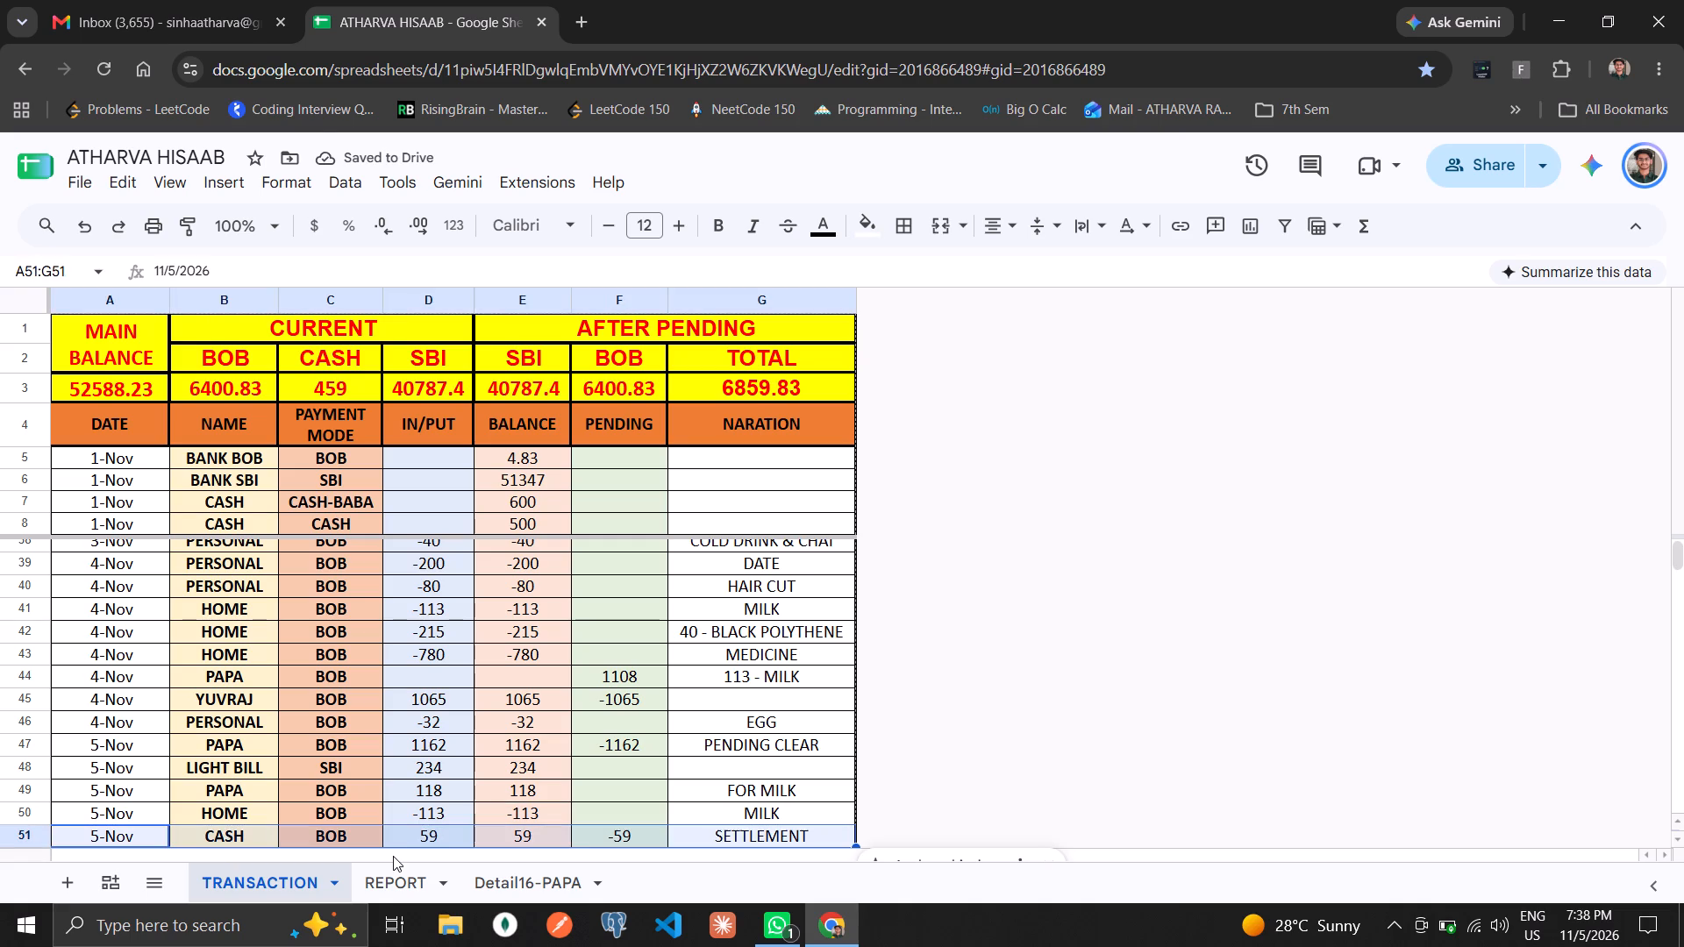
pyautogui.hotkey('ctrl', 'shift', 'Left')
pyautogui.hotkey('shift', 'Right')
pyautogui.hotkey('shift', 'Right')
pyautogui.hotkey('shift', 'Right')
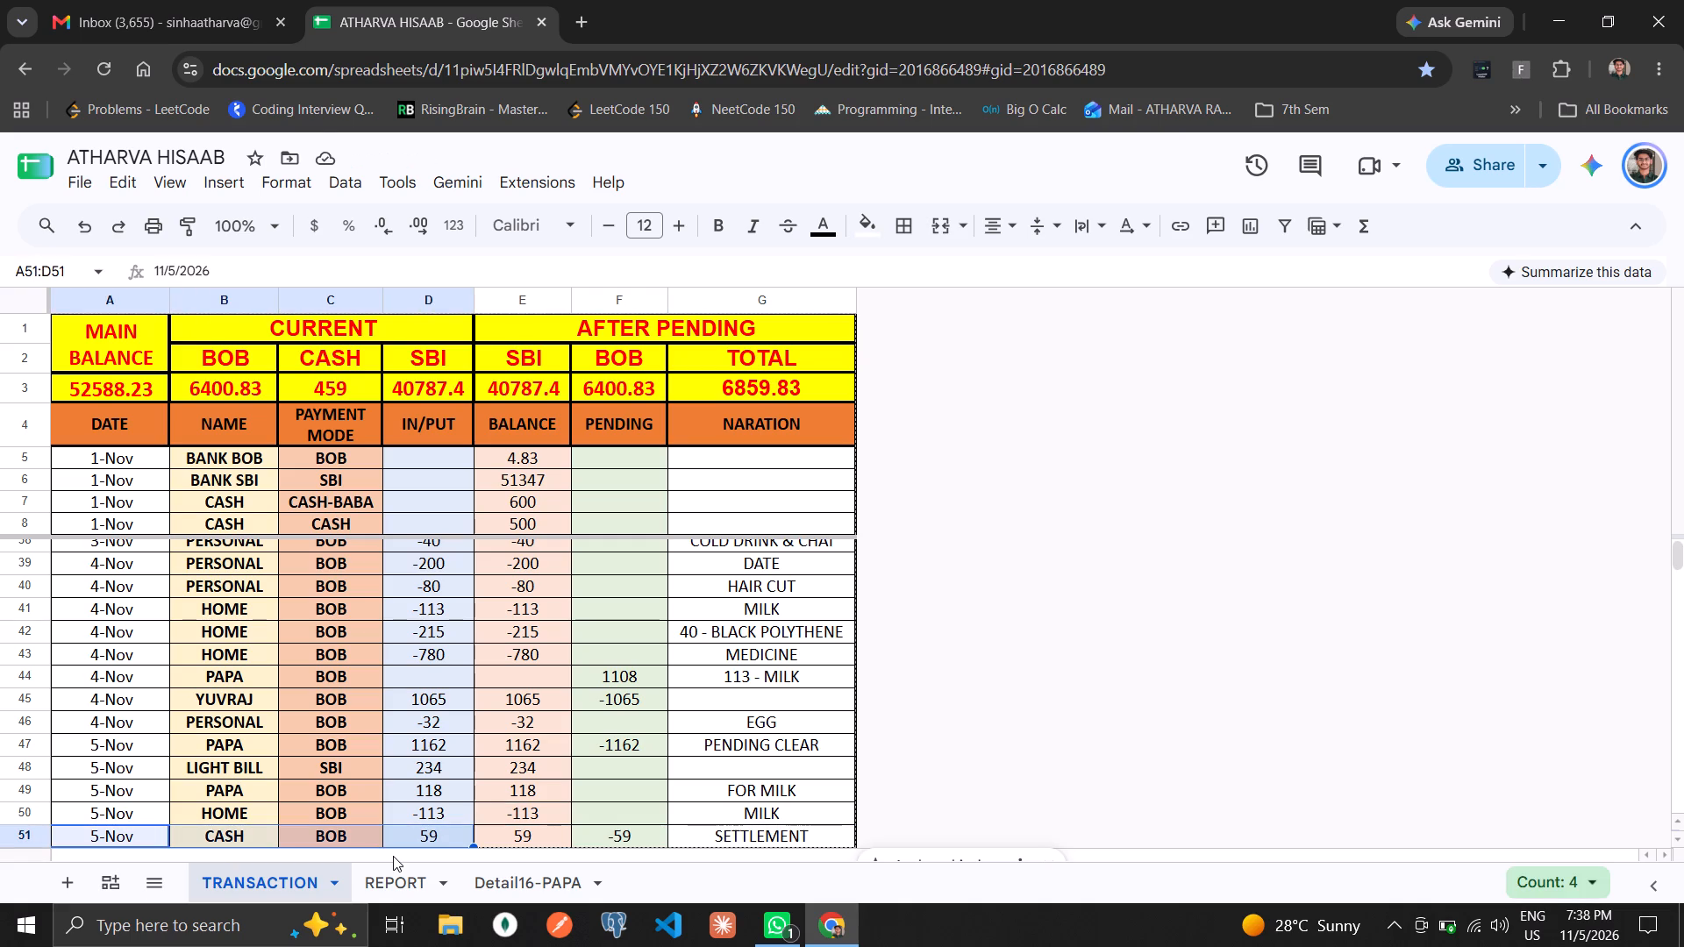
pyautogui.press('Delete')
pyautogui.press('Right')
pyautogui.press('Right')
pyautogui.press('Right')
pyautogui.press('Right')
pyautogui.press('Right')
pyautogui.press('Delete')
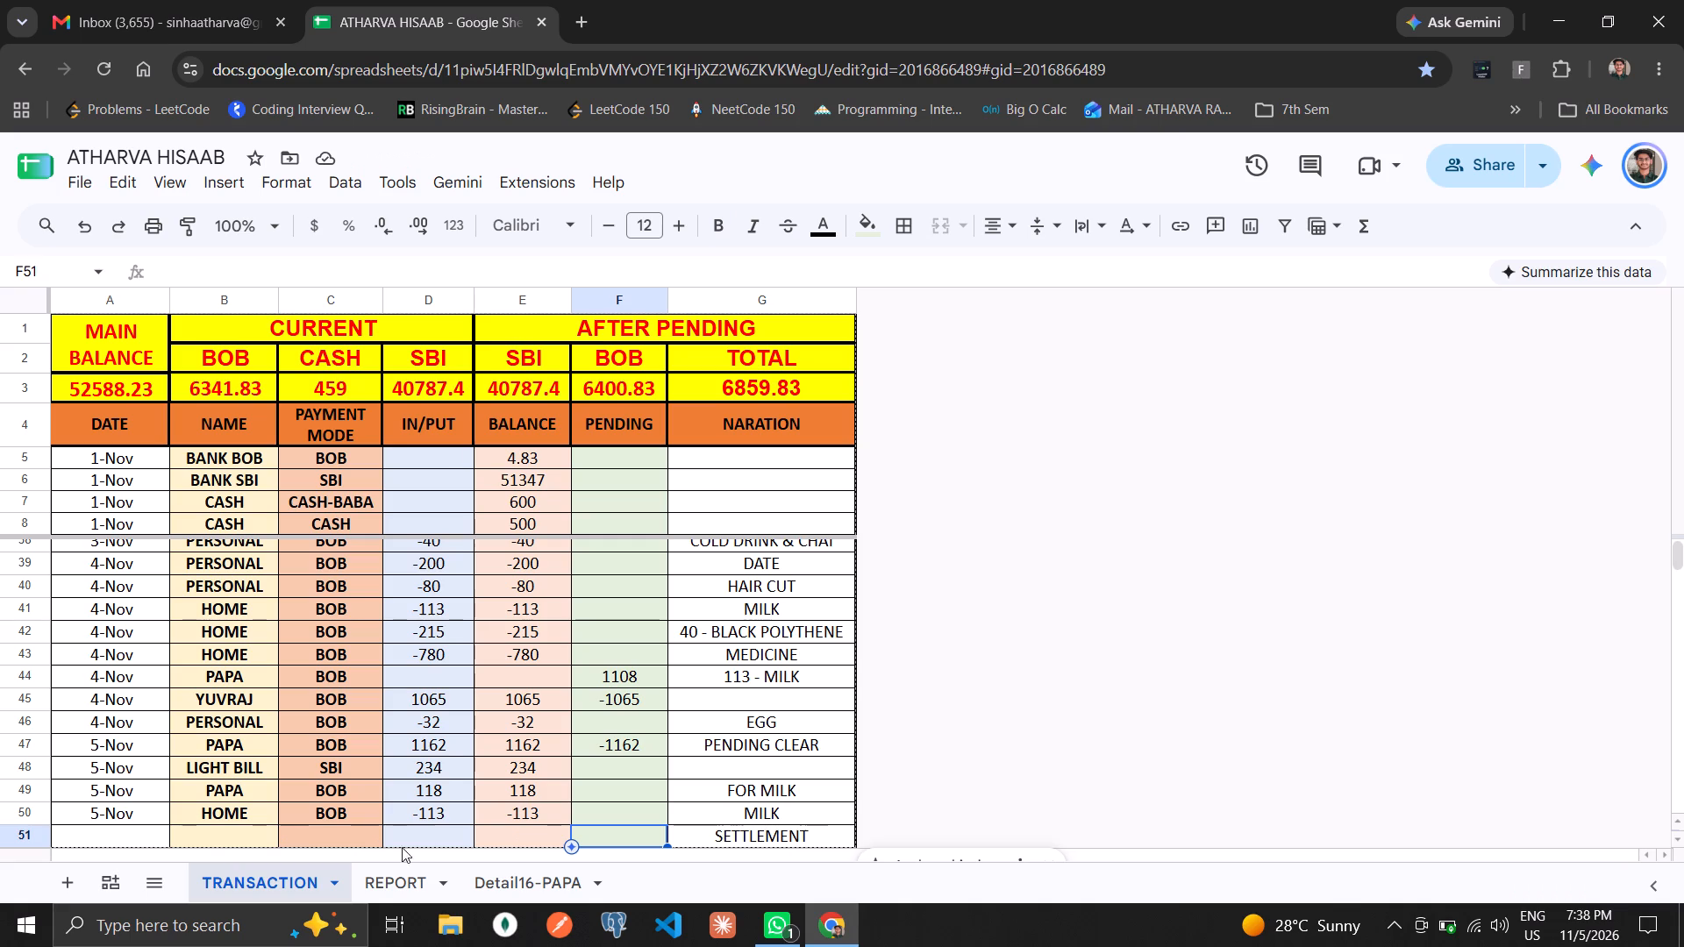
# Locate the pending amount of the 2-Nov PAPA SOUP RETURN entry in row 35.
pyautogui.click(635, 658)
pyautogui.press('Up')
pyautogui.press('Up')
pyautogui.press('Up')
pyautogui.press('Up')
pyautogui.press('Up')
pyautogui.press('Up')
pyautogui.press('Up')
pyautogui.press('Up')
pyautogui.press('Up')
pyautogui.press('Up')
pyautogui.press('Up')
pyautogui.press('Up')
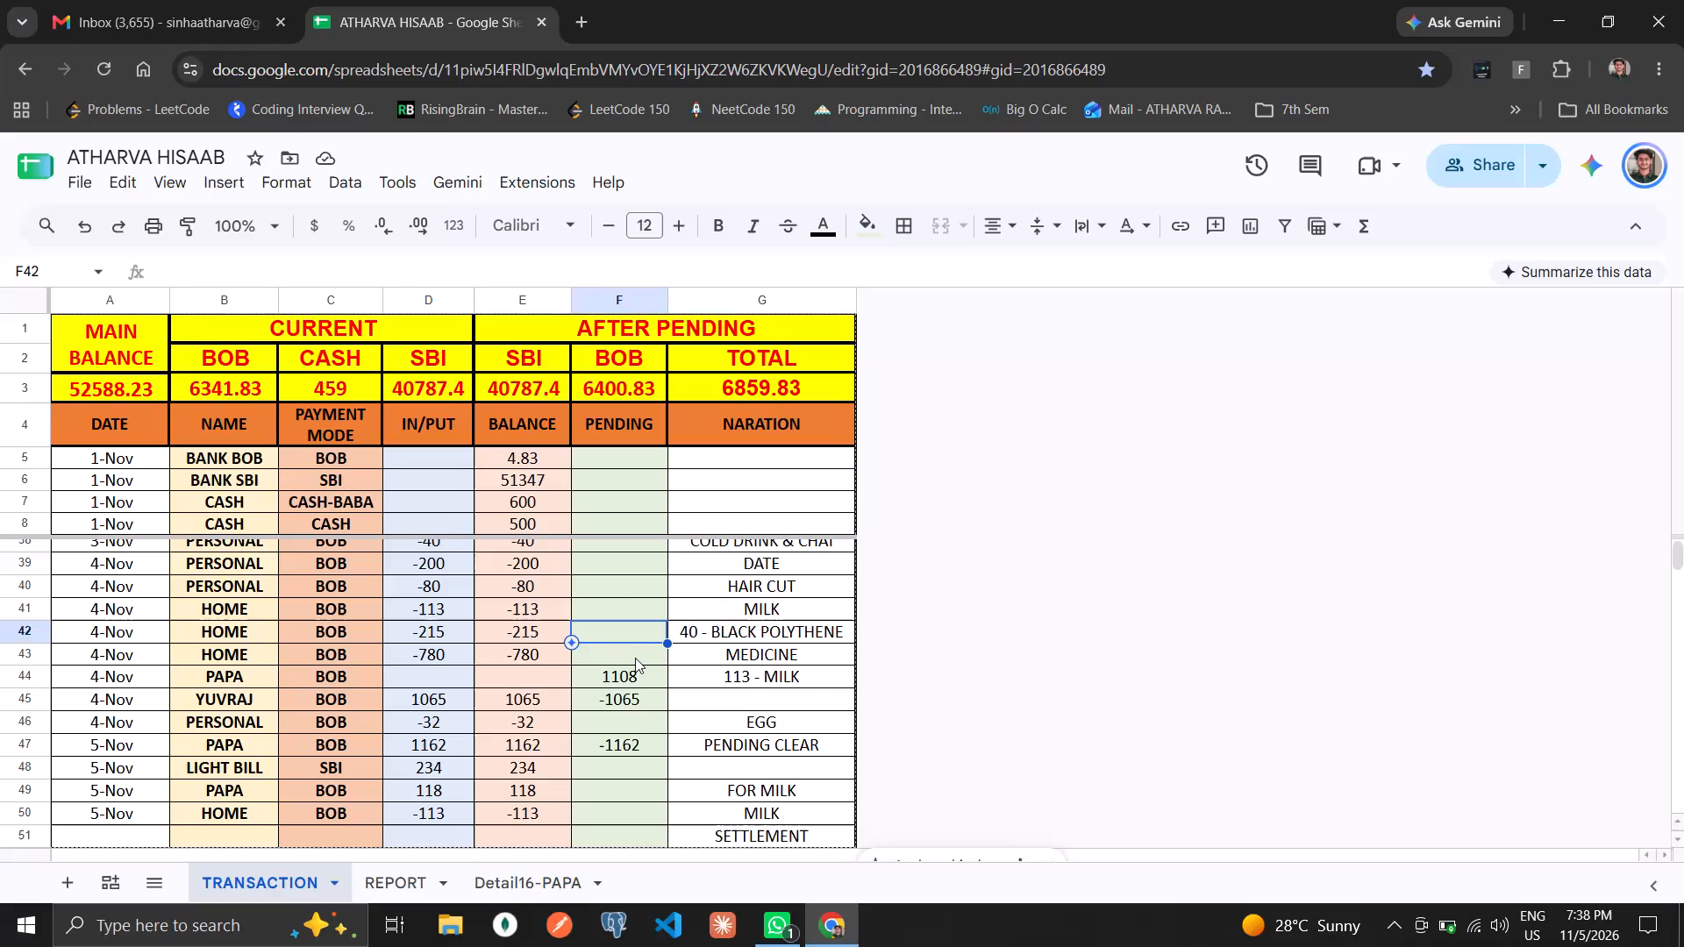
pyautogui.press('Down')
pyautogui.press('Down')
pyautogui.press('Down')
pyautogui.press('Down')
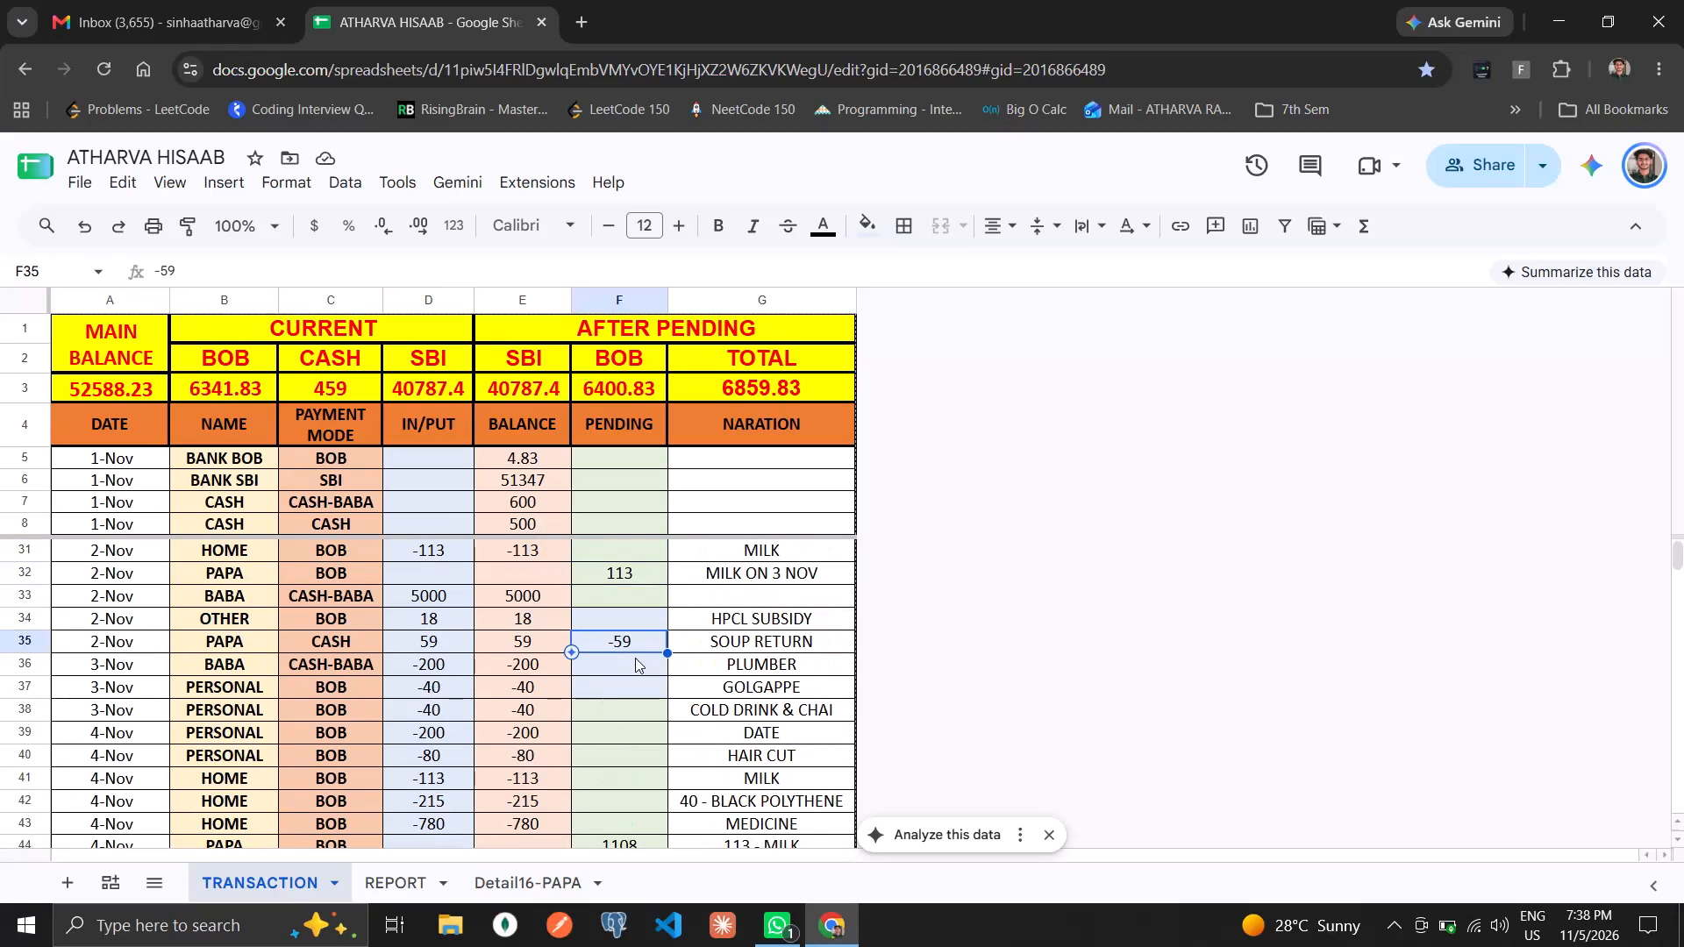
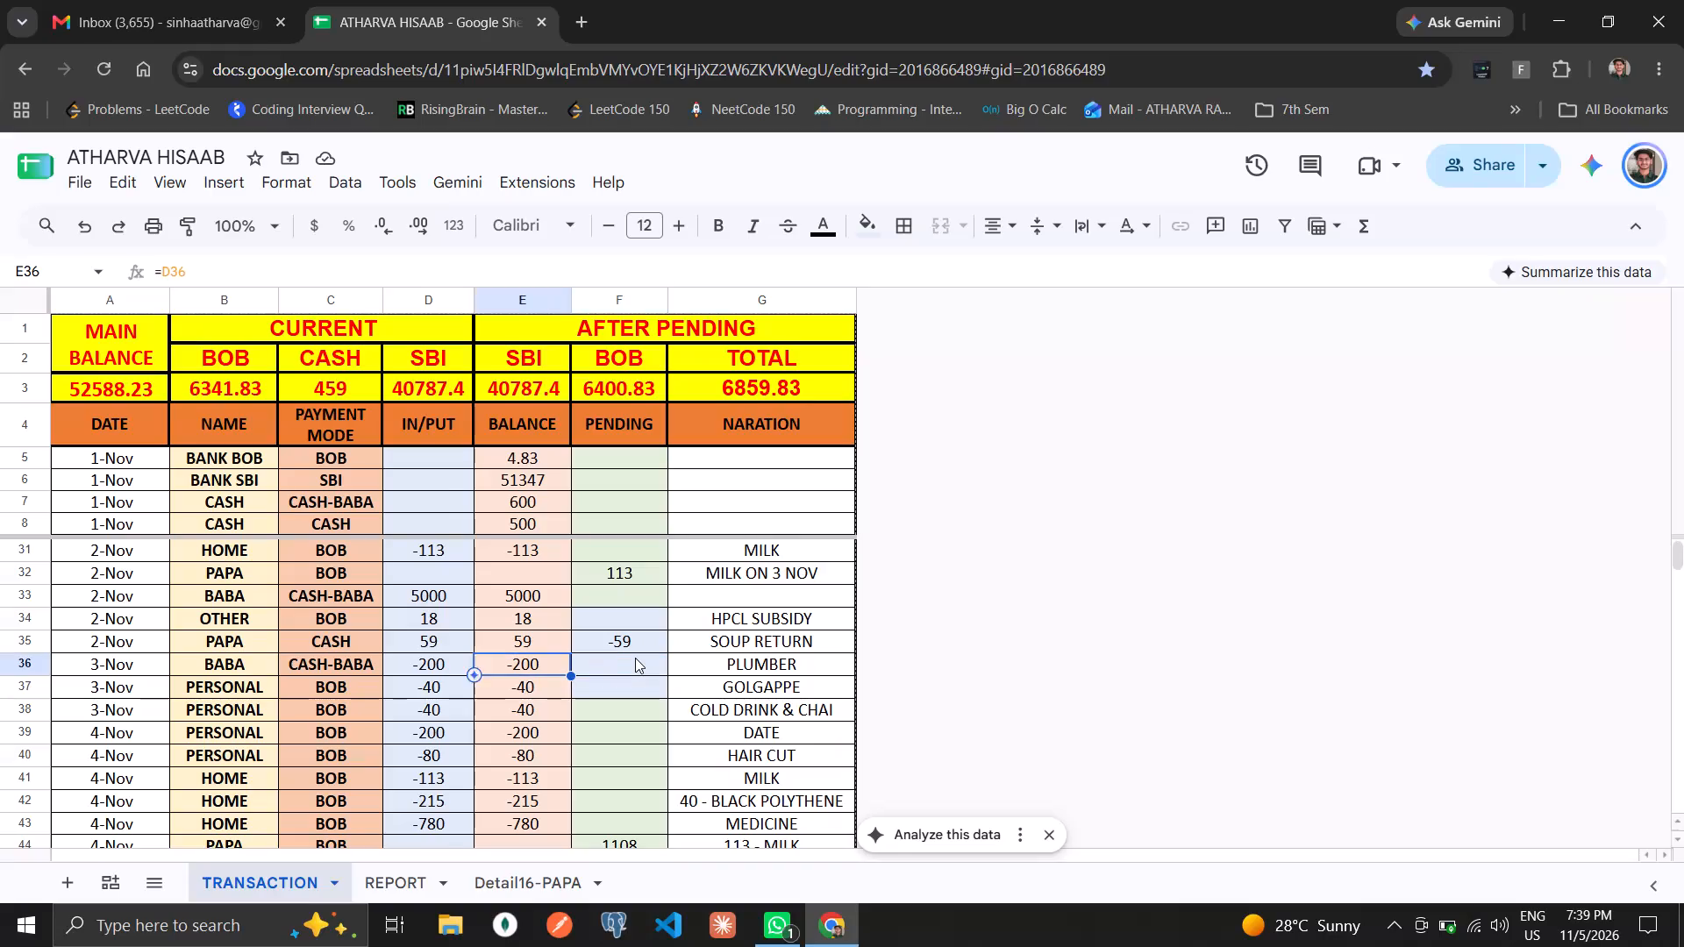
# Check the sum of the three 4-Nov HOME amounts in the IN/PUT column, rows 41 to 43.
pyautogui.press('Down')
pyautogui.press('Left')
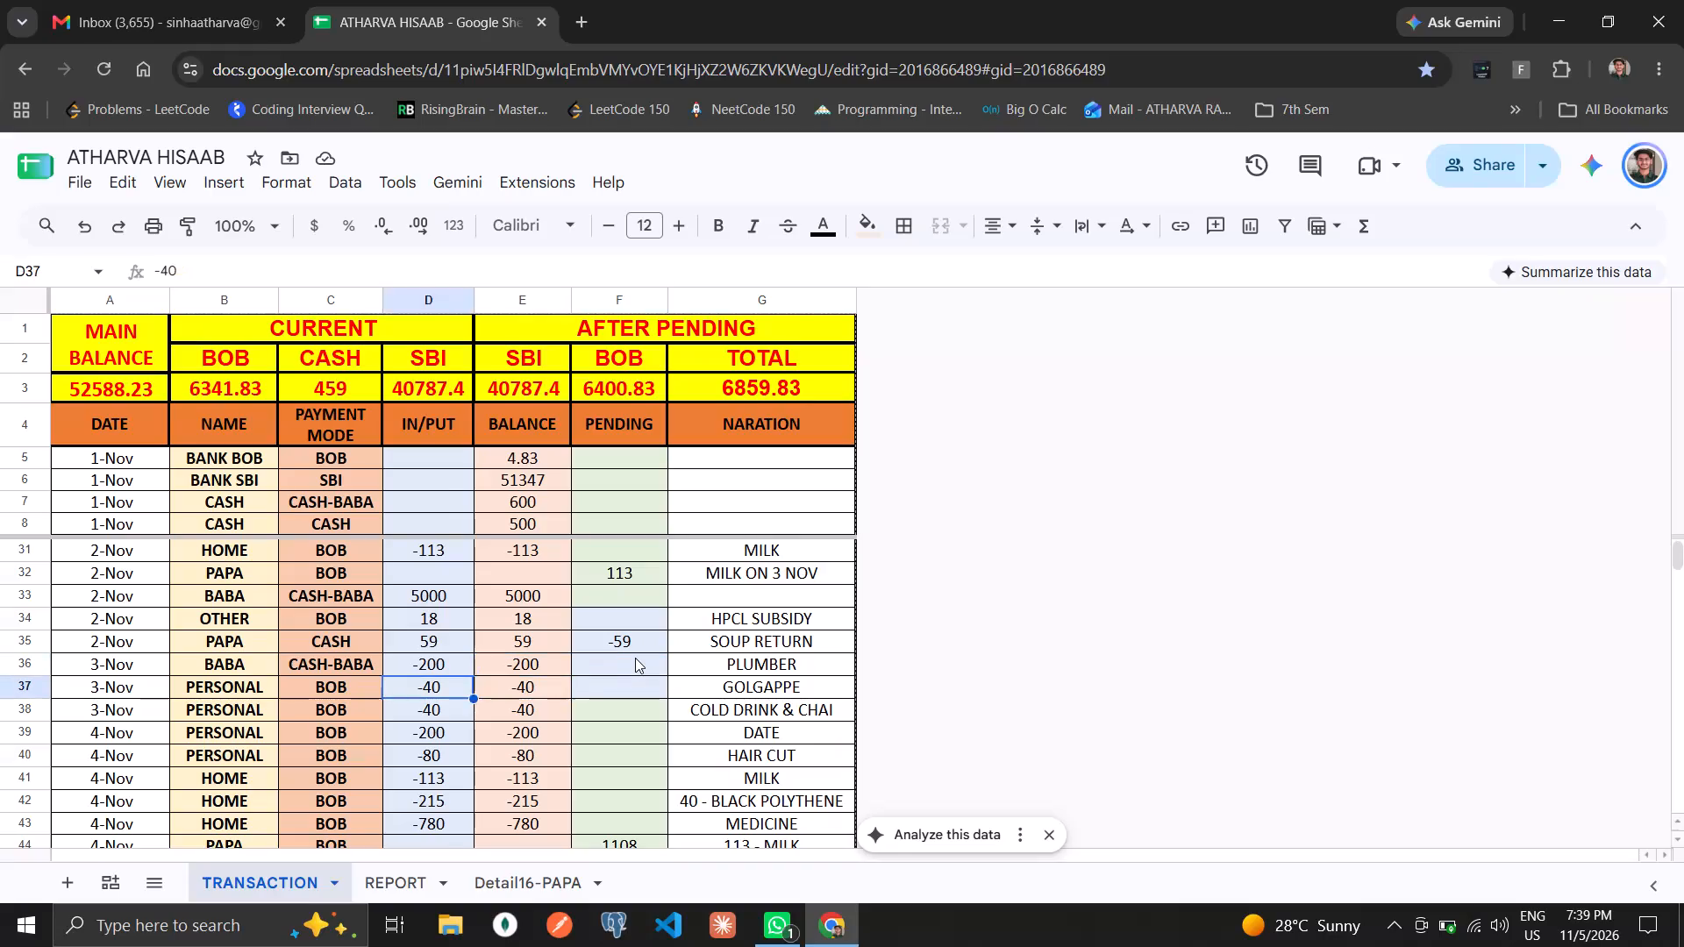
pyautogui.press('Left')
pyautogui.press('Down')
pyautogui.press('Down')
pyautogui.press('Down')
pyautogui.press('Down')
pyautogui.press('Down')
pyautogui.press('Down')
pyautogui.press('Down')
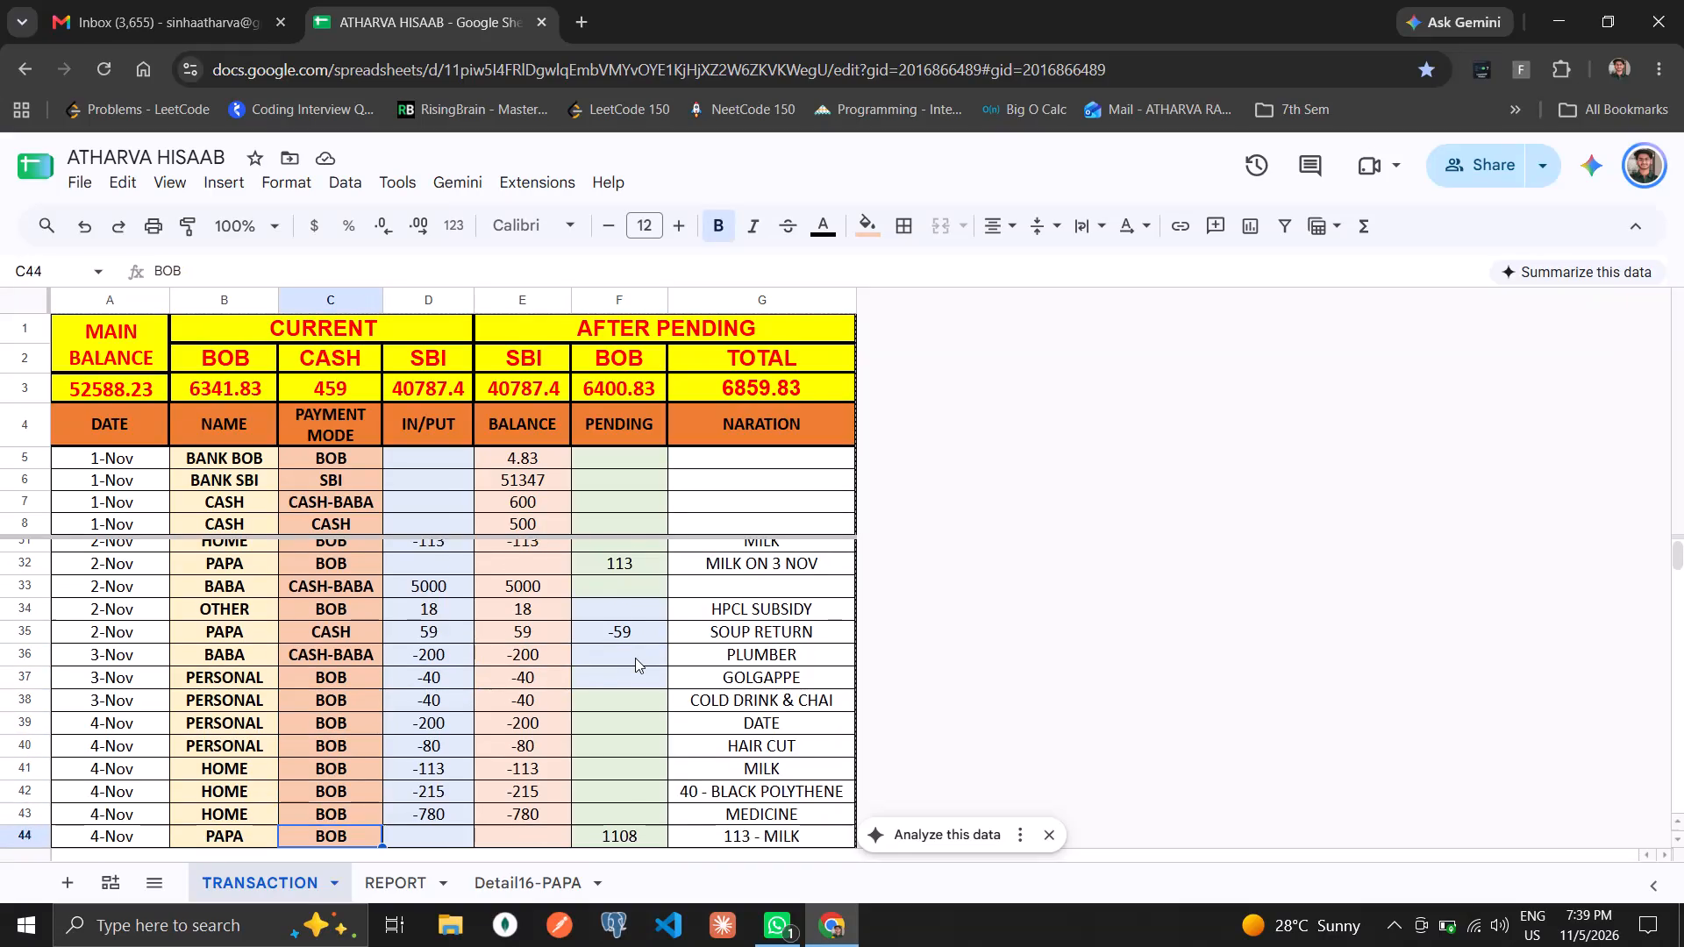
pyautogui.press('Down')
pyautogui.press('Down')
pyautogui.press('Up')
pyautogui.press('Up')
pyautogui.press('Up')
pyautogui.press('Up')
pyautogui.press('Up')
pyautogui.press('Right')
pyautogui.hotkey('shift', 'Down')
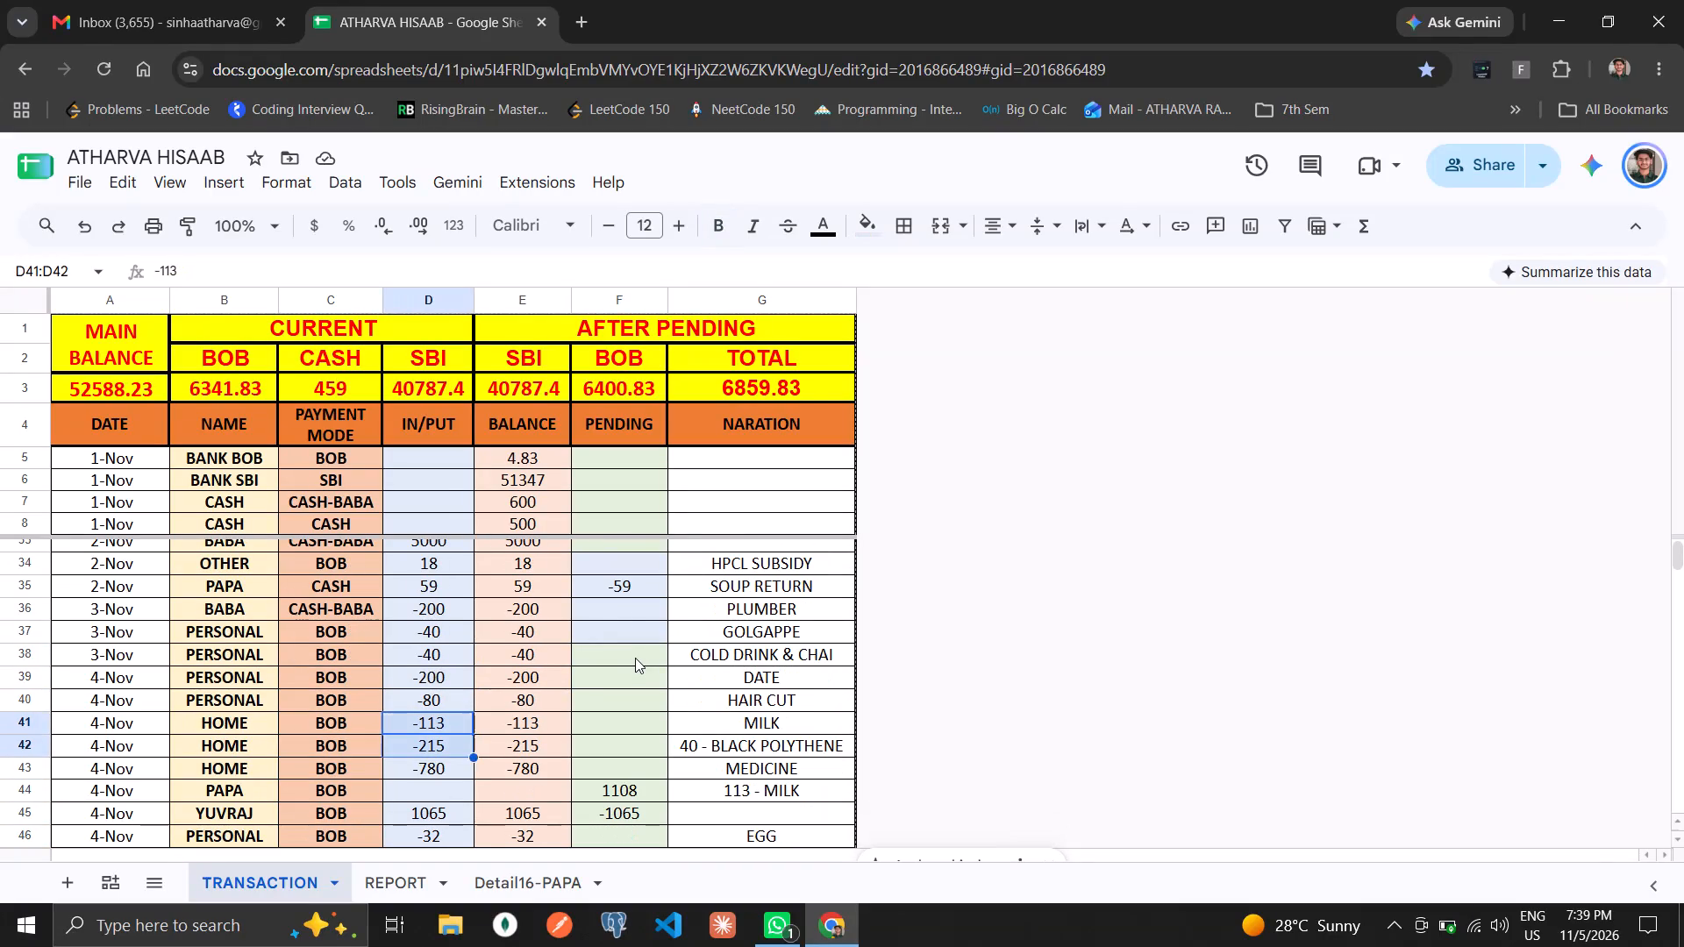
pyautogui.hotkey('shift', 'Down')
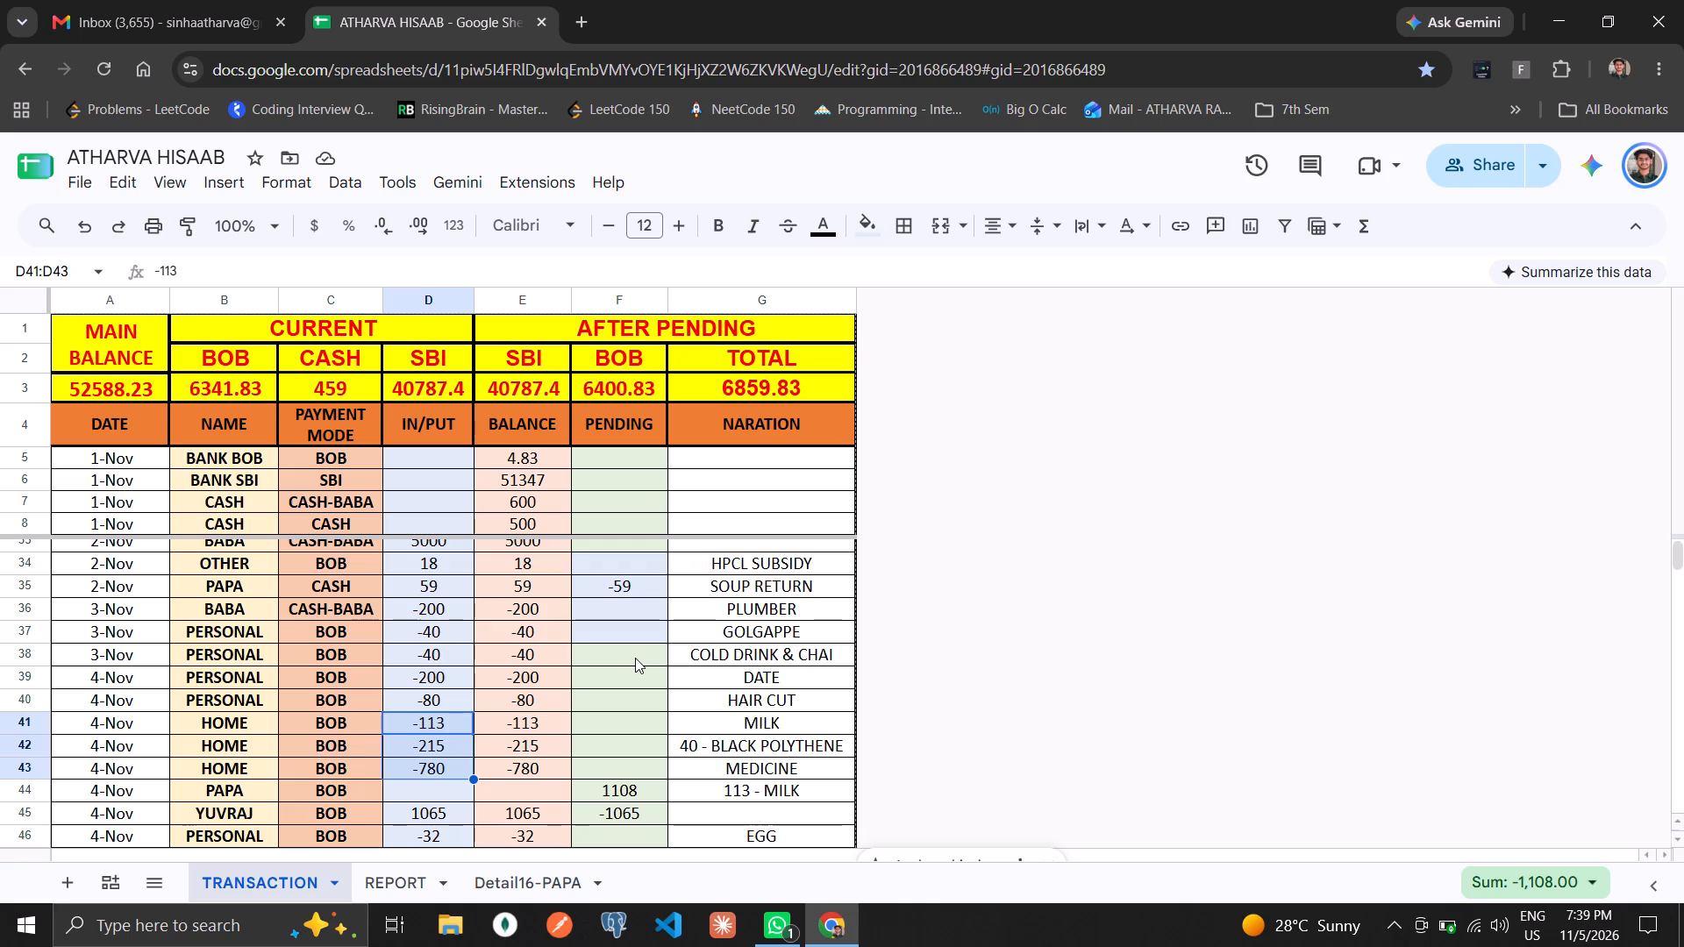
# Inspect which cells the pending formula of the 4-Nov PAPA entry in row 44 adds up.
pyautogui.press('Down')
pyautogui.press('Down')
pyautogui.press('Down')
pyautogui.press('Down')
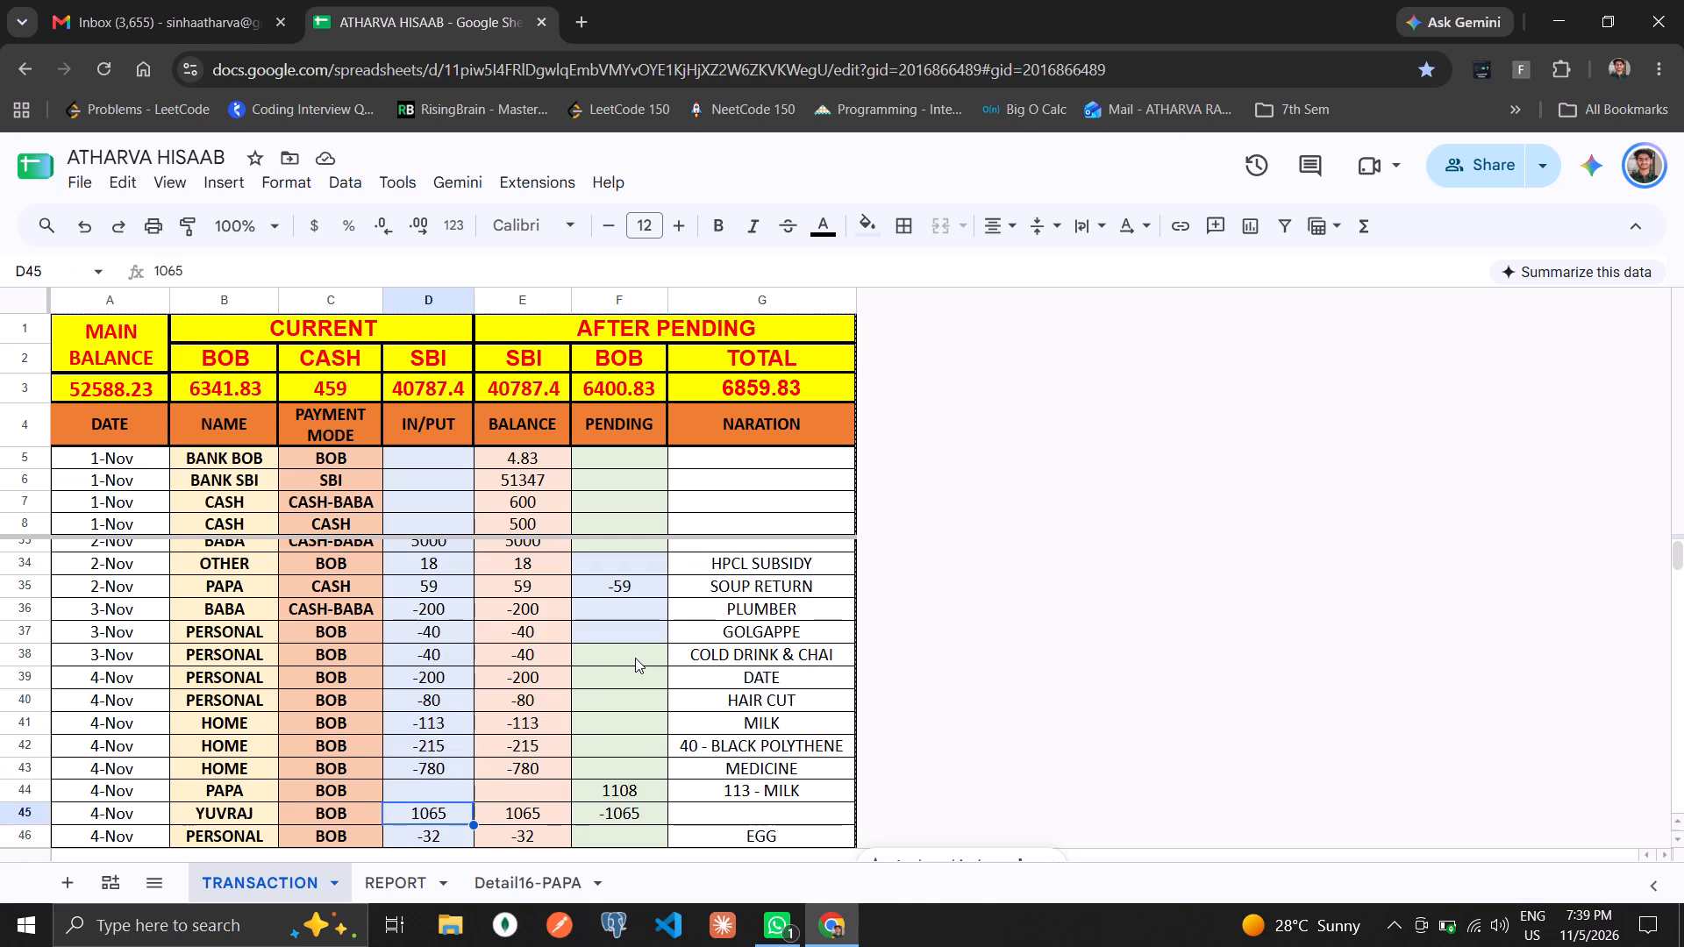
pyautogui.press('1')
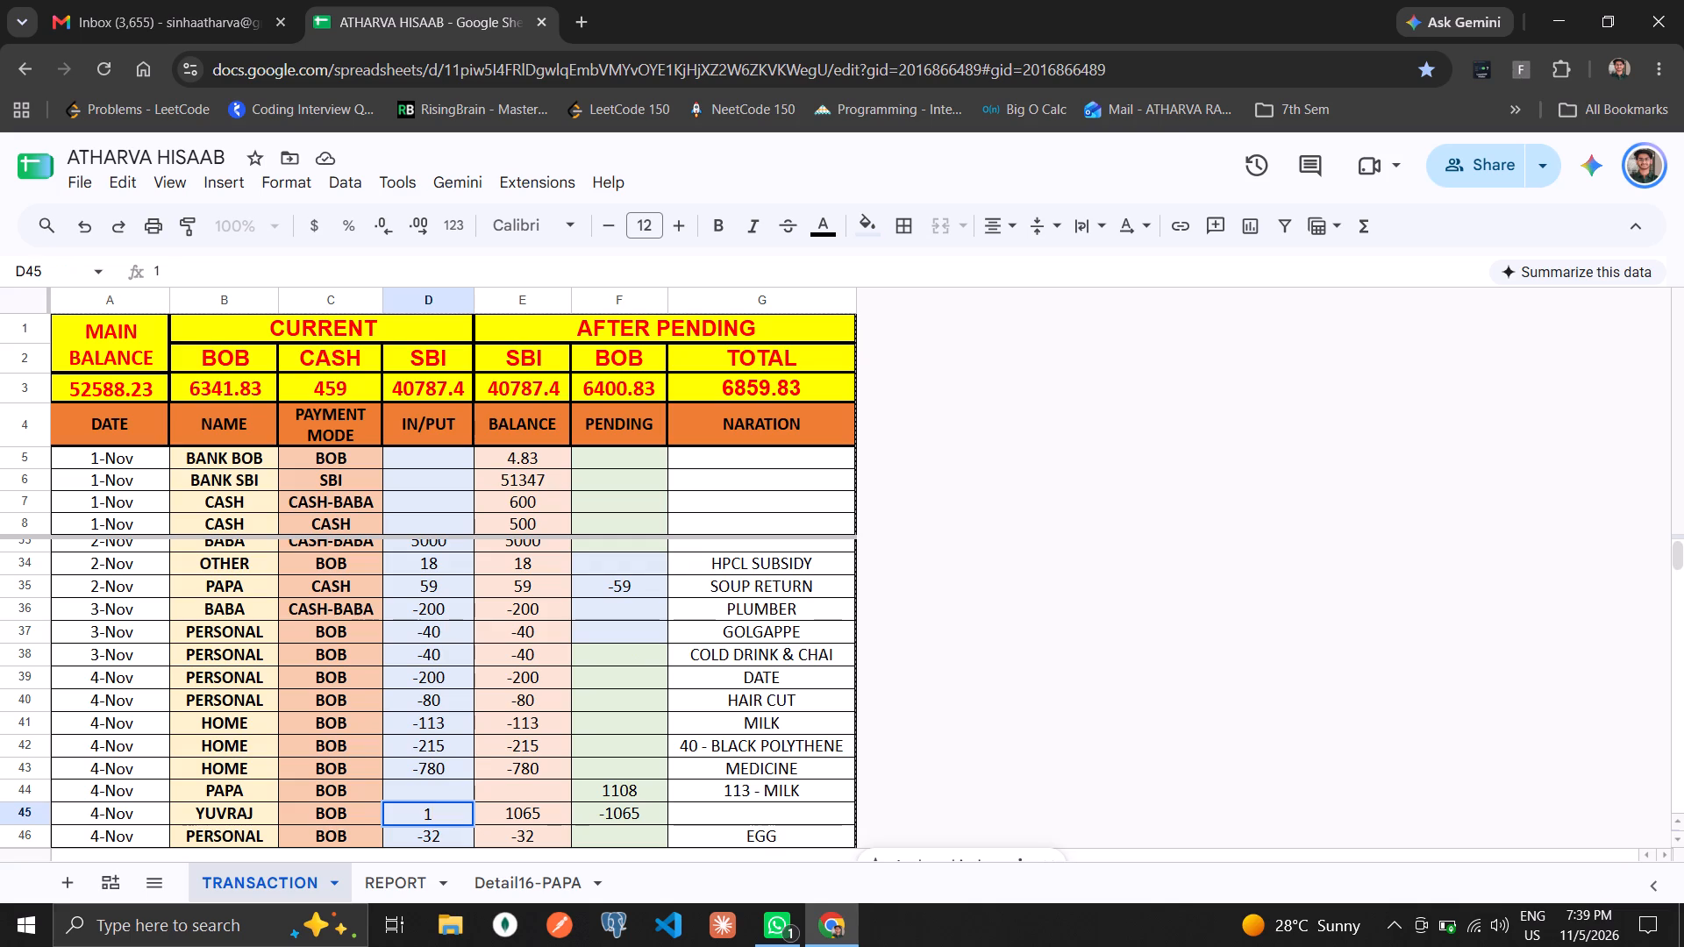
pyautogui.press('Escape')
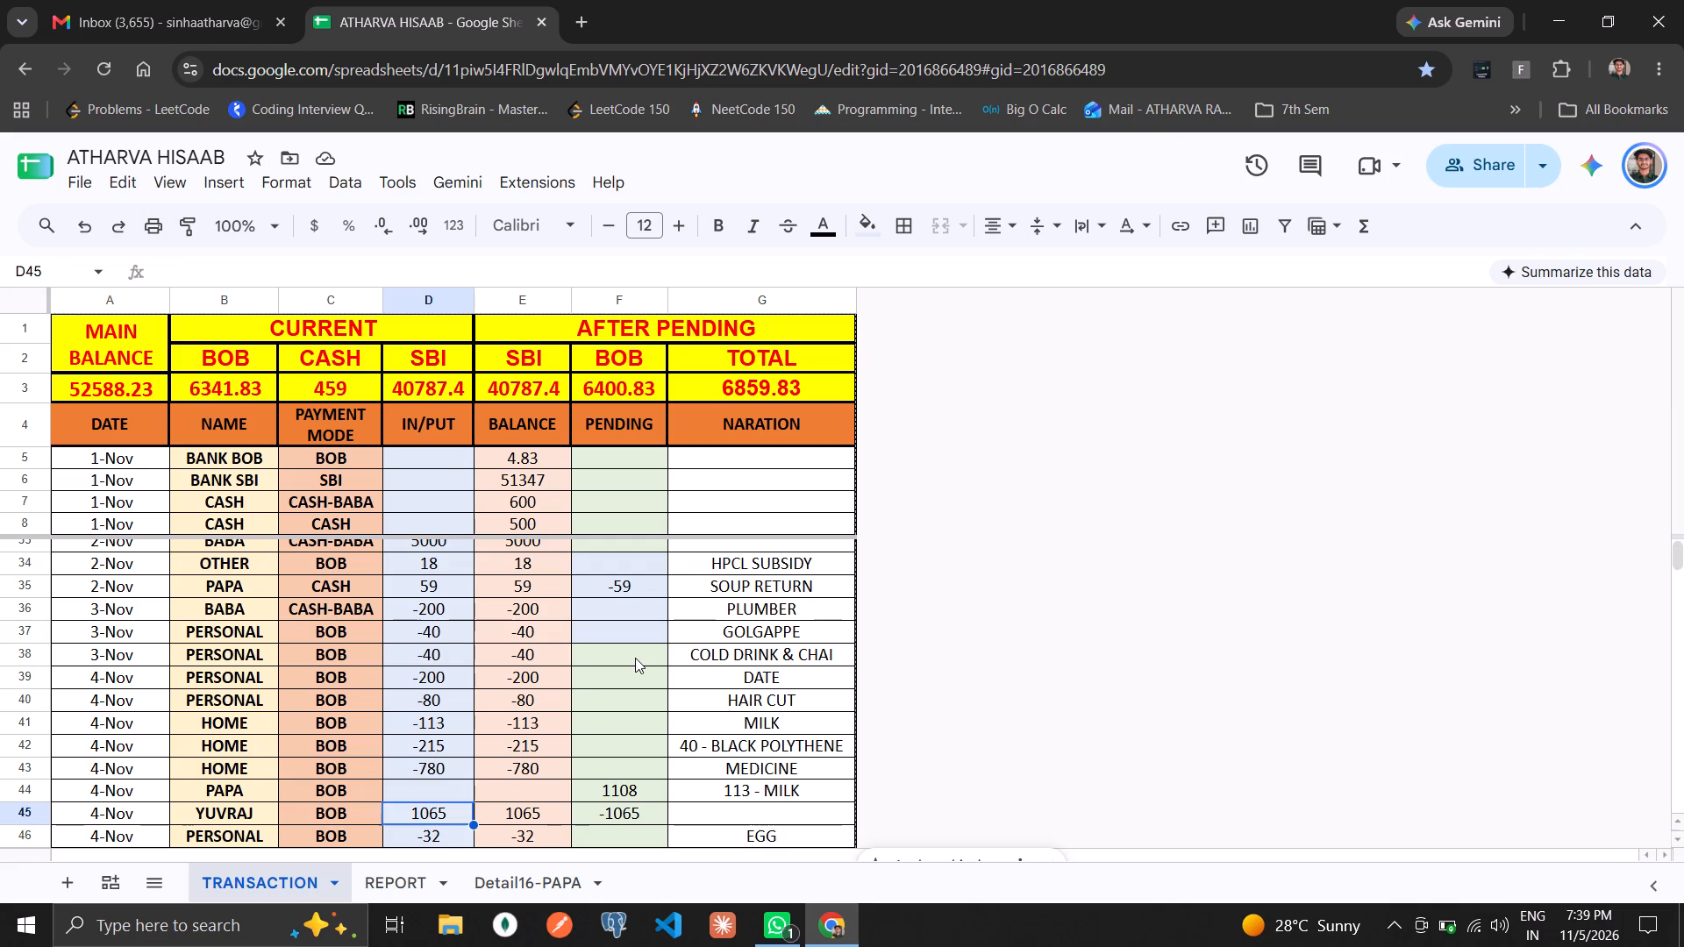
pyautogui.press('Up')
pyautogui.press('Up')
pyautogui.press('Right')
pyautogui.press('Down')
pyautogui.press('Right')
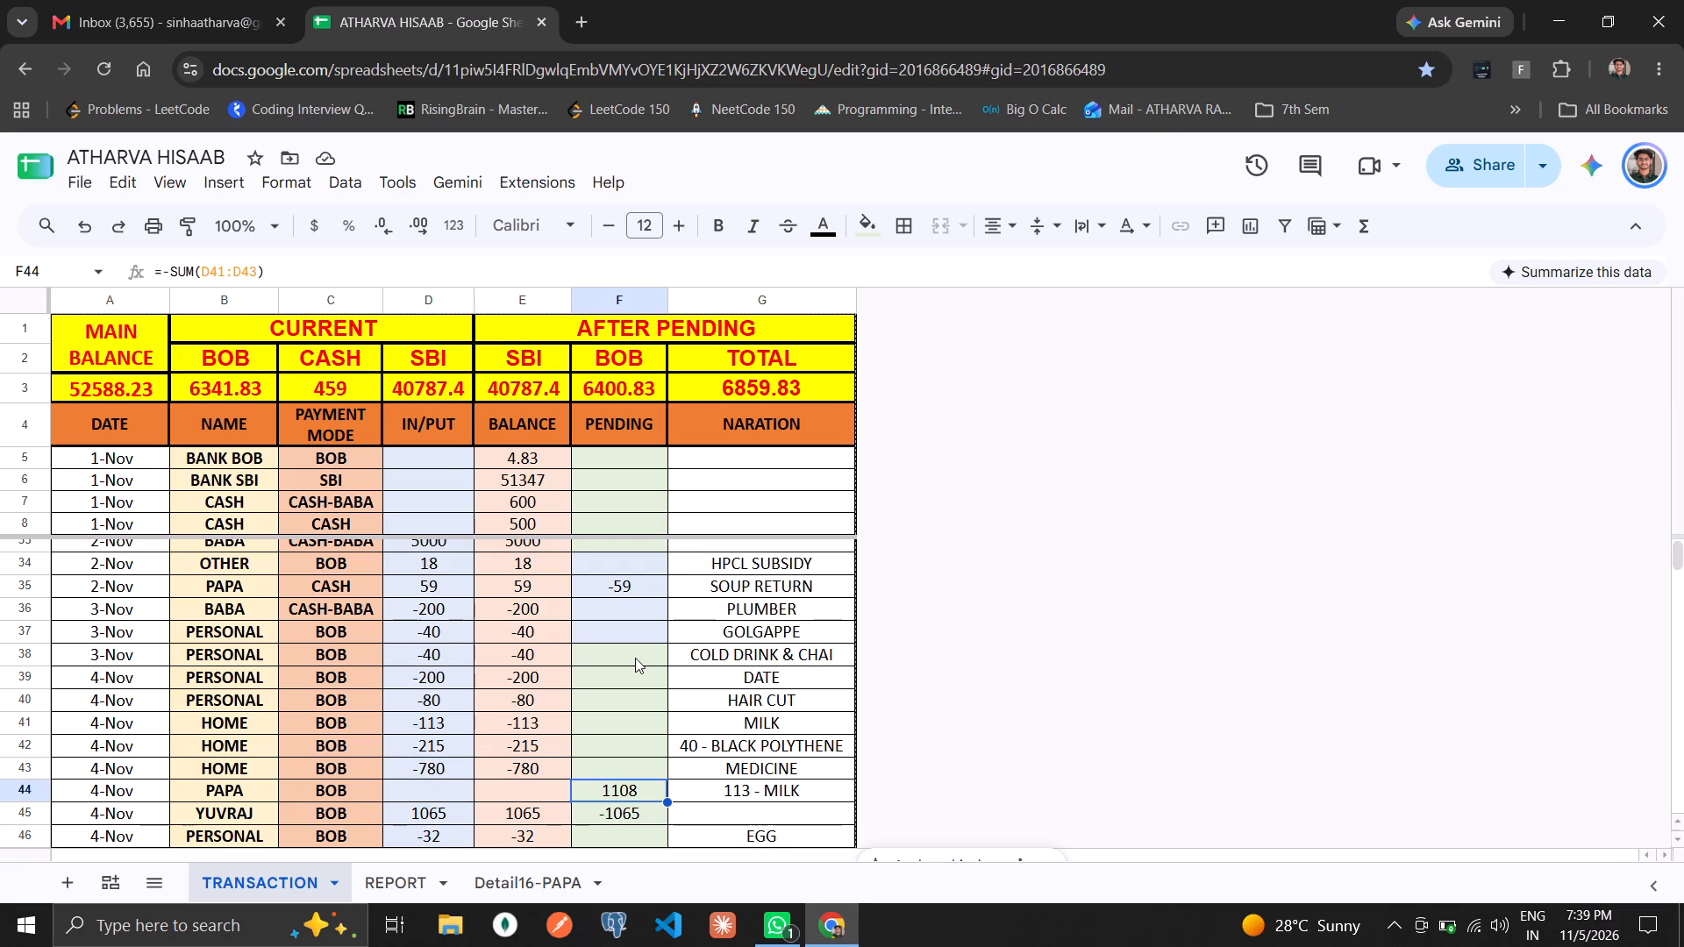
pyautogui.press('F2')
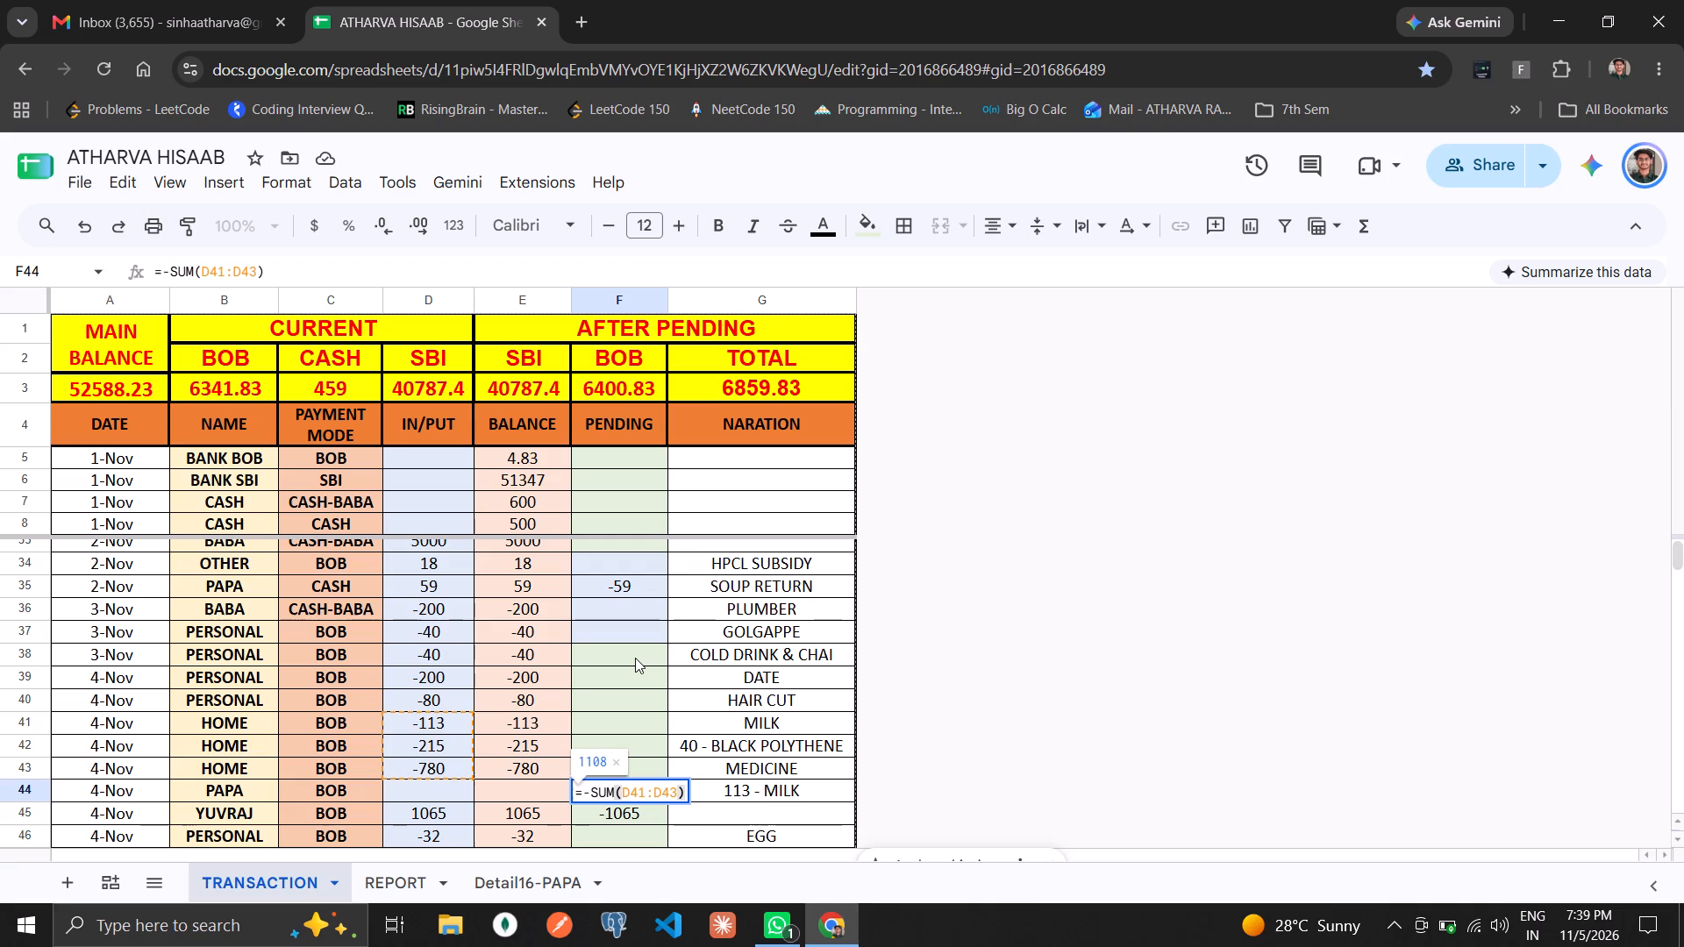
pyautogui.press('Escape')
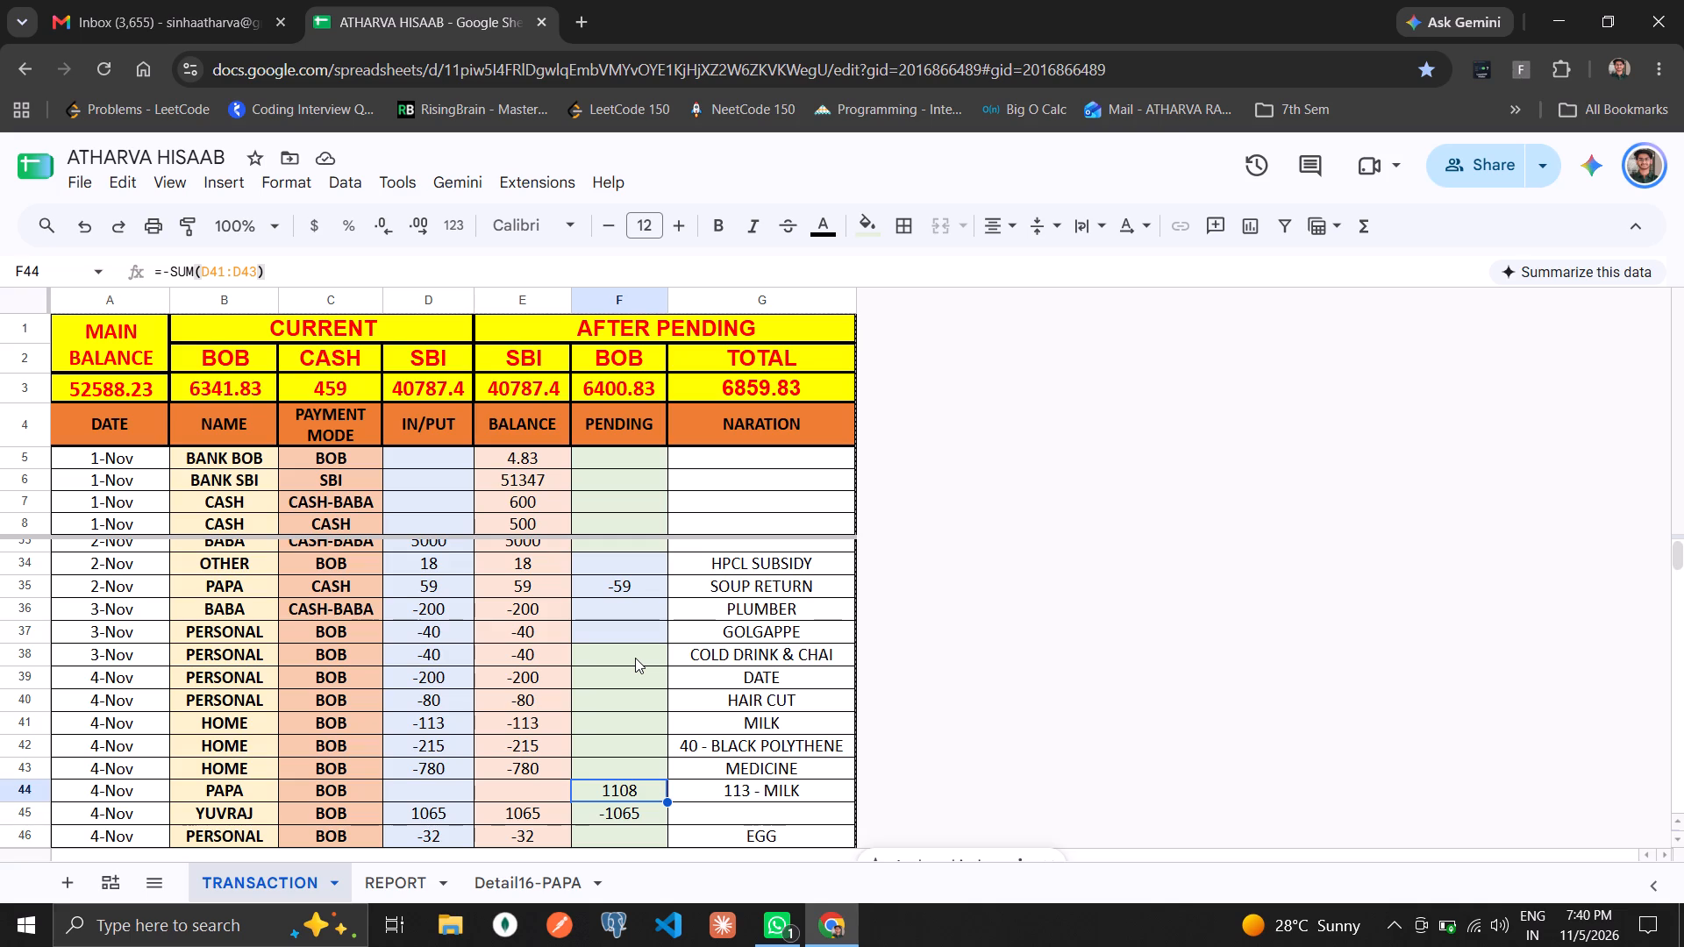
# Review the PENDING column entries from the 5-Nov PENDING CLEAR row 47 back to the 2-Nov PUSHPA row 30.
pyautogui.press('Down')
pyautogui.press('Down')
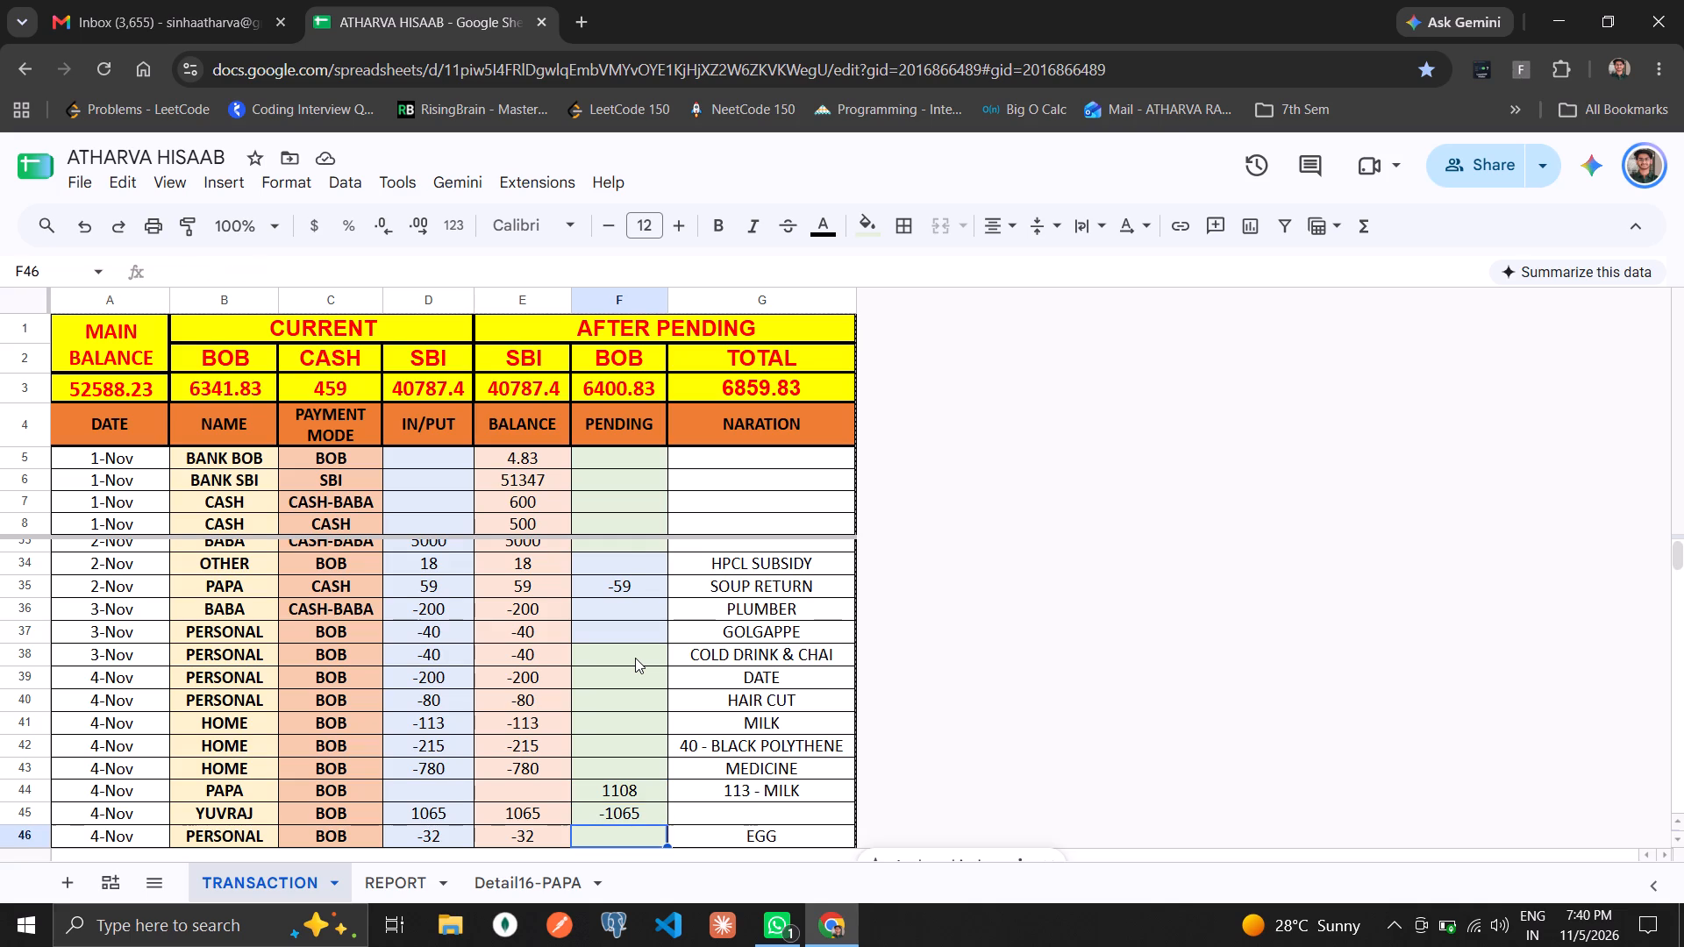
pyautogui.press('Down')
pyautogui.press('Down')
pyautogui.press('Up')
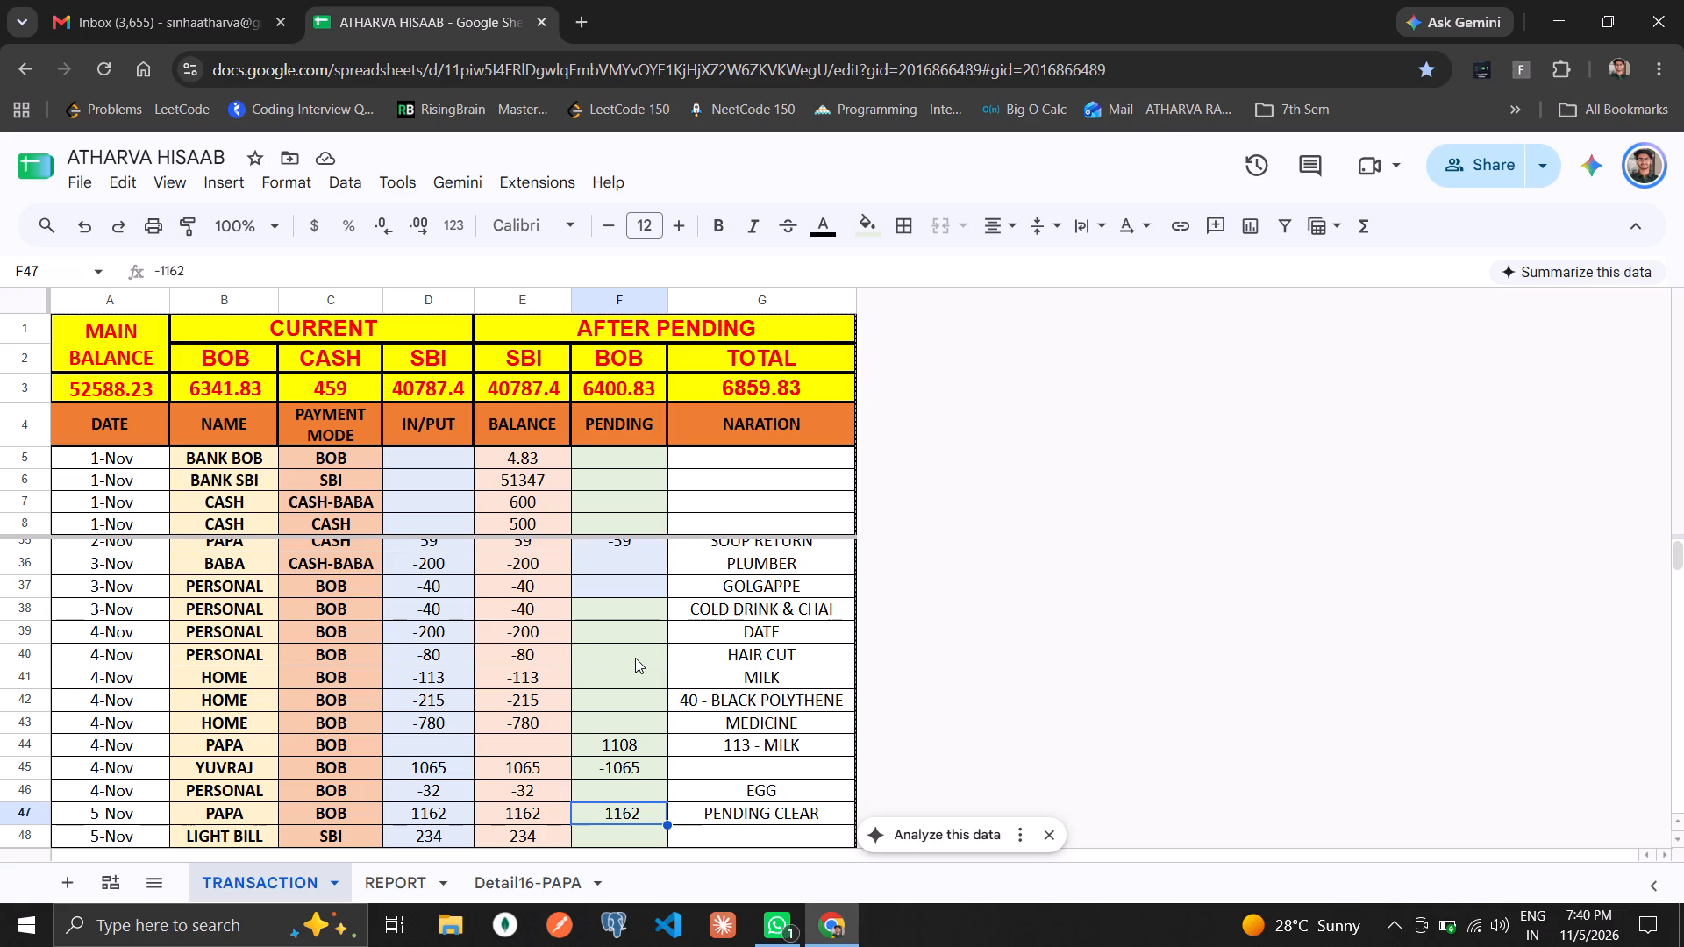
pyautogui.press('Up')
pyautogui.press('Up')
pyautogui.press('Up')
pyautogui.press('Up')
pyautogui.press('Up')
pyautogui.press('Up')
pyautogui.press('Up')
pyautogui.press('Up')
pyautogui.press('Up')
pyautogui.press('Up')
pyautogui.press('Up')
pyautogui.press('Up')
pyautogui.press('Up')
pyautogui.press('Up')
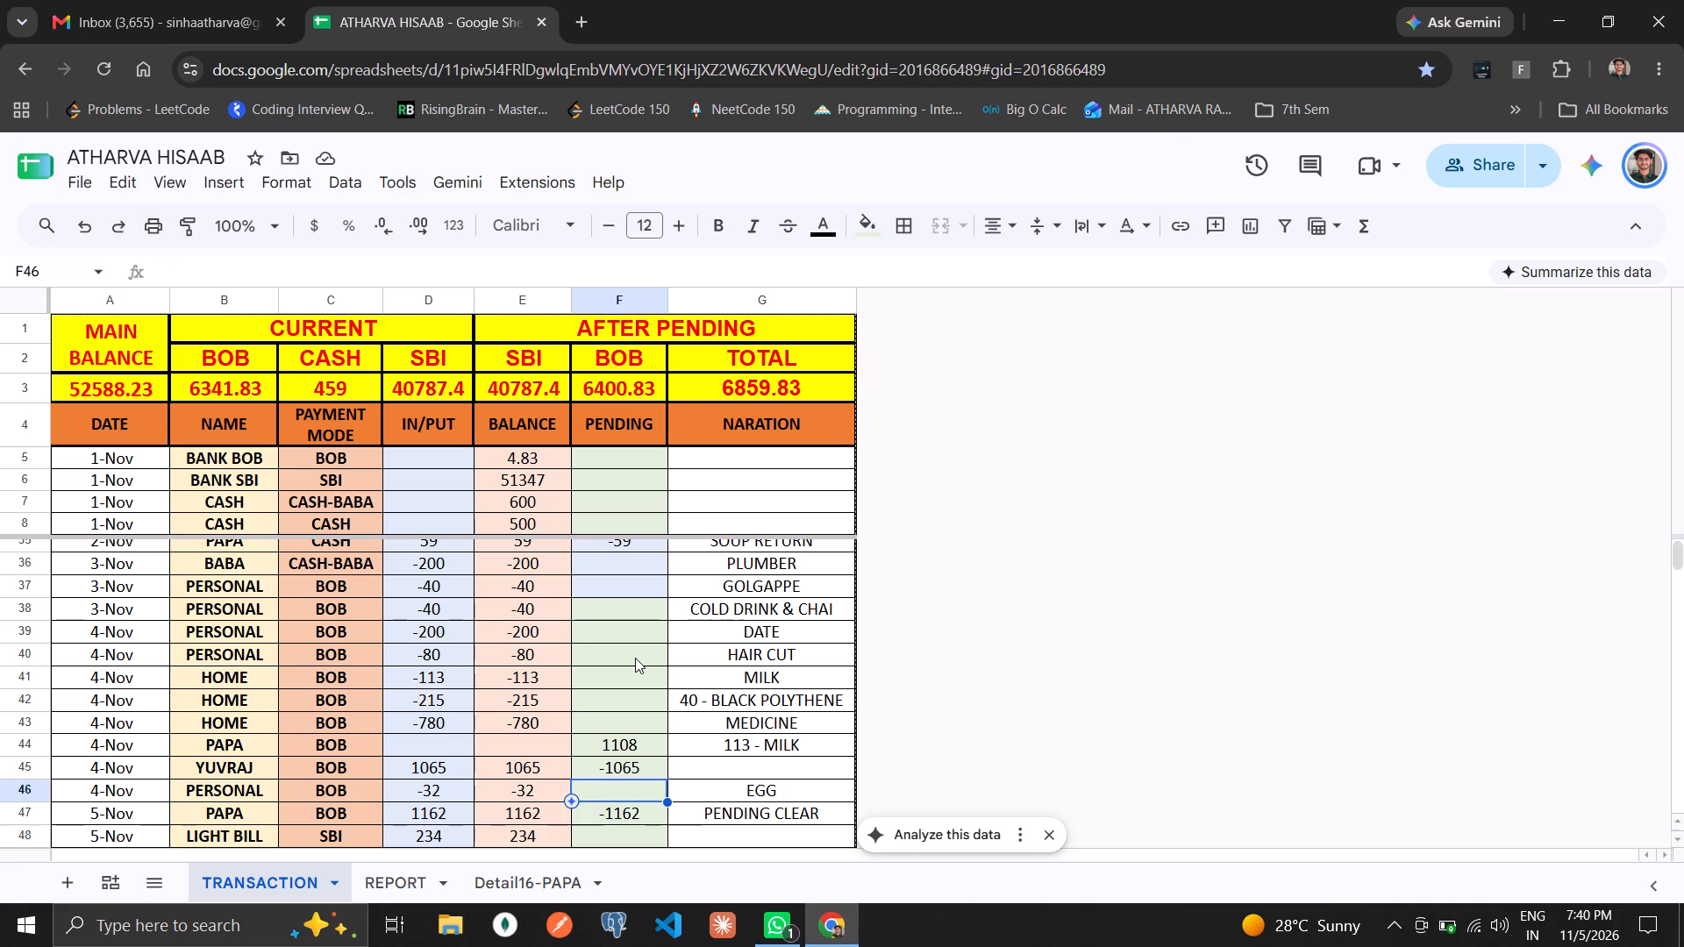
pyautogui.press('Up')
pyautogui.press('Up')
pyautogui.press('Up')
pyautogui.press('Up')
pyautogui.press('Up')
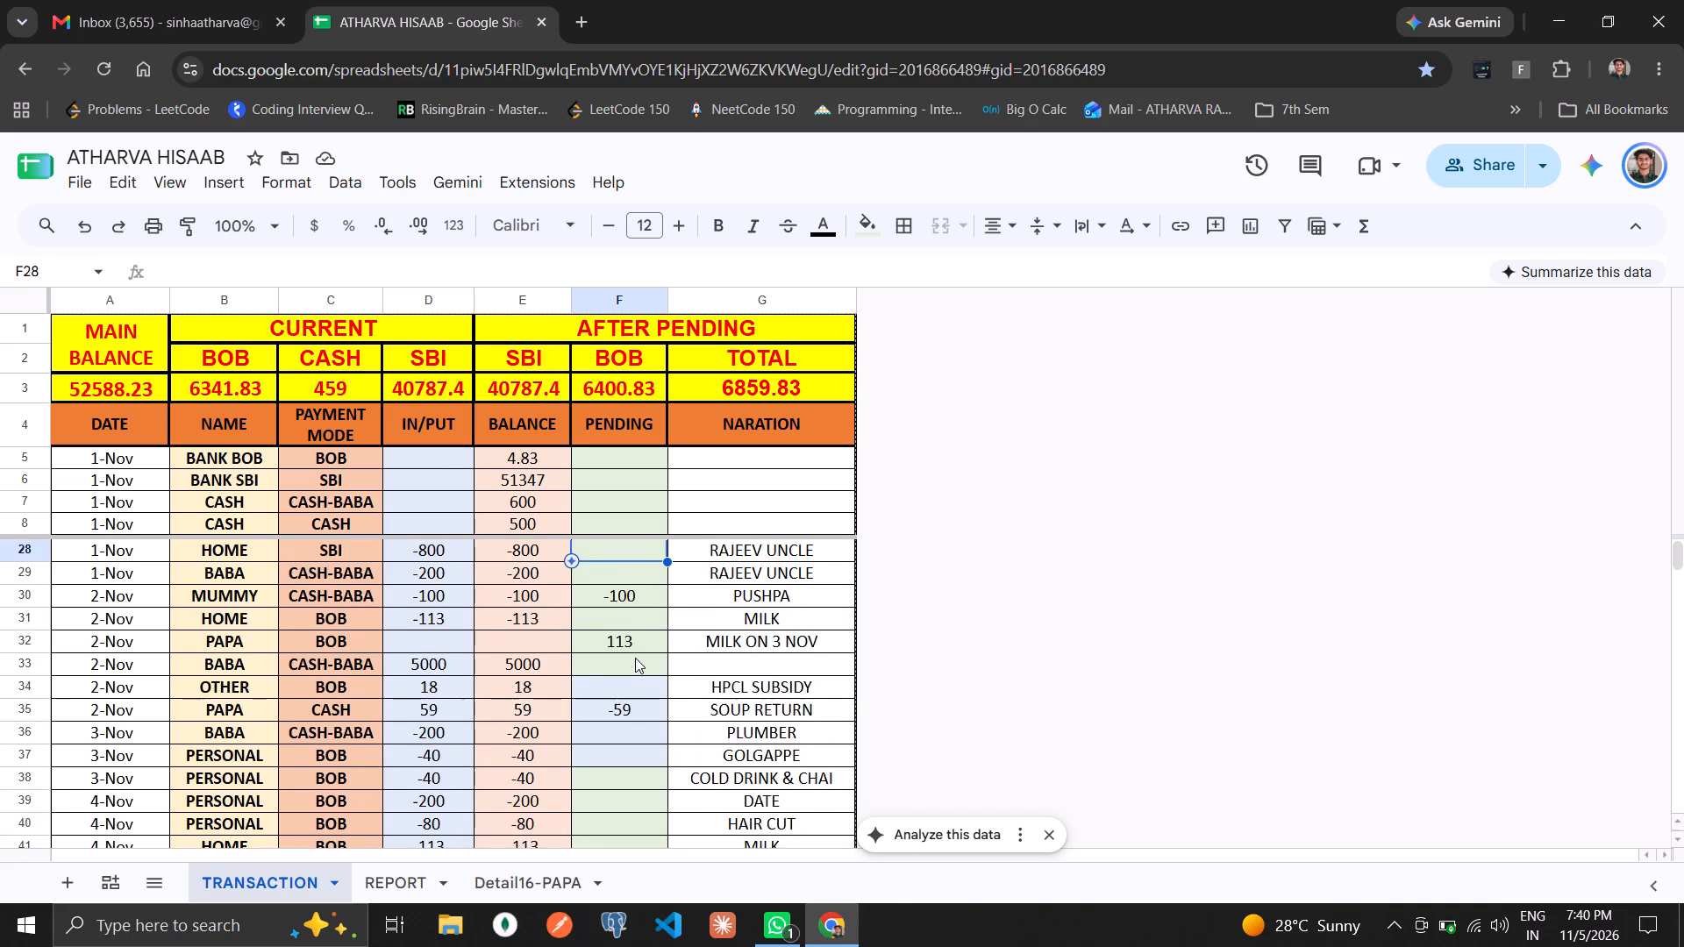
pyautogui.press('Up')
pyautogui.press('Down')
pyautogui.press('Down')
pyautogui.press('Down')
pyautogui.press('Up')
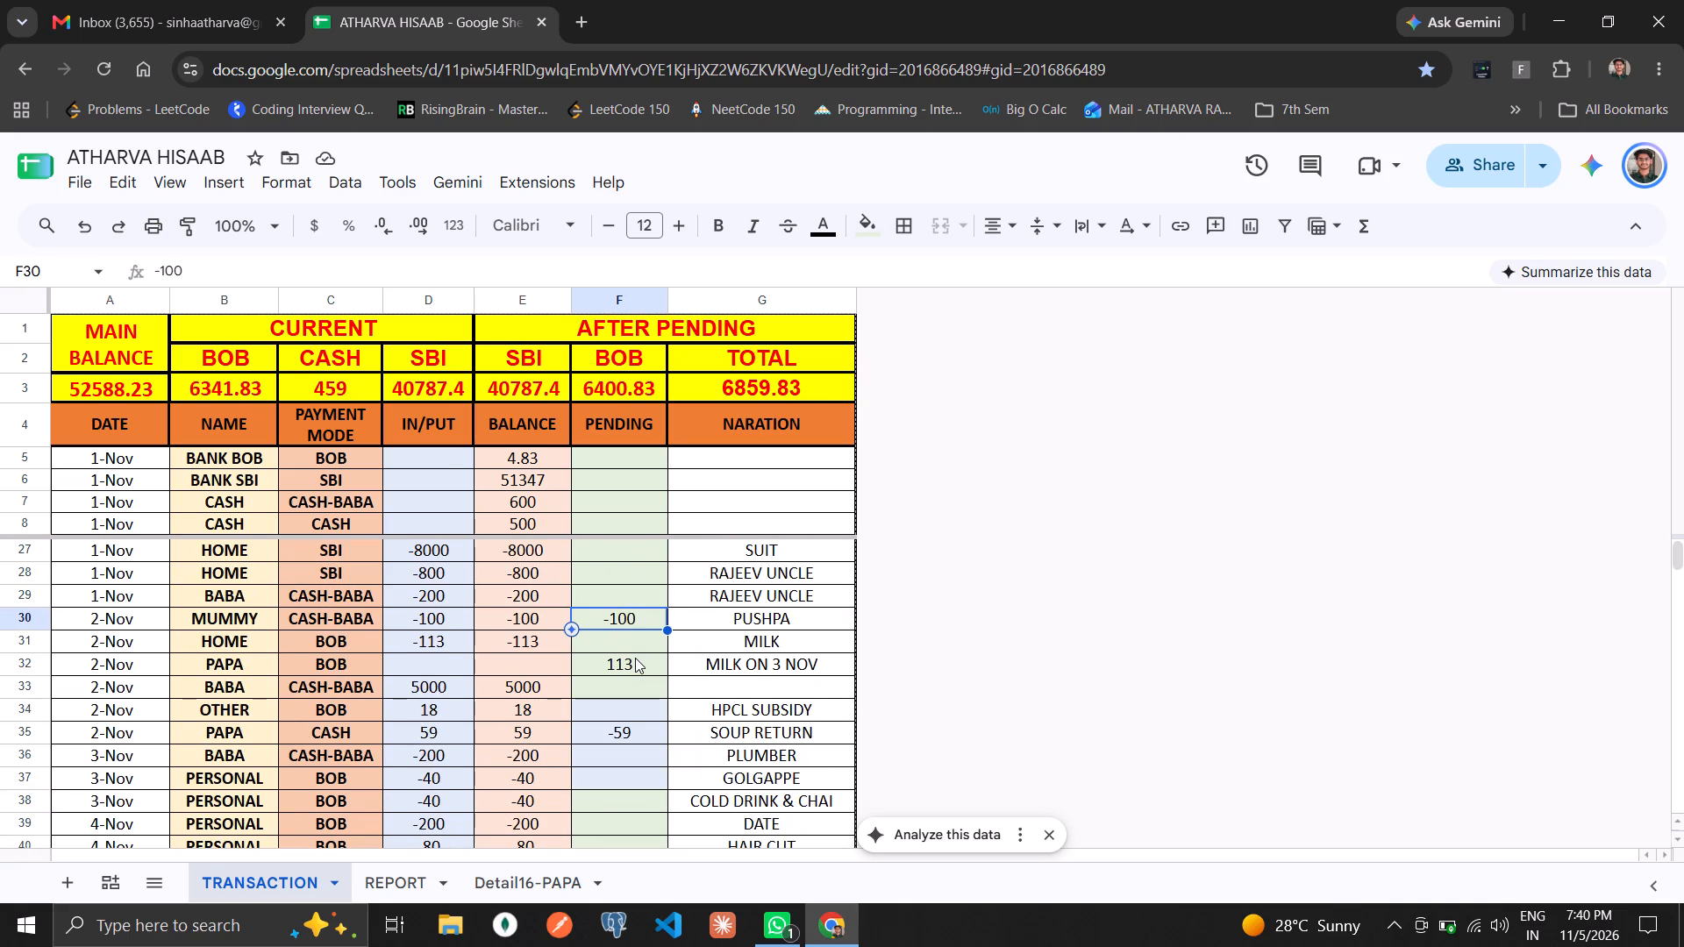
# Review the 1-Nov pending entries up to row 10, and return through the PENDING column to the 3-Nov entries.
pyautogui.press('Up')
pyautogui.press('Up')
pyautogui.press('Up')
pyautogui.press('Up')
pyautogui.press('Up')
pyautogui.press('Up')
pyautogui.press('Up')
pyautogui.press('Up')
pyautogui.press('Up')
pyautogui.press('Up')
pyautogui.press('Up')
pyautogui.press('Up')
pyautogui.press('Up')
pyautogui.press('Up')
pyautogui.press('Up')
pyautogui.press('Up')
pyautogui.press('Up')
pyautogui.press('Up')
pyautogui.press('Up')
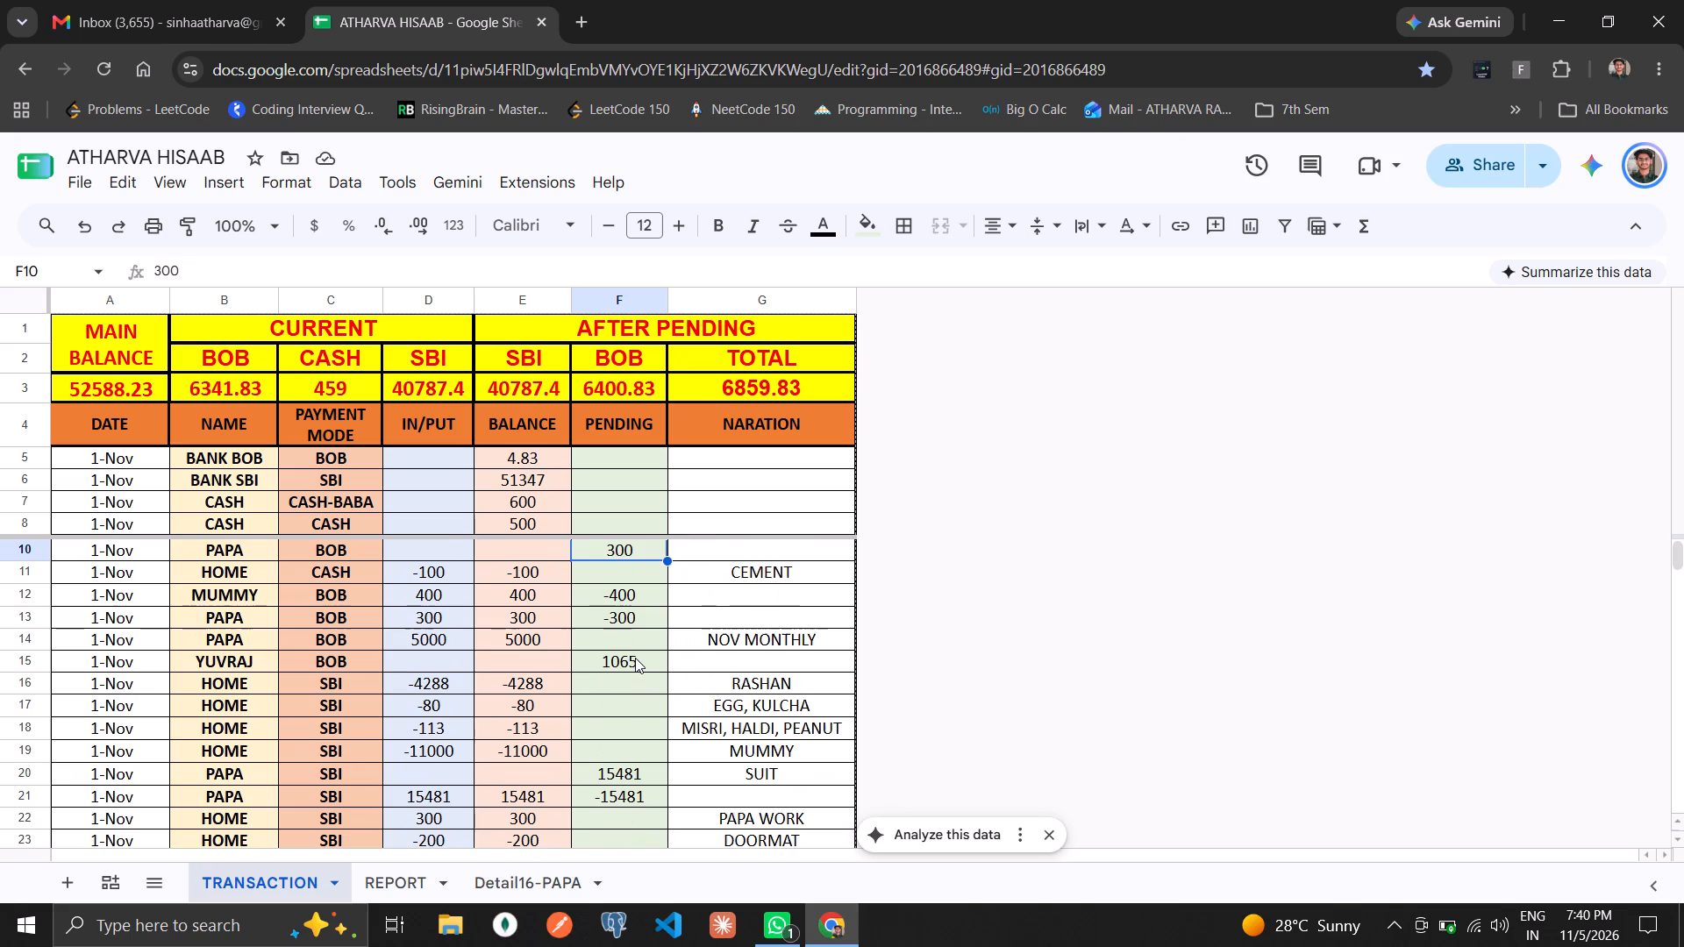
pyautogui.press('Down')
pyautogui.press('Down')
pyautogui.press('Down')
pyautogui.press('Down')
pyautogui.press('Down')
pyautogui.press('Down')
pyautogui.press('Down')
pyautogui.press('Down')
pyautogui.press('Down')
pyautogui.press('Down')
pyautogui.press('Down')
pyautogui.press('Down')
pyautogui.press('Down')
pyautogui.press('Down')
pyautogui.press('Down')
pyautogui.press('Down')
pyautogui.press('Down')
pyautogui.press('Down')
pyautogui.press('Down')
pyautogui.press('Down')
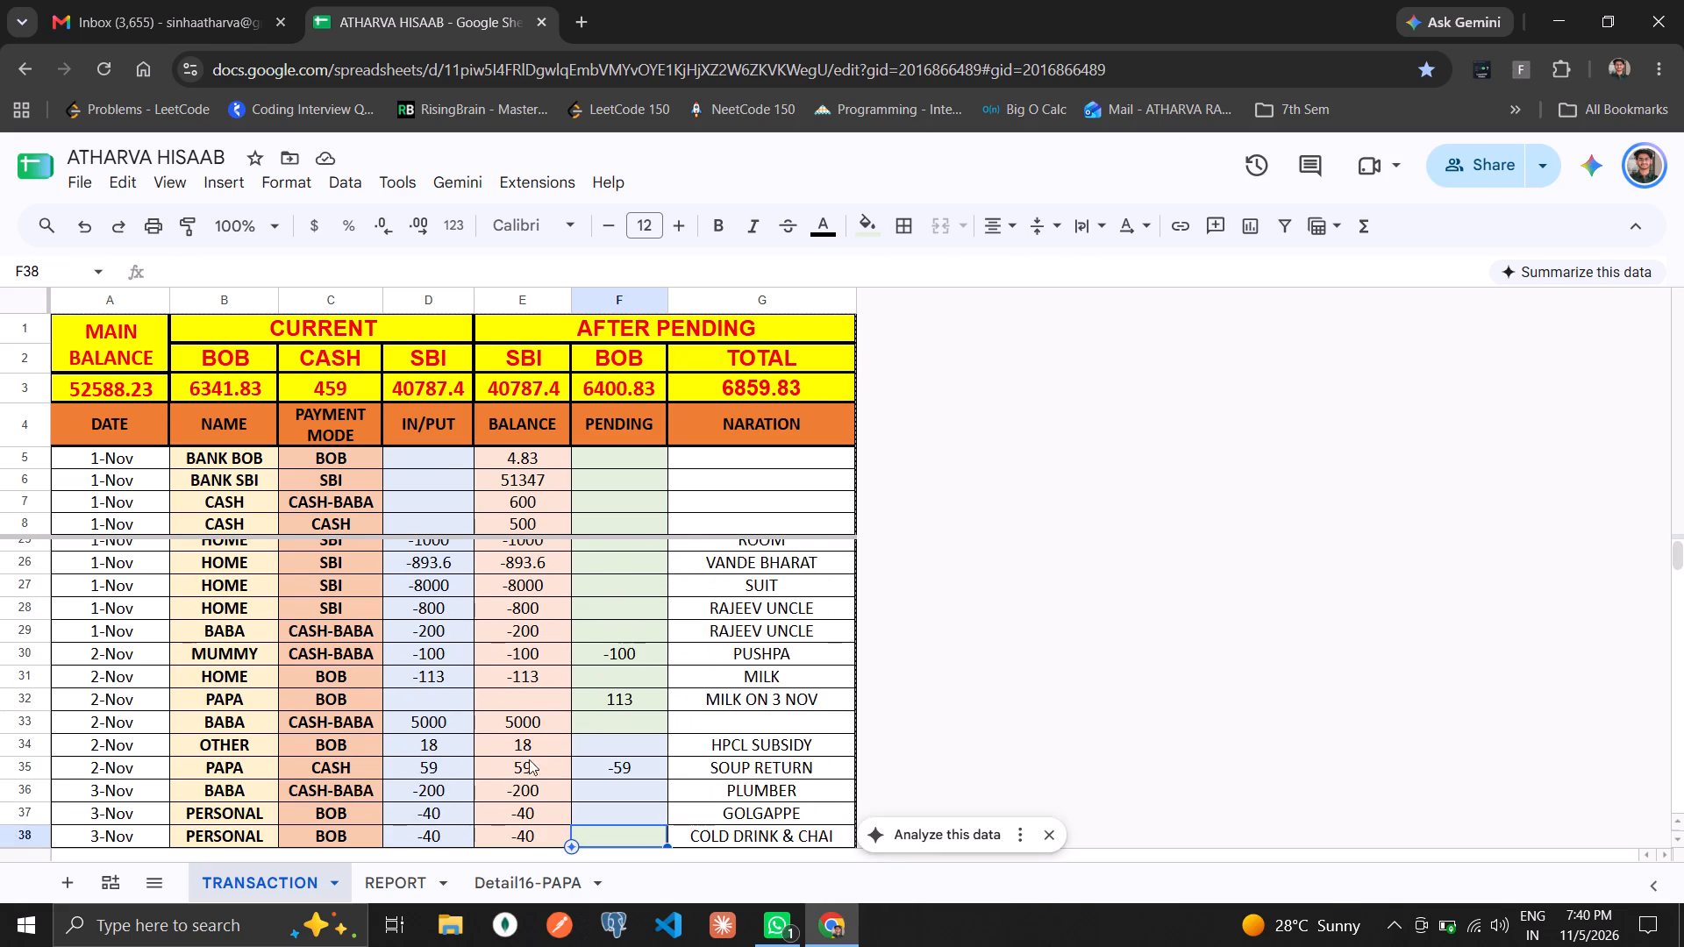
# Generate a detail sheet of the BOB transactions from the BOB balance in the REPORT sheet's payment mode table.
pyautogui.click(401, 879)
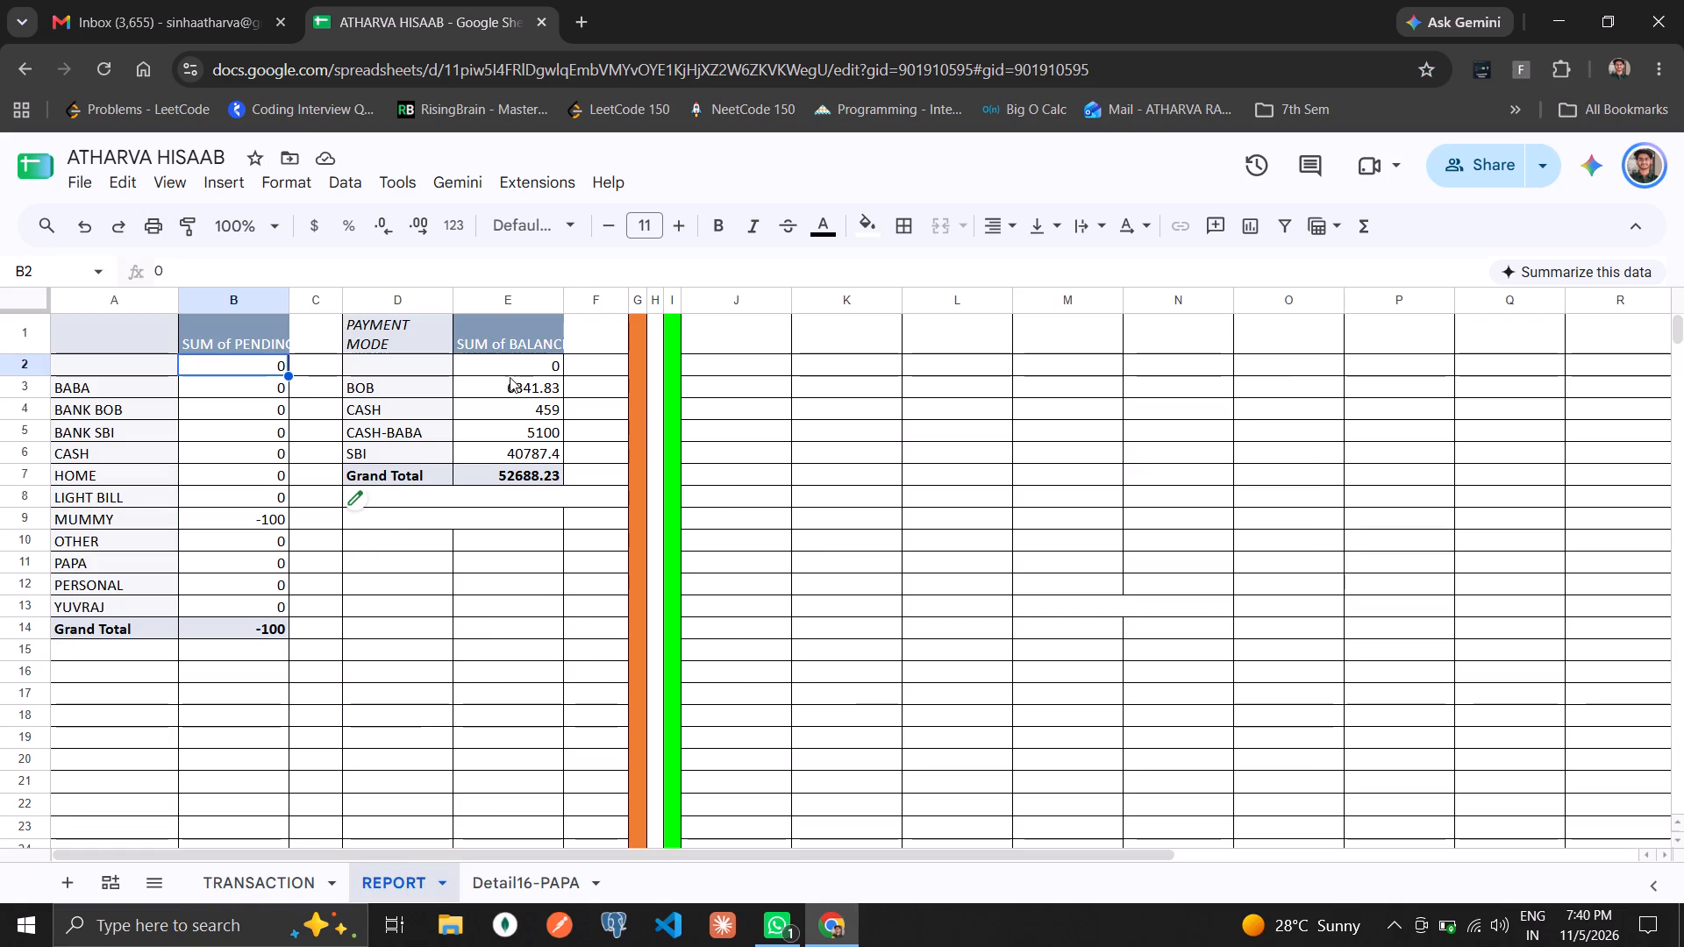
pyautogui.doubleClick(510, 383)
# Check the sum of the BOB detail sheet's pending amounts in F3:F22, comparing it with shorter ranges ending at earlier rows.
pyautogui.click(704, 412)
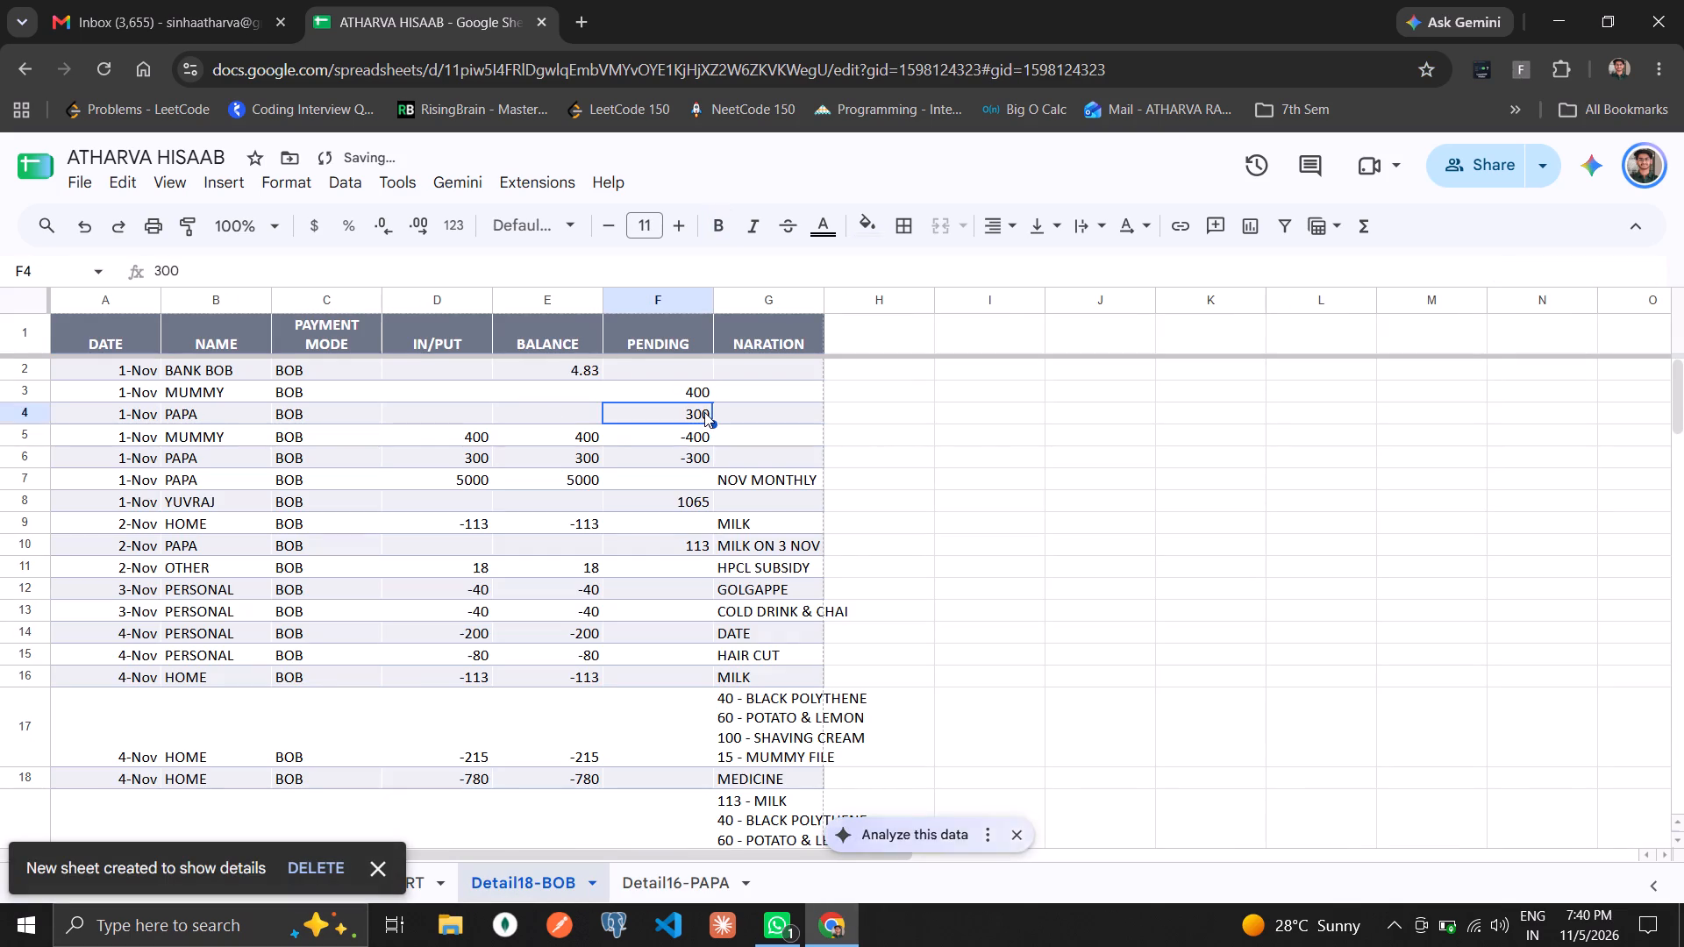
pyautogui.press('Up')
pyautogui.hotkey('ctrl', 'shift', 'Down')
pyautogui.hotkey('ctrl', 'shift', 'Down')
pyautogui.hotkey('ctrl', 'shift', 'Down')
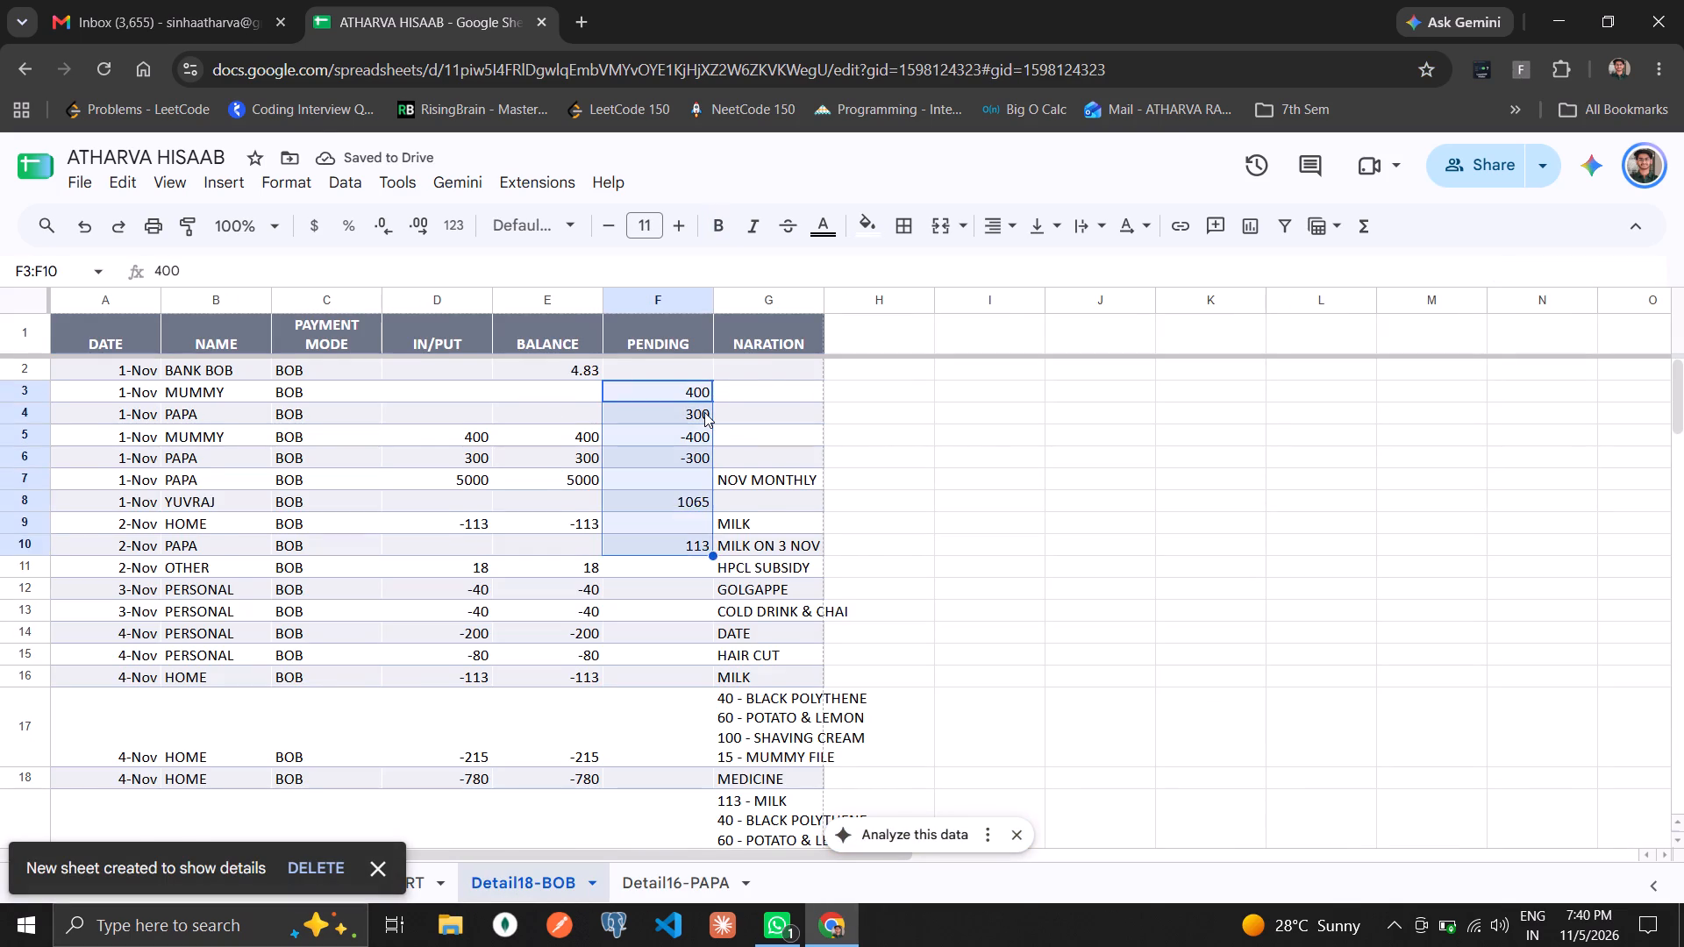
pyautogui.hotkey('ctrl', 'shift', 'Down')
pyautogui.hotkey('ctrl', 'shift', 'Down')
pyautogui.hotkey('ctrl', 'shift', 'Down')
pyautogui.hotkey('ctrl', 'shift', 'Down')
pyautogui.hotkey('ctrl', 'shift', 'Up')
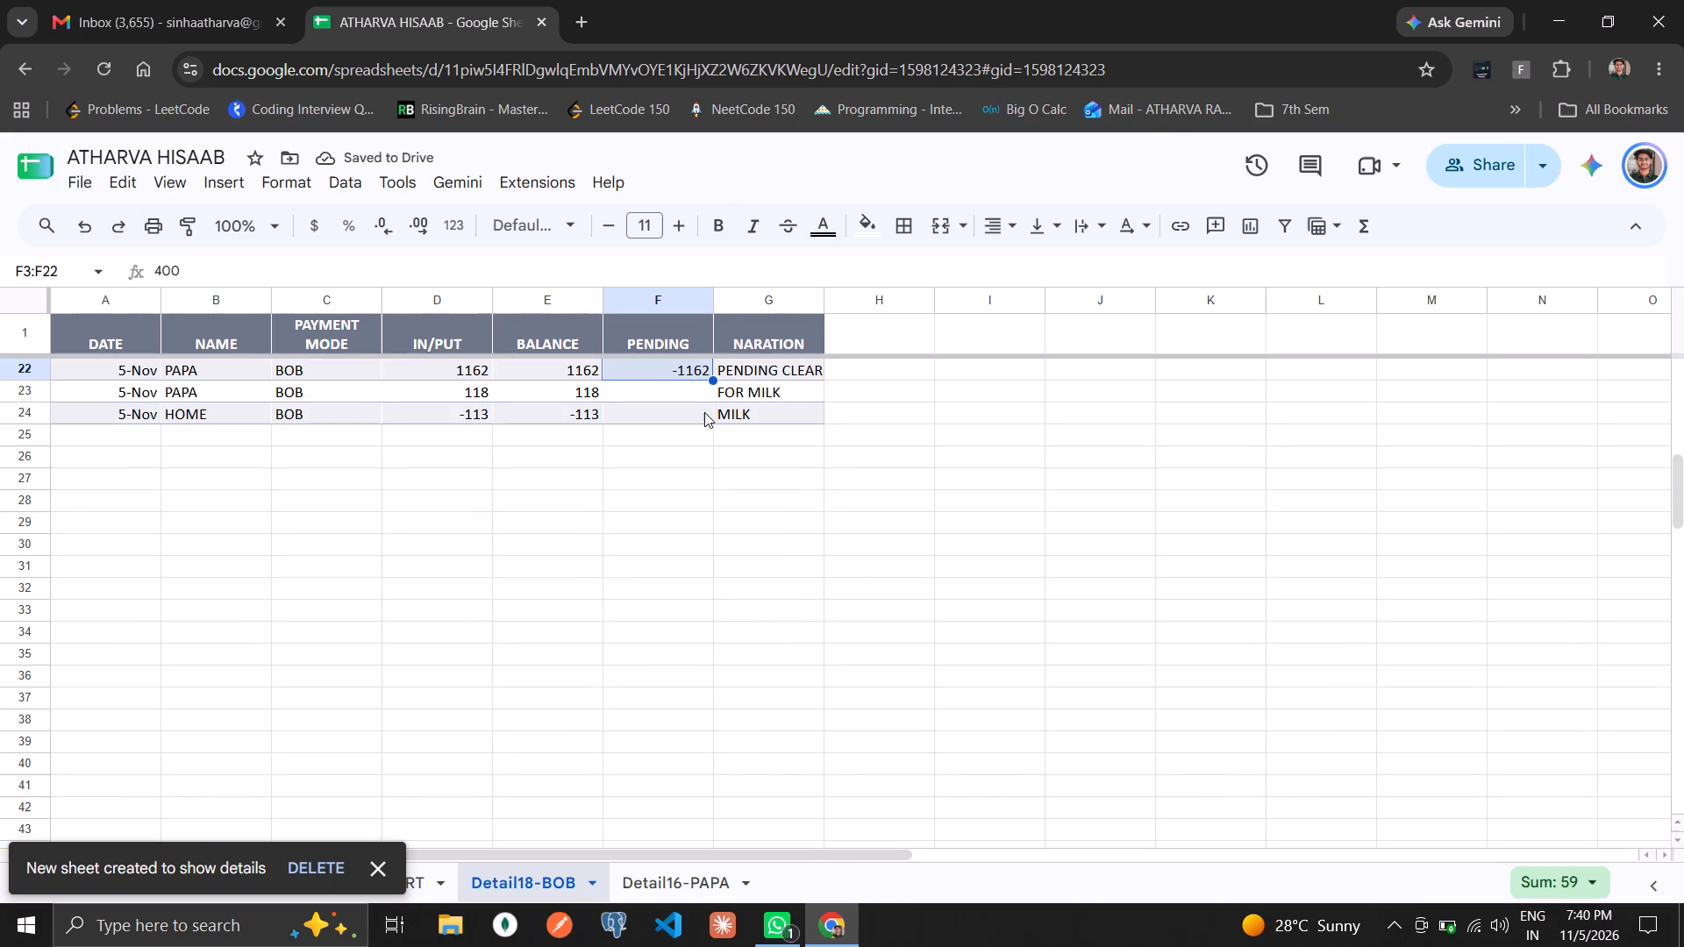
pyautogui.hotkey('shift', 'Up')
pyautogui.hotkey('shift', 'Up')
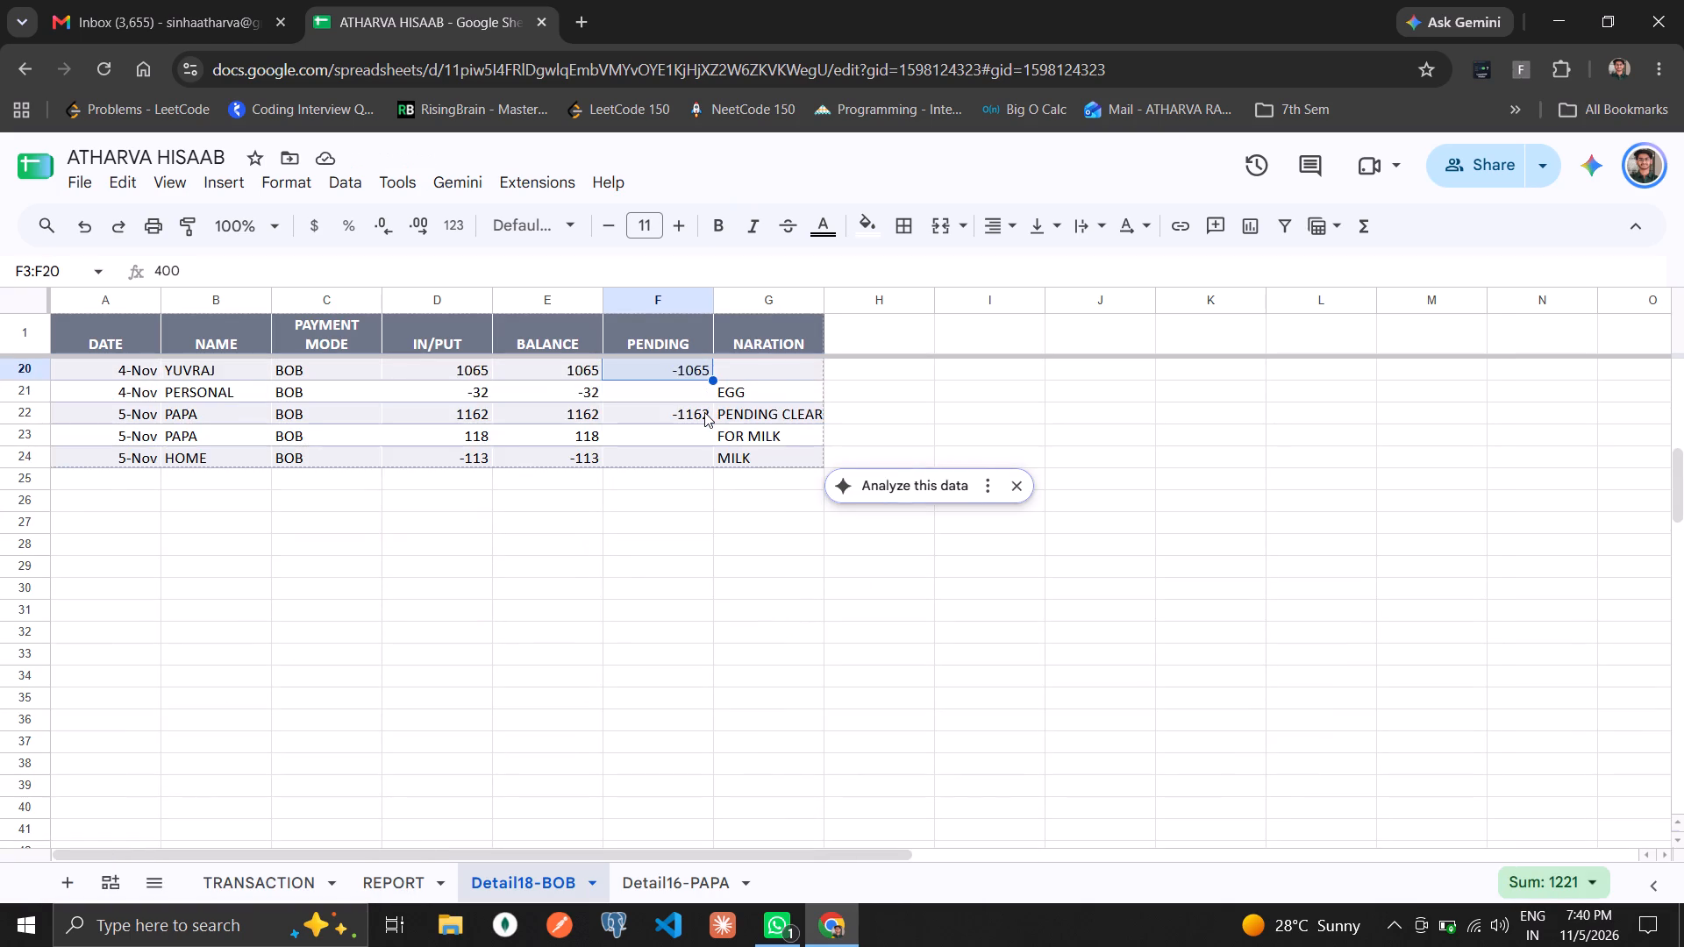
pyautogui.hotkey('shift', 'Up')
pyautogui.hotkey('shift', 'Up')
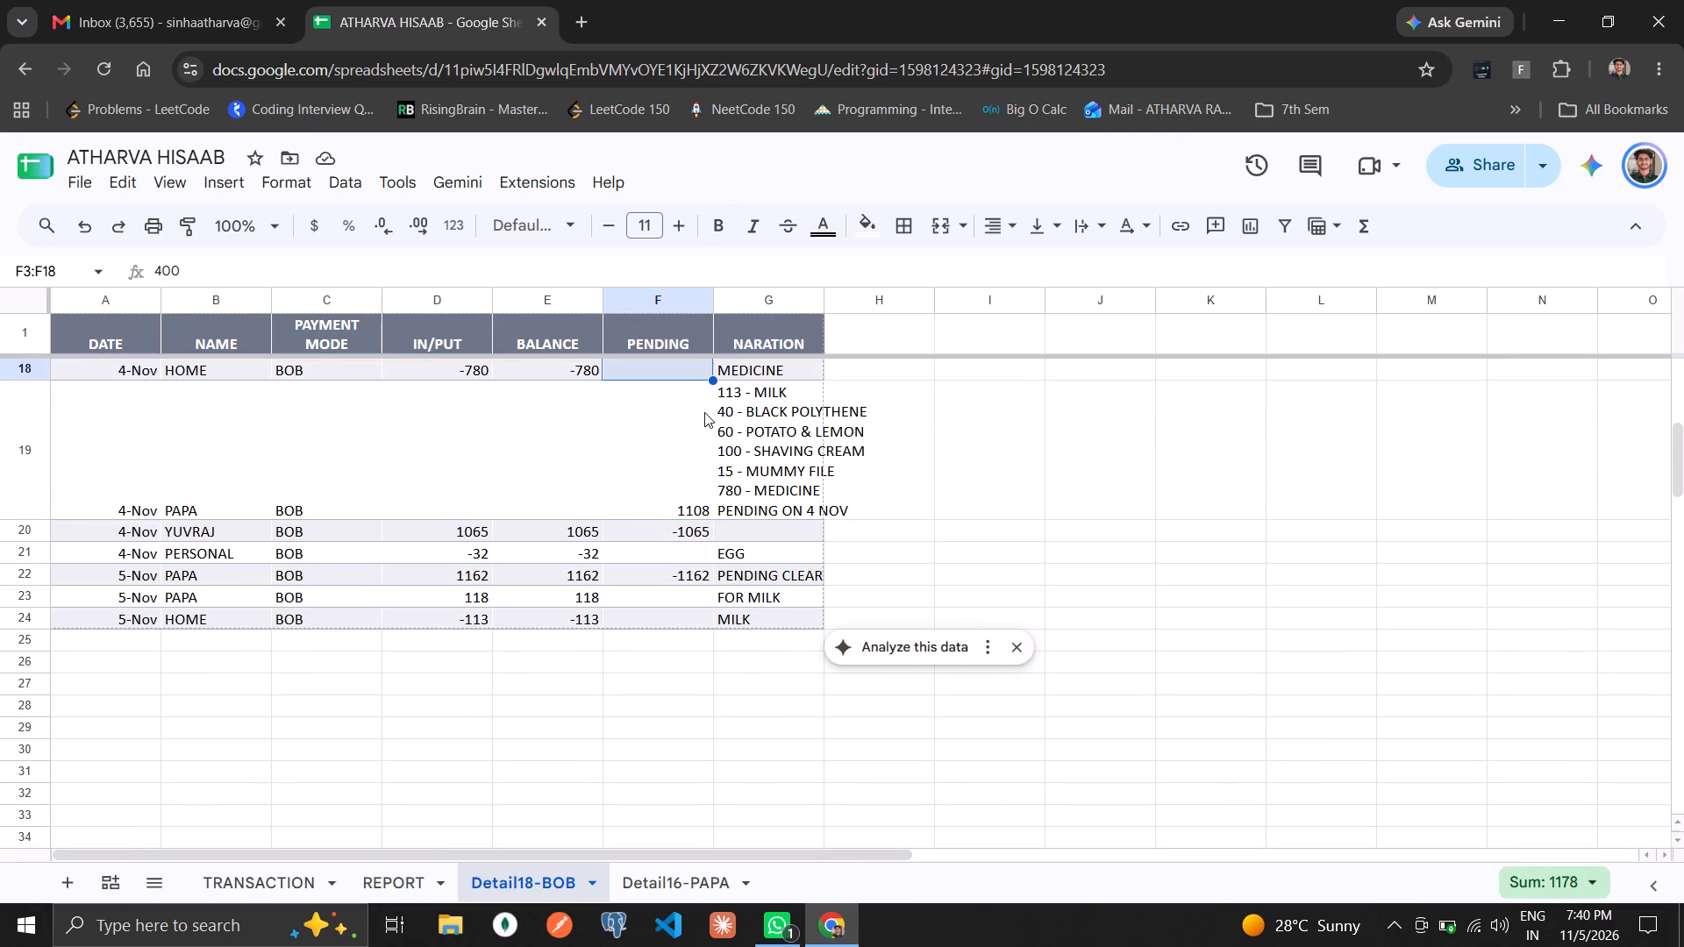
pyautogui.hotkey('shift', 'Down')
pyautogui.hotkey('shift', 'Down')
pyautogui.hotkey('shift', 'Down')
pyautogui.hotkey('shift', 'Down')
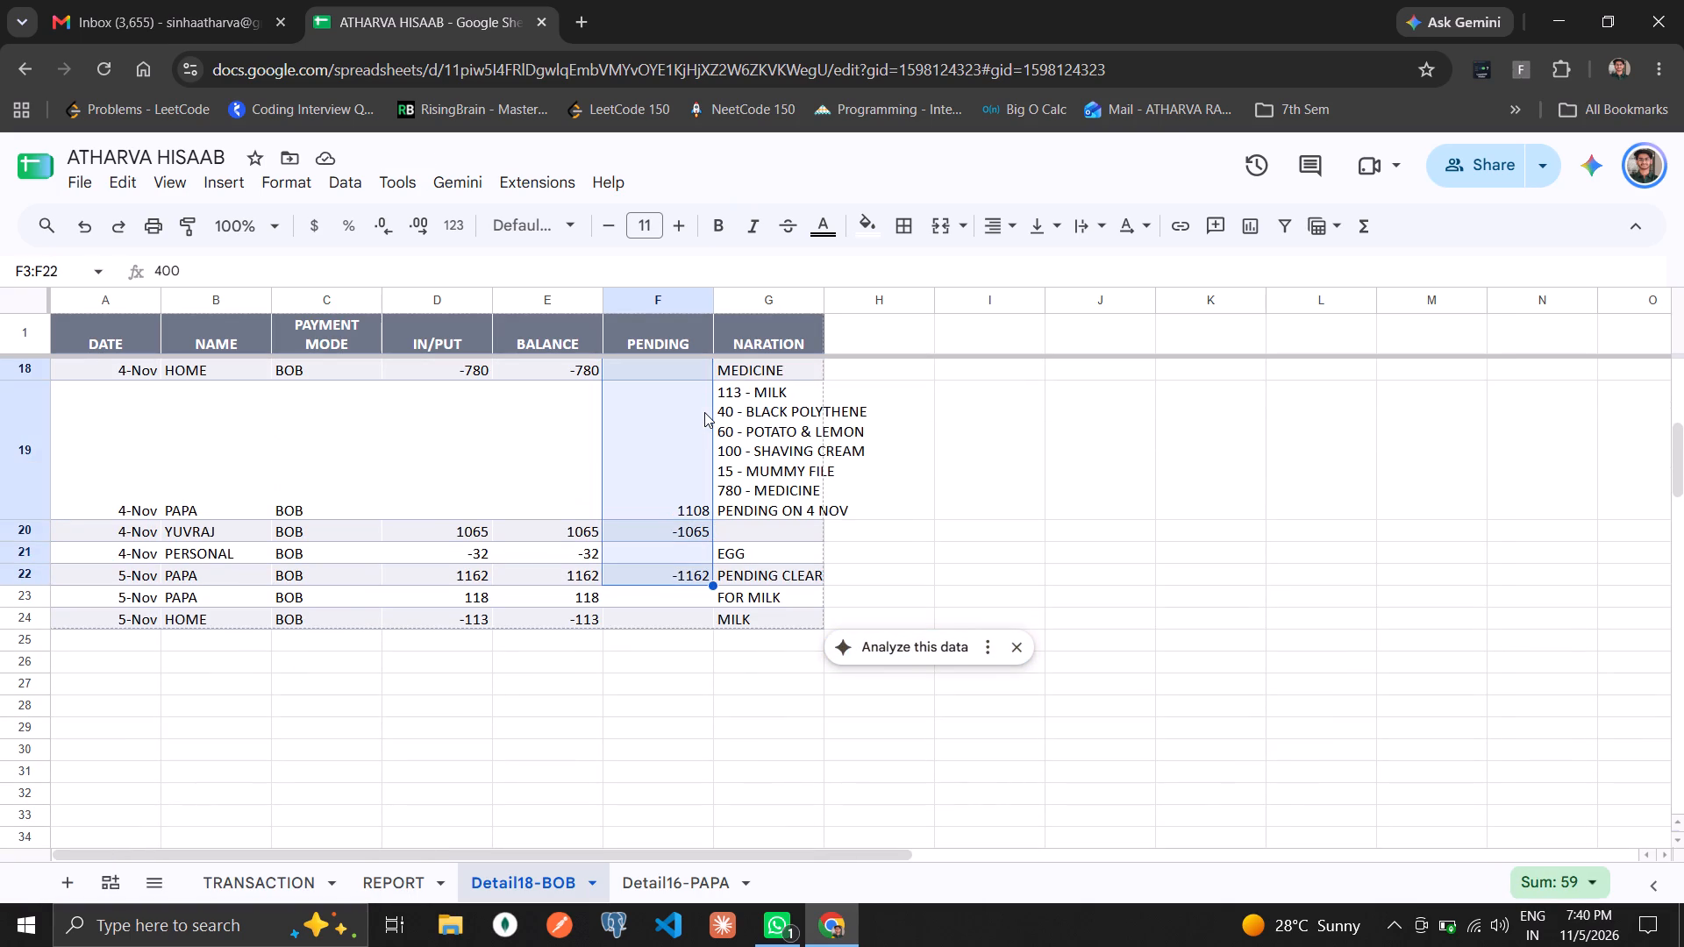
# Review the BOB detail sheet's PENDING entries from the 4-Nov EGG row 21 back up to the first 1-Nov rows.
pyautogui.click(693, 559)
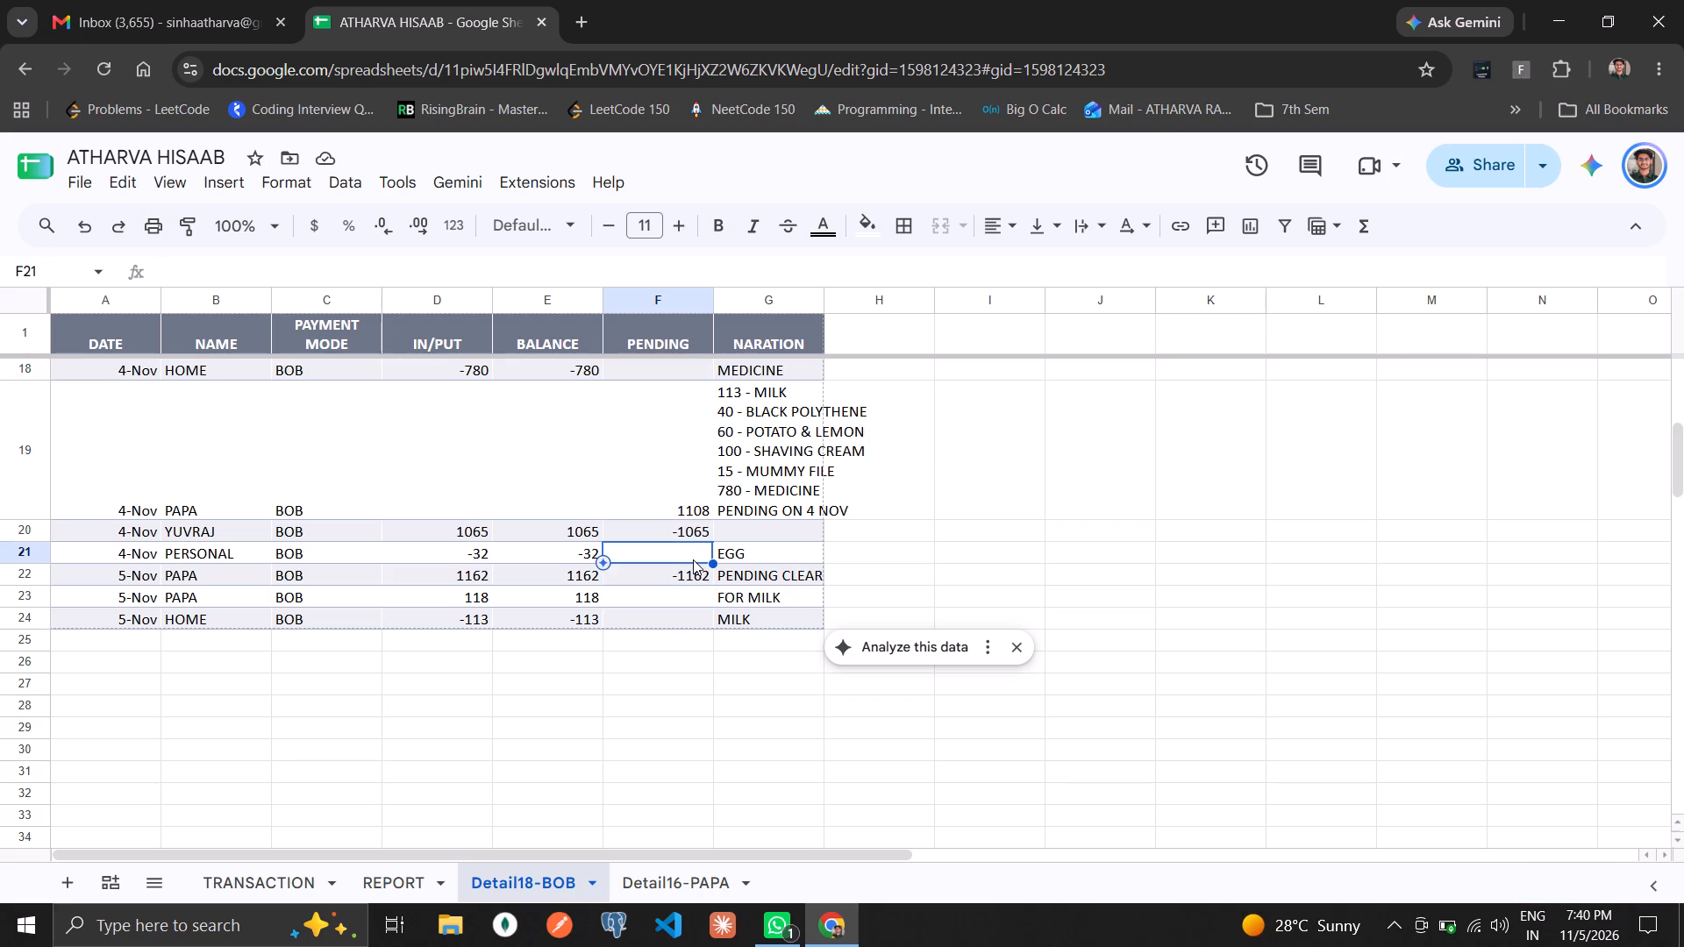
pyautogui.press('Up')
pyautogui.press('Up')
pyautogui.press('Up')
pyautogui.press('Up')
pyautogui.press('Up')
pyautogui.press('Up')
pyautogui.press('Up')
pyautogui.press('Up')
pyautogui.press('Up')
pyautogui.press('Up')
pyautogui.press('Up')
pyautogui.press('Up')
pyautogui.press('Up')
pyautogui.press('Up')
pyautogui.press('Up')
pyautogui.press('Up')
pyautogui.press('Up')
pyautogui.press('Up')
pyautogui.press('Up')
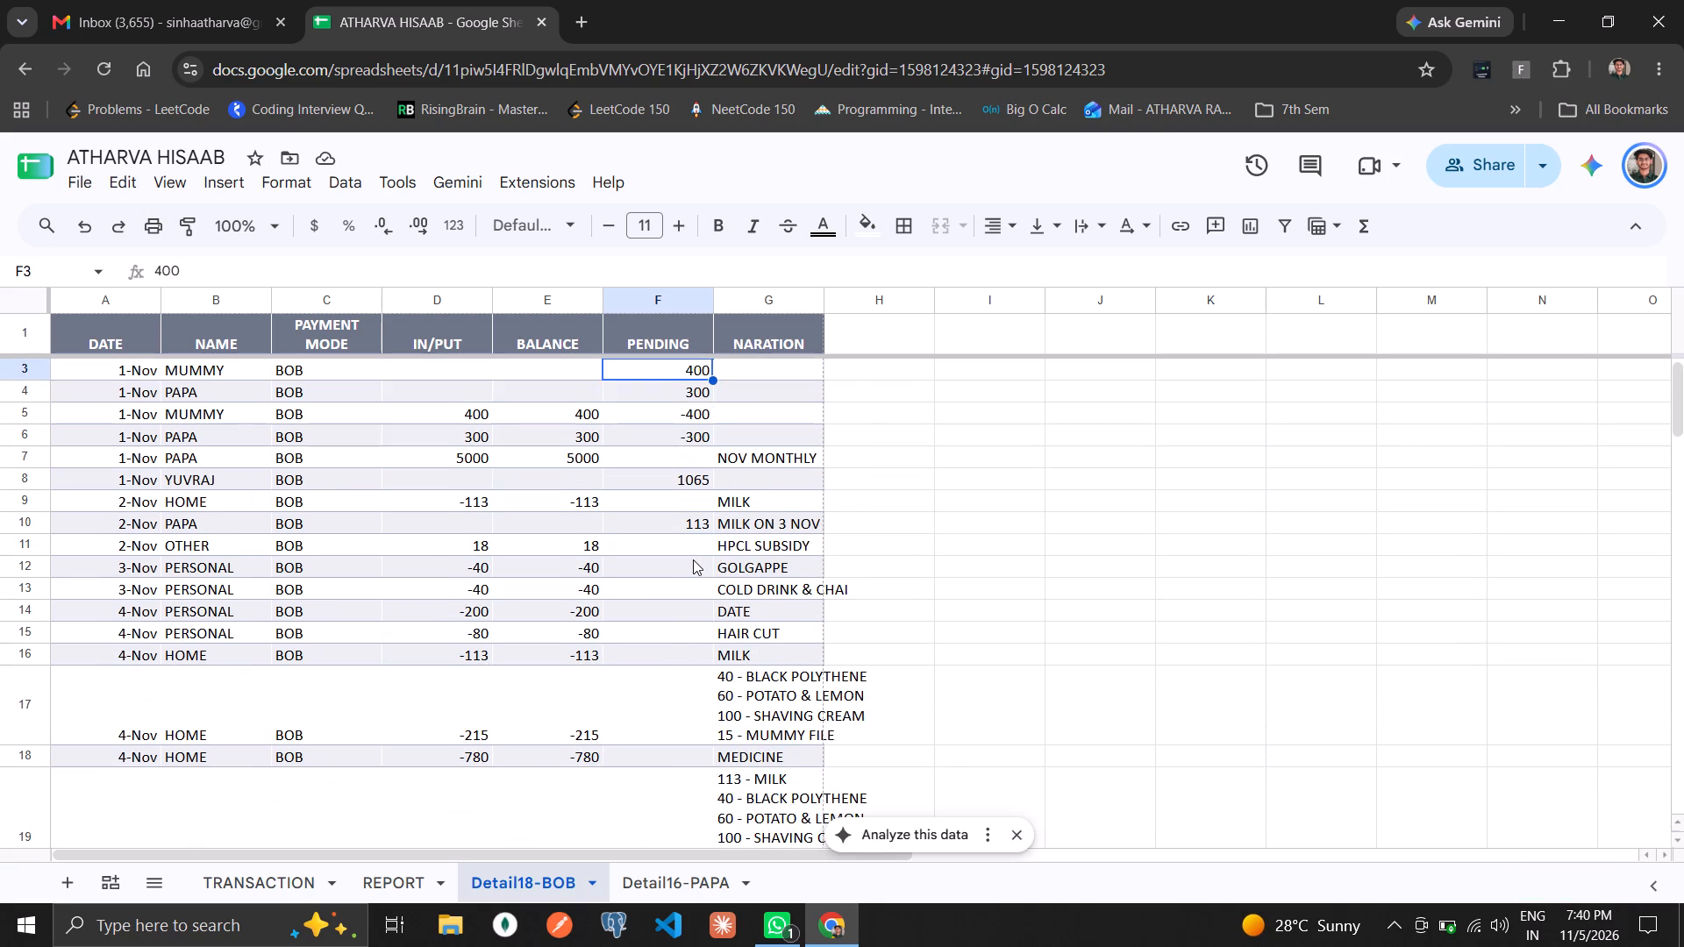
# Review the PENDING column from the first 1-Nov row down past the last 5-Nov entry.
pyautogui.press('Down')
pyautogui.press('Down')
pyautogui.press('Down')
pyautogui.press('Down')
pyautogui.press('Down')
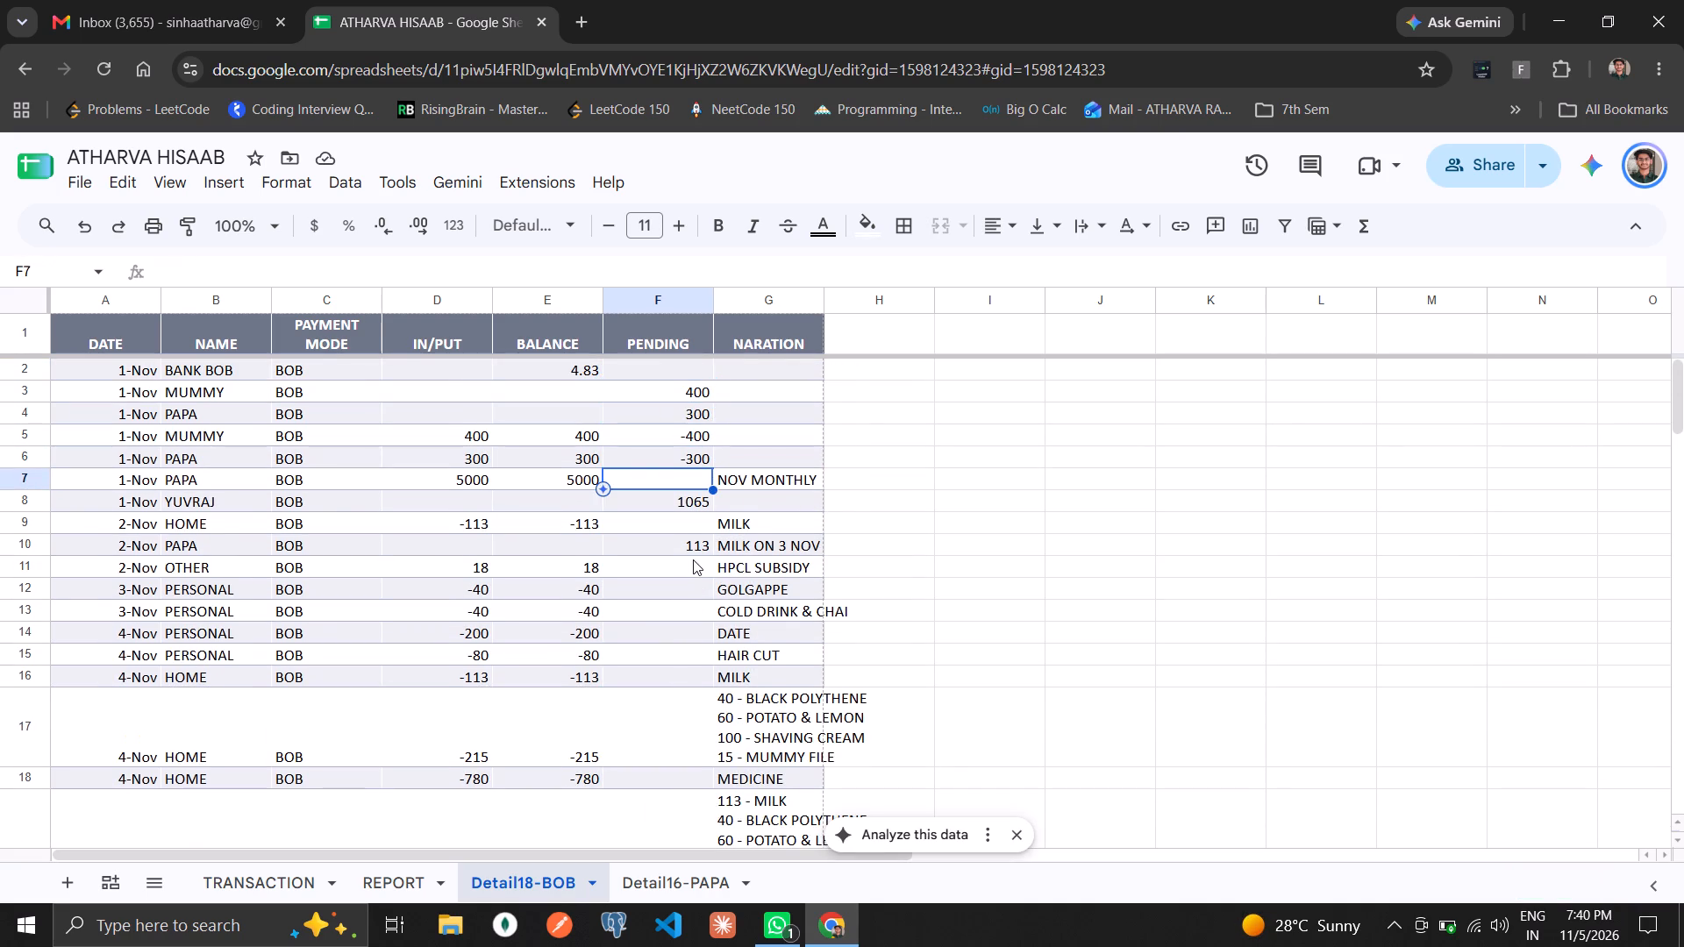
pyautogui.press('Down')
pyautogui.press('Down')
pyautogui.press('Down')
pyautogui.press('Down')
pyautogui.press('Down')
pyautogui.press('Down')
pyautogui.press('Down')
pyautogui.press('Down')
pyautogui.press('Down')
pyautogui.press('Down')
pyautogui.press('Down')
pyautogui.press('Down')
pyautogui.press('Down')
pyautogui.press('Down')
pyautogui.press('Down')
pyautogui.press('Down')
pyautogui.press('Down')
pyautogui.press('Down')
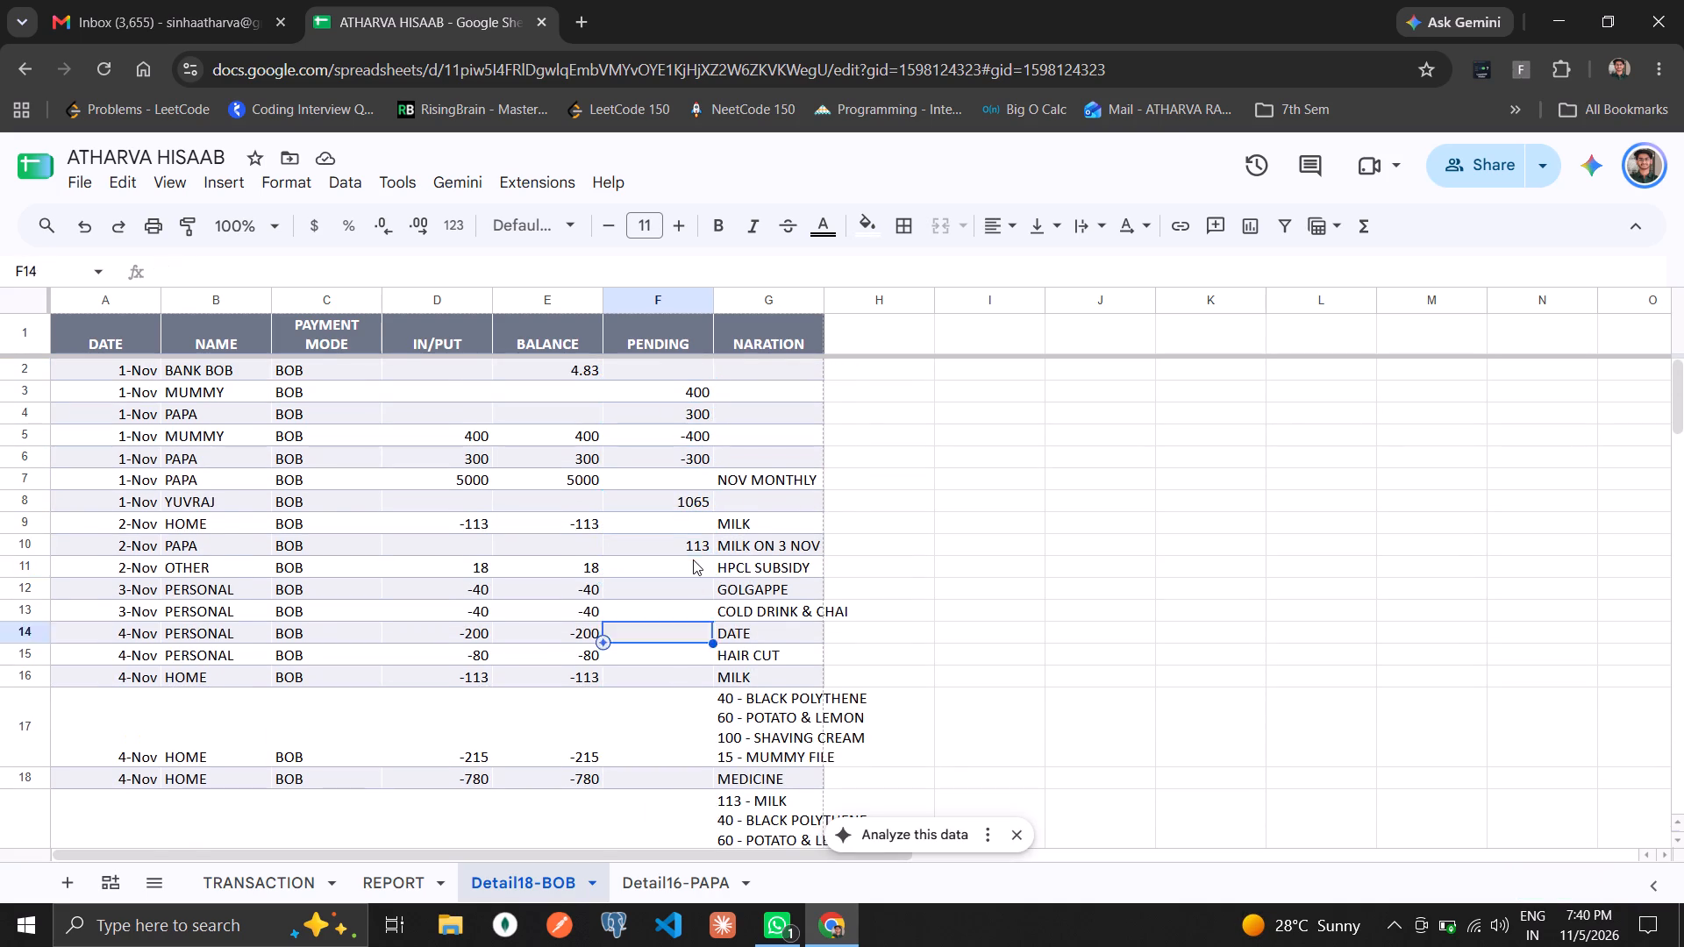
pyautogui.press('Down')
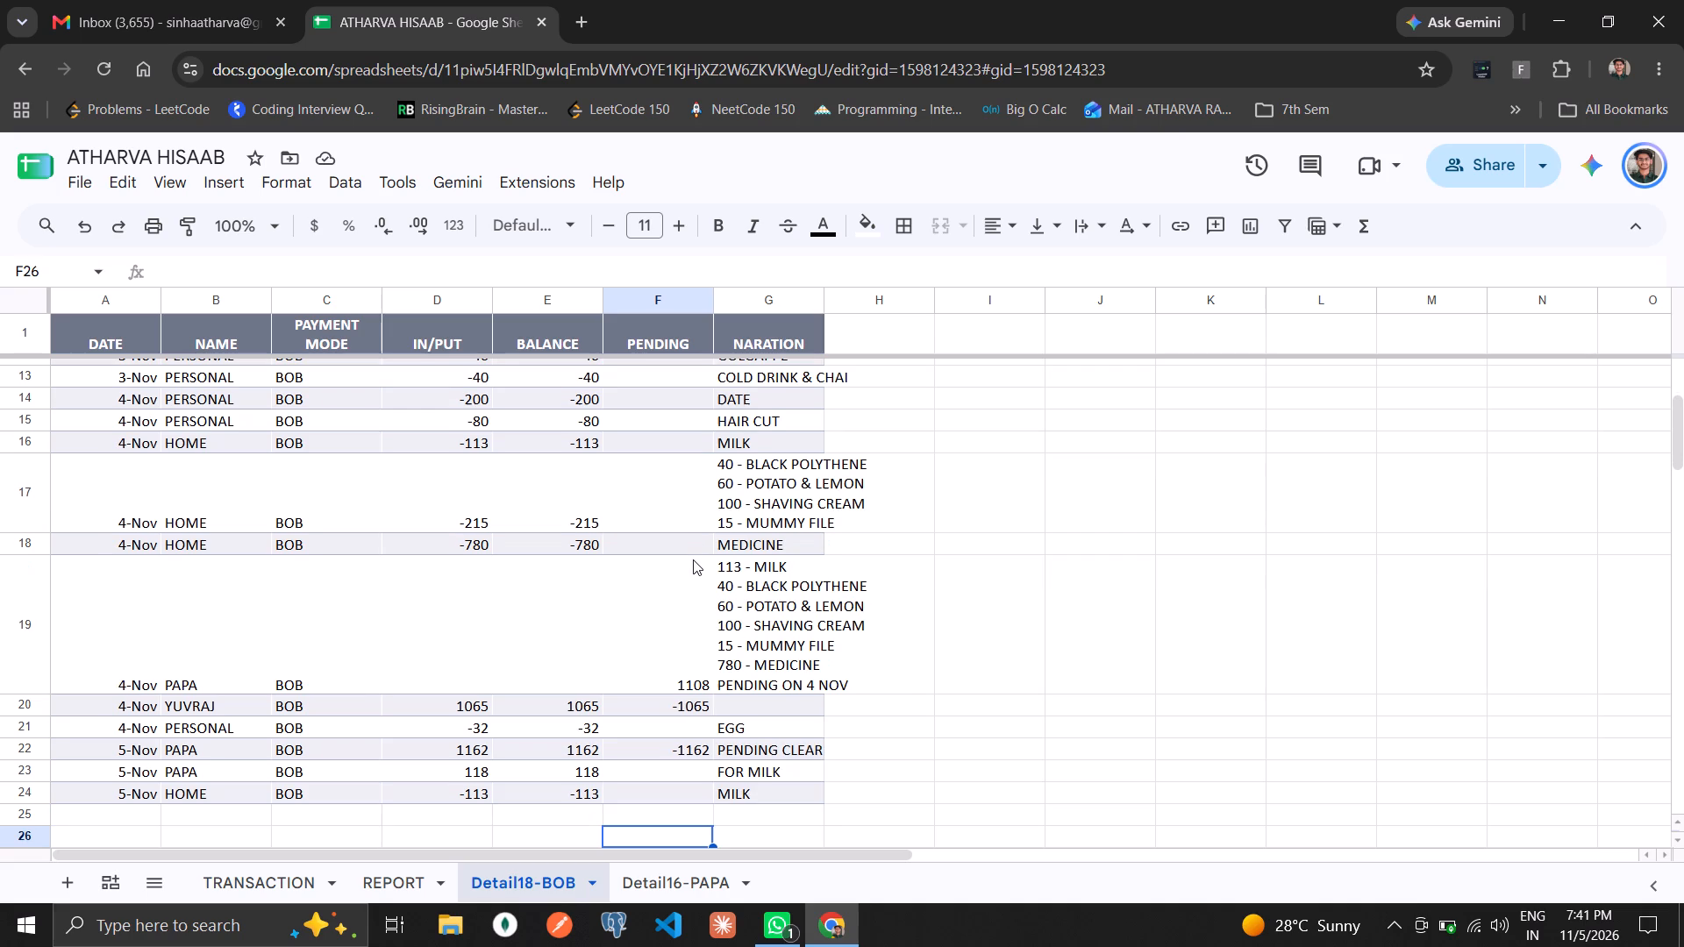
# Compare PAPA's 4-Nov pending entry in F19 with the 5-Nov PENDING CLEAR entry in F22, examining the rows between.
pyautogui.click(690, 630)
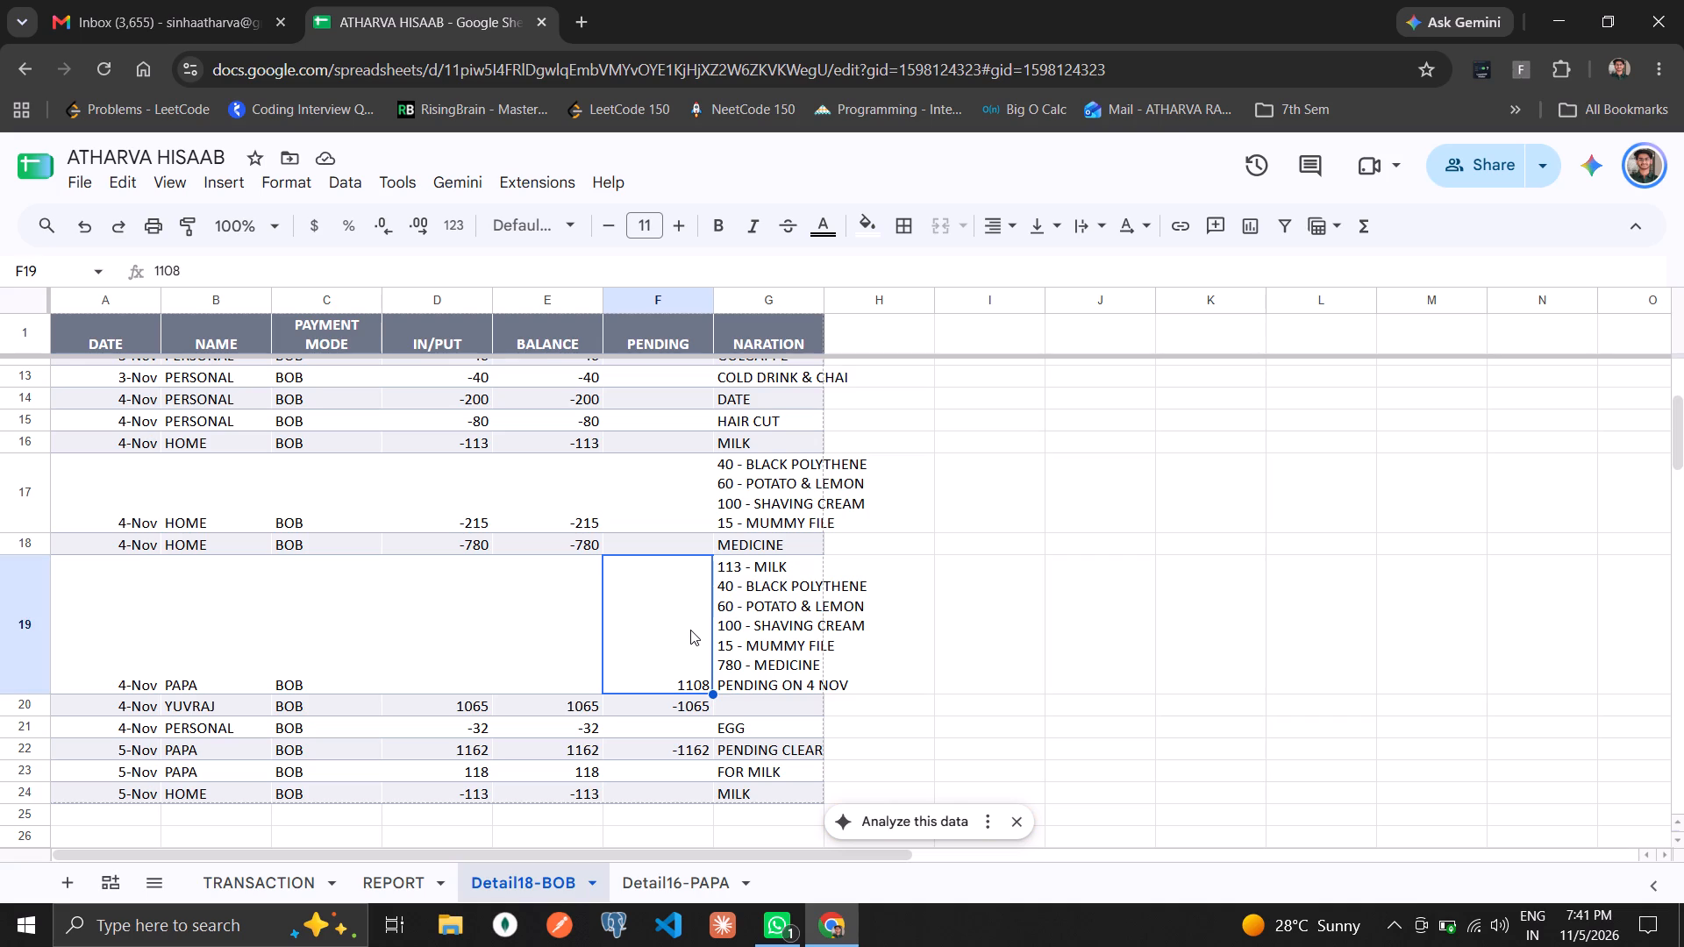
pyautogui.press('Down')
pyautogui.press('Down')
pyautogui.press('Down')
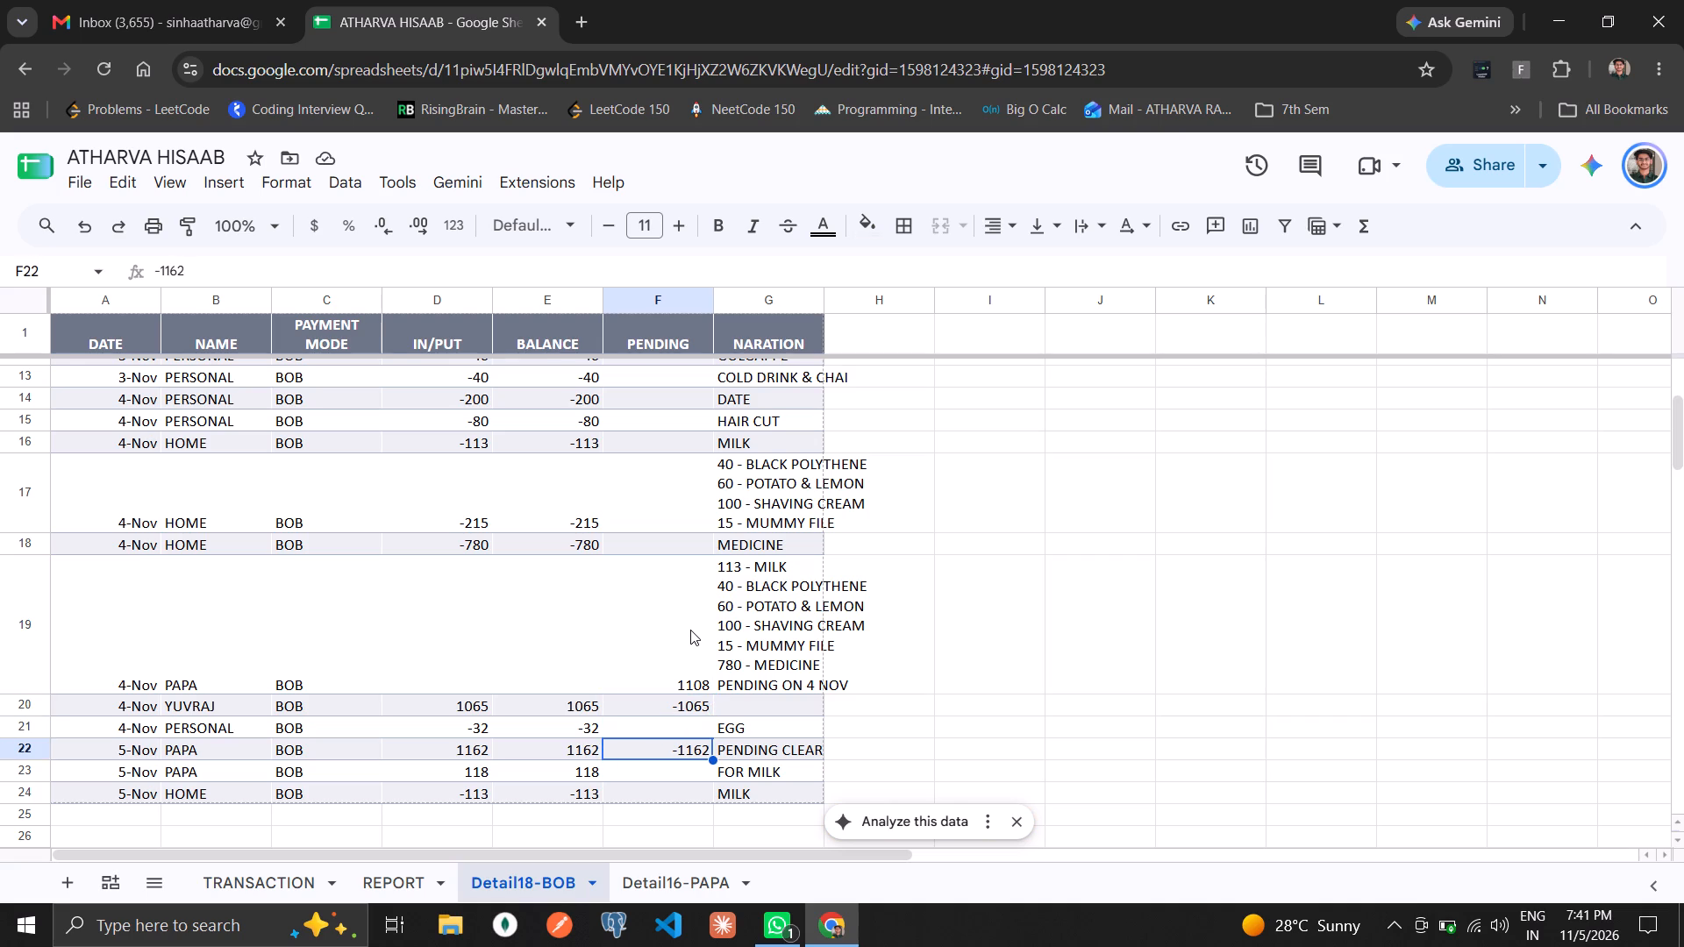
pyautogui.press('Up')
pyautogui.press('Up')
pyautogui.press('Up')
pyautogui.press('Down')
pyautogui.press('Down')
pyautogui.press('Down')
# Check the combined sum of PAPA's pending amounts in F22, F19 and F10, the MILK ON 3 NOV entry.
pyautogui.hotkey('shift', 'Up')
pyautogui.hotkey('shift', 'Up')
pyautogui.press('Up')
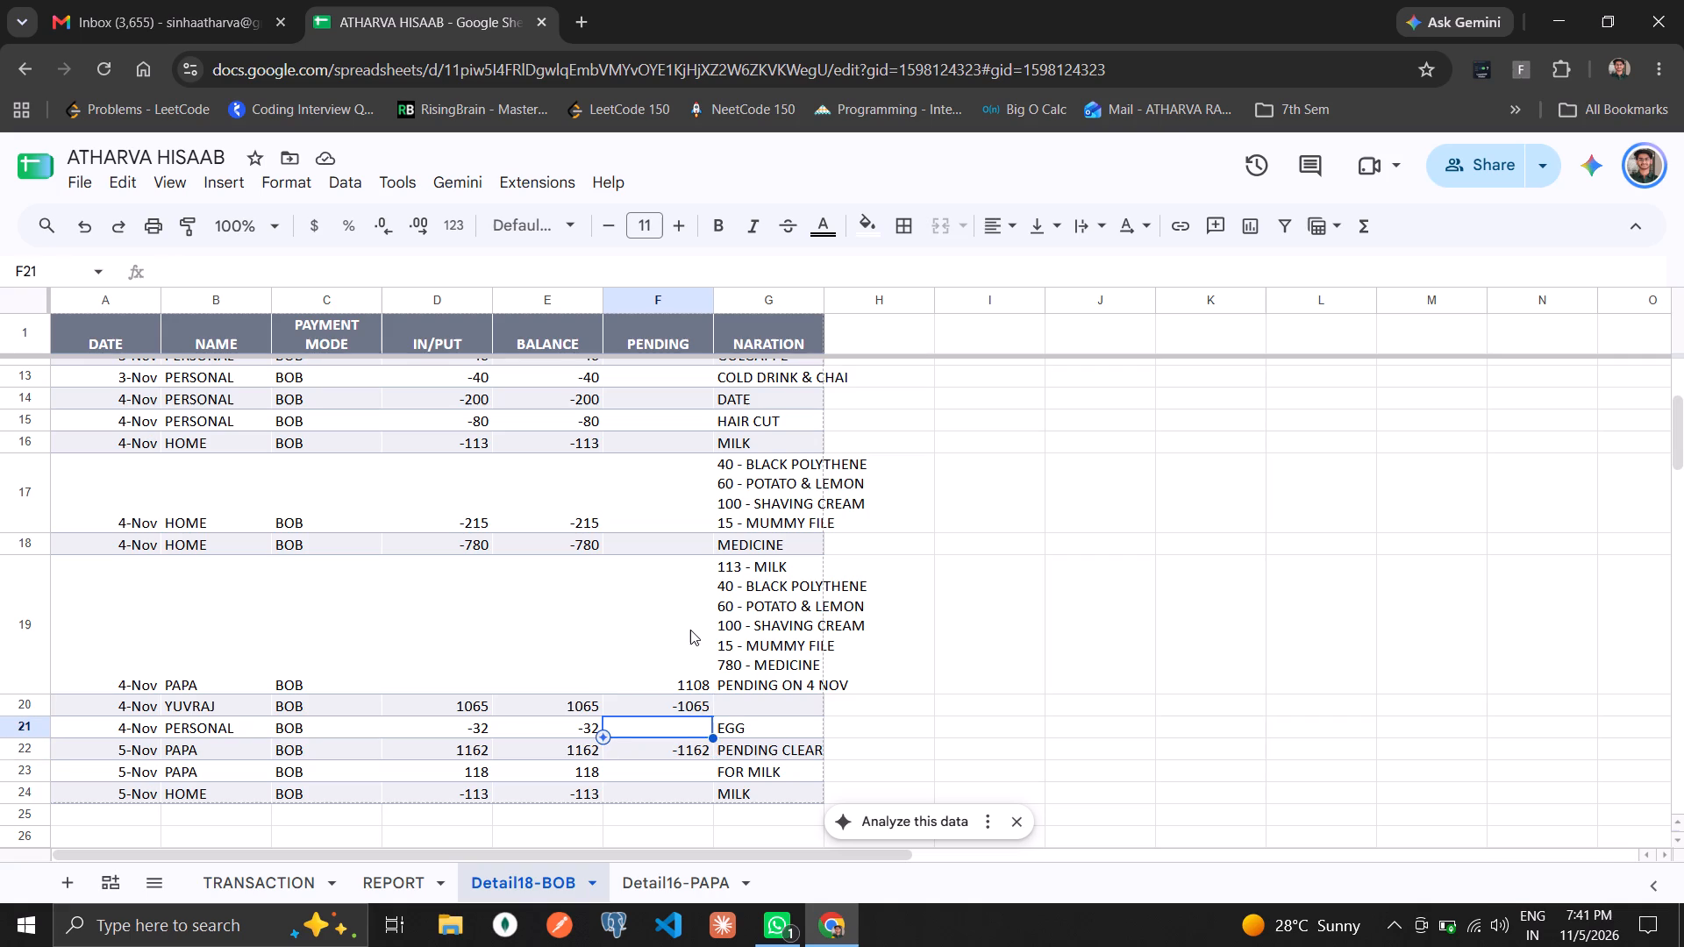
pyautogui.press('Down')
pyautogui.keyDown('ctrl'); pyautogui.click(690, 630); pyautogui.keyUp('ctrl')
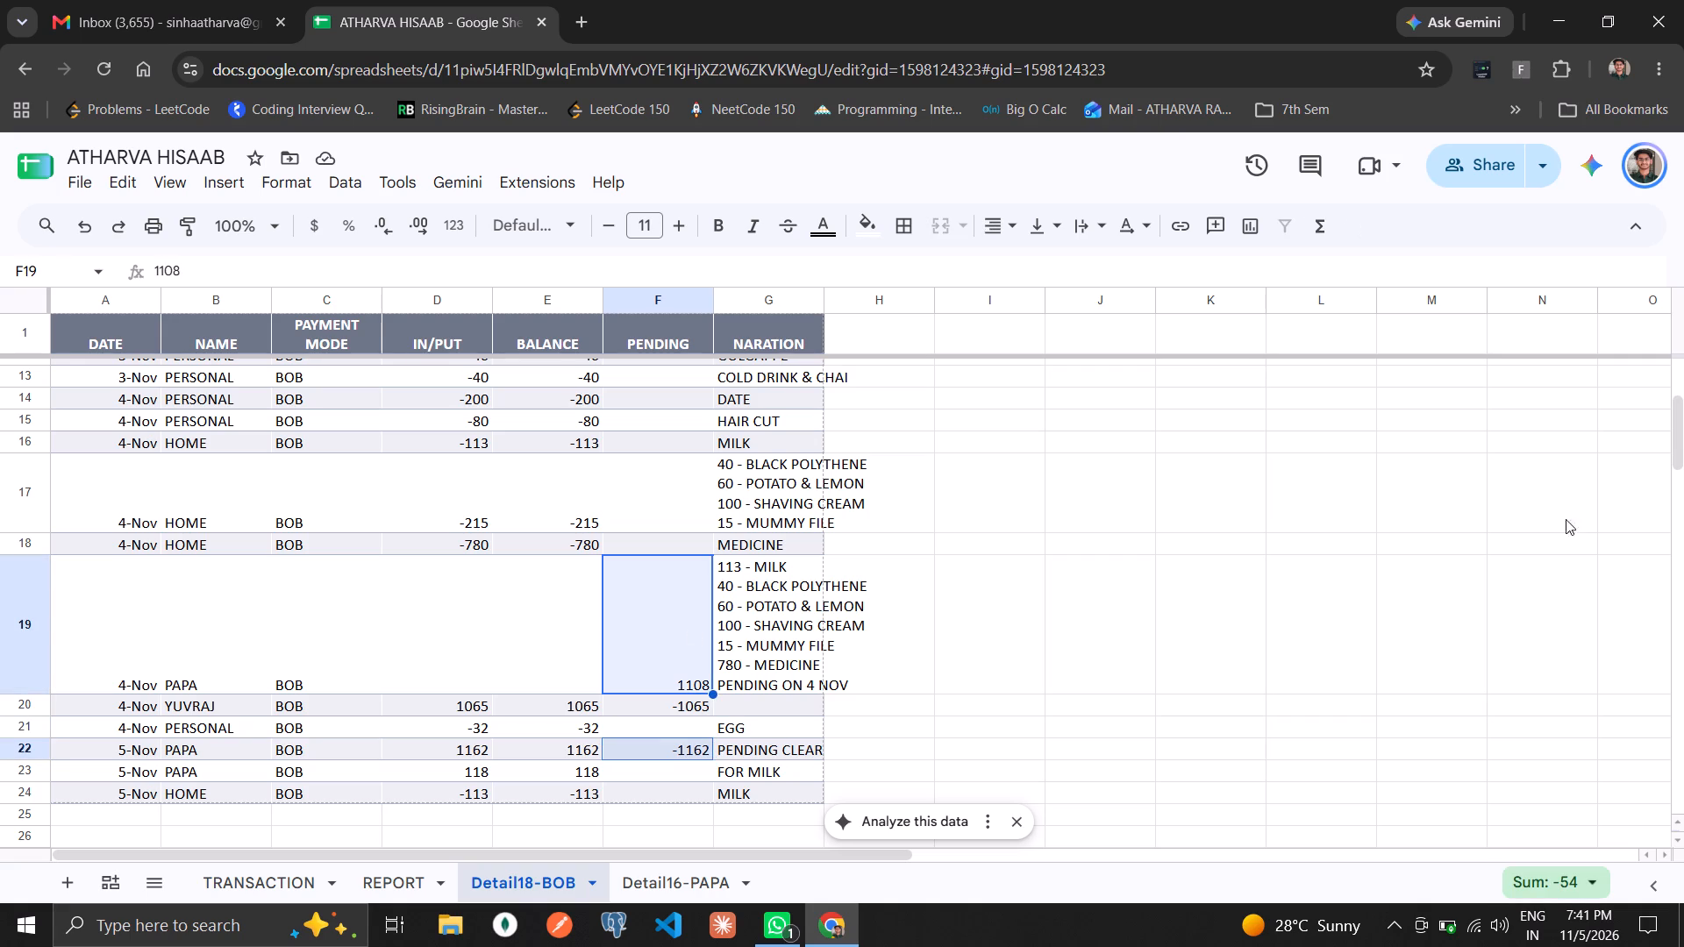
pyautogui.moveTo(1683, 446); pyautogui.dragTo(1683, 439)
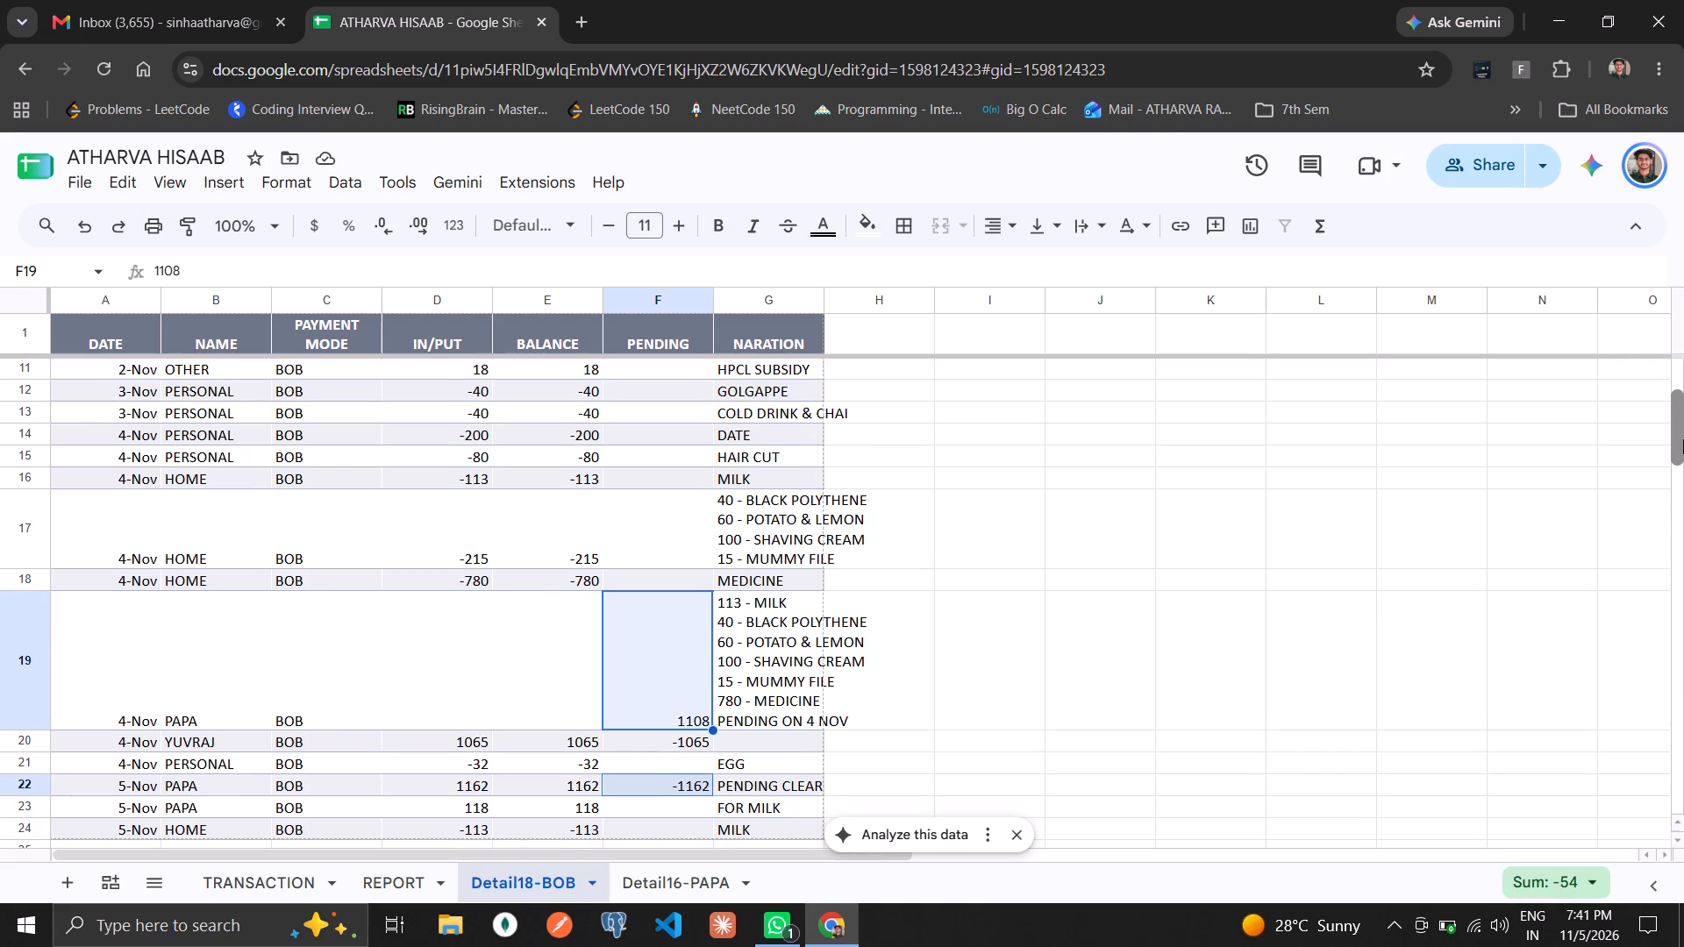
pyautogui.moveTo(1683, 439); pyautogui.dragTo(1677, 426)
pyautogui.keyDown('ctrl'); pyautogui.click(701, 442); pyautogui.keyUp('ctrl')
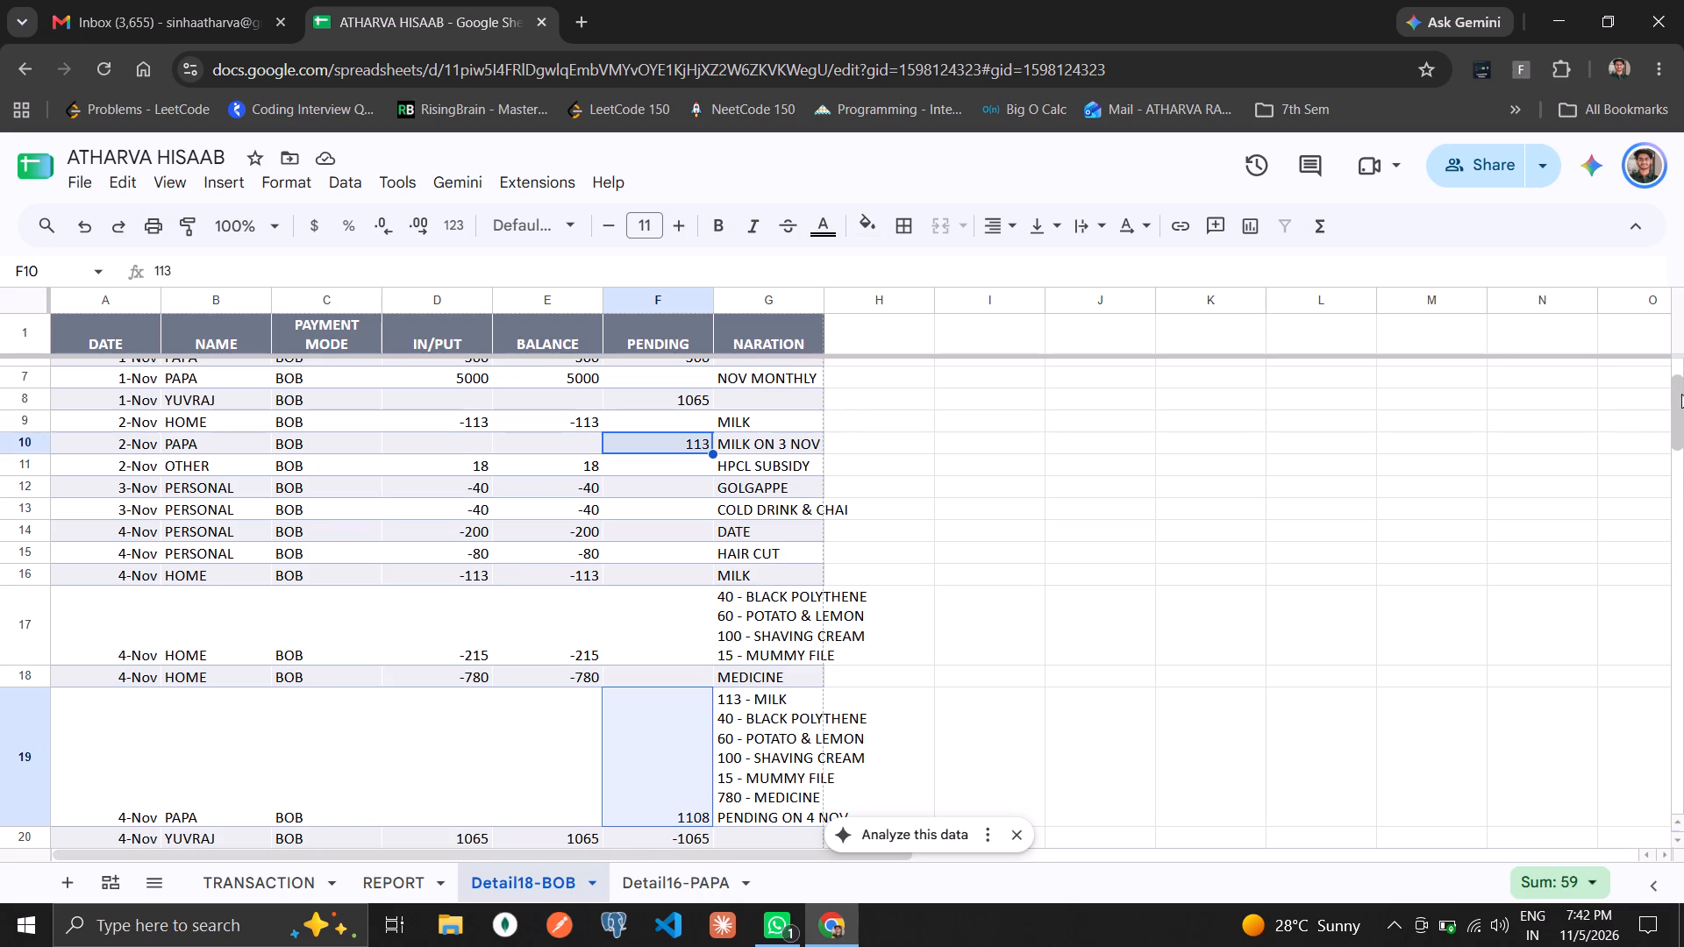
pyautogui.moveTo(1681, 394); pyautogui.dragTo(1681, 402)
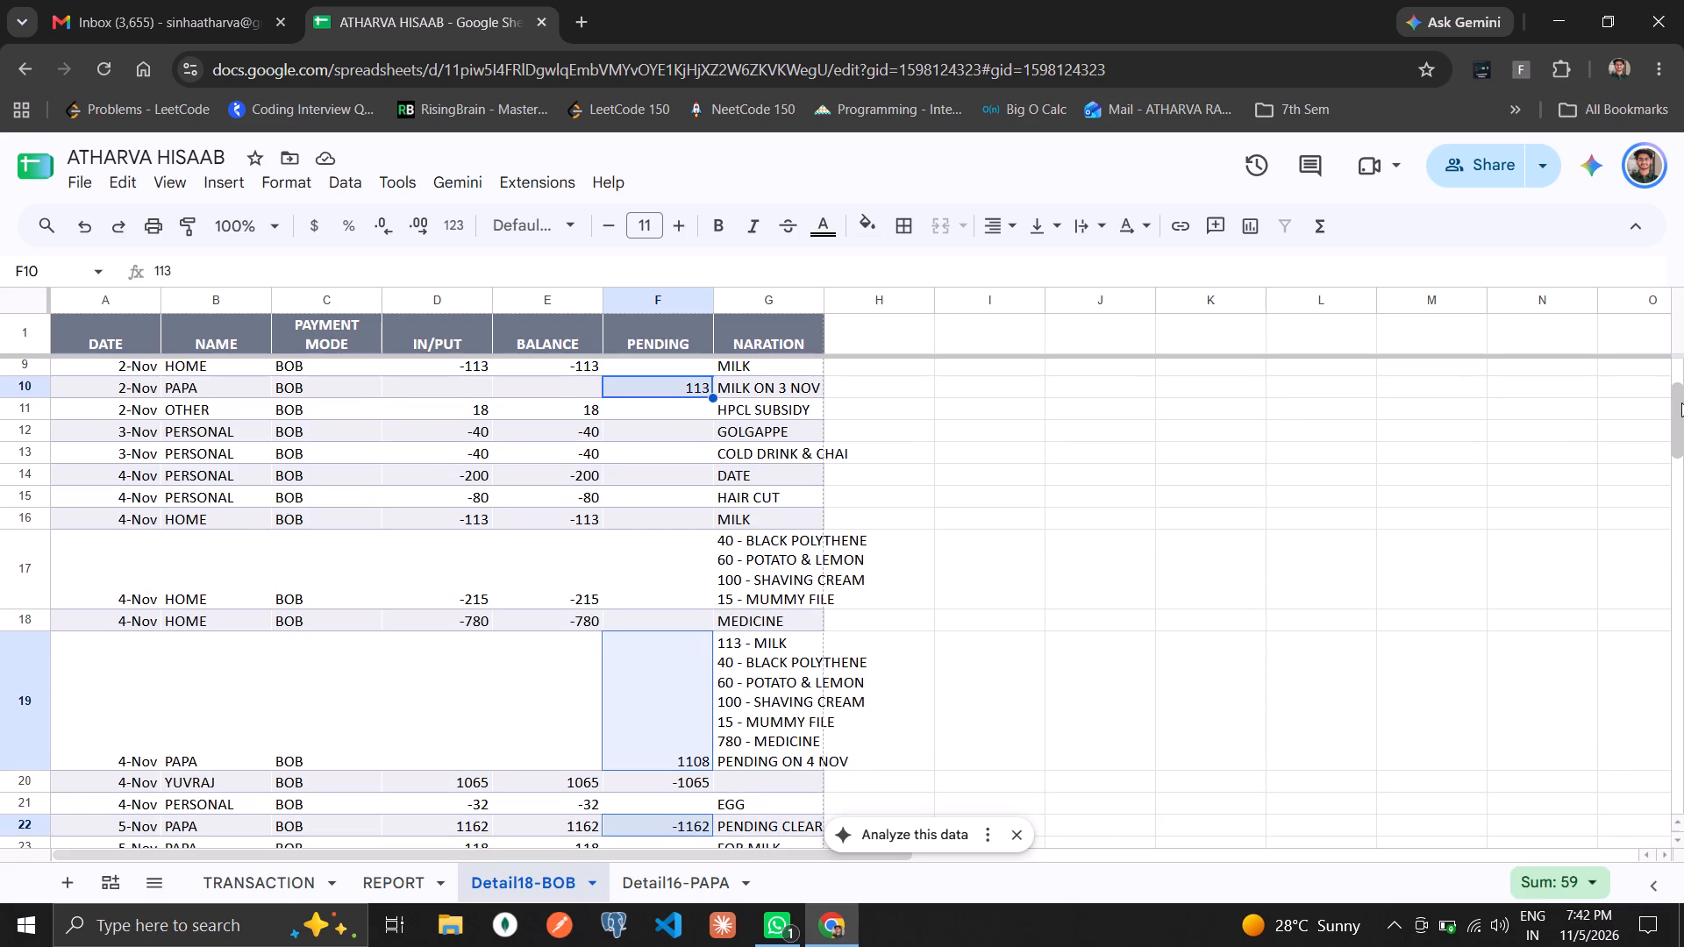
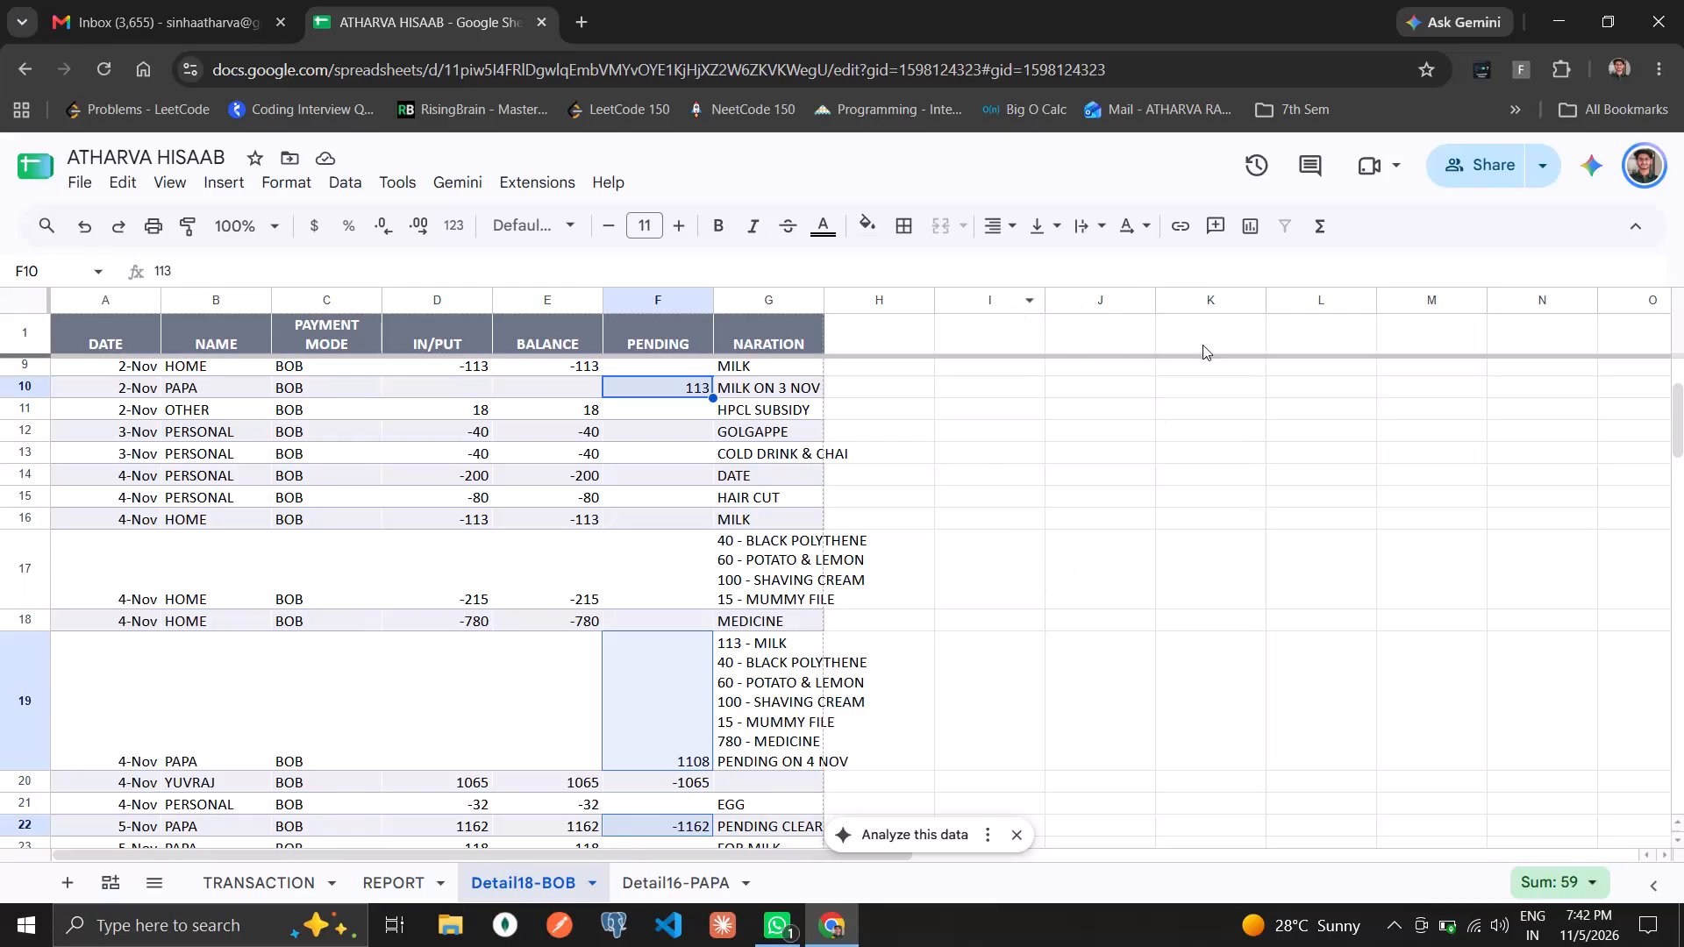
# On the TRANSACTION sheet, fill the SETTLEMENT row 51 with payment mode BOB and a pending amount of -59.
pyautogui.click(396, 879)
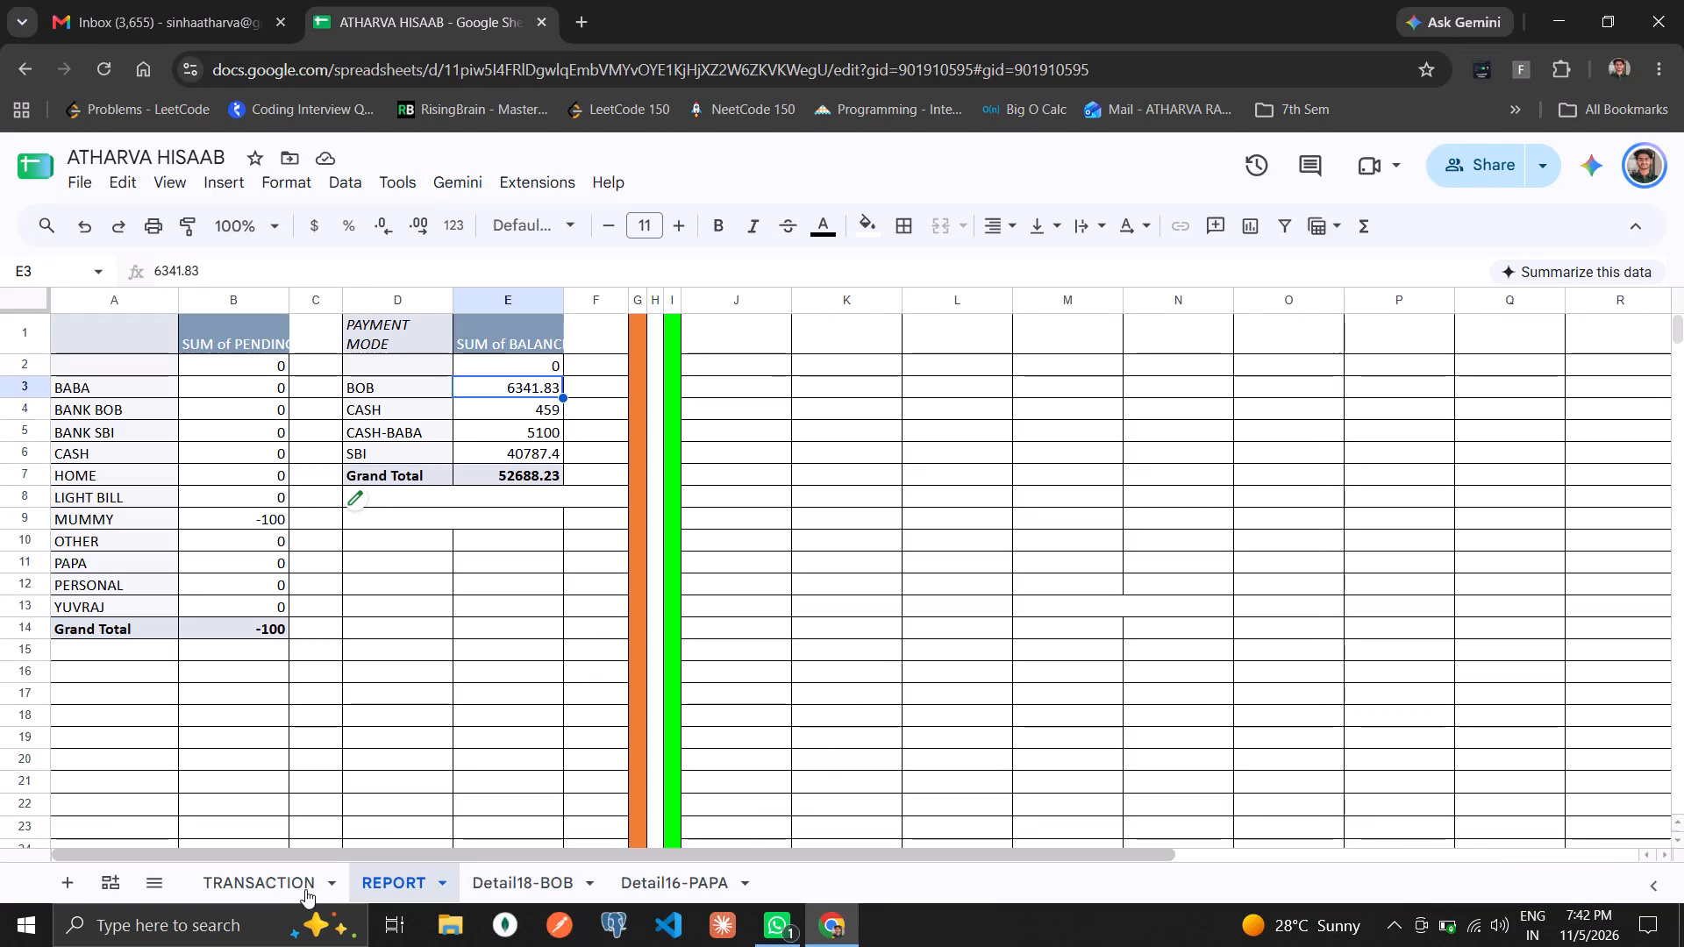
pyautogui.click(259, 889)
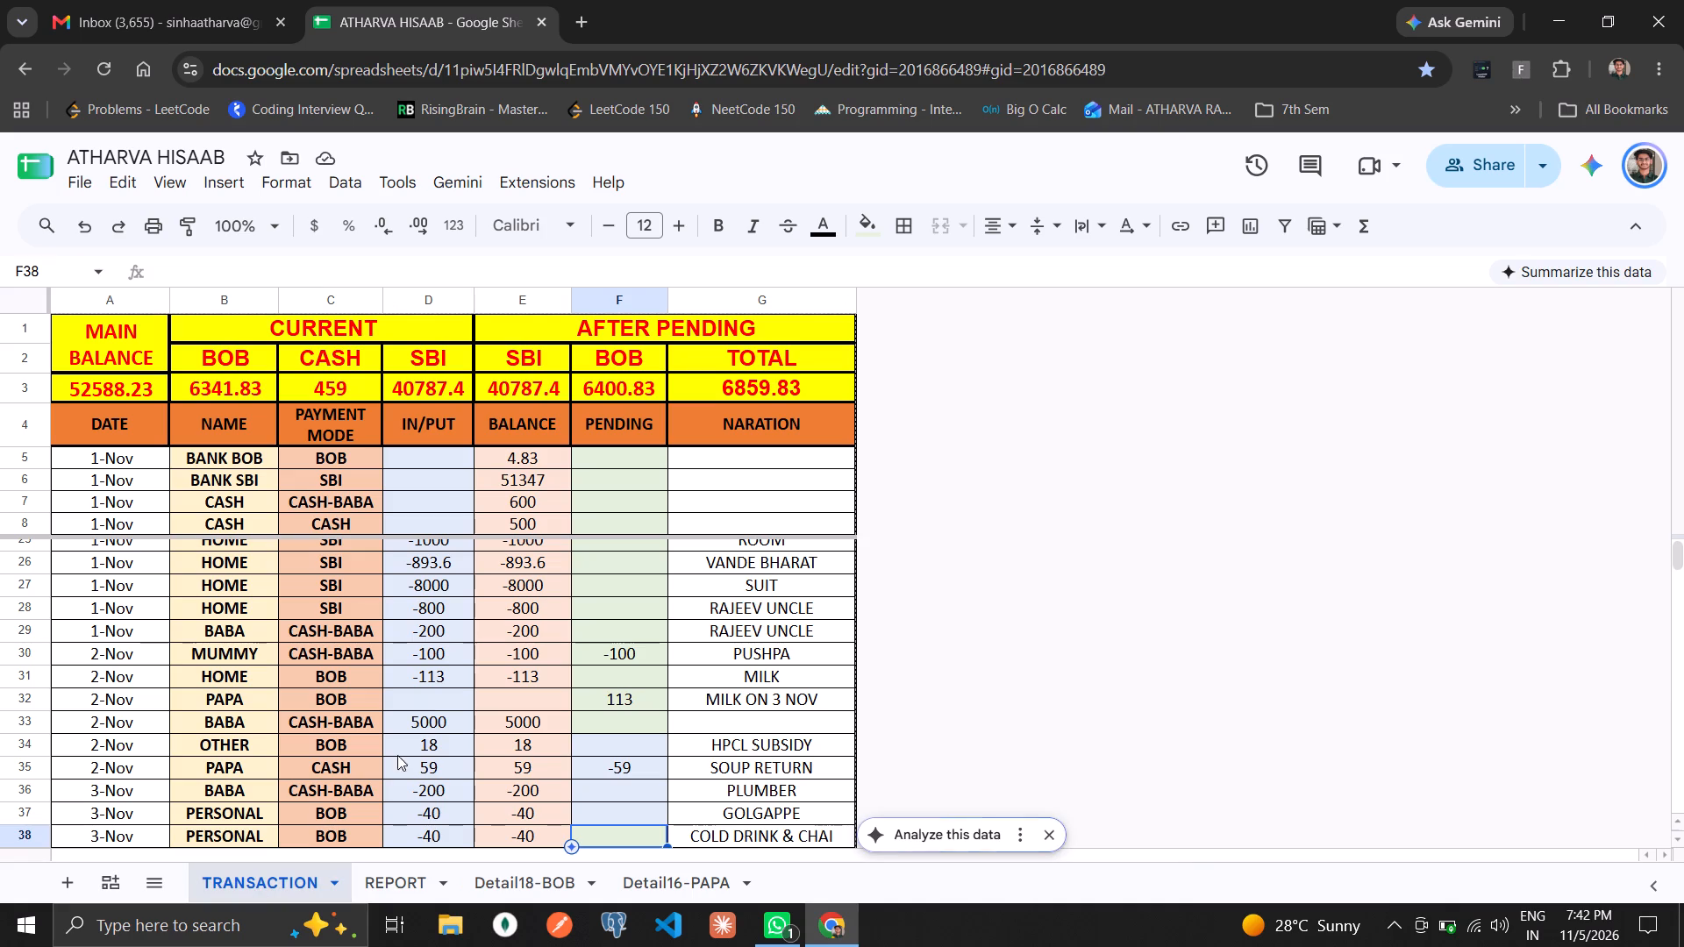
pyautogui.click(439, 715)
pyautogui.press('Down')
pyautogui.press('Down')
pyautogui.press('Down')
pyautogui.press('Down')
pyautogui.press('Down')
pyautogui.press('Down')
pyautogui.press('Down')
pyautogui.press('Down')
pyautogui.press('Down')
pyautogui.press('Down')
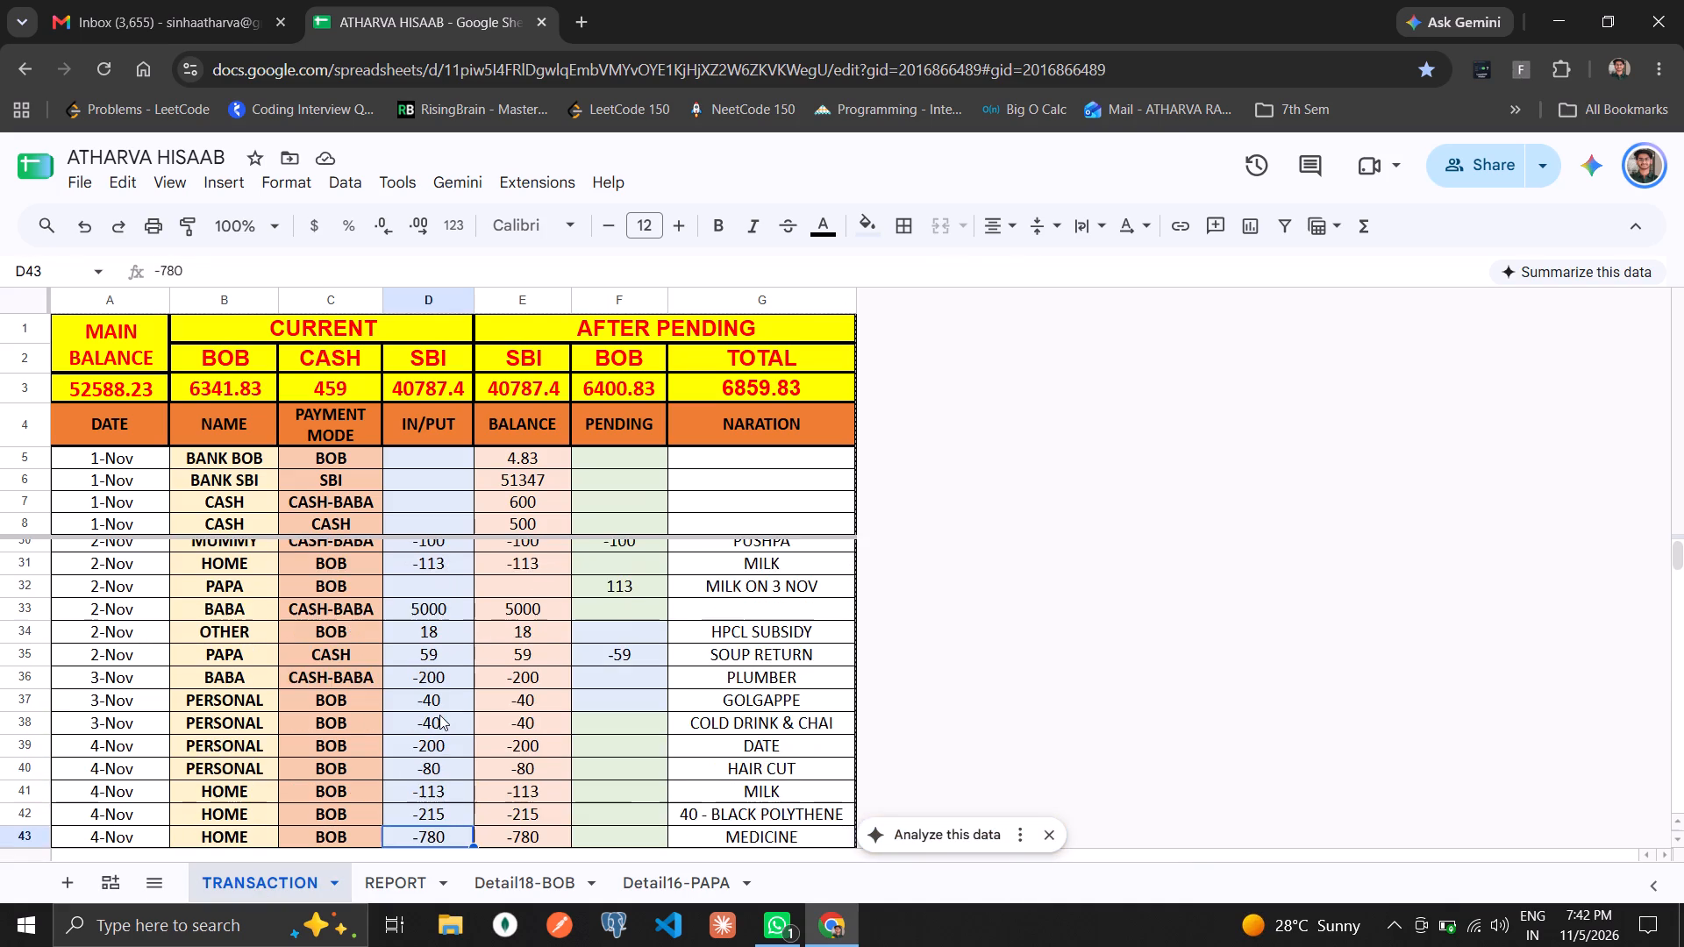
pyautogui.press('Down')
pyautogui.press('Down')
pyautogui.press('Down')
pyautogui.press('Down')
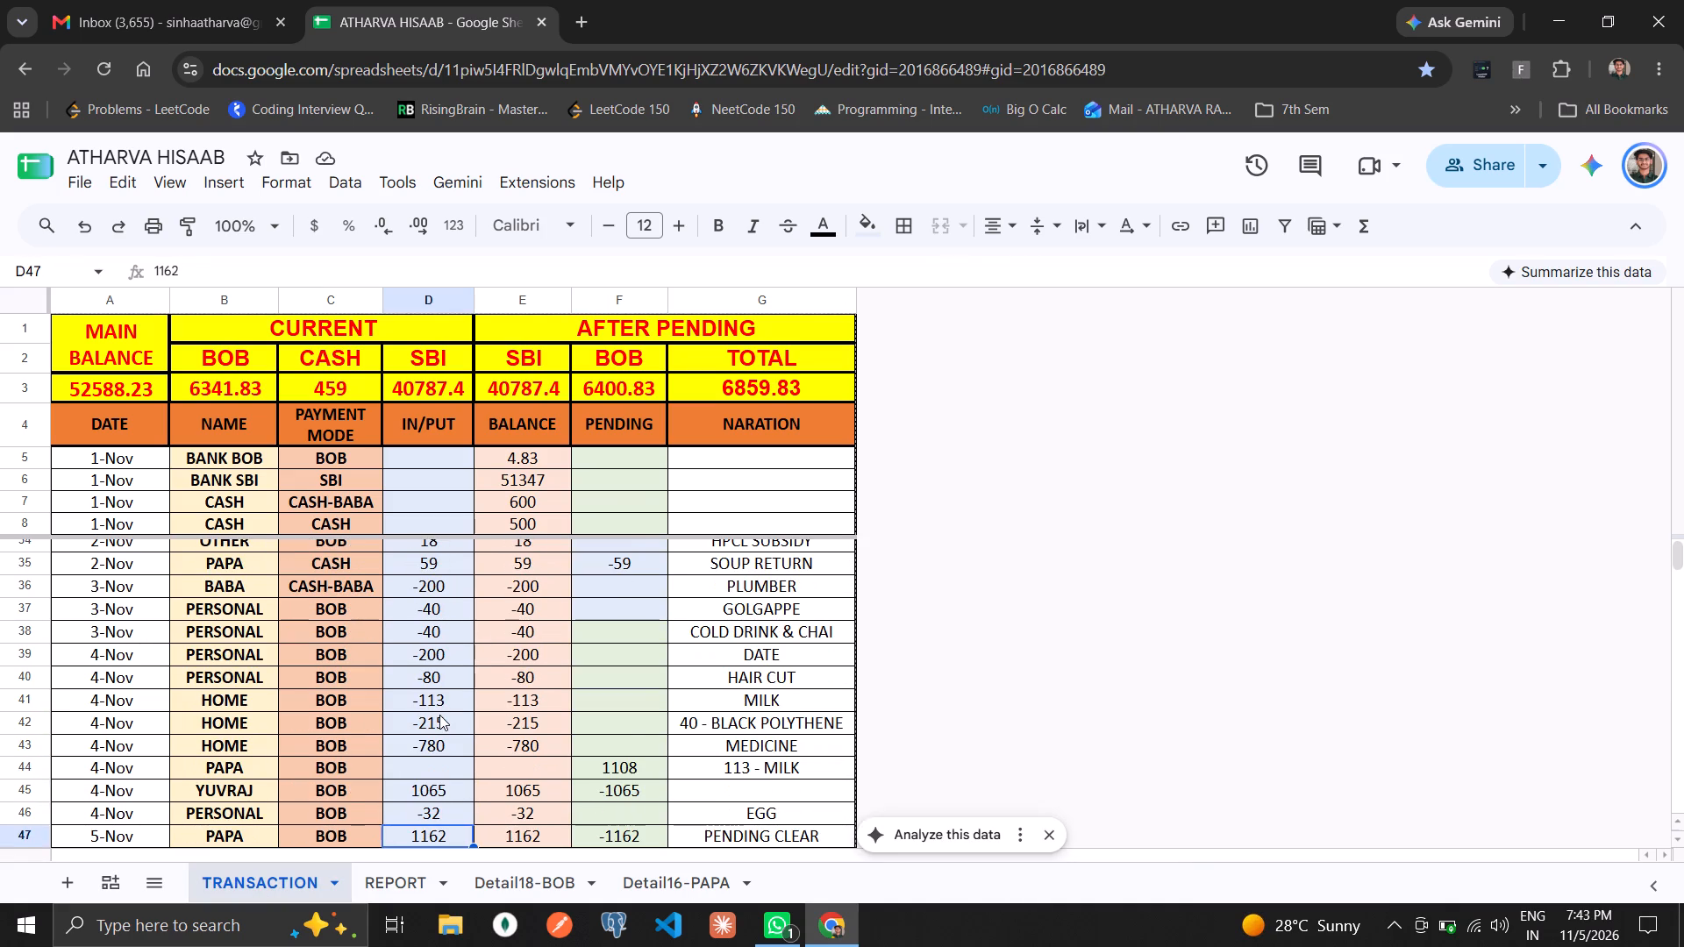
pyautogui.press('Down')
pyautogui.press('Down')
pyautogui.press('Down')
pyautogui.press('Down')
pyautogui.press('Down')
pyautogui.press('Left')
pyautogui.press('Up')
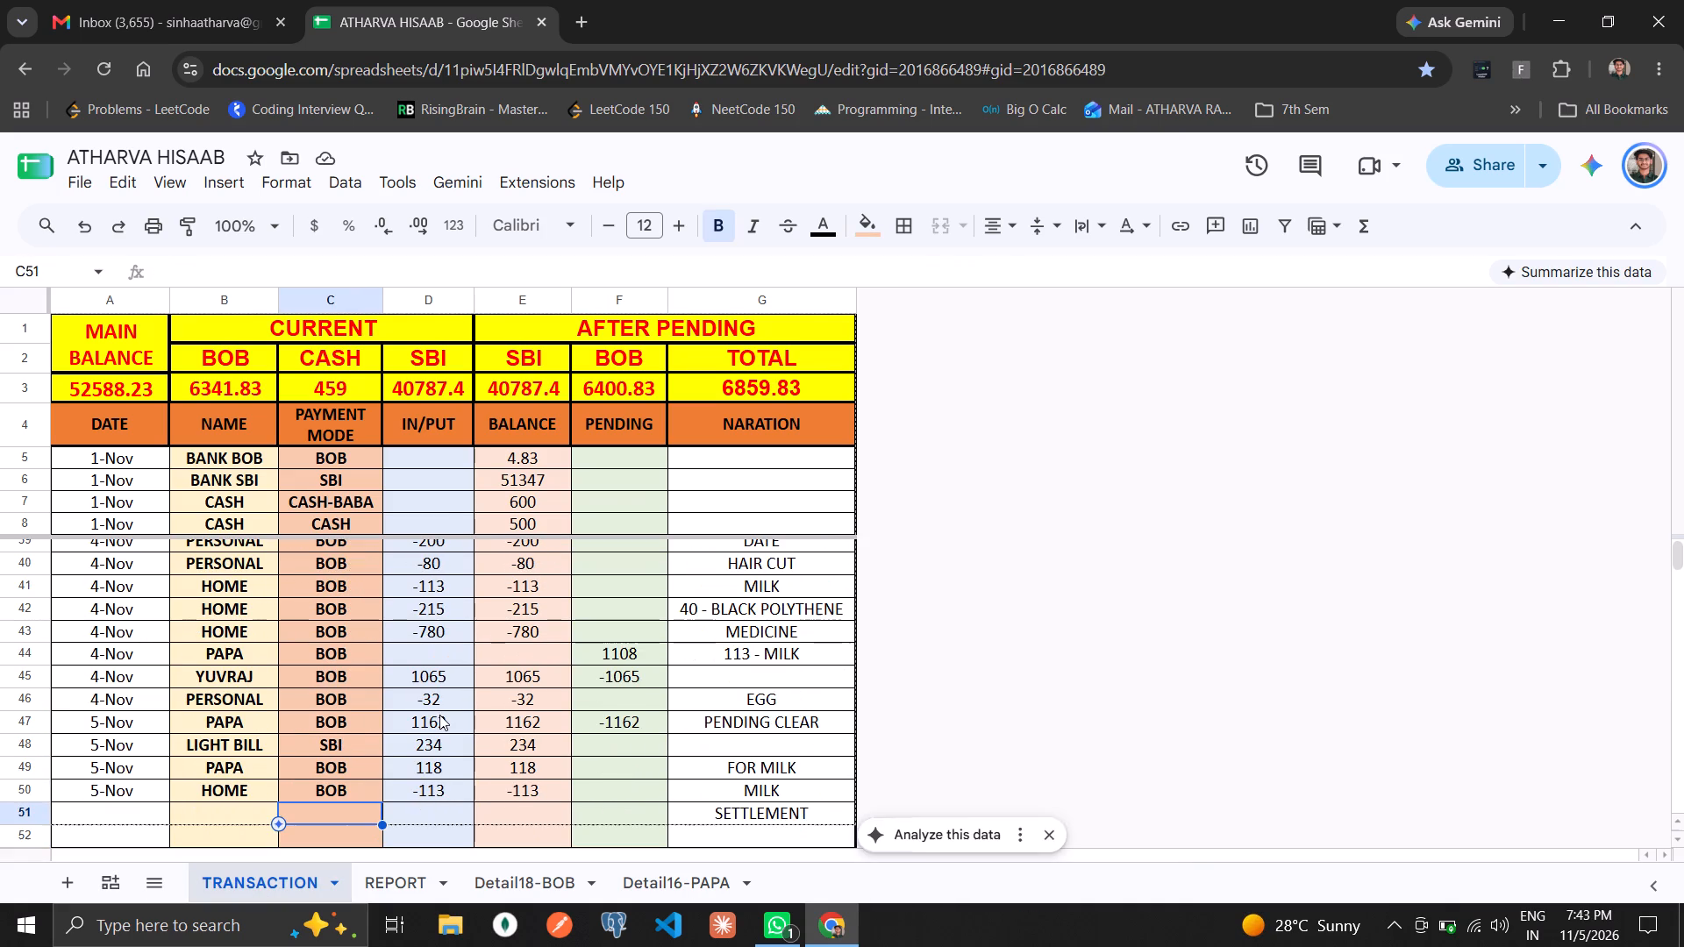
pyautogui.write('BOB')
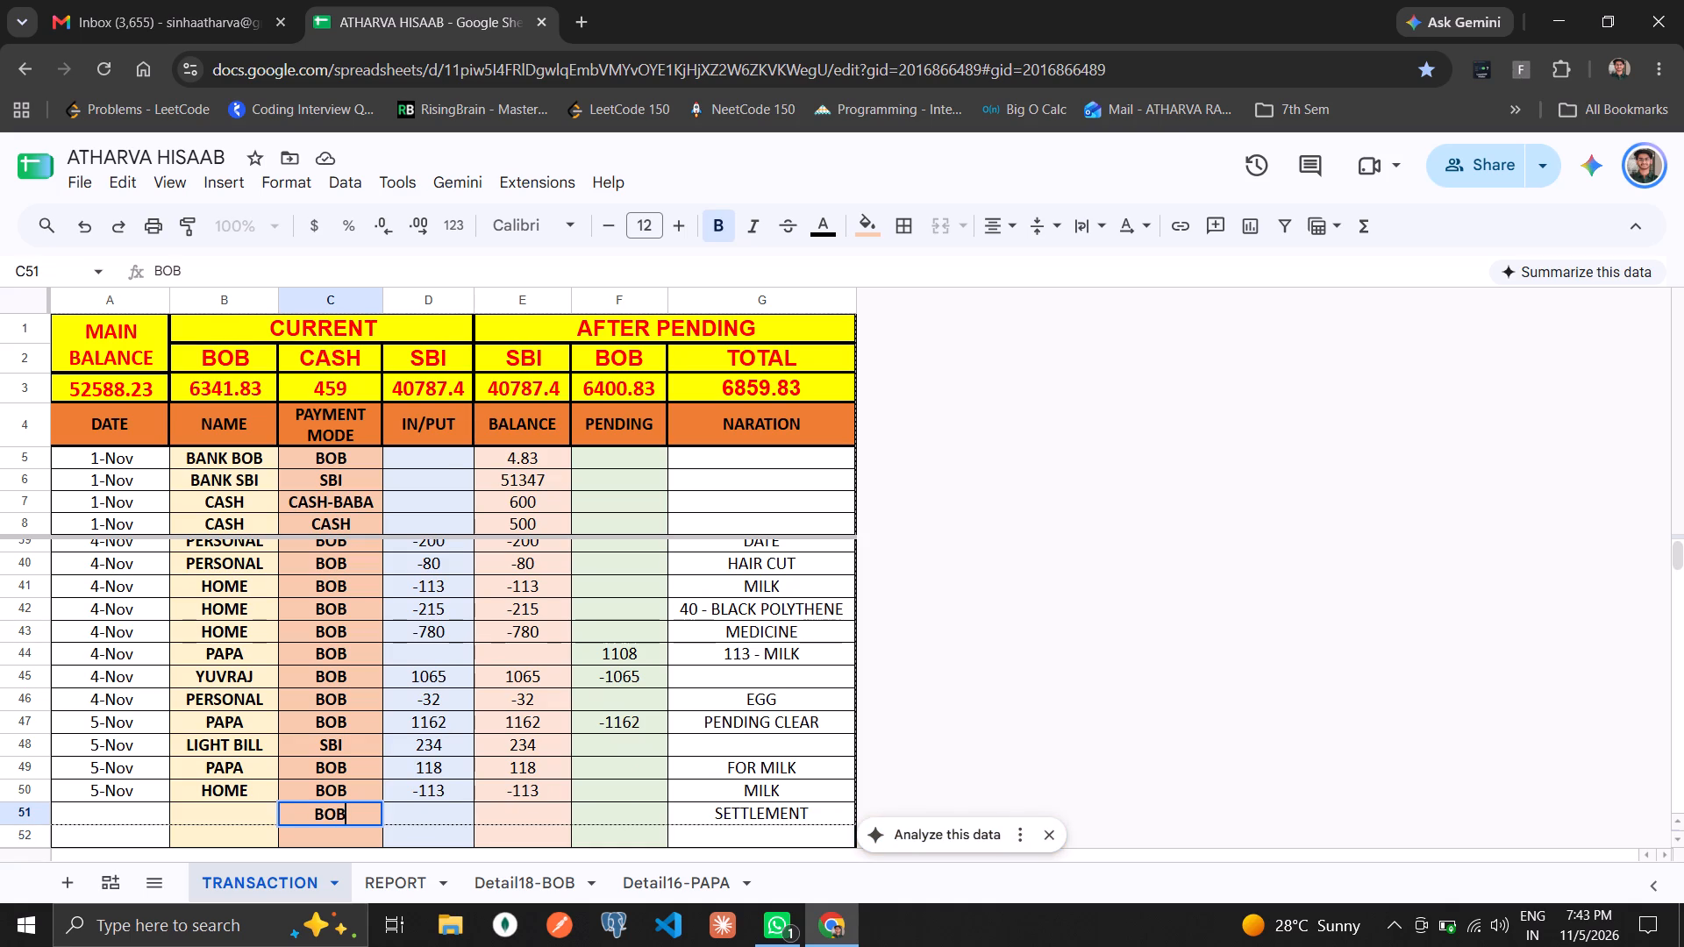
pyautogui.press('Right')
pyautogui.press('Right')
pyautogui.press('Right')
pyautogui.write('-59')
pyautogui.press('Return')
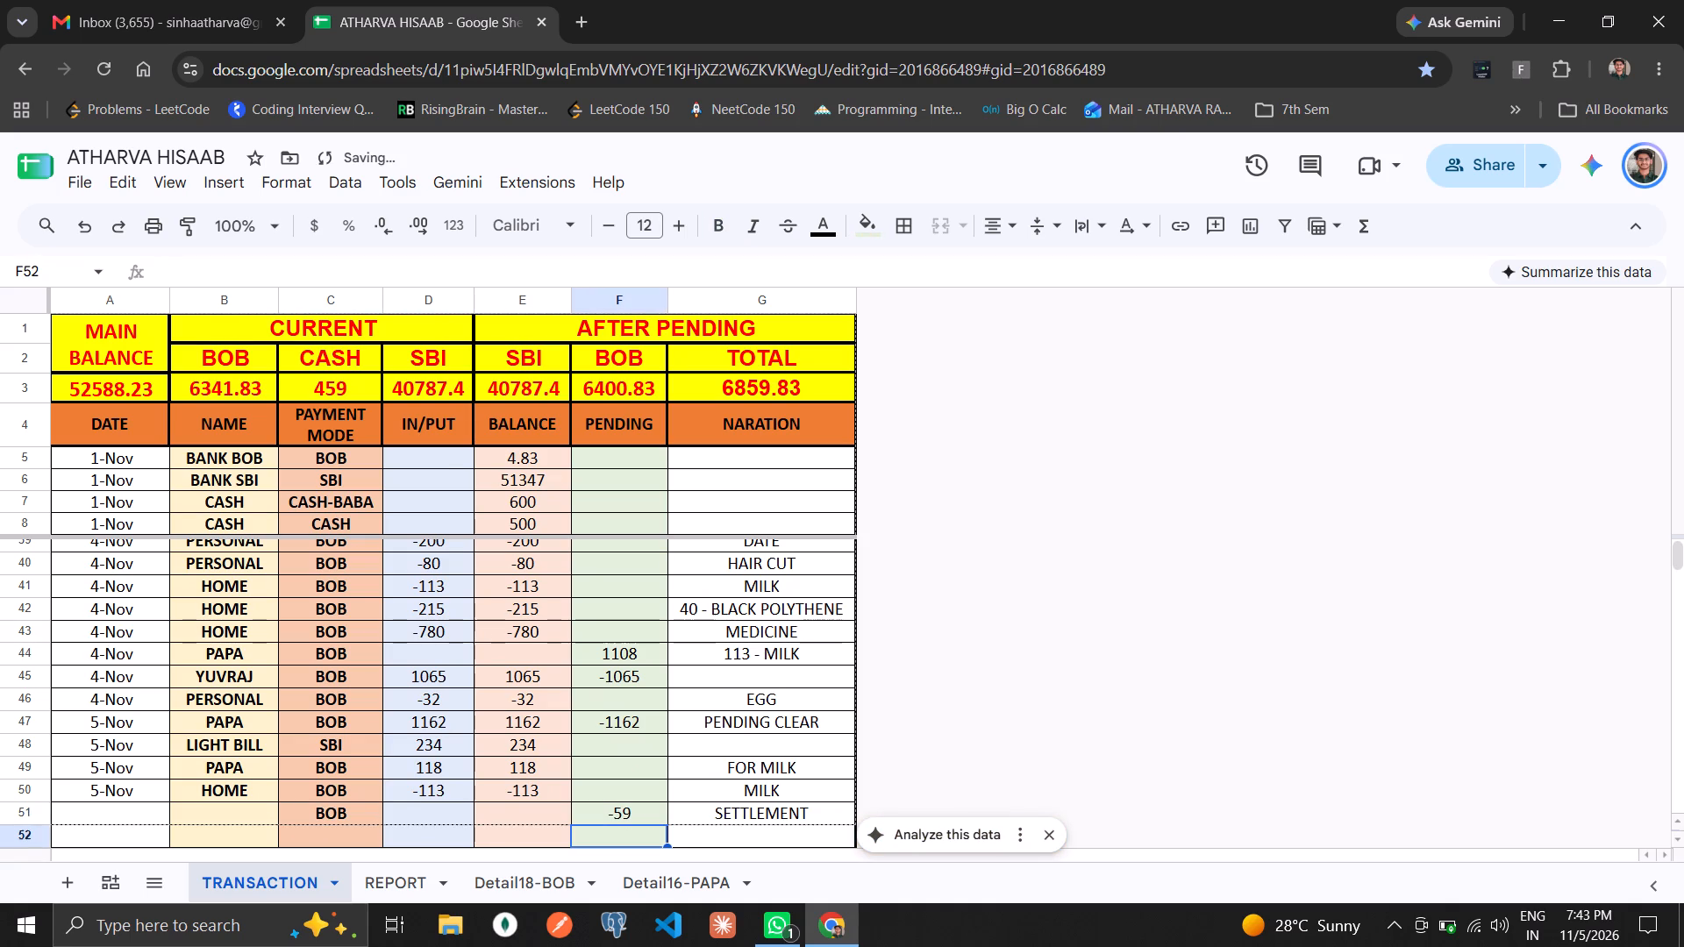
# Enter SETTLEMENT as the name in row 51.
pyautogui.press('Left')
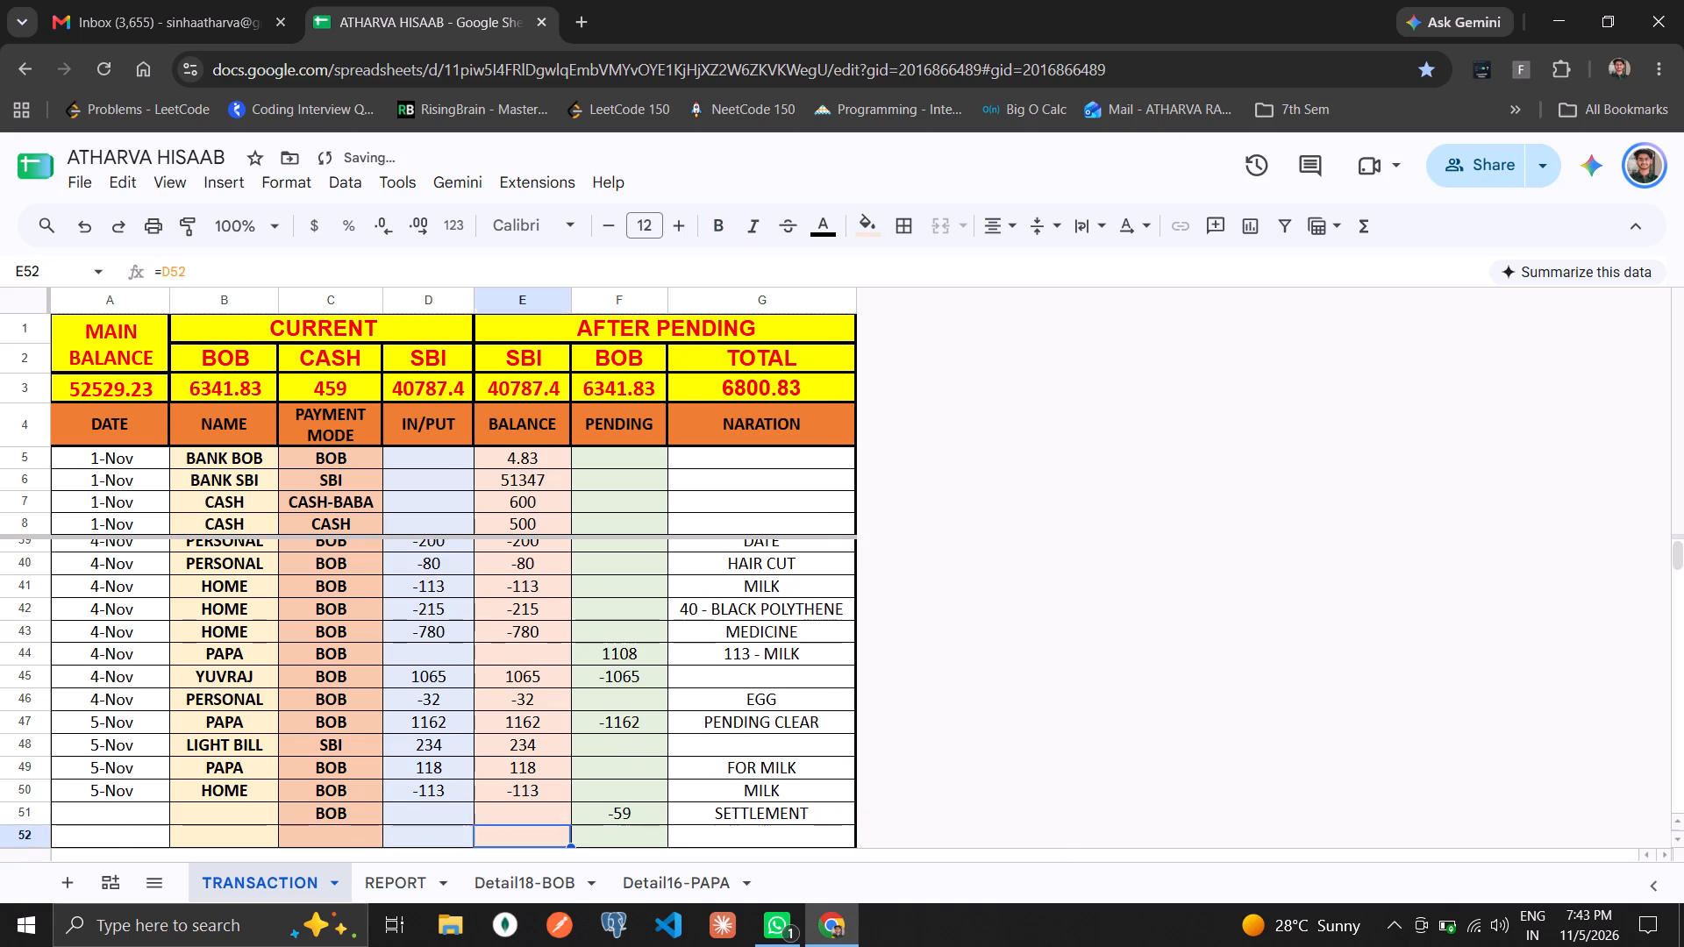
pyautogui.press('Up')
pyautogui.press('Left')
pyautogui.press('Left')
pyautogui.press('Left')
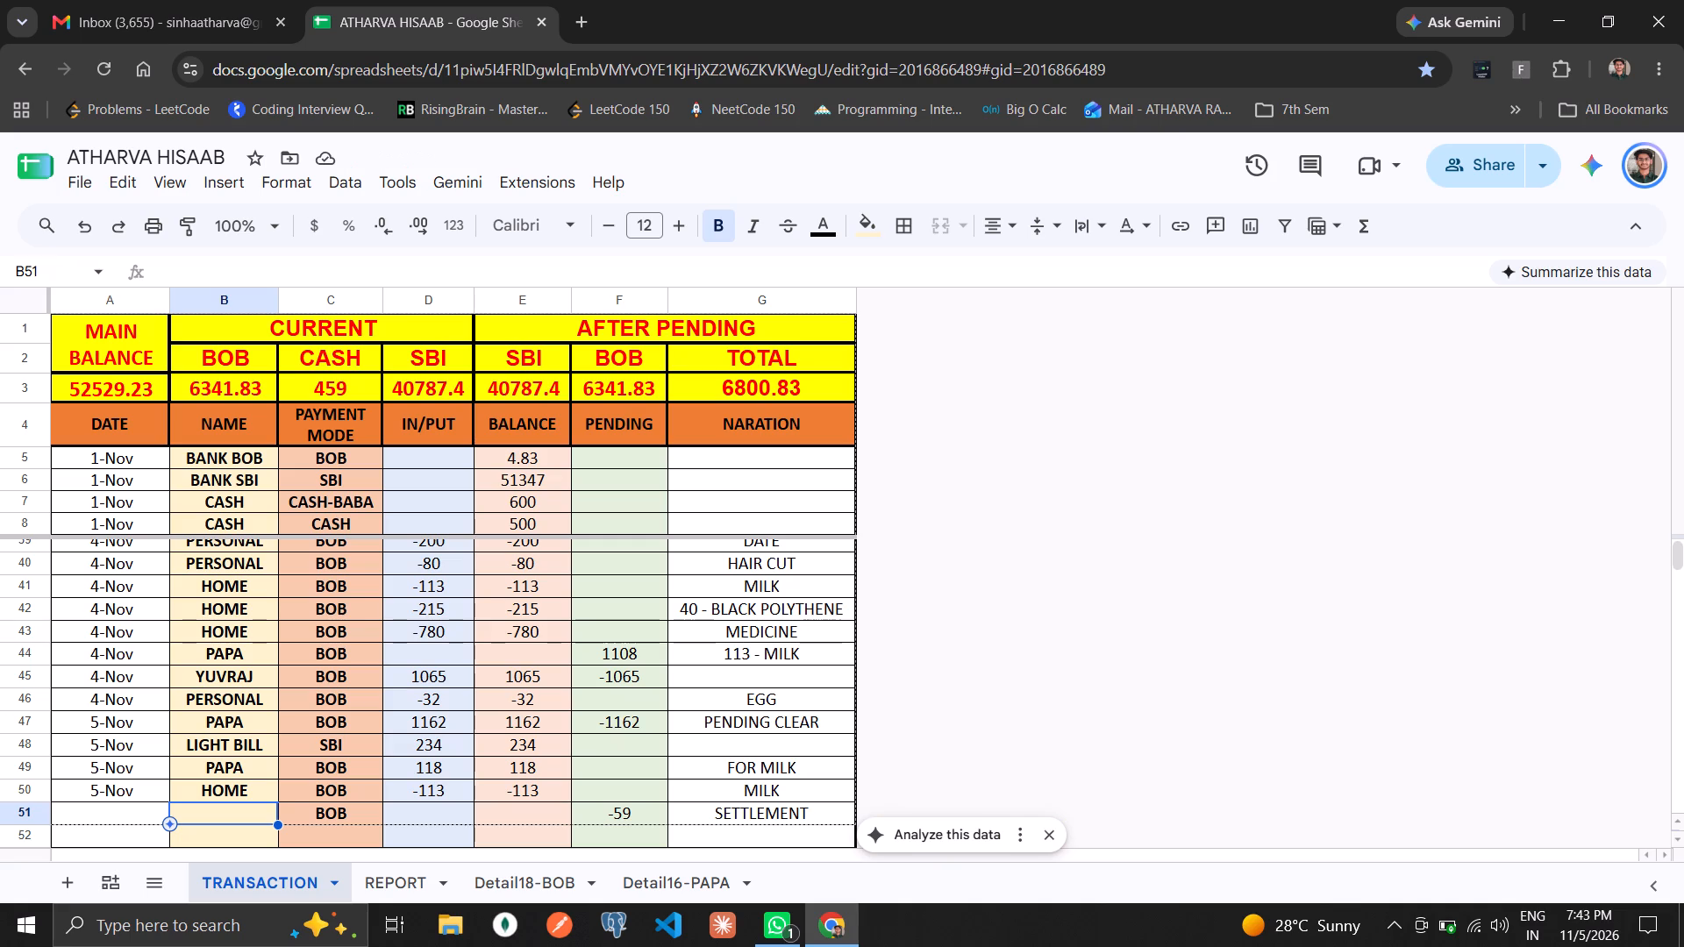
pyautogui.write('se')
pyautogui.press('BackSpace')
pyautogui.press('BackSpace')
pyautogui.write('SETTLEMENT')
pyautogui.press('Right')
# Clear the SETTLEMENT narration from G51.
pyautogui.press('Right')
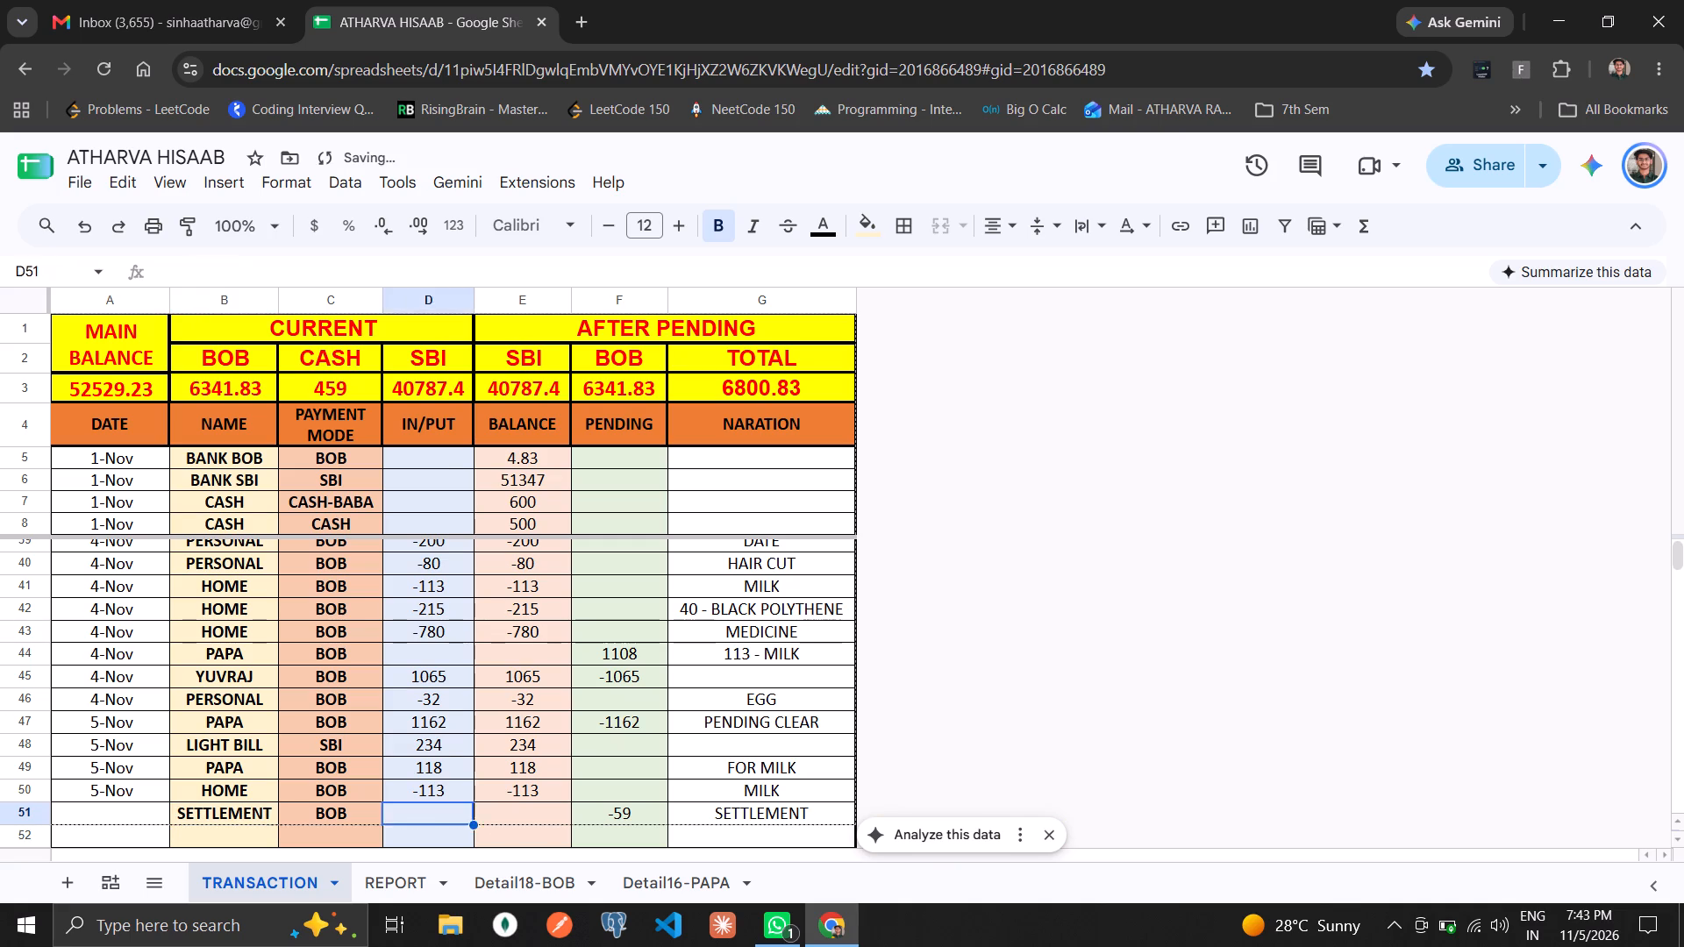
pyautogui.press('Right')
pyautogui.press('Right')
pyautogui.press('Right')
pyautogui.press('Delete')
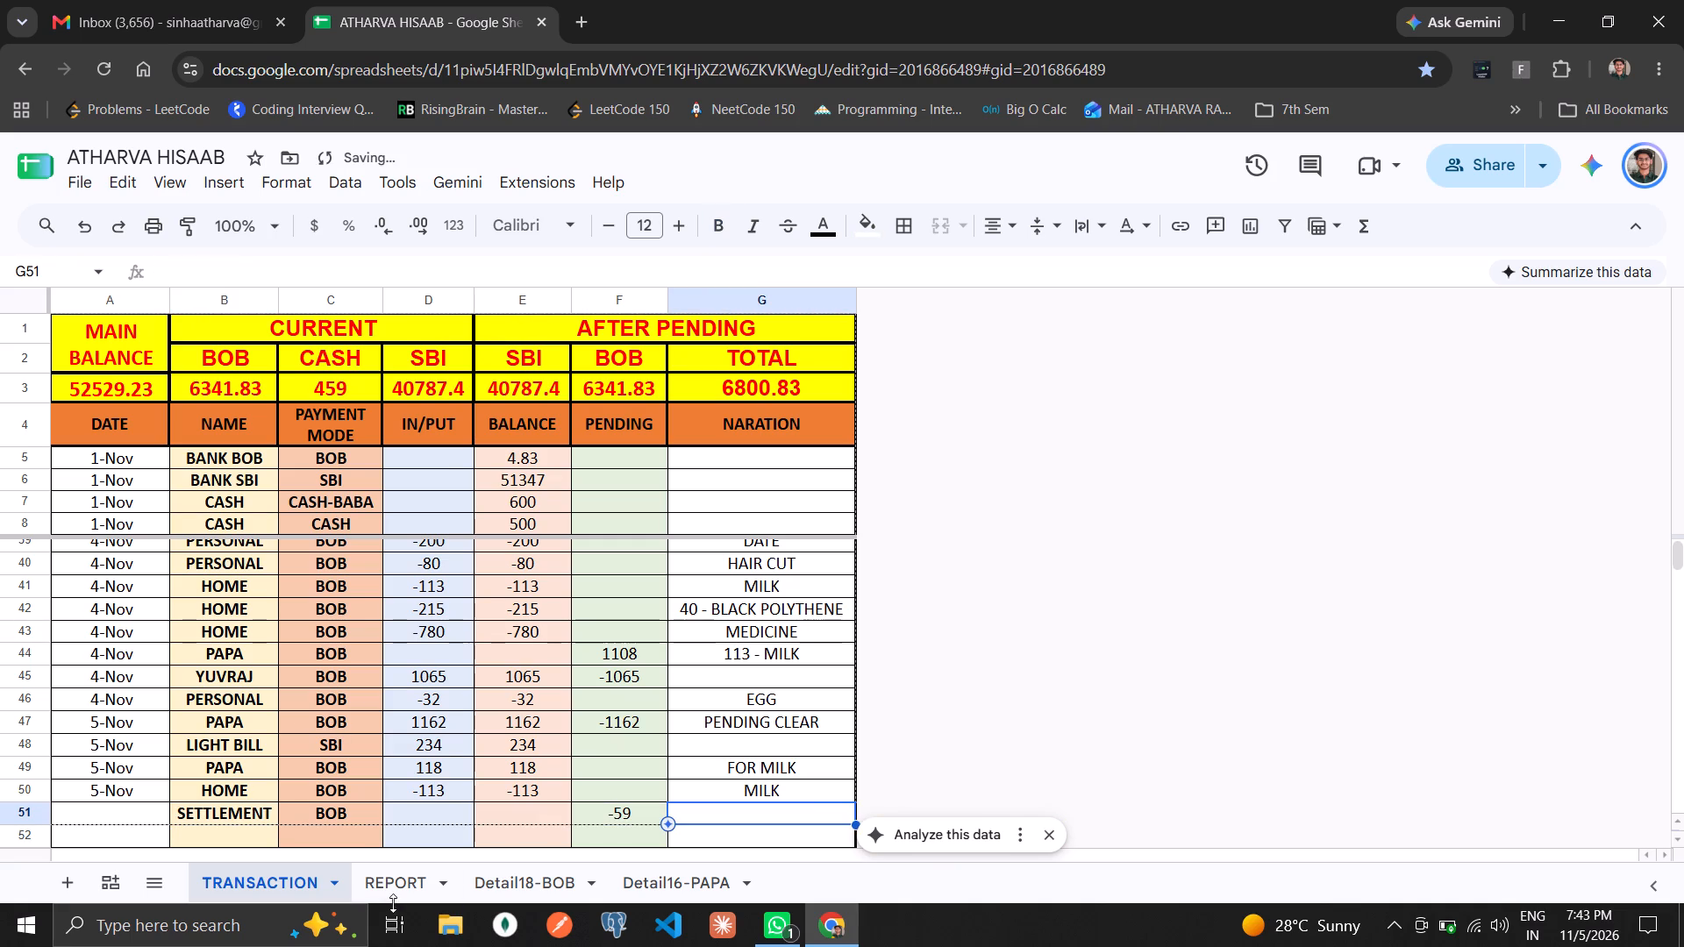
# Check the pending sums by name and the balances by payment mode on the REPORT sheet.
pyautogui.click(393, 893)
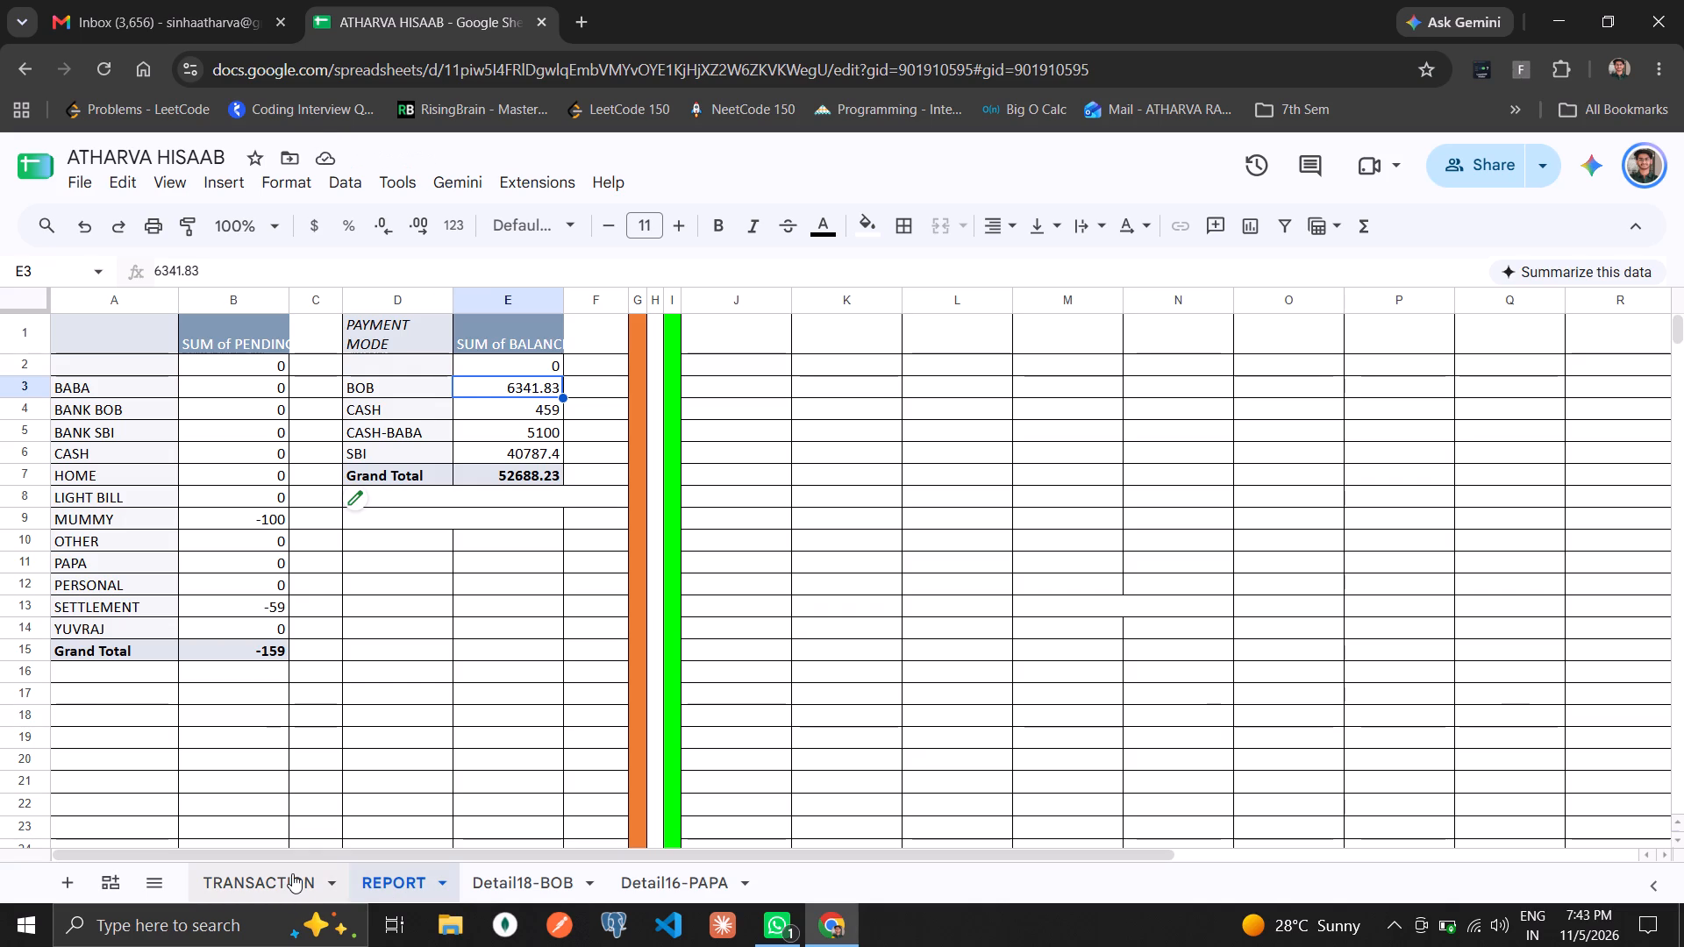
# On the TRANSACTION sheet, change the payment mode of PAPA's 2-Nov SOUP RETURN entry in row 35 to BOB.
pyautogui.click(292, 873)
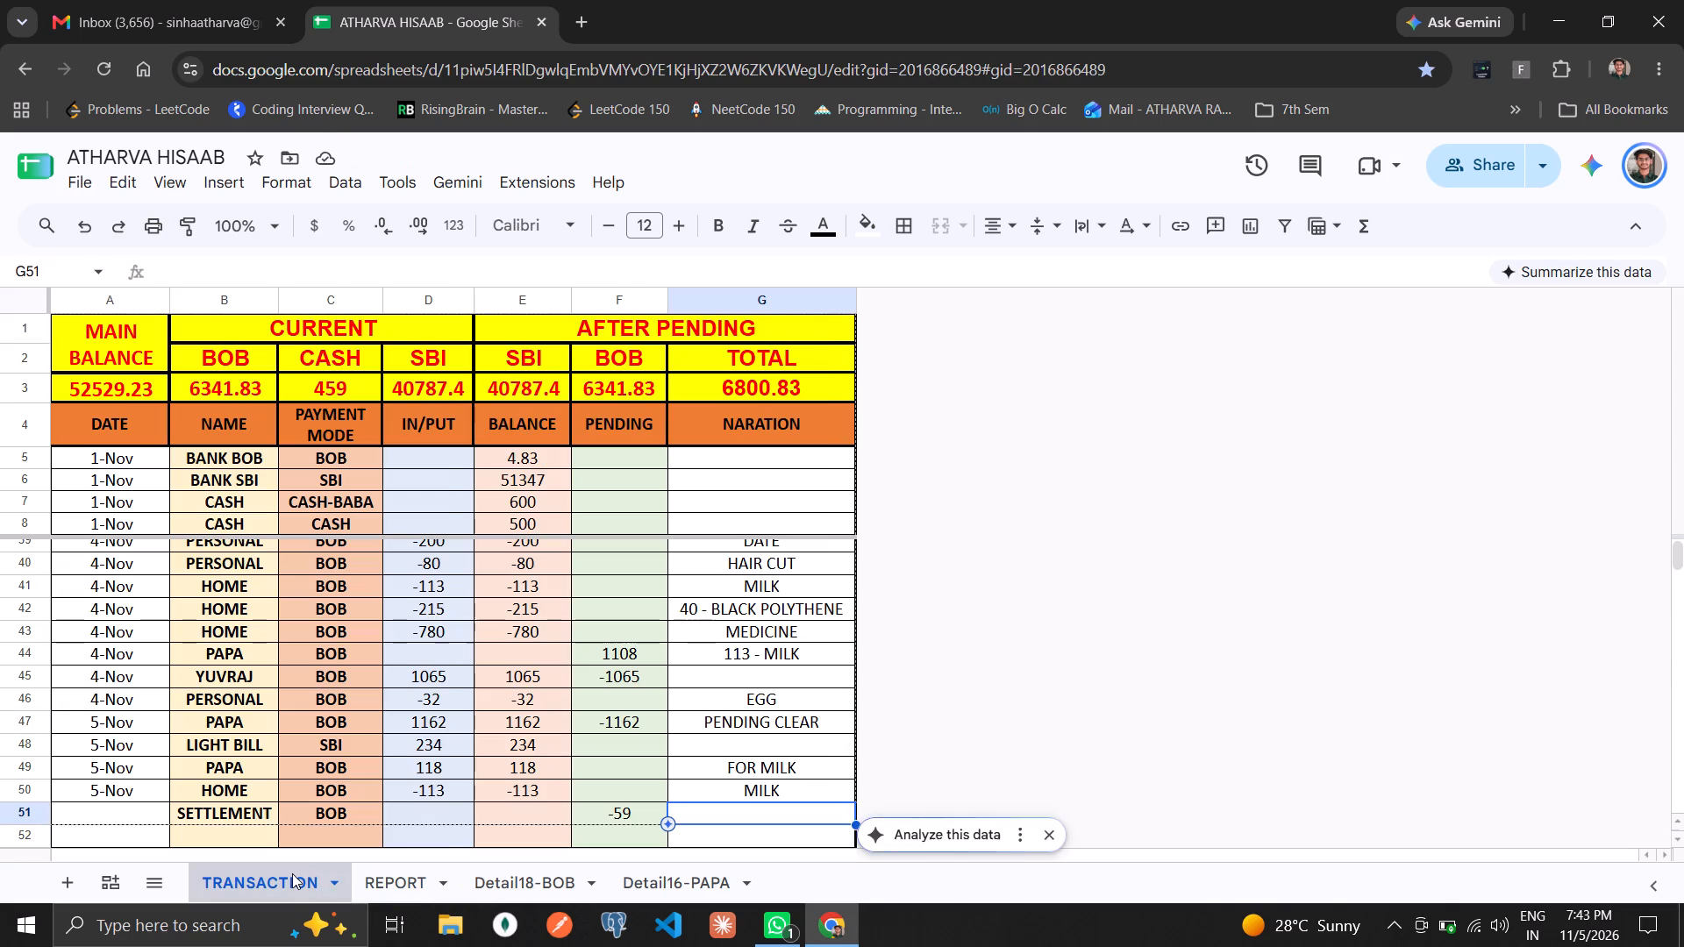
pyautogui.click(498, 639)
pyautogui.press('Up')
pyautogui.press('Up')
pyautogui.press('Up')
pyautogui.press('Up')
pyautogui.press('Up')
pyautogui.press('Up')
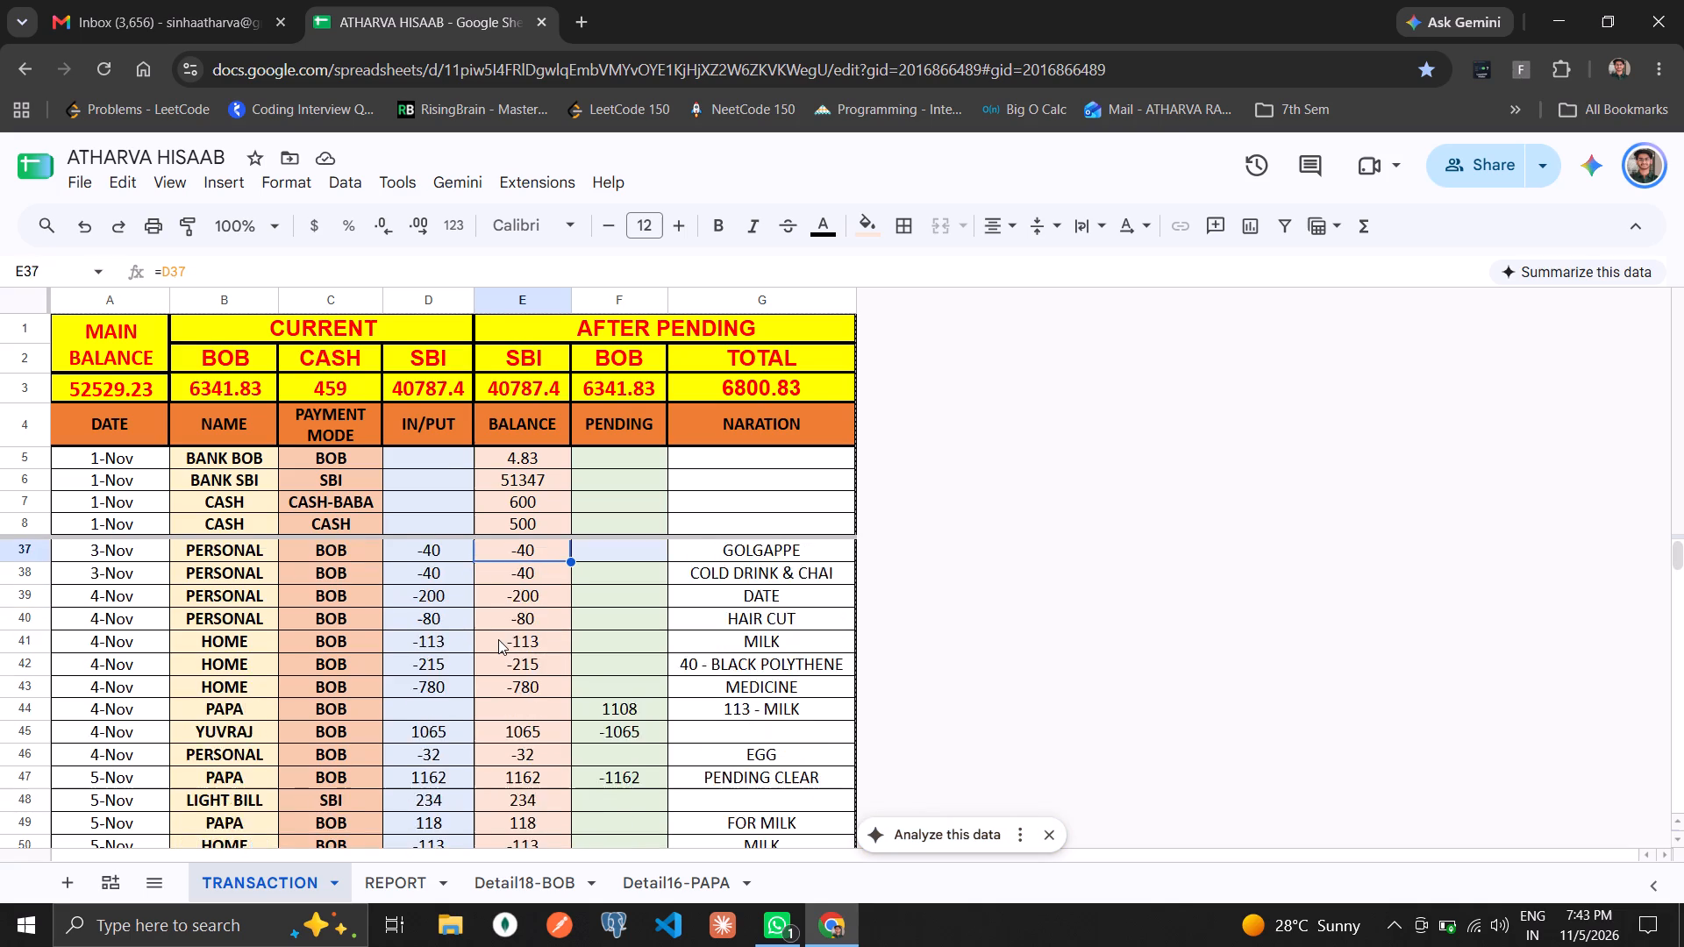
pyautogui.press('Up')
pyautogui.press('Up')
pyautogui.press('Up')
pyautogui.press('Up')
pyautogui.press('Down')
pyautogui.press('Down')
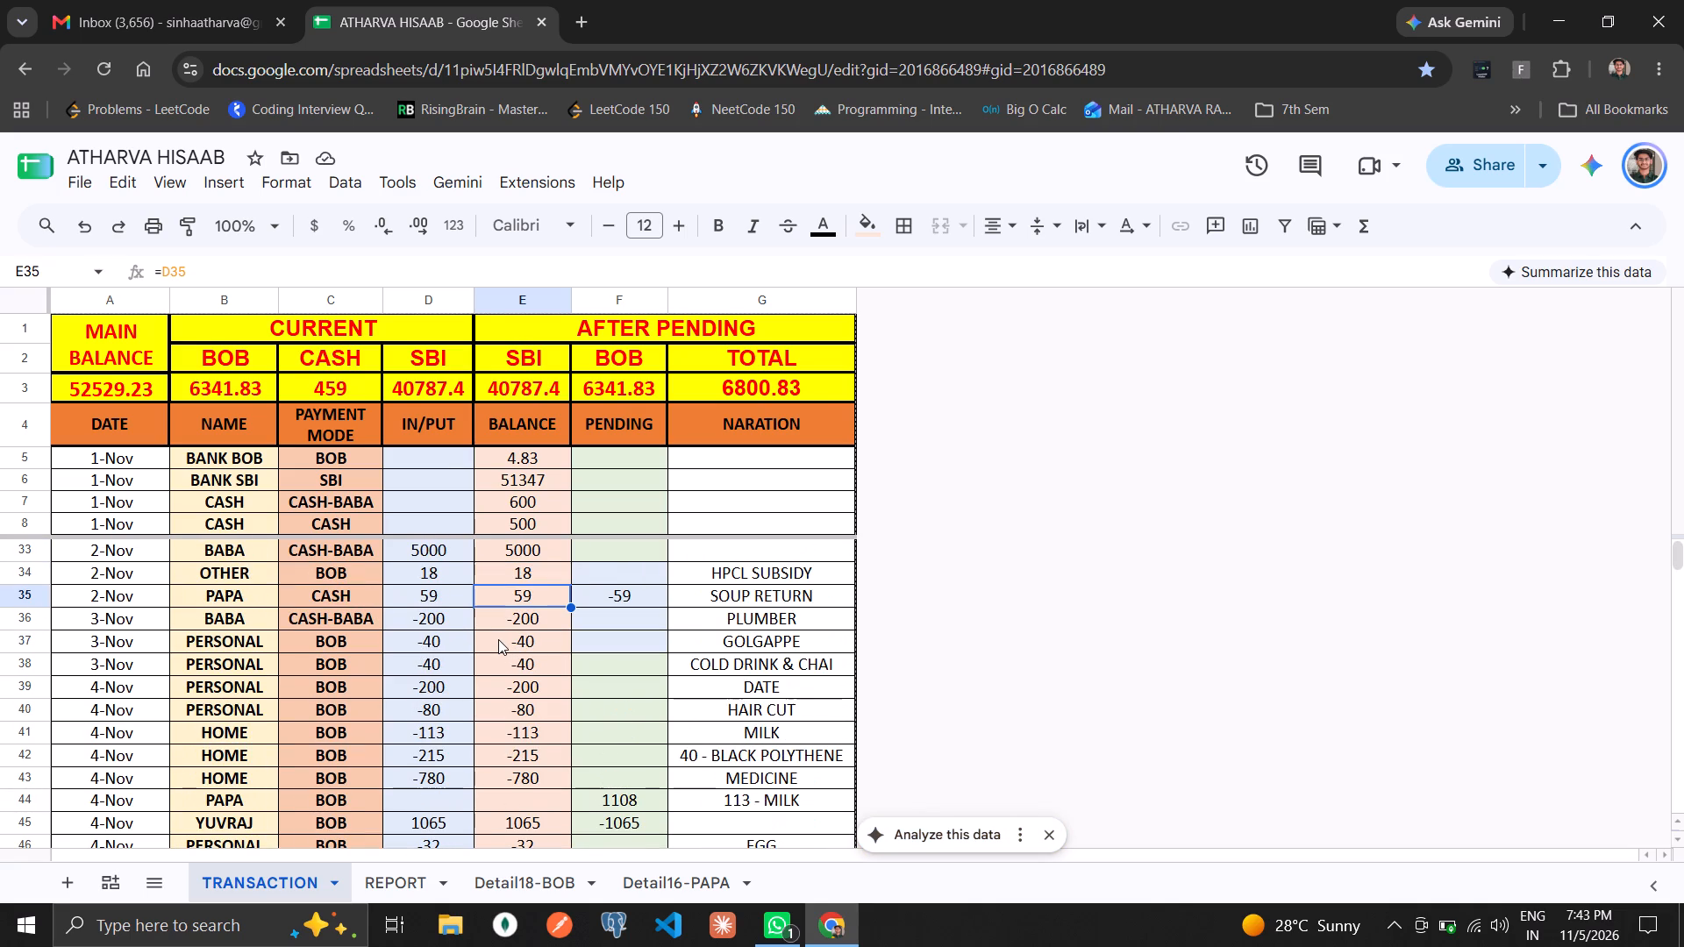
pyautogui.press('Left')
pyautogui.press('Left')
pyautogui.press('Left')
pyautogui.press('Right')
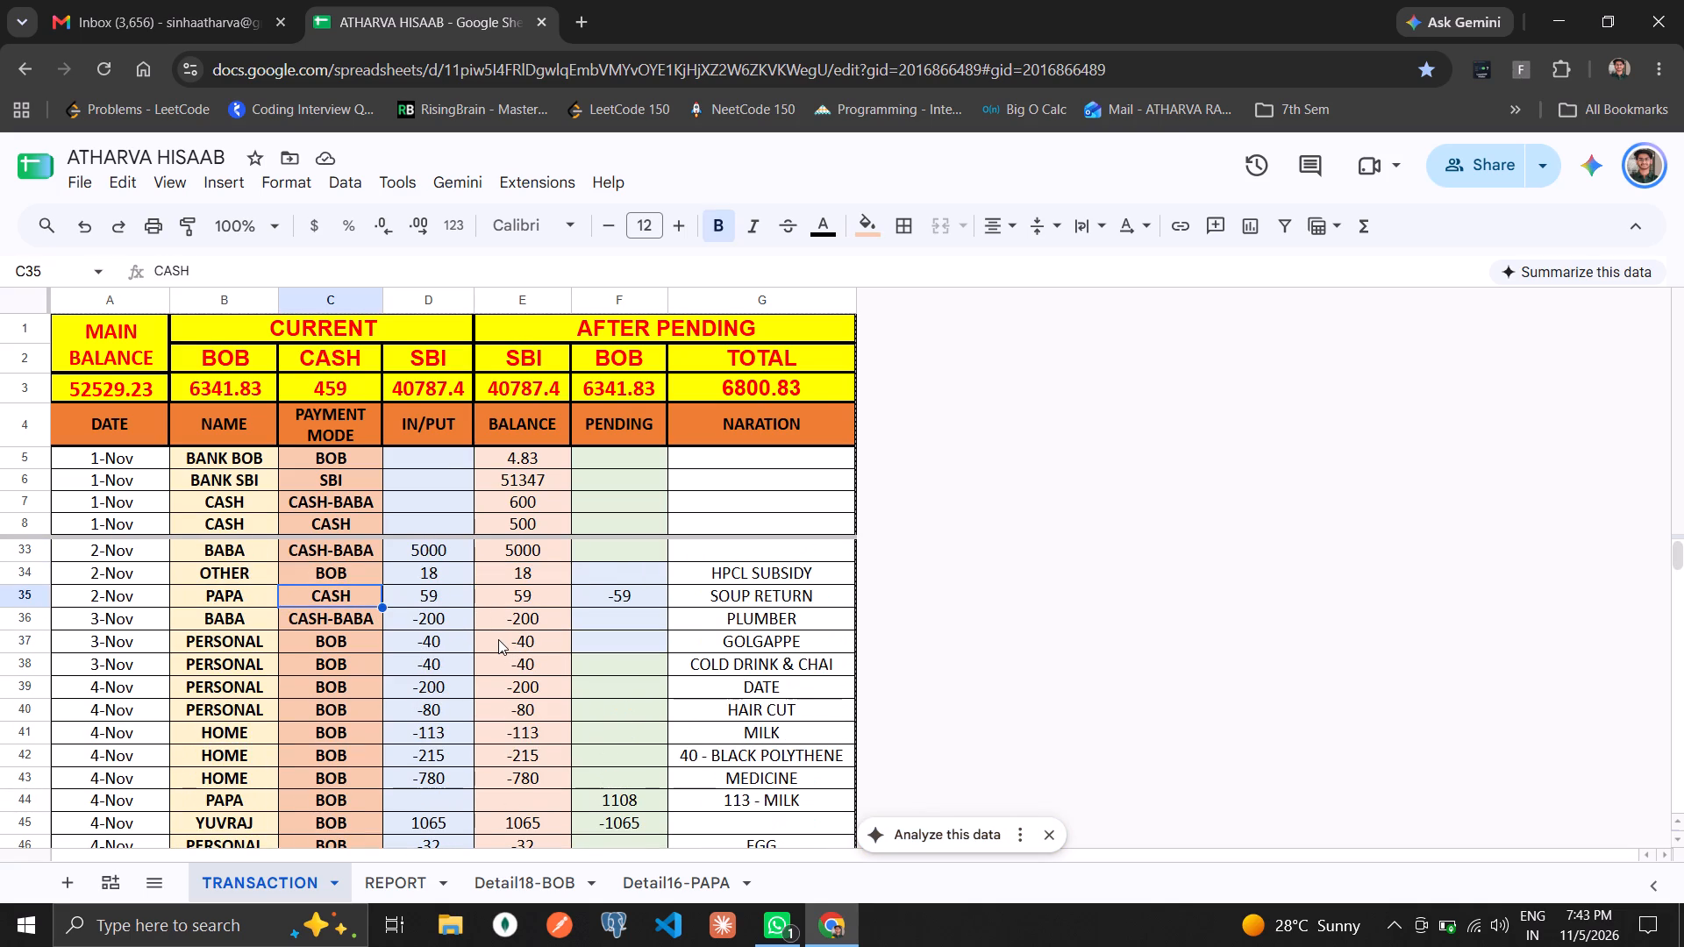
pyautogui.write('BOB')
pyautogui.press('Right')
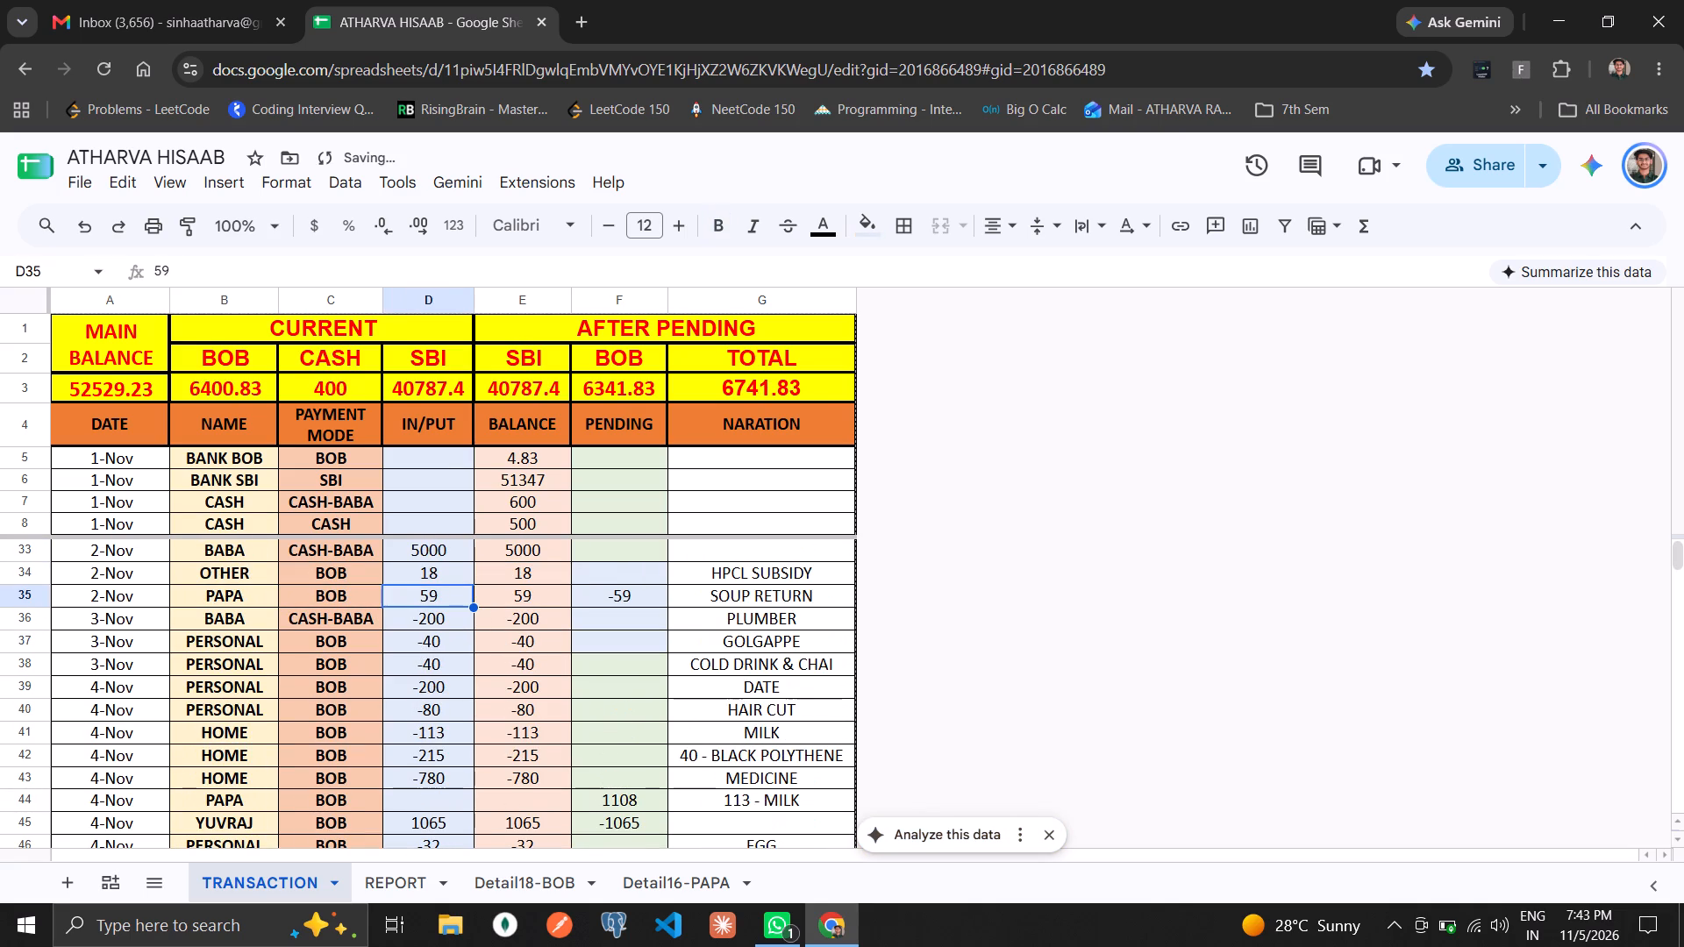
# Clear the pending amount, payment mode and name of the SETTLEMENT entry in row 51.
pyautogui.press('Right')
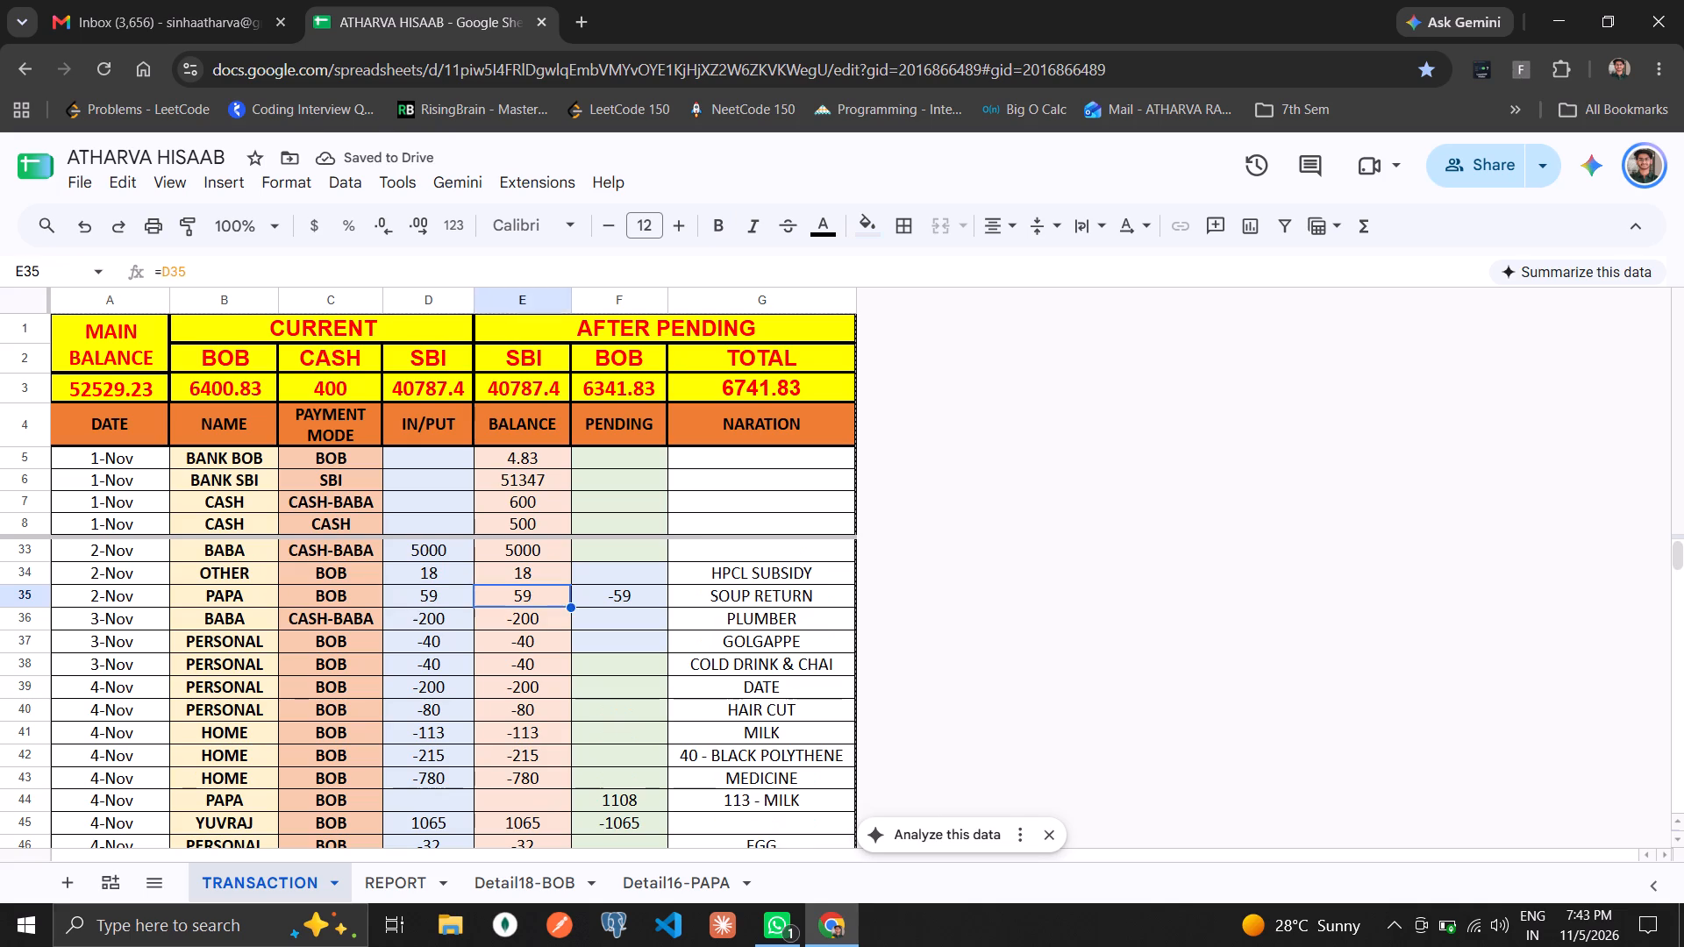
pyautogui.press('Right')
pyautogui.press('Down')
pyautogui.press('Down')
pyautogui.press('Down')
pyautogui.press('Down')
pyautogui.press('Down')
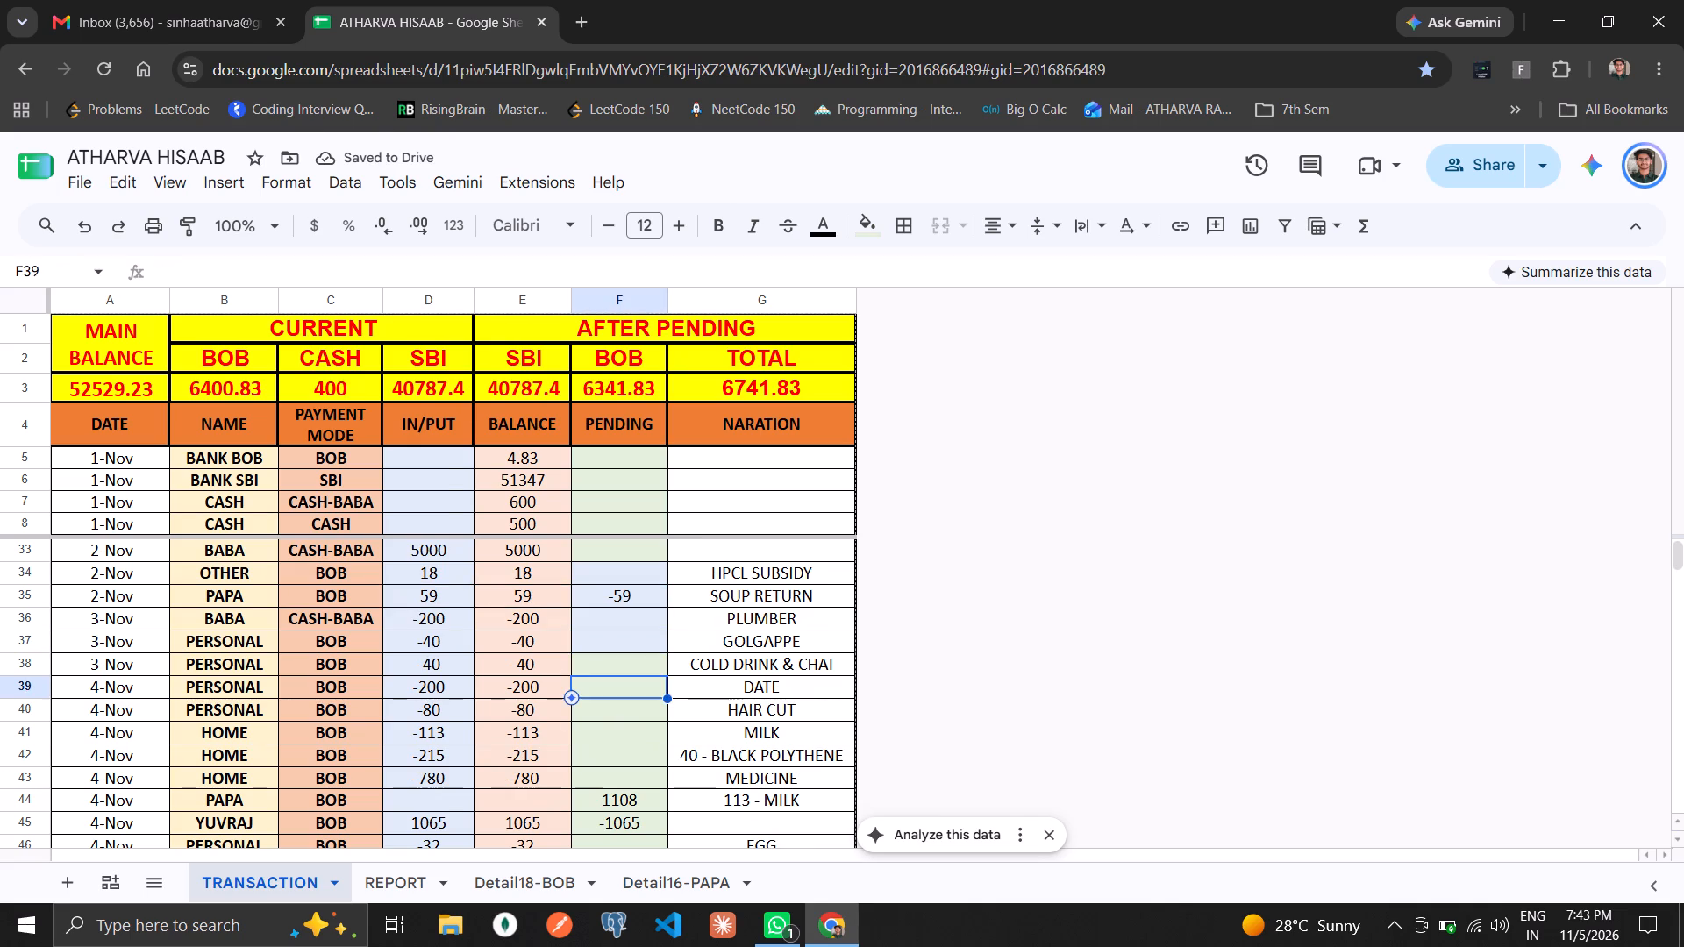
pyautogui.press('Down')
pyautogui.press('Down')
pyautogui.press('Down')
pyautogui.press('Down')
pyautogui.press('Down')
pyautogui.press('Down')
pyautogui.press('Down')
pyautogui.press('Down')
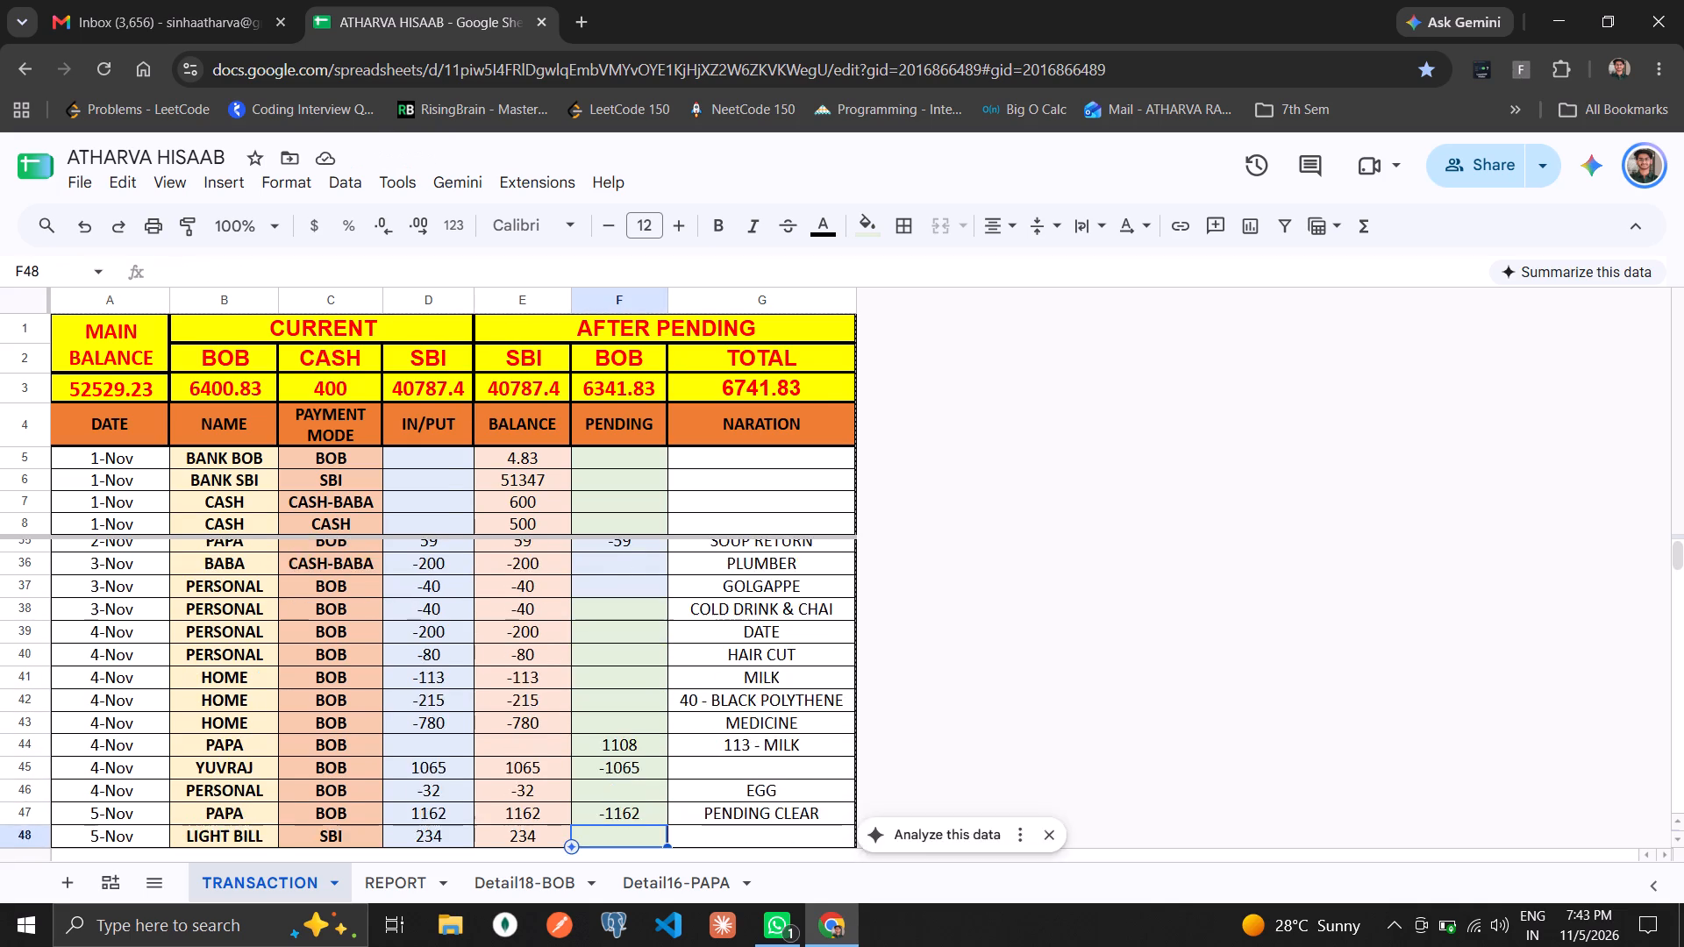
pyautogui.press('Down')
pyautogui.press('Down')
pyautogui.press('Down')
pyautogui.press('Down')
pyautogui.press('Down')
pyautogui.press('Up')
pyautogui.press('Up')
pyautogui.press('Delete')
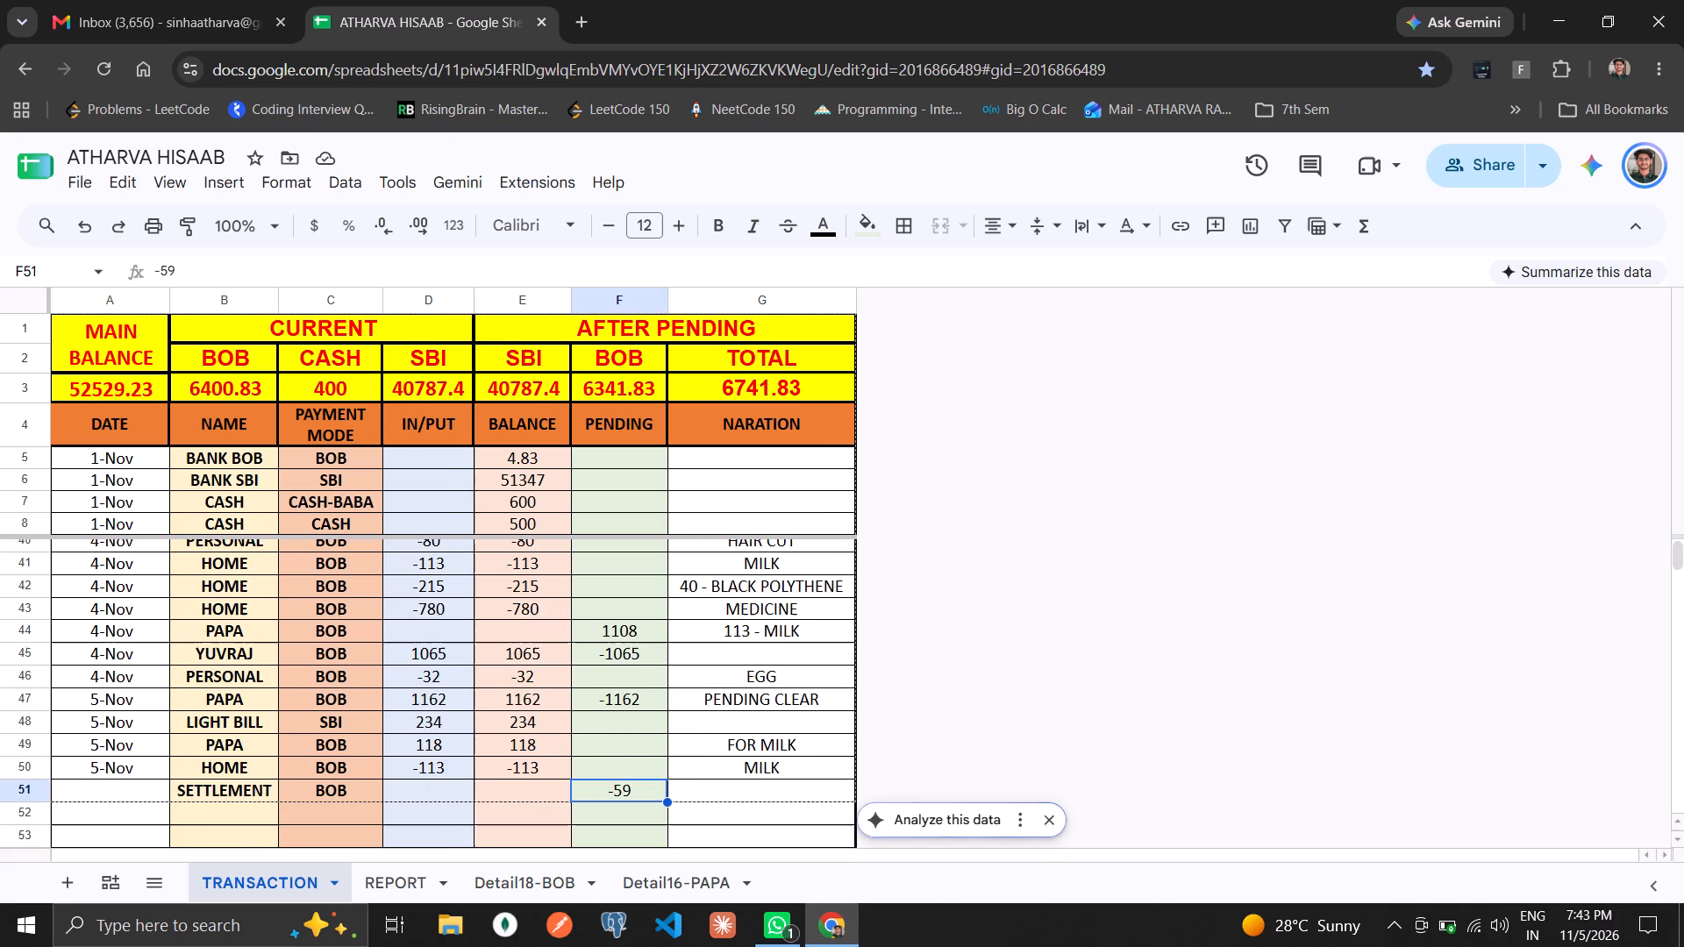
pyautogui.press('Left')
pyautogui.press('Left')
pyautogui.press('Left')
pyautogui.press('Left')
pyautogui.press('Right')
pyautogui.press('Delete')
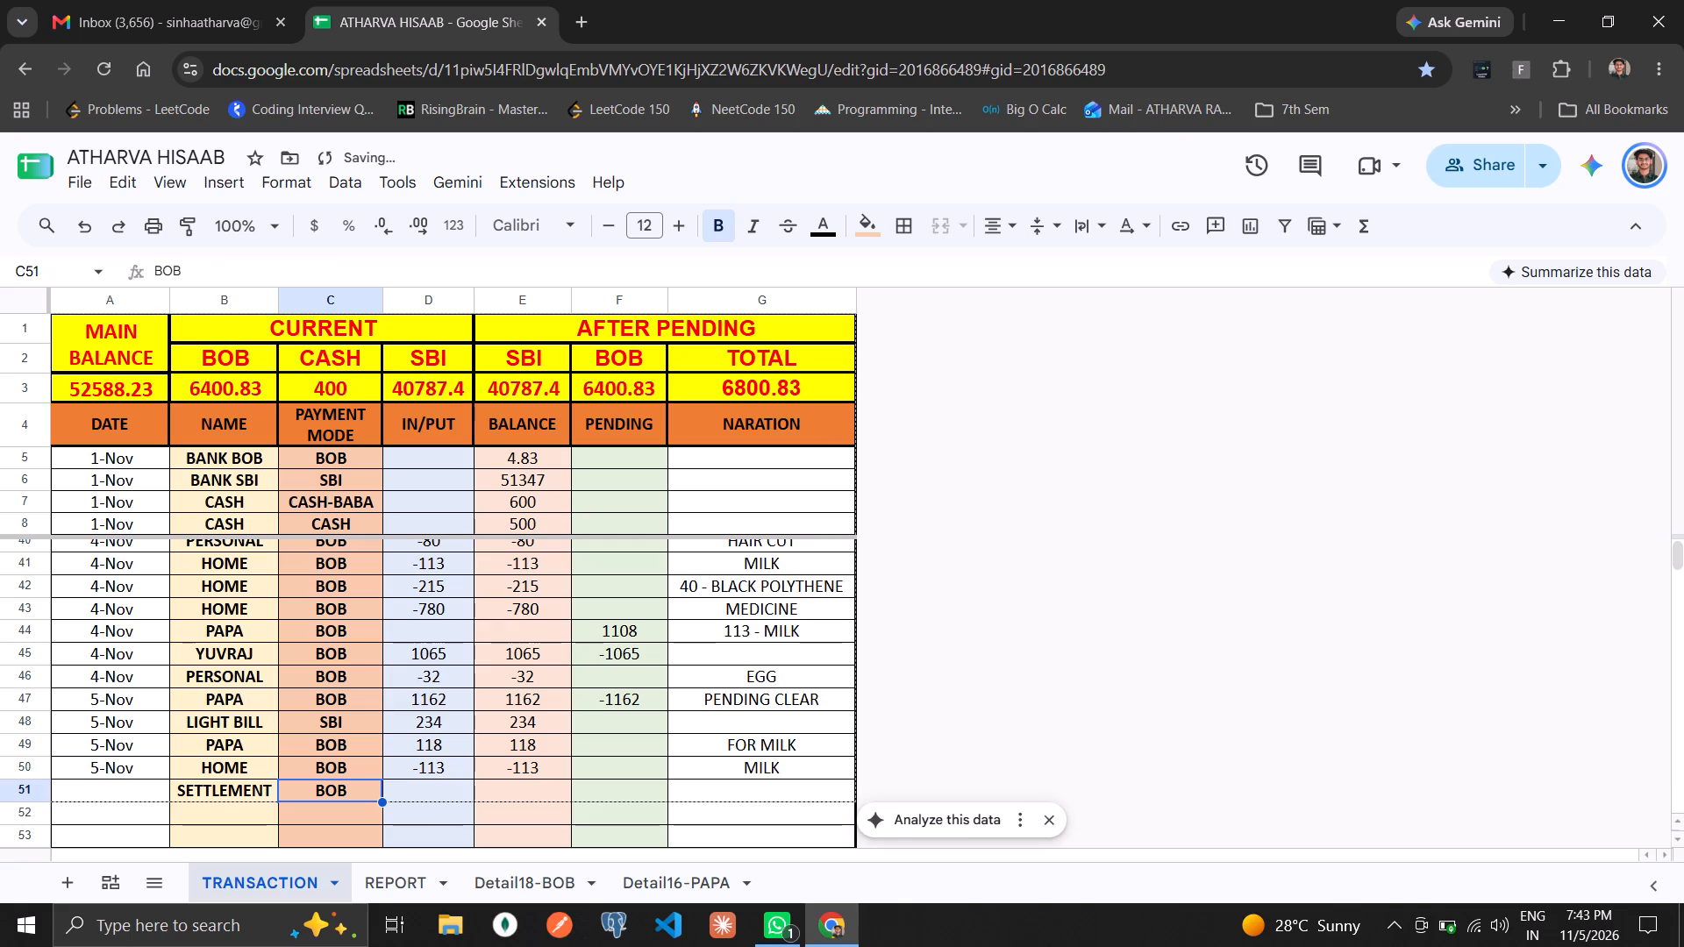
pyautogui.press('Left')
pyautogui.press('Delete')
# Go back to the payment mode of PAPA's SOUP RETURN entry in C35, checking the rows around it.
pyautogui.press('Left')
pyautogui.press('Right')
pyautogui.press('Right')
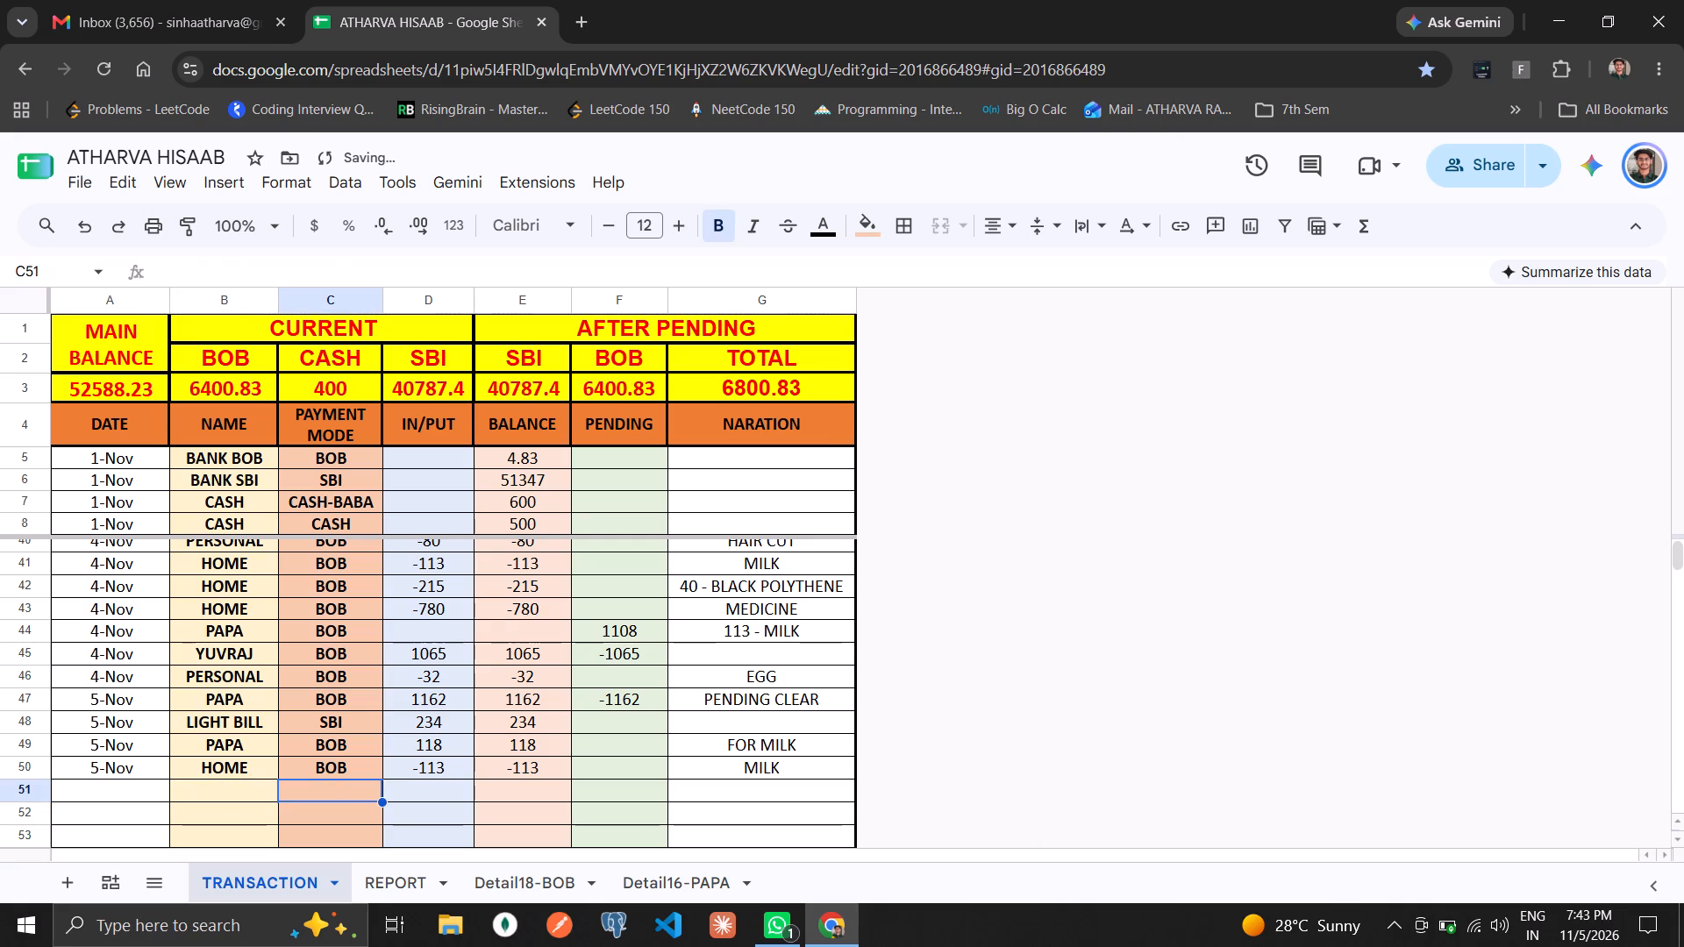
pyautogui.press('Up')
pyautogui.press('Up')
pyautogui.press('Up')
pyautogui.press('Up')
pyautogui.press('Up')
pyautogui.press('Up')
pyautogui.press('Up')
pyautogui.press('Up')
pyautogui.press('Up')
pyautogui.press('Up')
pyautogui.press('Up')
pyautogui.press('Up')
pyautogui.press('Up')
pyautogui.press('Up')
pyautogui.press('Up')
pyautogui.press('Up')
pyautogui.press('Up')
pyautogui.press('Up')
pyautogui.press('Up')
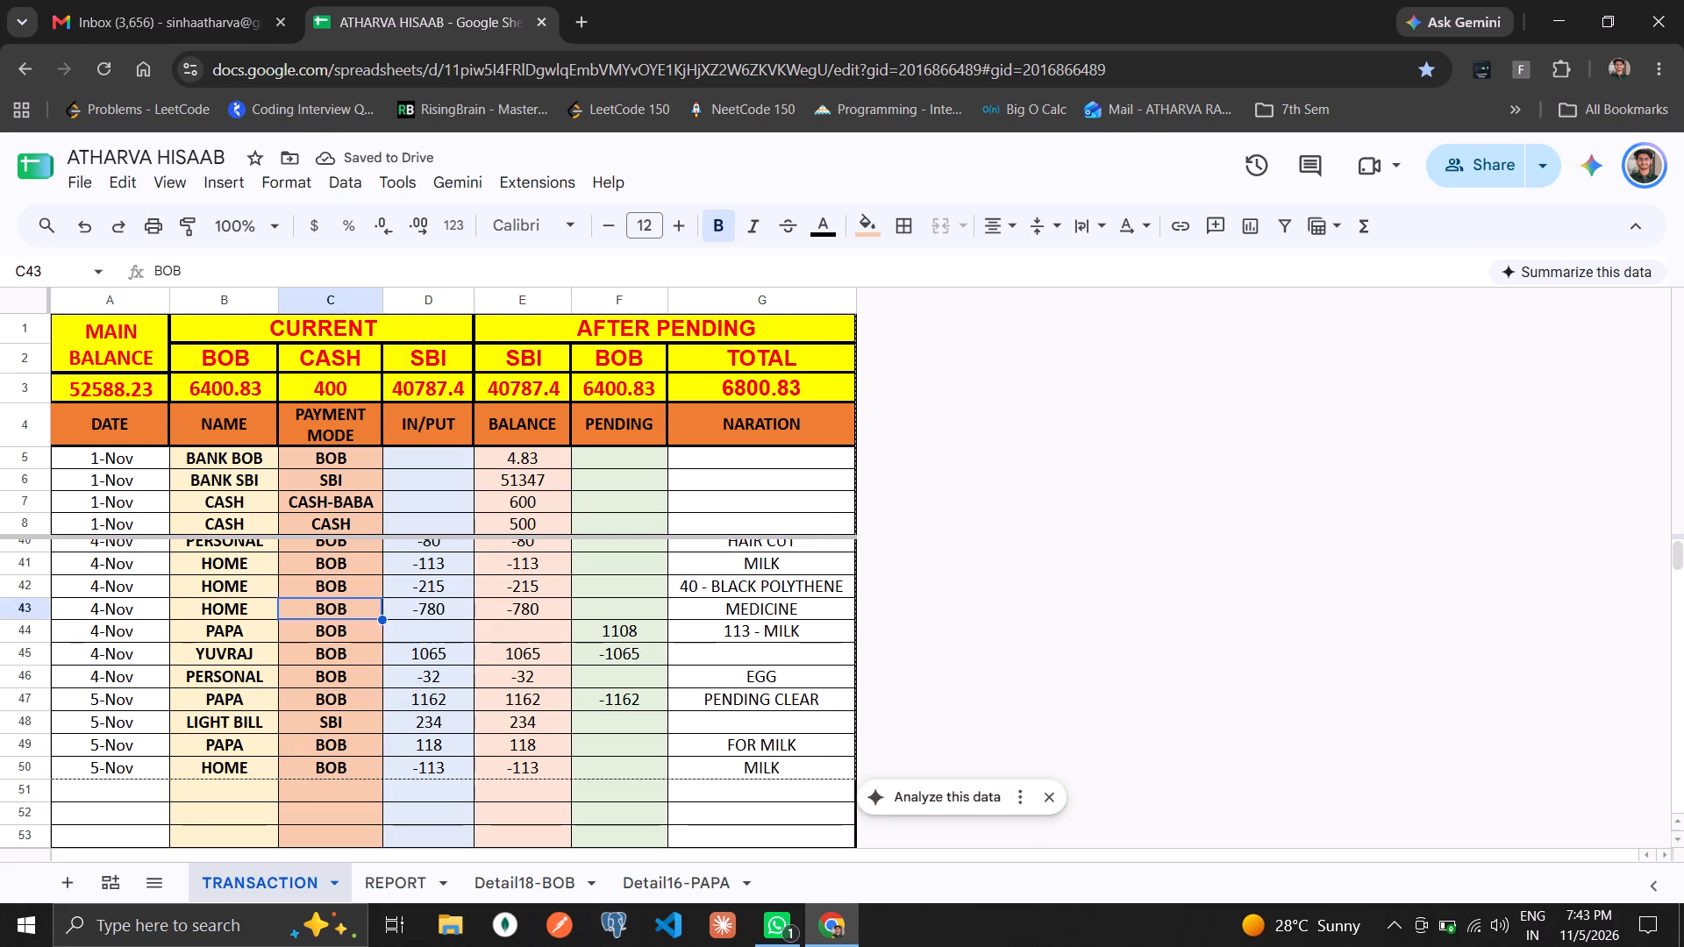
pyautogui.press('Up')
pyautogui.press('Up')
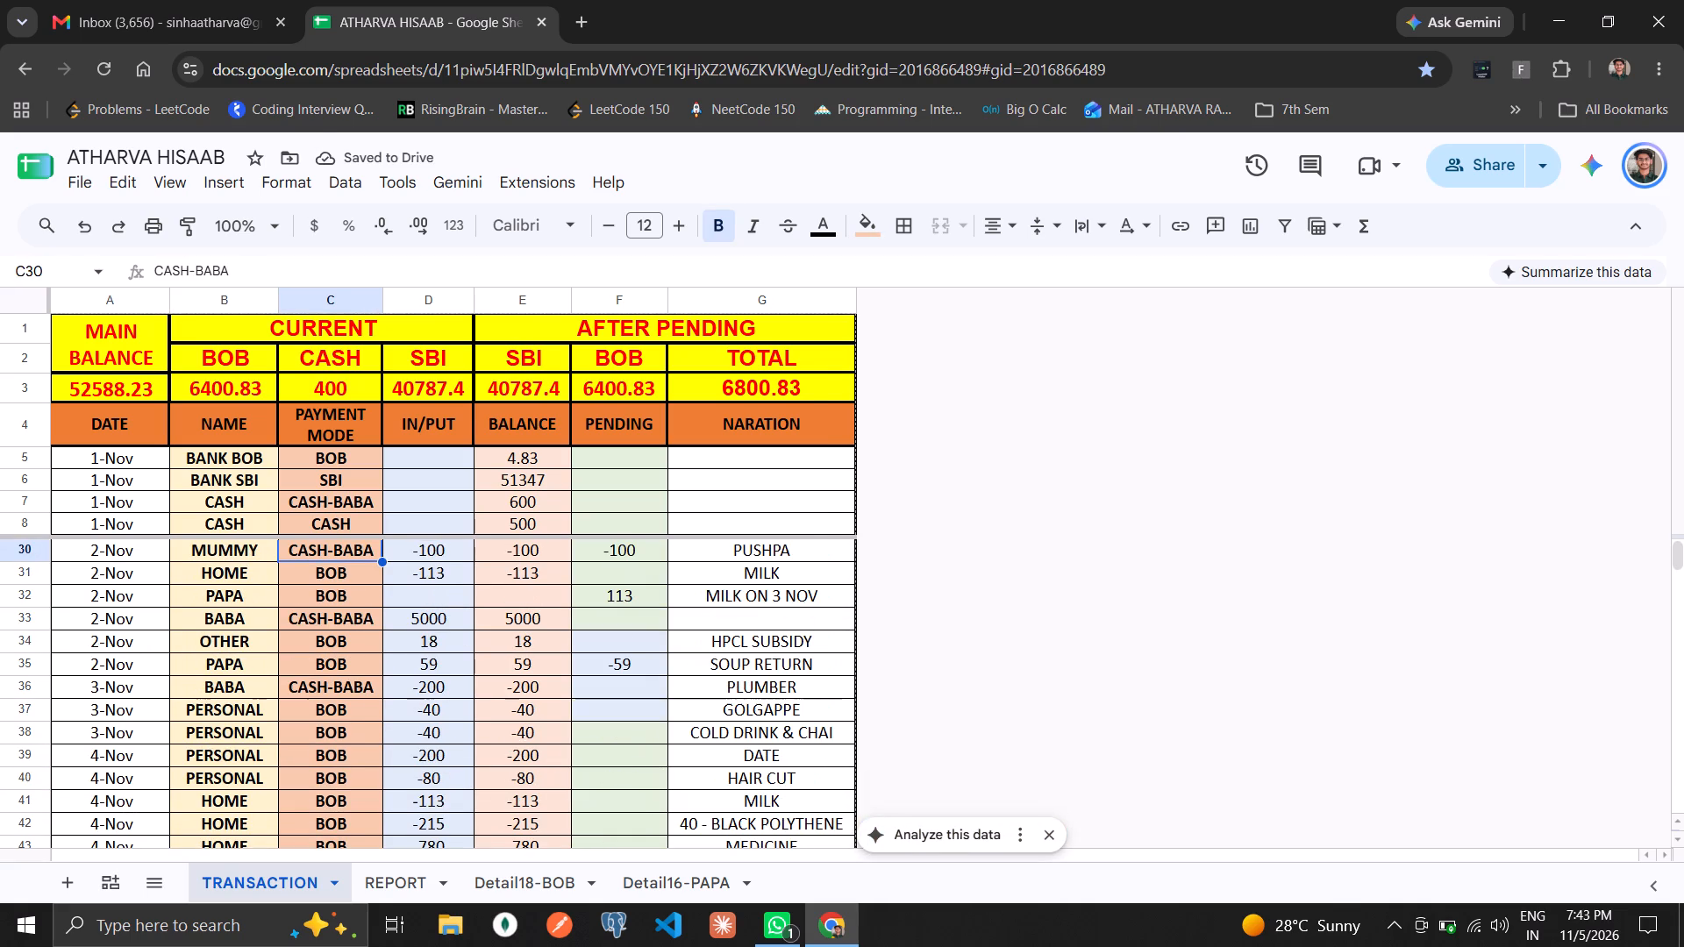
pyautogui.press('Down')
pyautogui.press('Down')
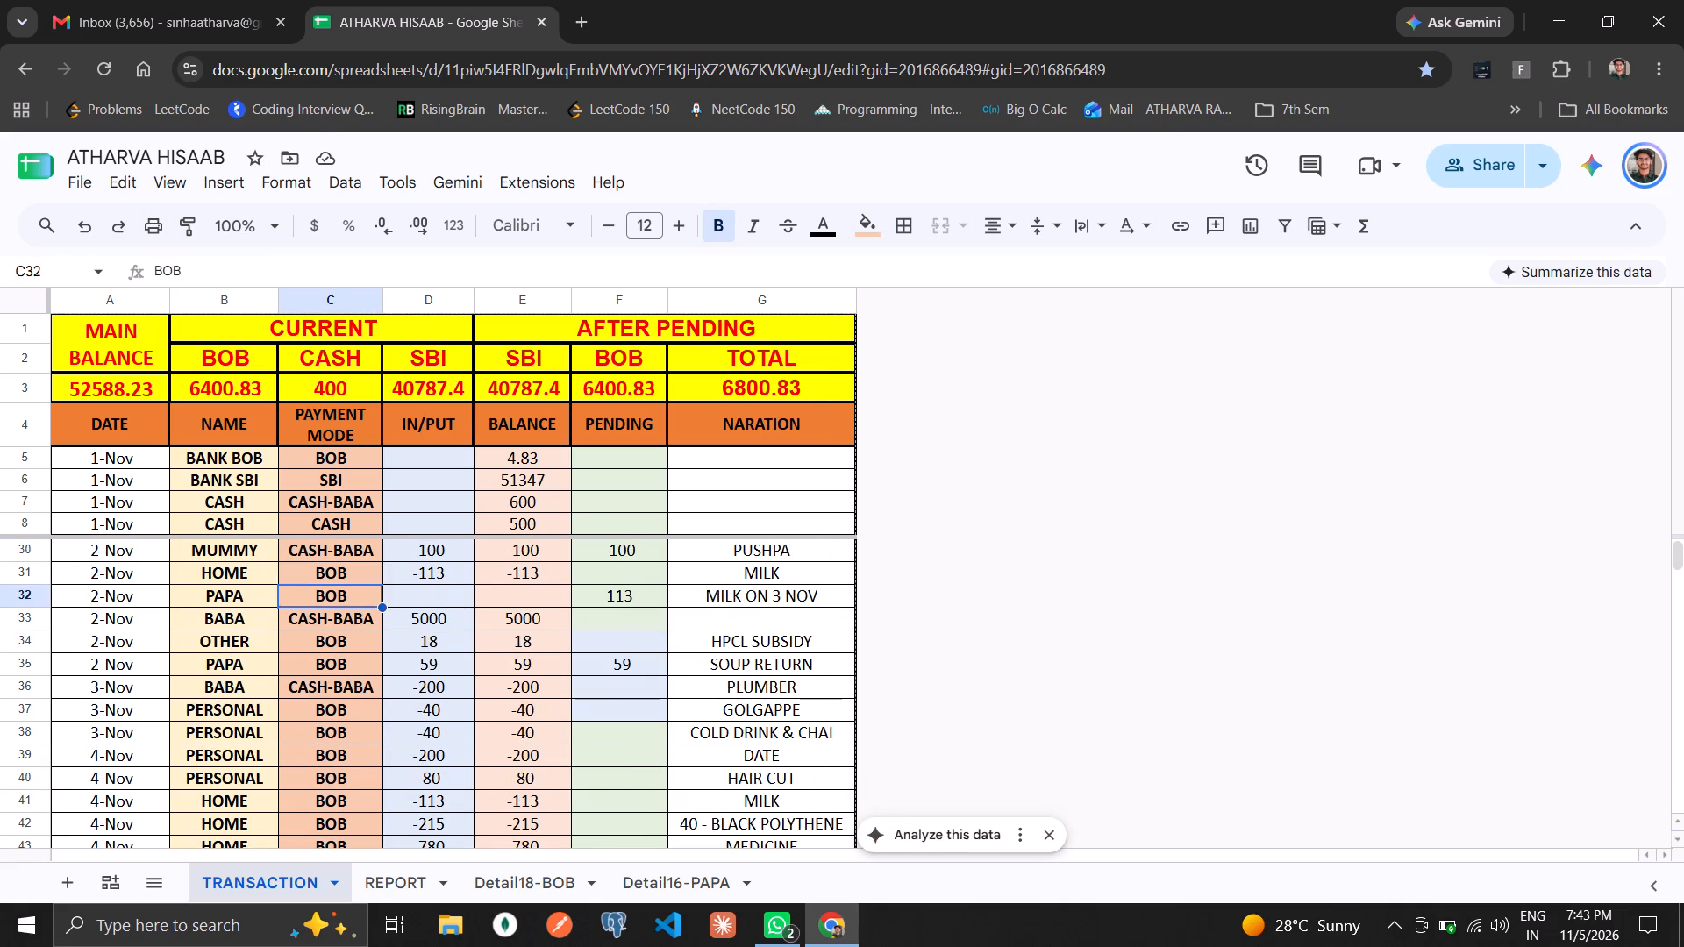
pyautogui.press('Down')
pyautogui.press('Down')
pyautogui.press('Down')
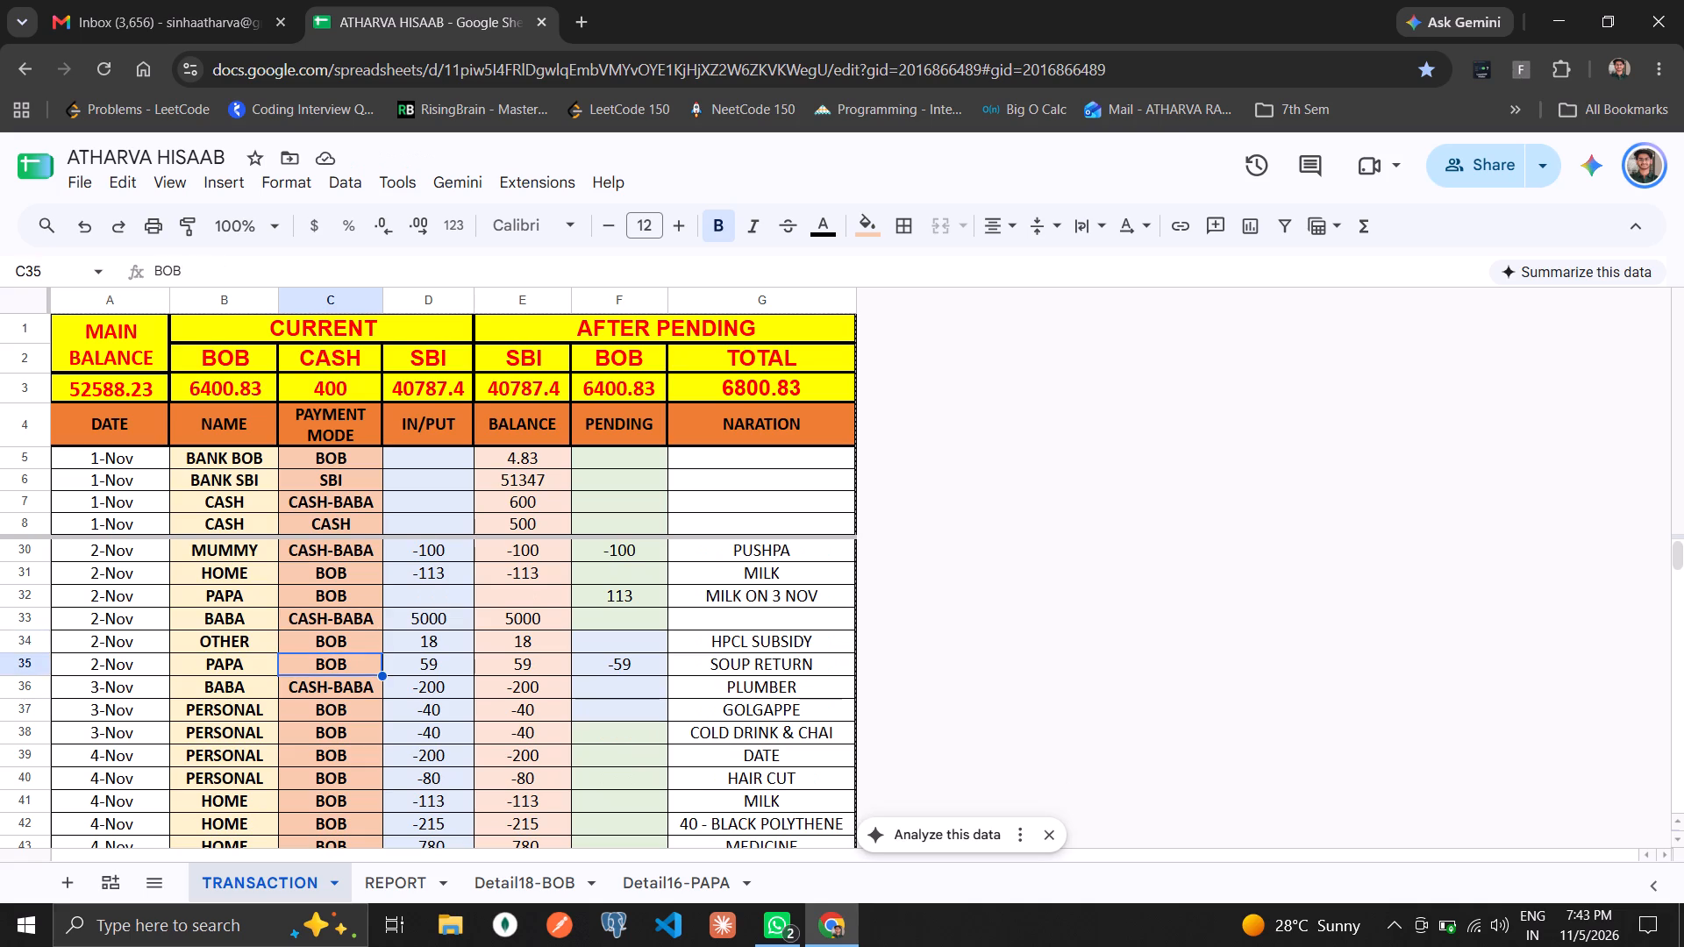
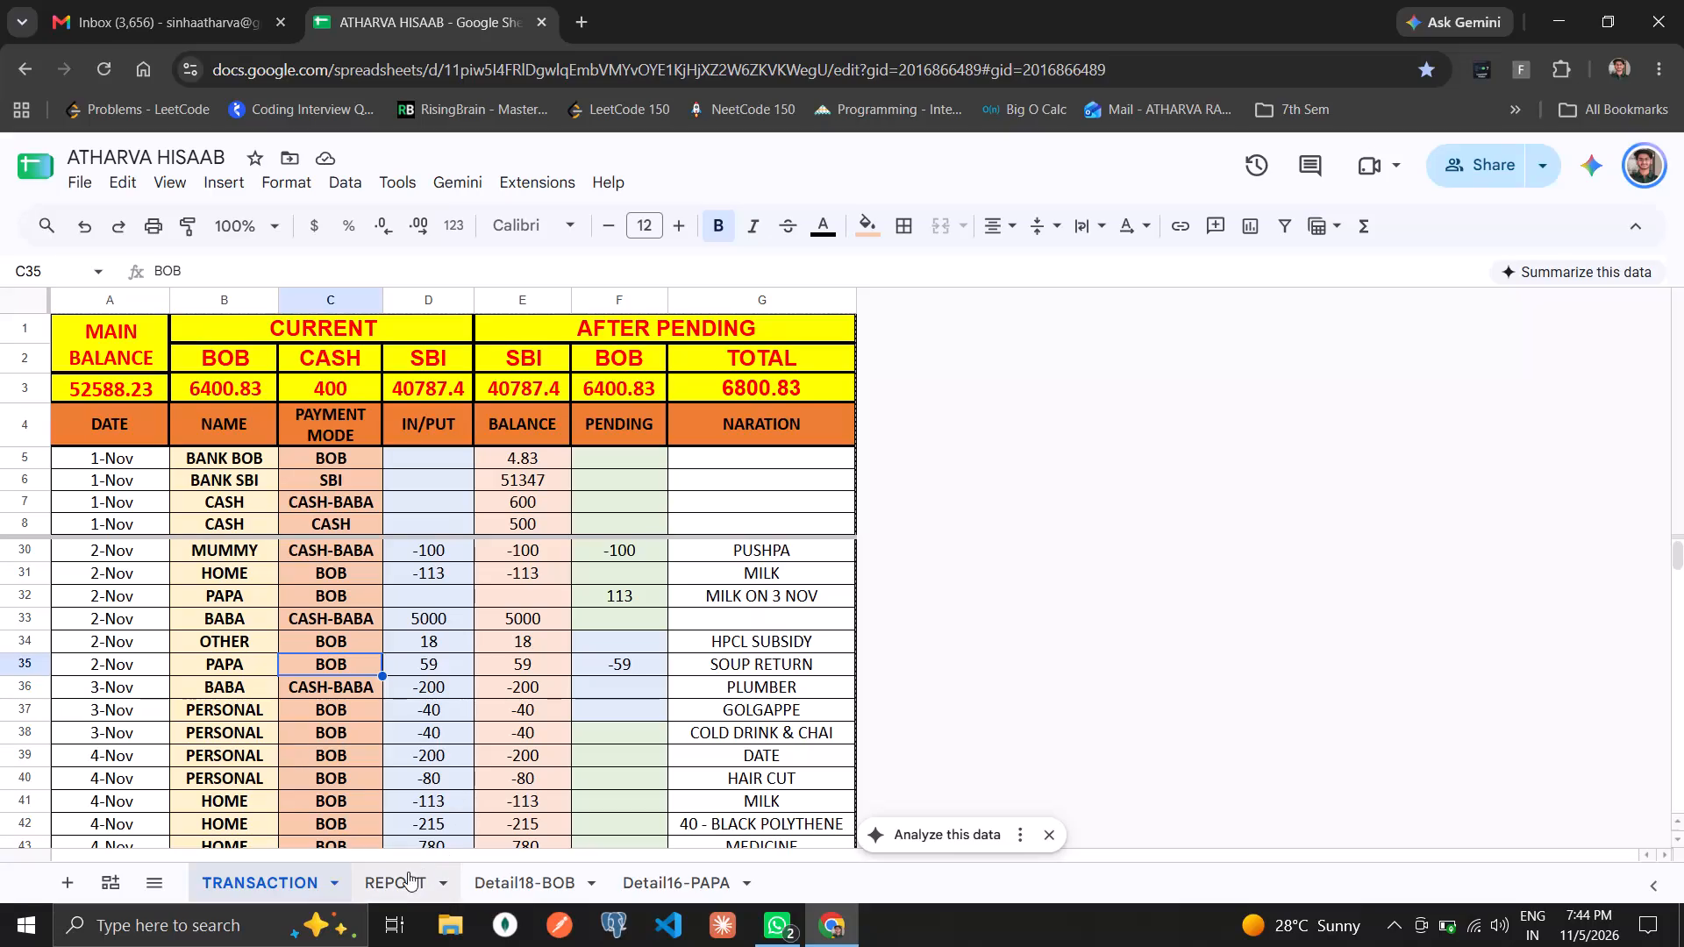
# Check the REPORT sheet's pending sums and payment-mode balances against PAPA's 2-Nov SOUP RETURN entry in row 35 of the TRANSACTION sheet.
pyautogui.click(408, 886)
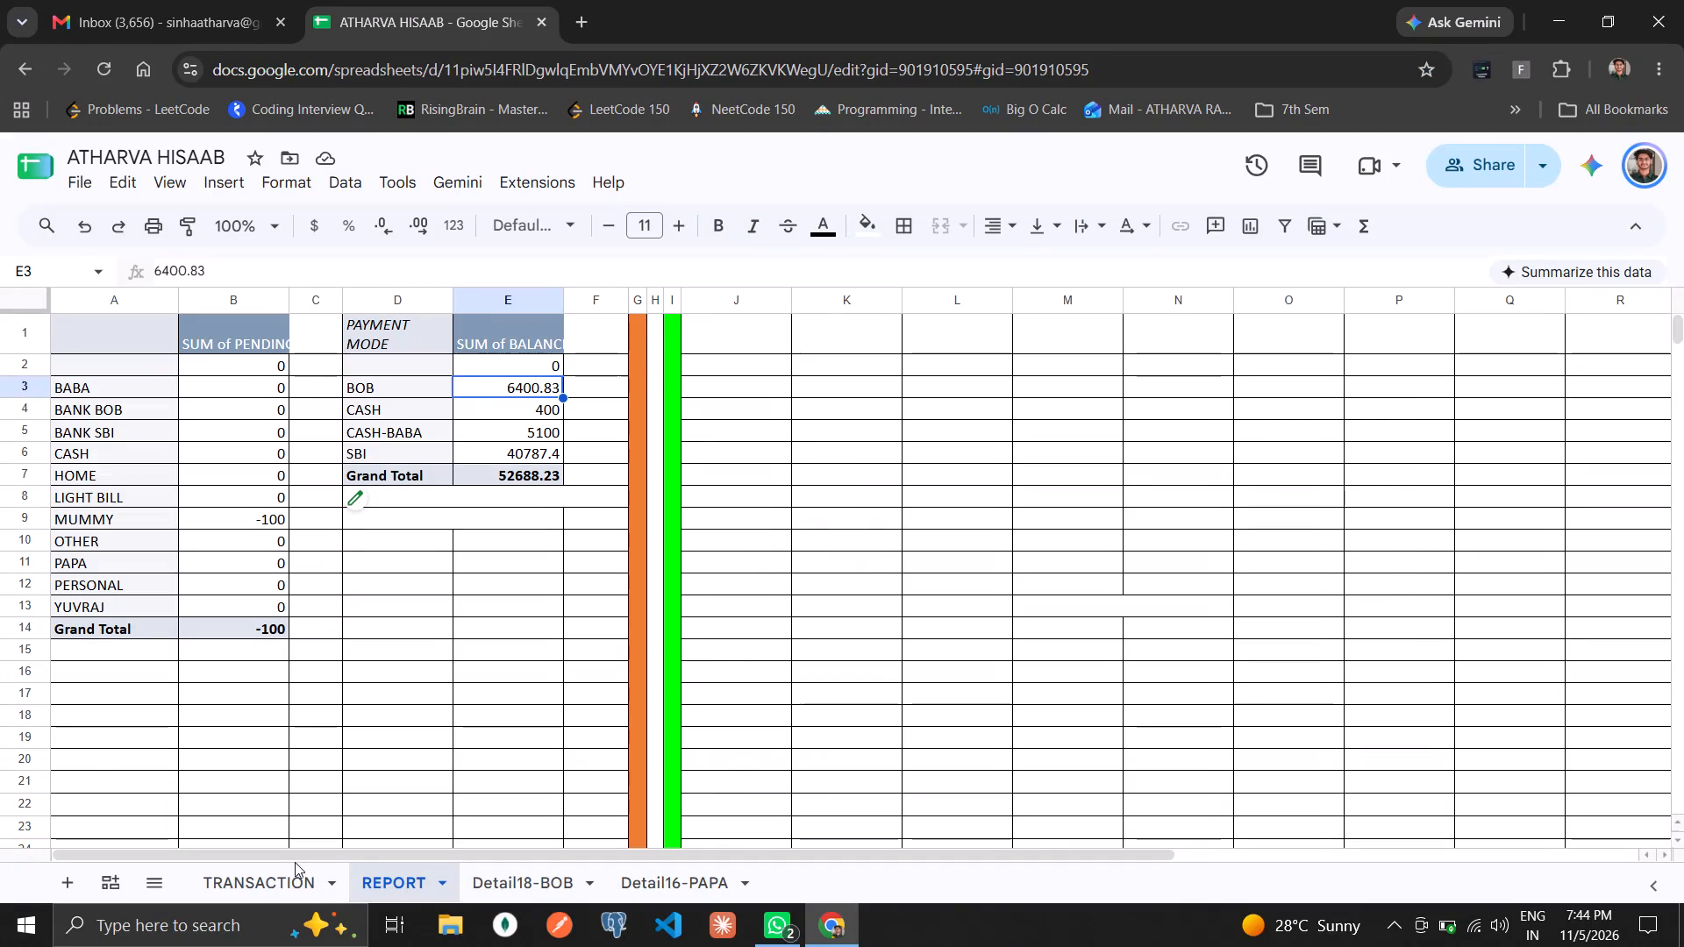
pyautogui.click(294, 868)
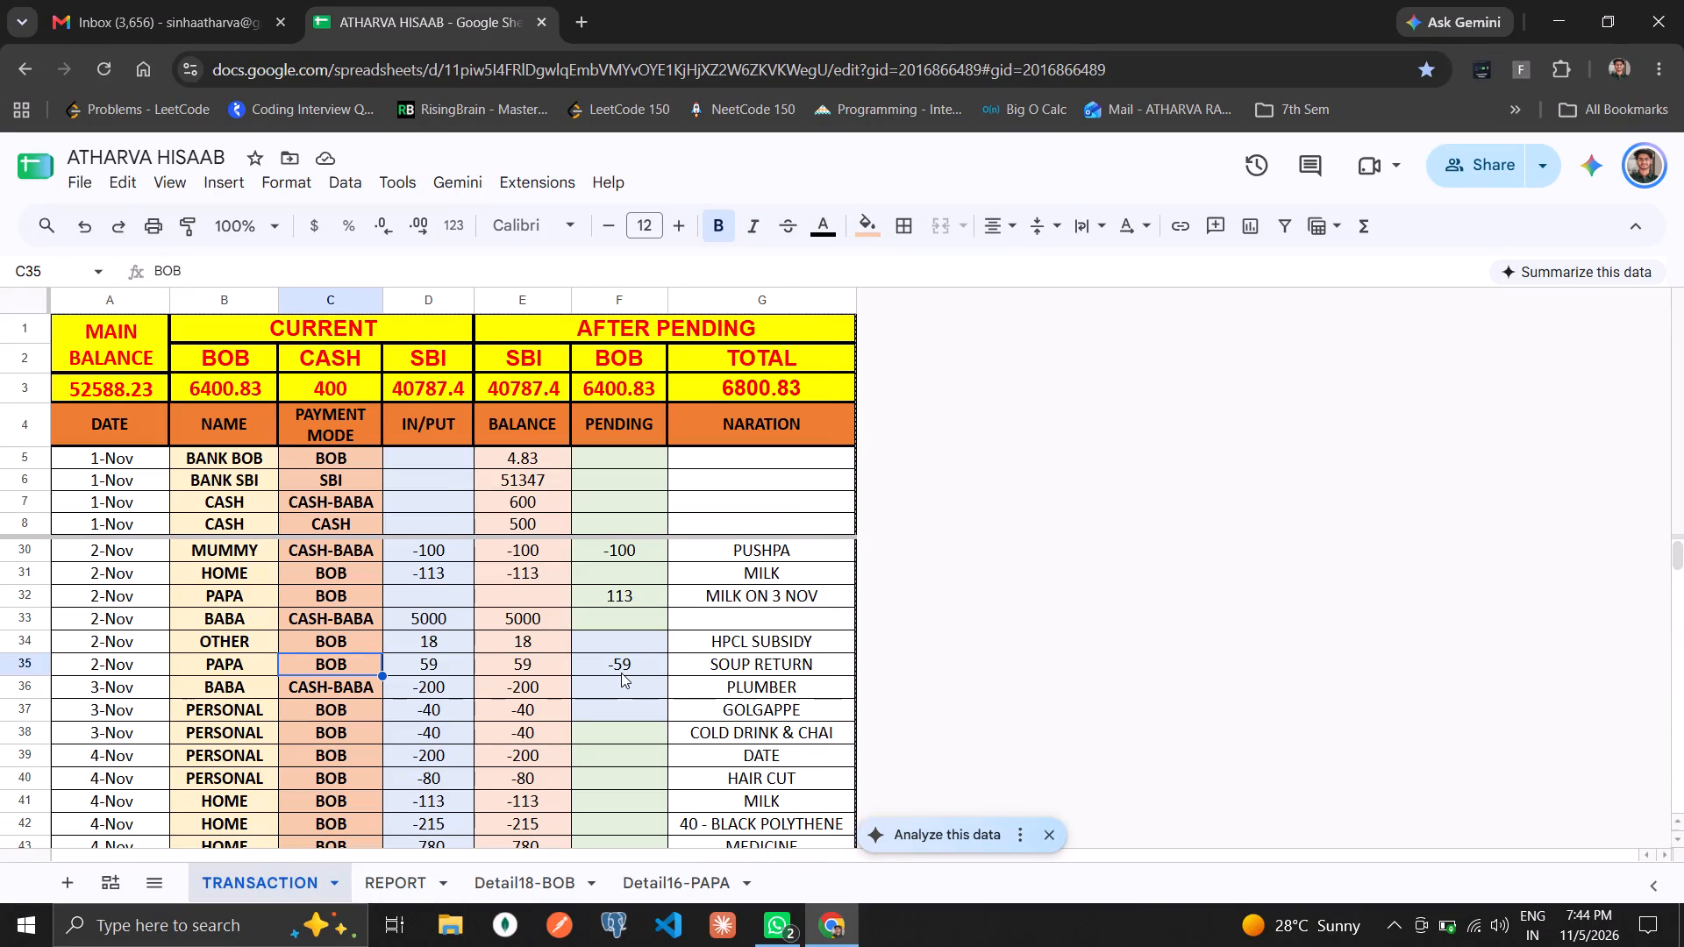
pyautogui.click(621, 673)
pyautogui.press('Left')
pyautogui.press('Left')
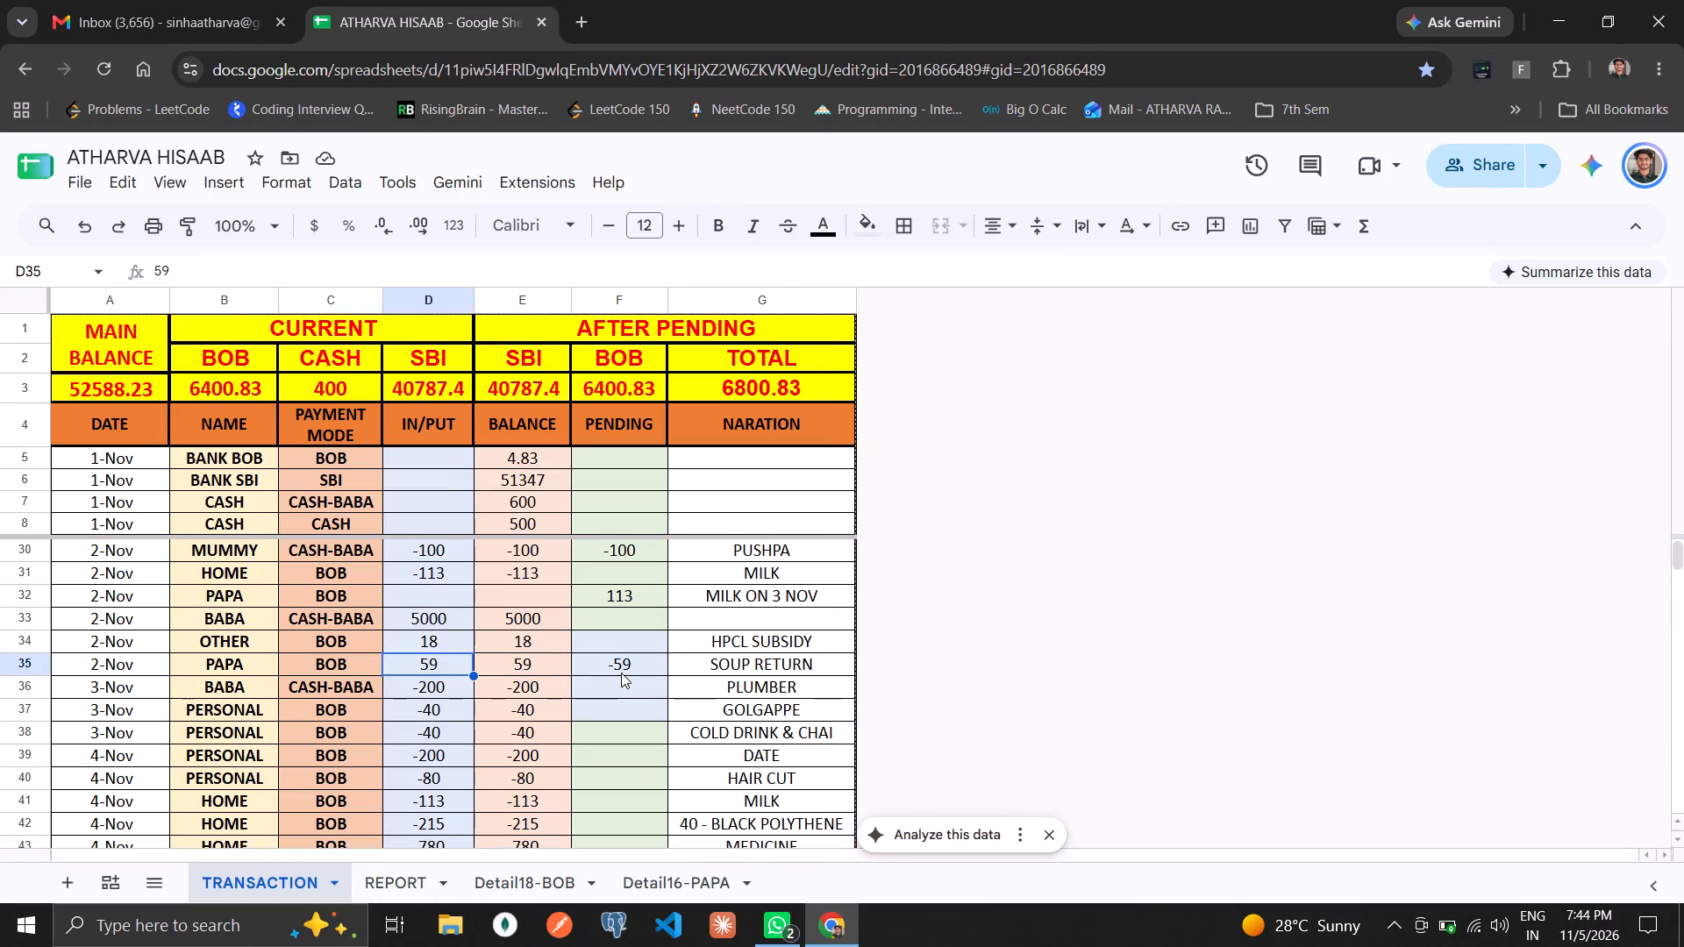
pyautogui.press('Left')
pyautogui.press('Left')
pyautogui.press('Right')
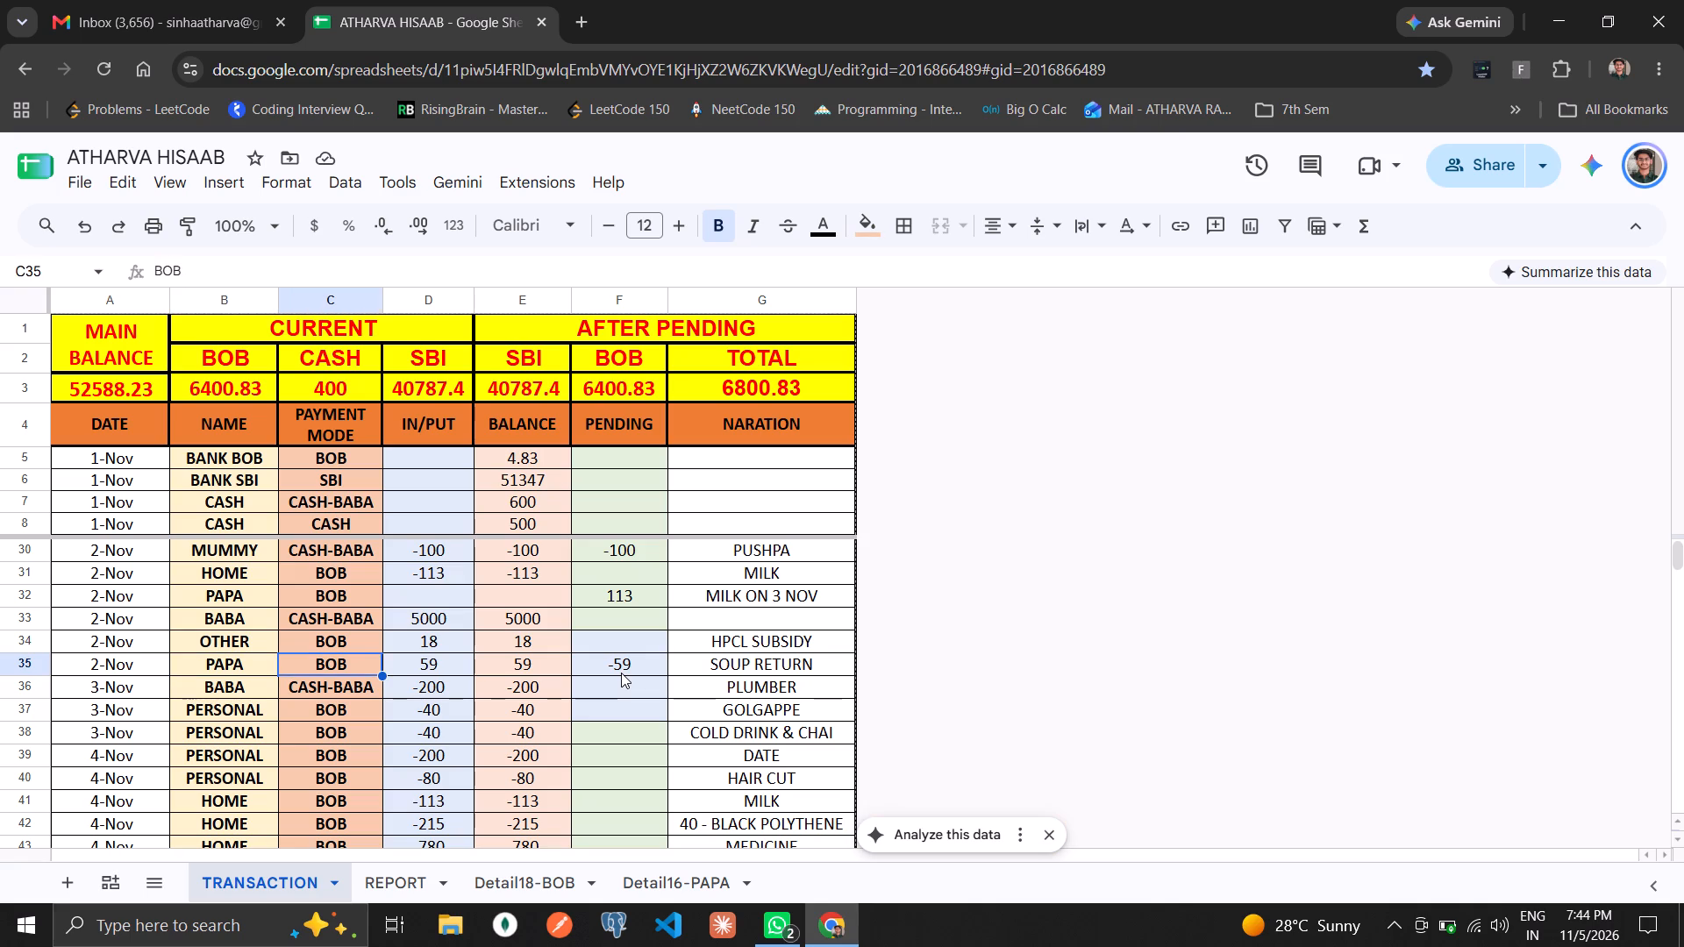
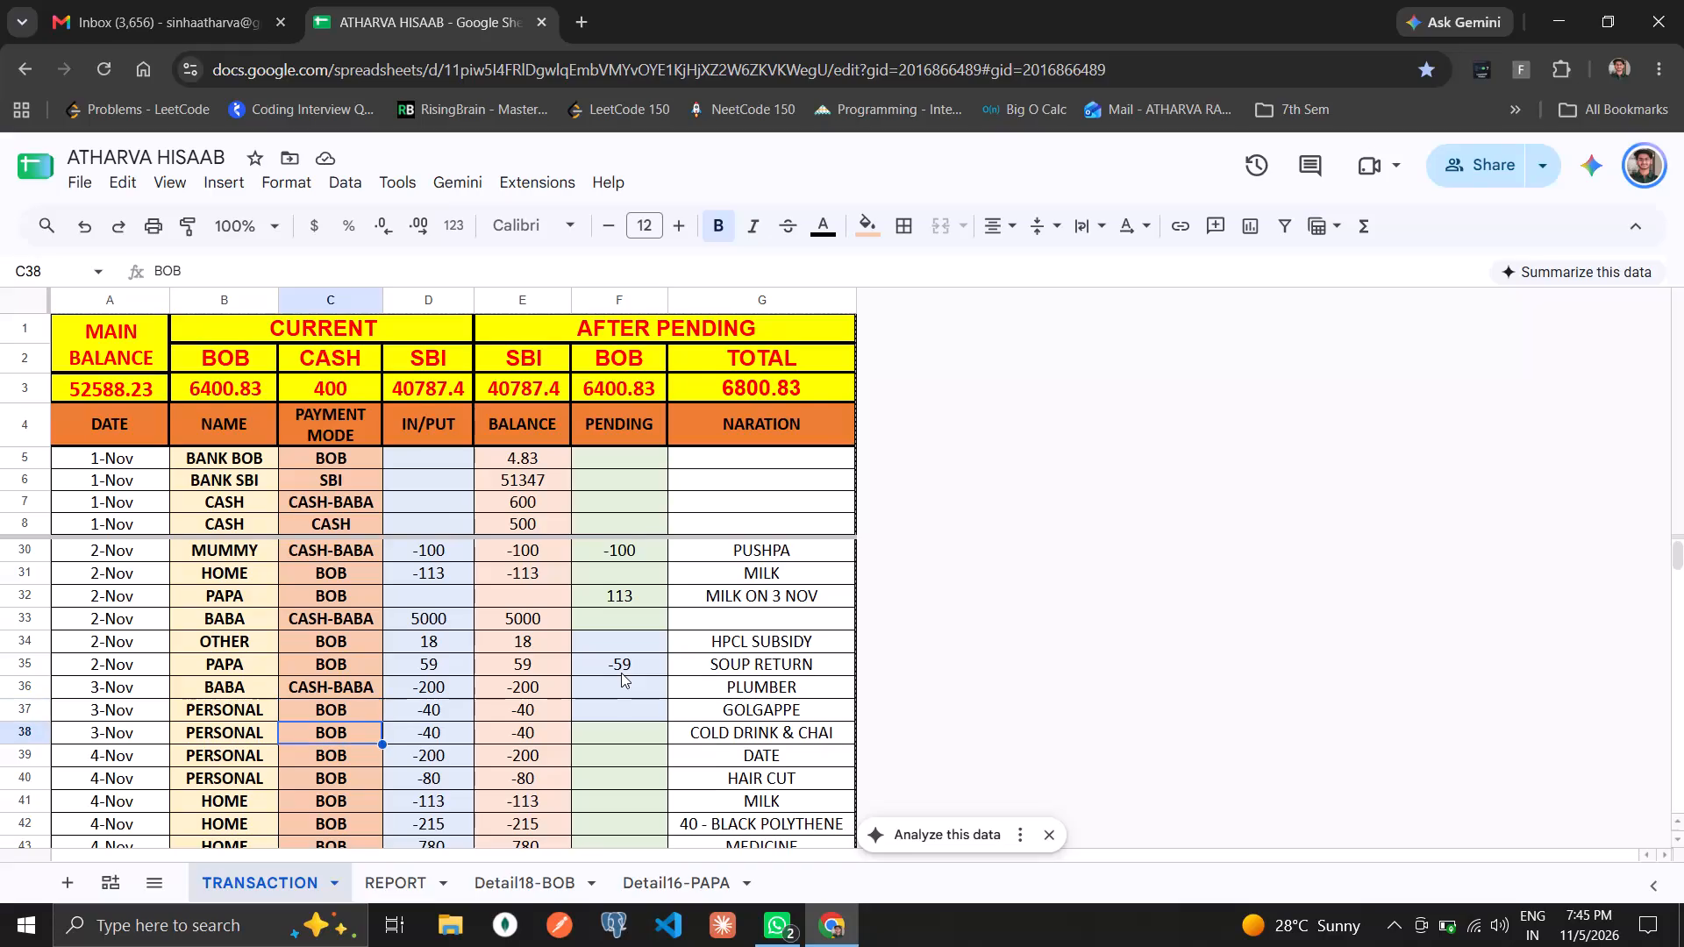
# Change the 5-Nov LIGHT BILL amount in the IN/PUT column, row 48, to -234.
pyautogui.press('Down')
pyautogui.press('Up')
pyautogui.press('Up')
pyautogui.press('Up')
pyautogui.press('Up')
pyautogui.press('Up')
pyautogui.press('Up')
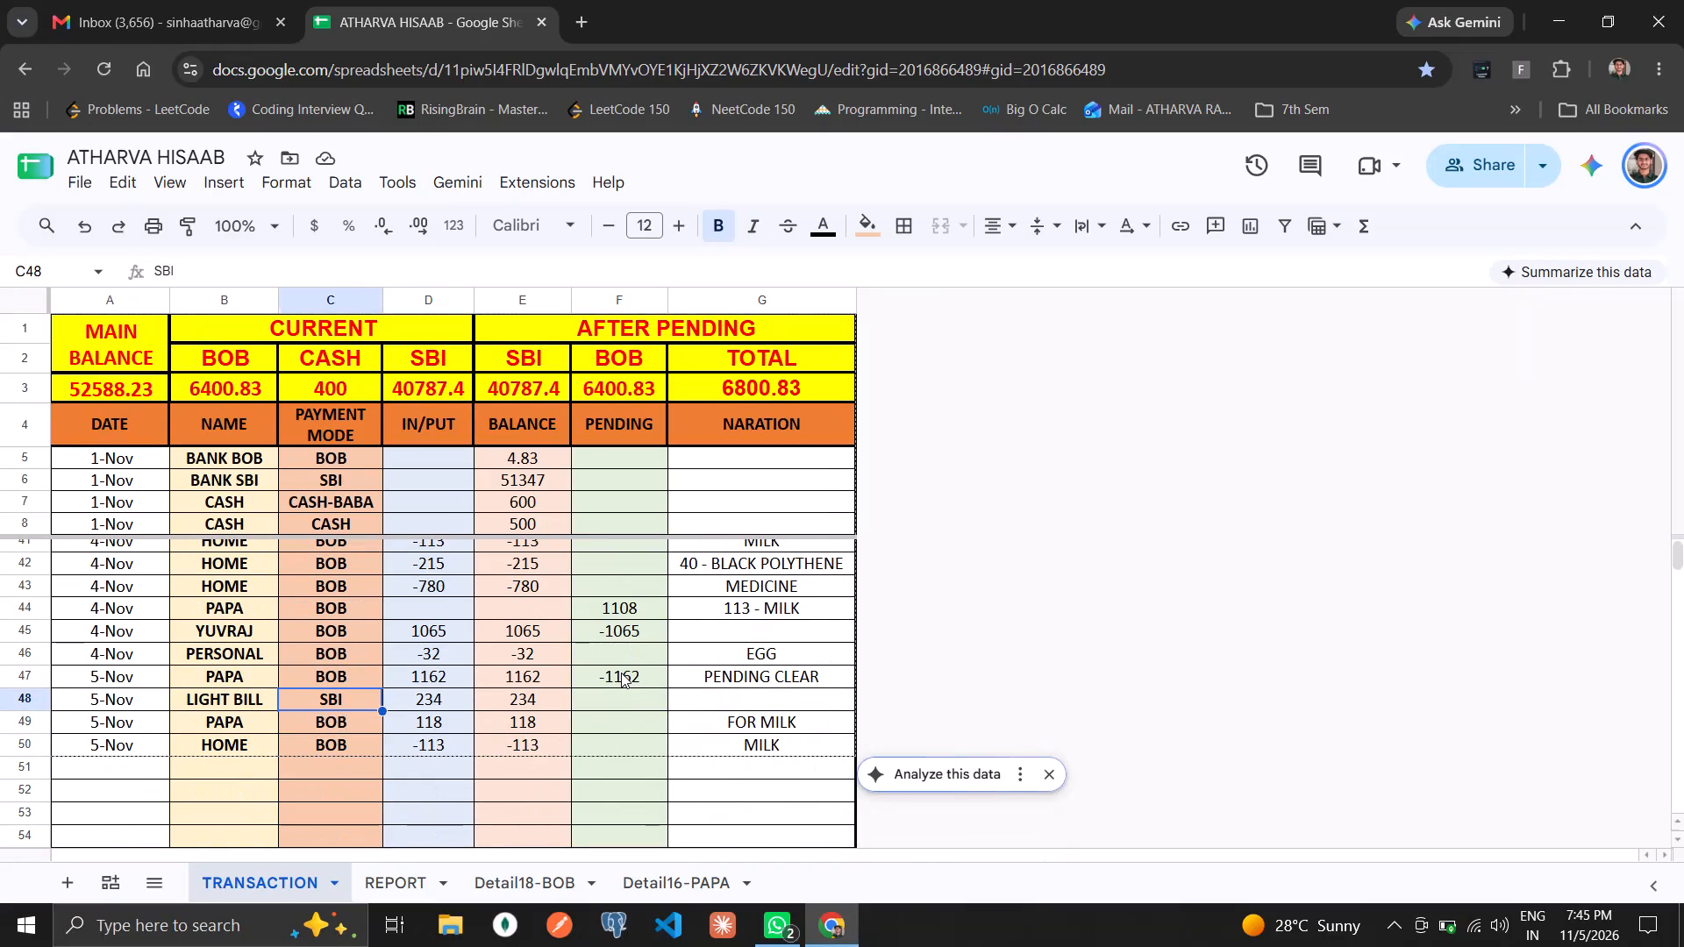
pyautogui.press('Right')
pyautogui.write('-234')
pyautogui.press('Return')
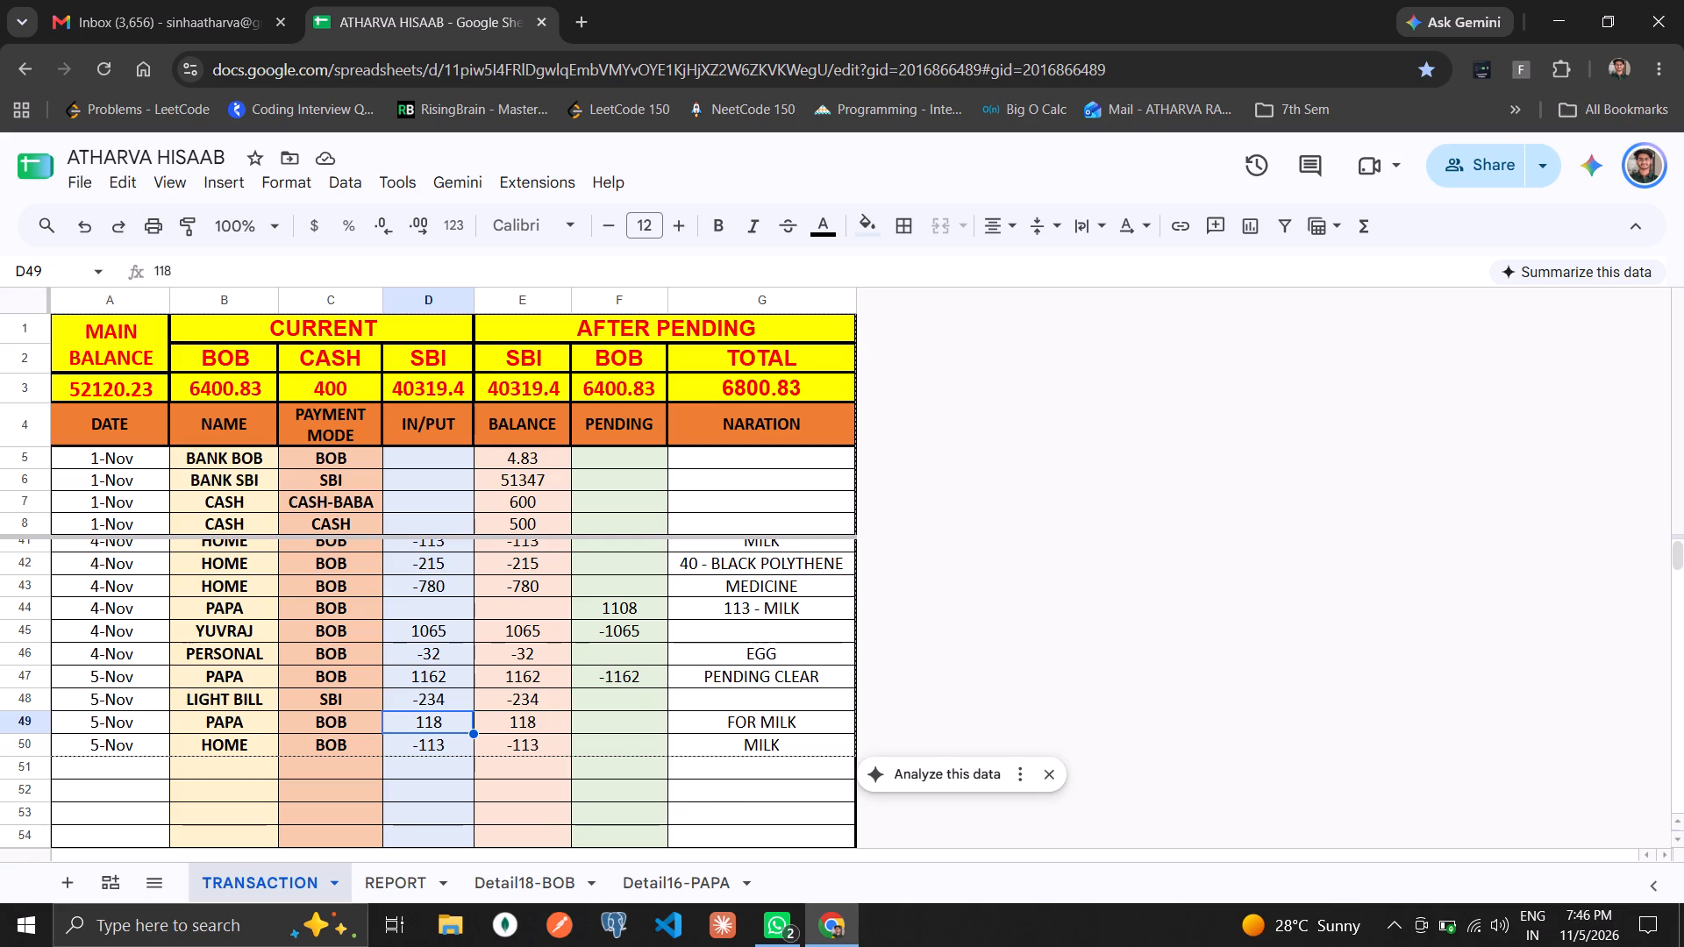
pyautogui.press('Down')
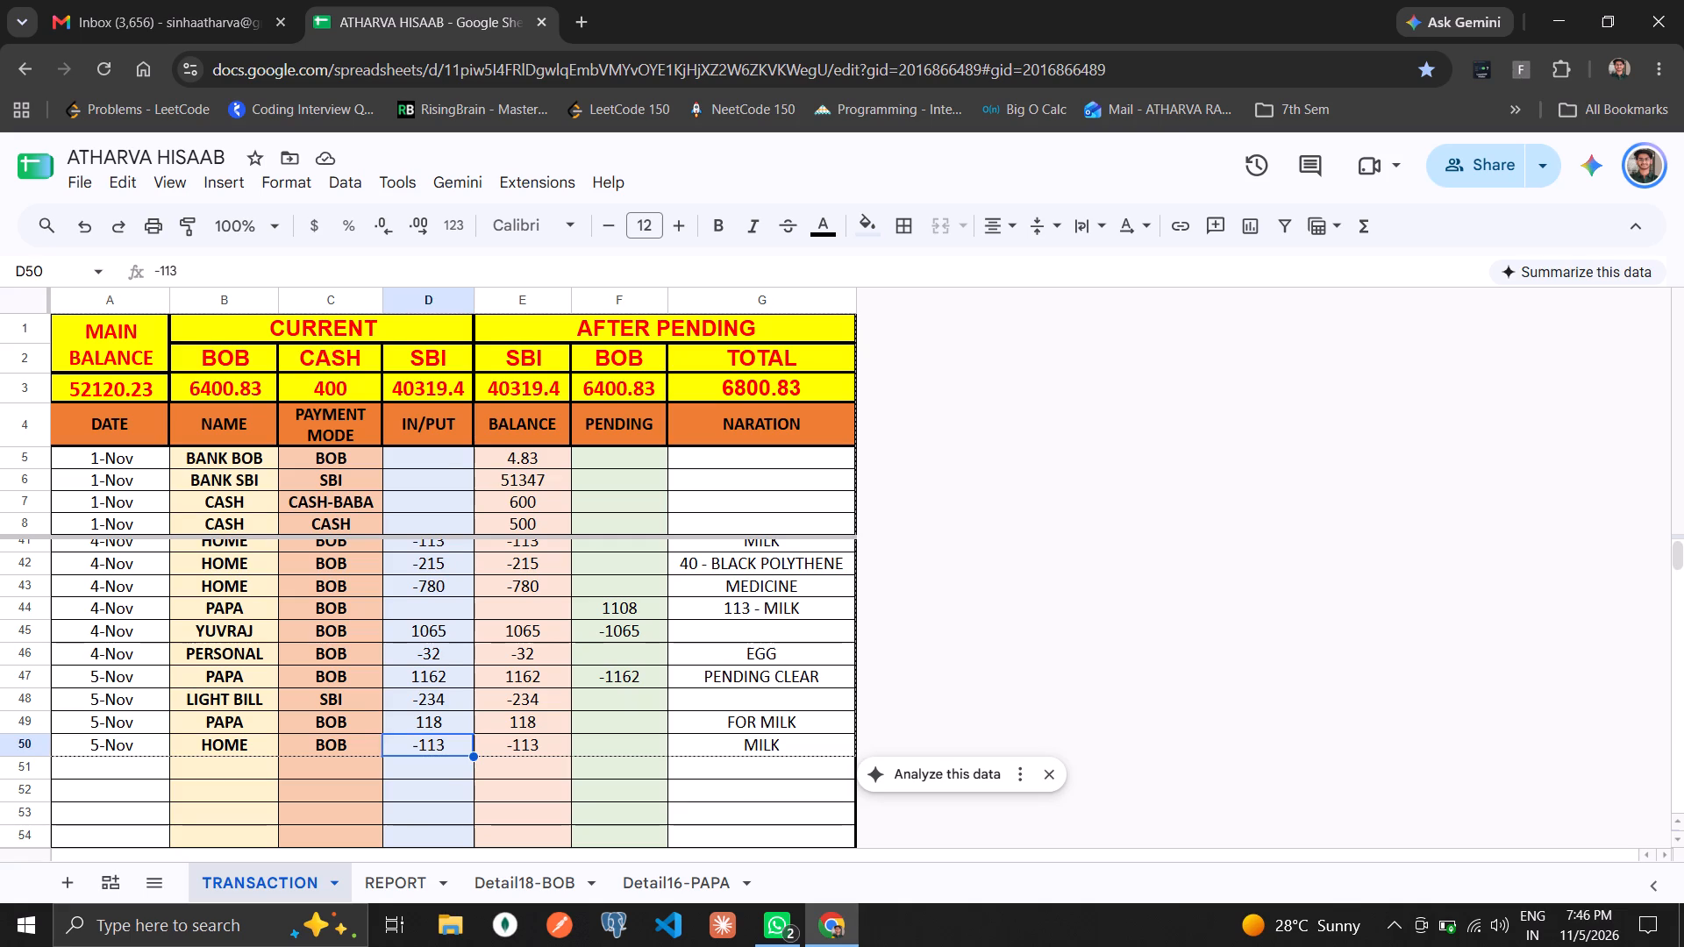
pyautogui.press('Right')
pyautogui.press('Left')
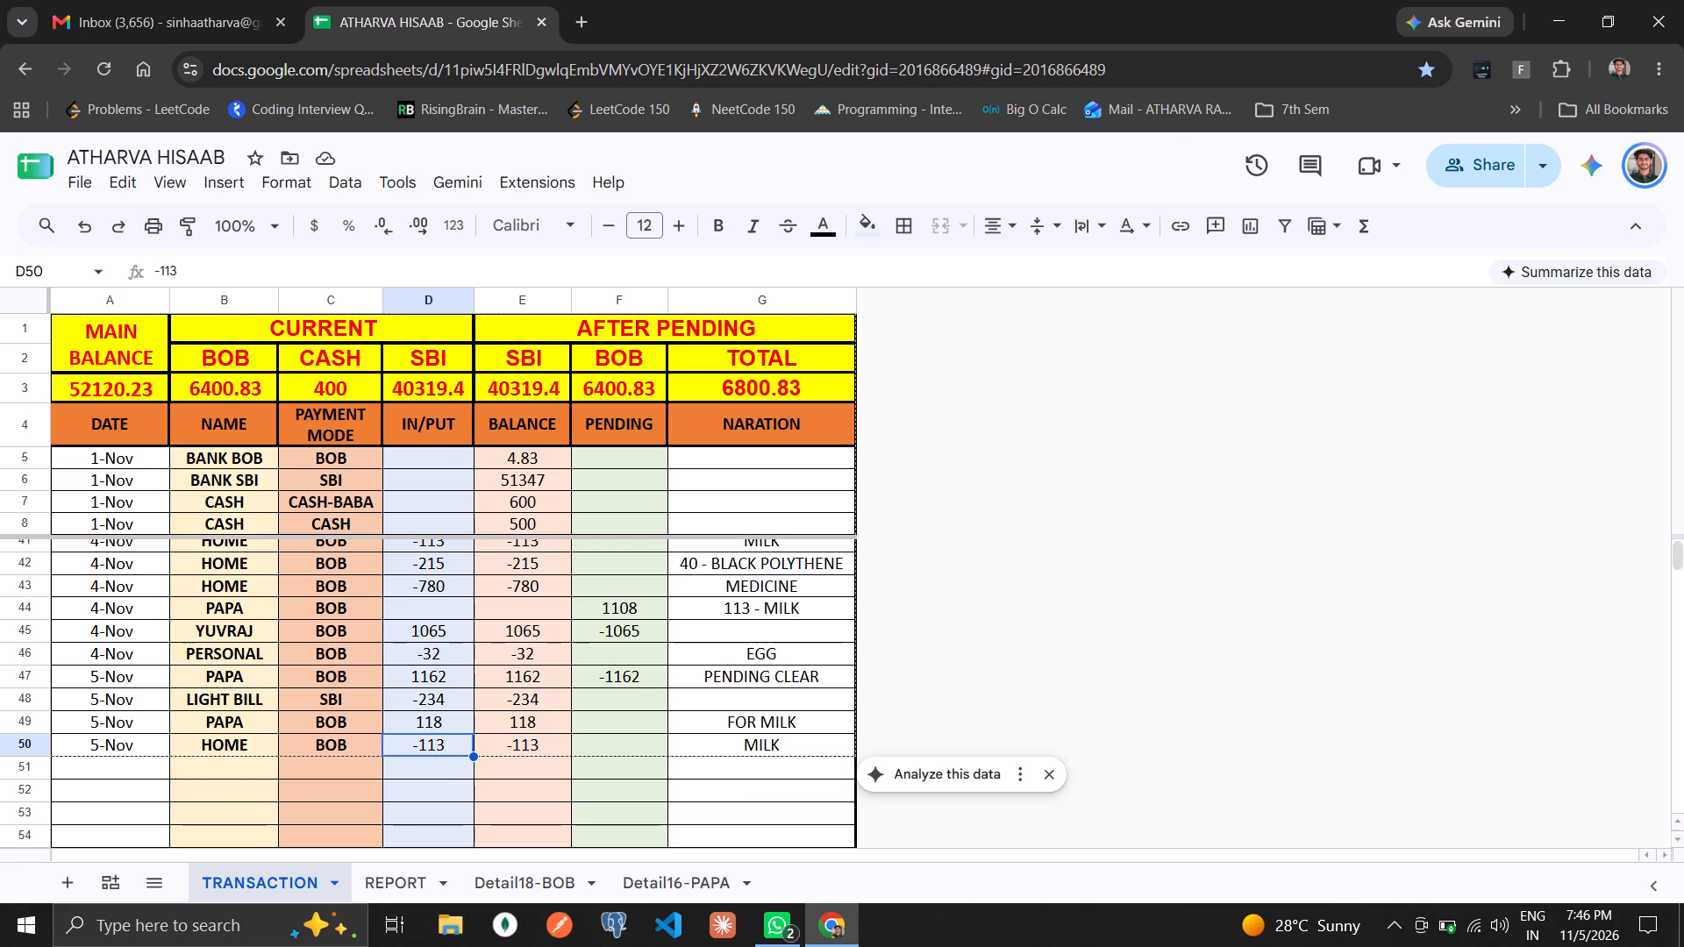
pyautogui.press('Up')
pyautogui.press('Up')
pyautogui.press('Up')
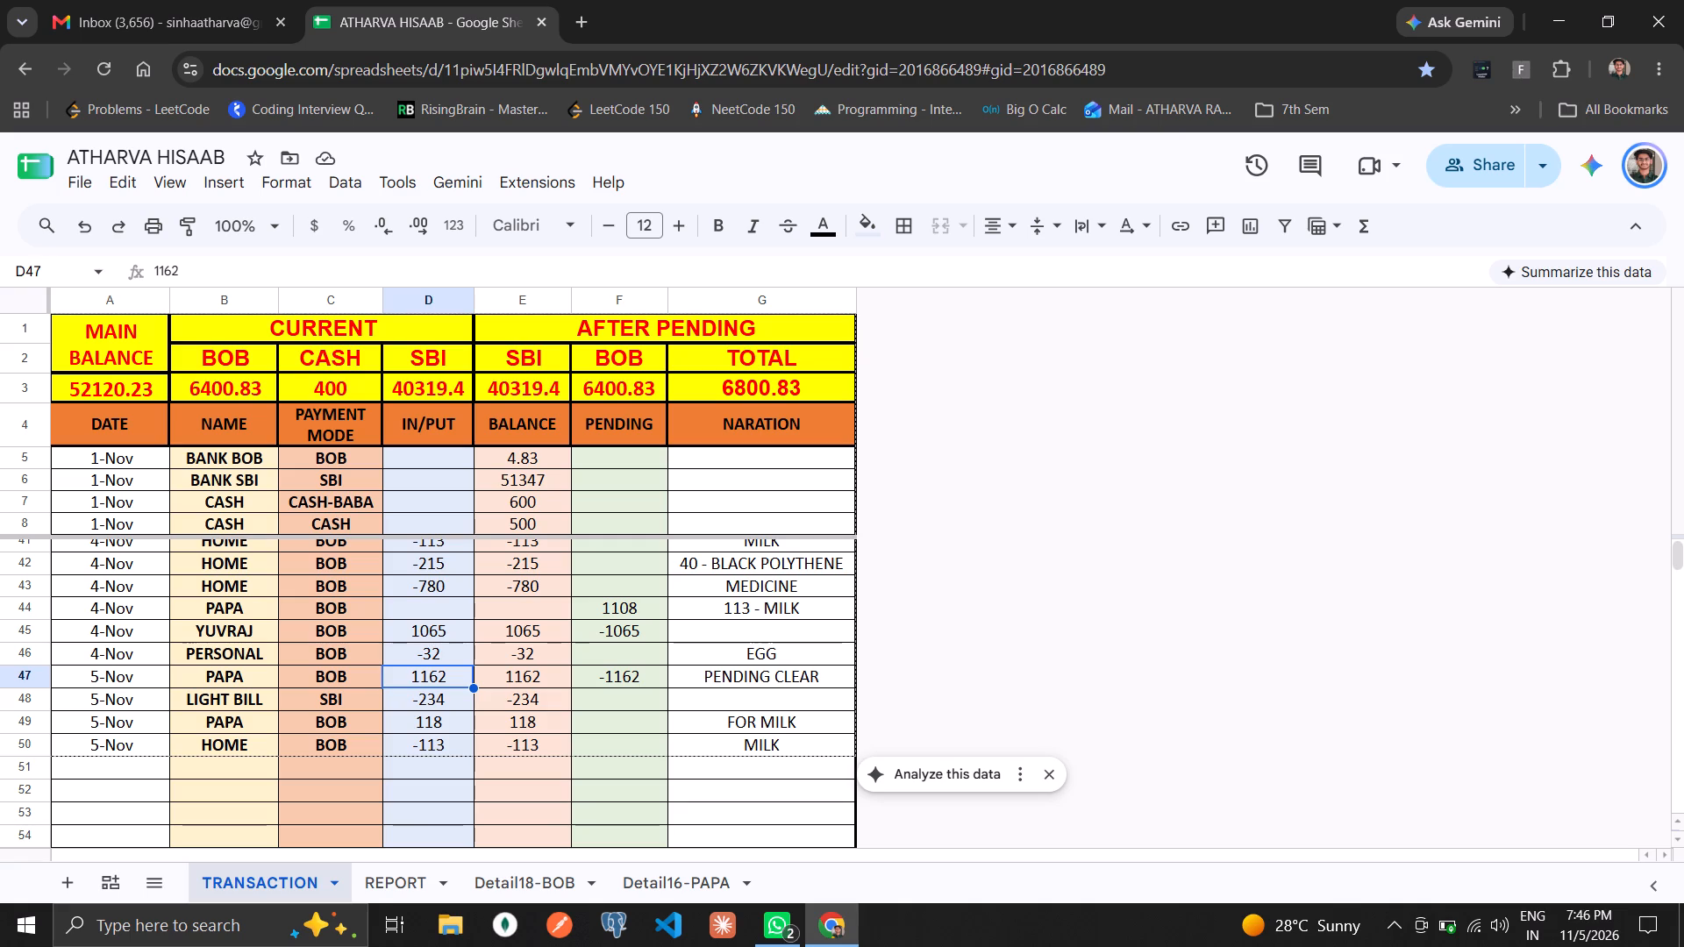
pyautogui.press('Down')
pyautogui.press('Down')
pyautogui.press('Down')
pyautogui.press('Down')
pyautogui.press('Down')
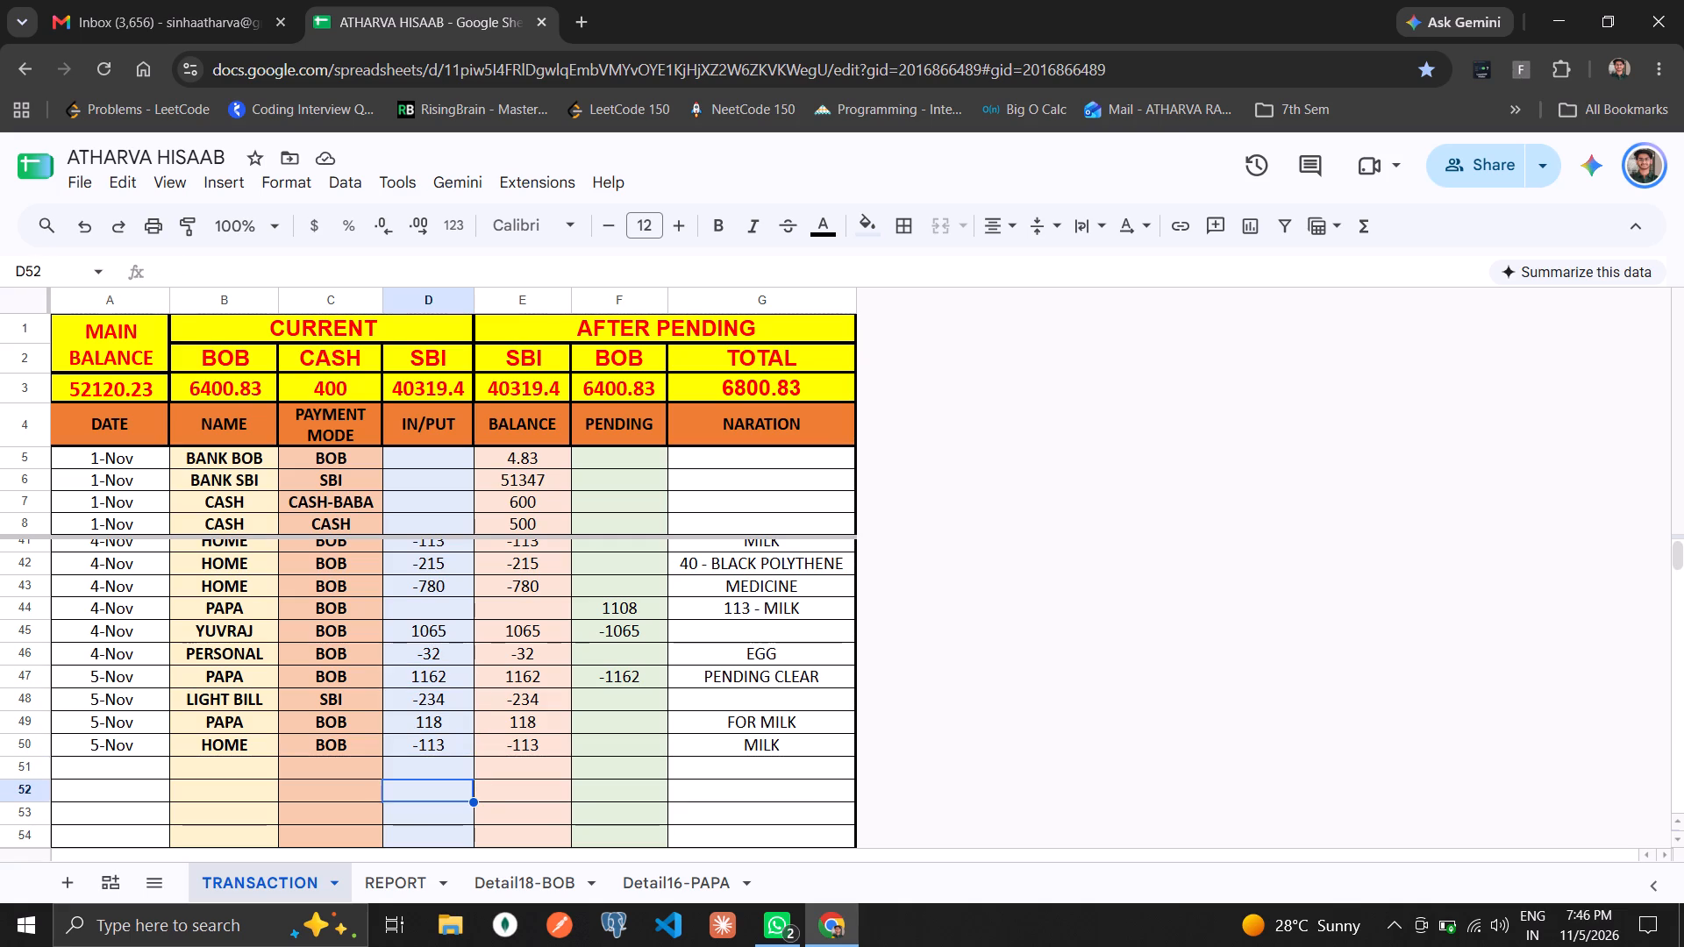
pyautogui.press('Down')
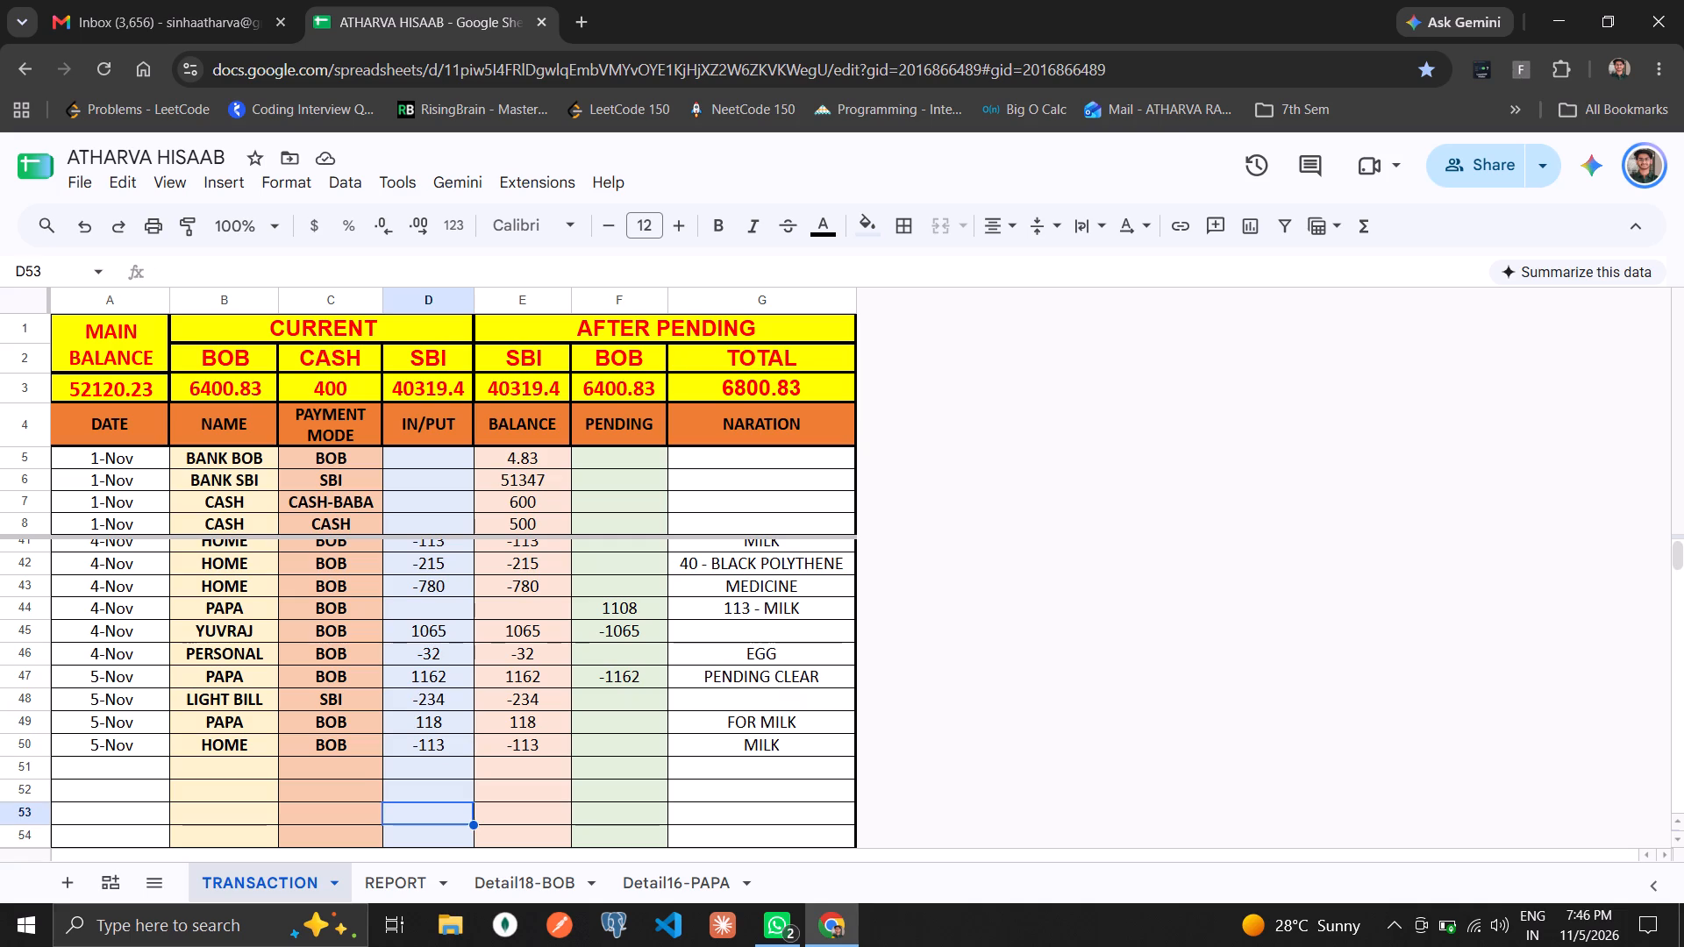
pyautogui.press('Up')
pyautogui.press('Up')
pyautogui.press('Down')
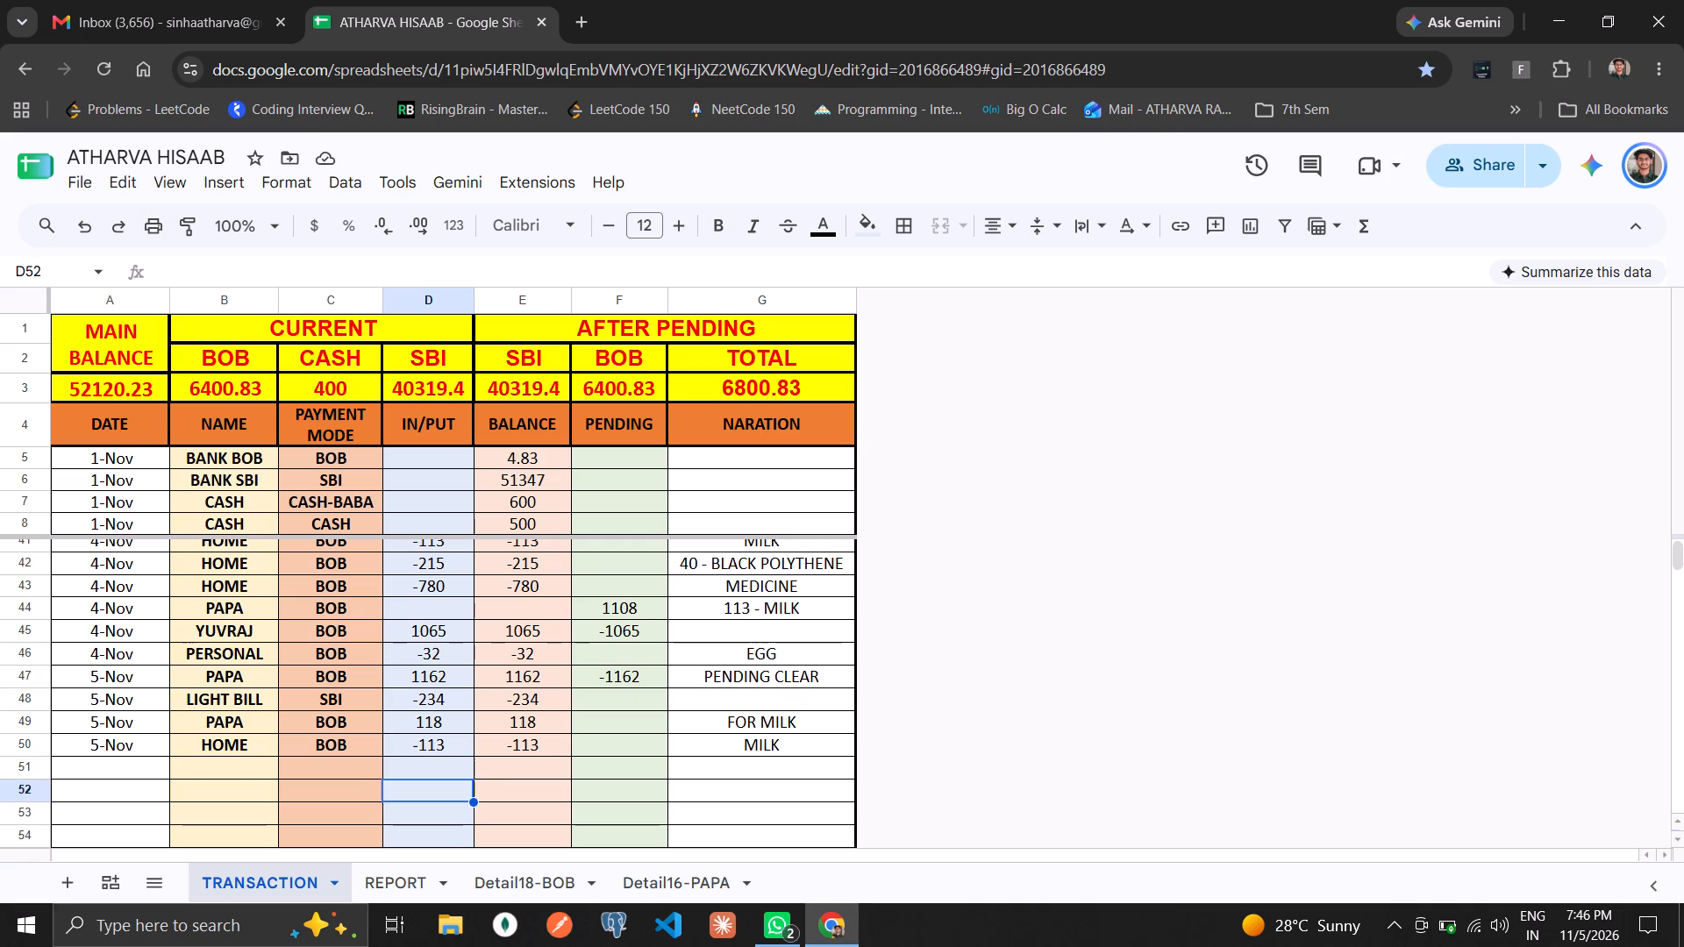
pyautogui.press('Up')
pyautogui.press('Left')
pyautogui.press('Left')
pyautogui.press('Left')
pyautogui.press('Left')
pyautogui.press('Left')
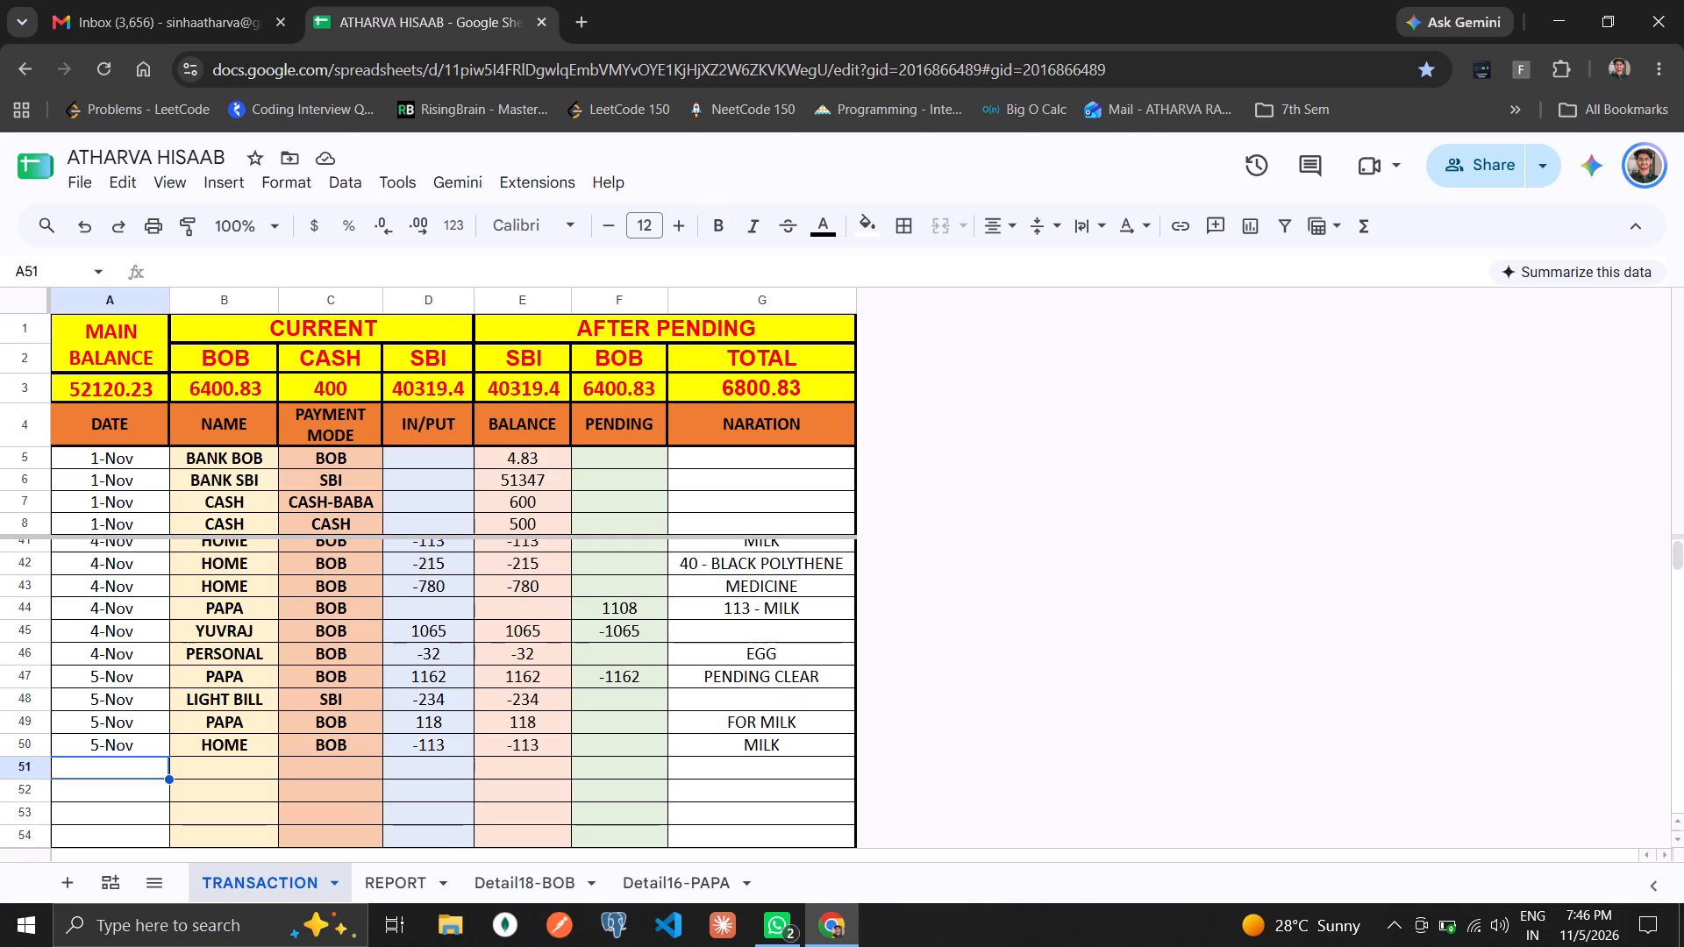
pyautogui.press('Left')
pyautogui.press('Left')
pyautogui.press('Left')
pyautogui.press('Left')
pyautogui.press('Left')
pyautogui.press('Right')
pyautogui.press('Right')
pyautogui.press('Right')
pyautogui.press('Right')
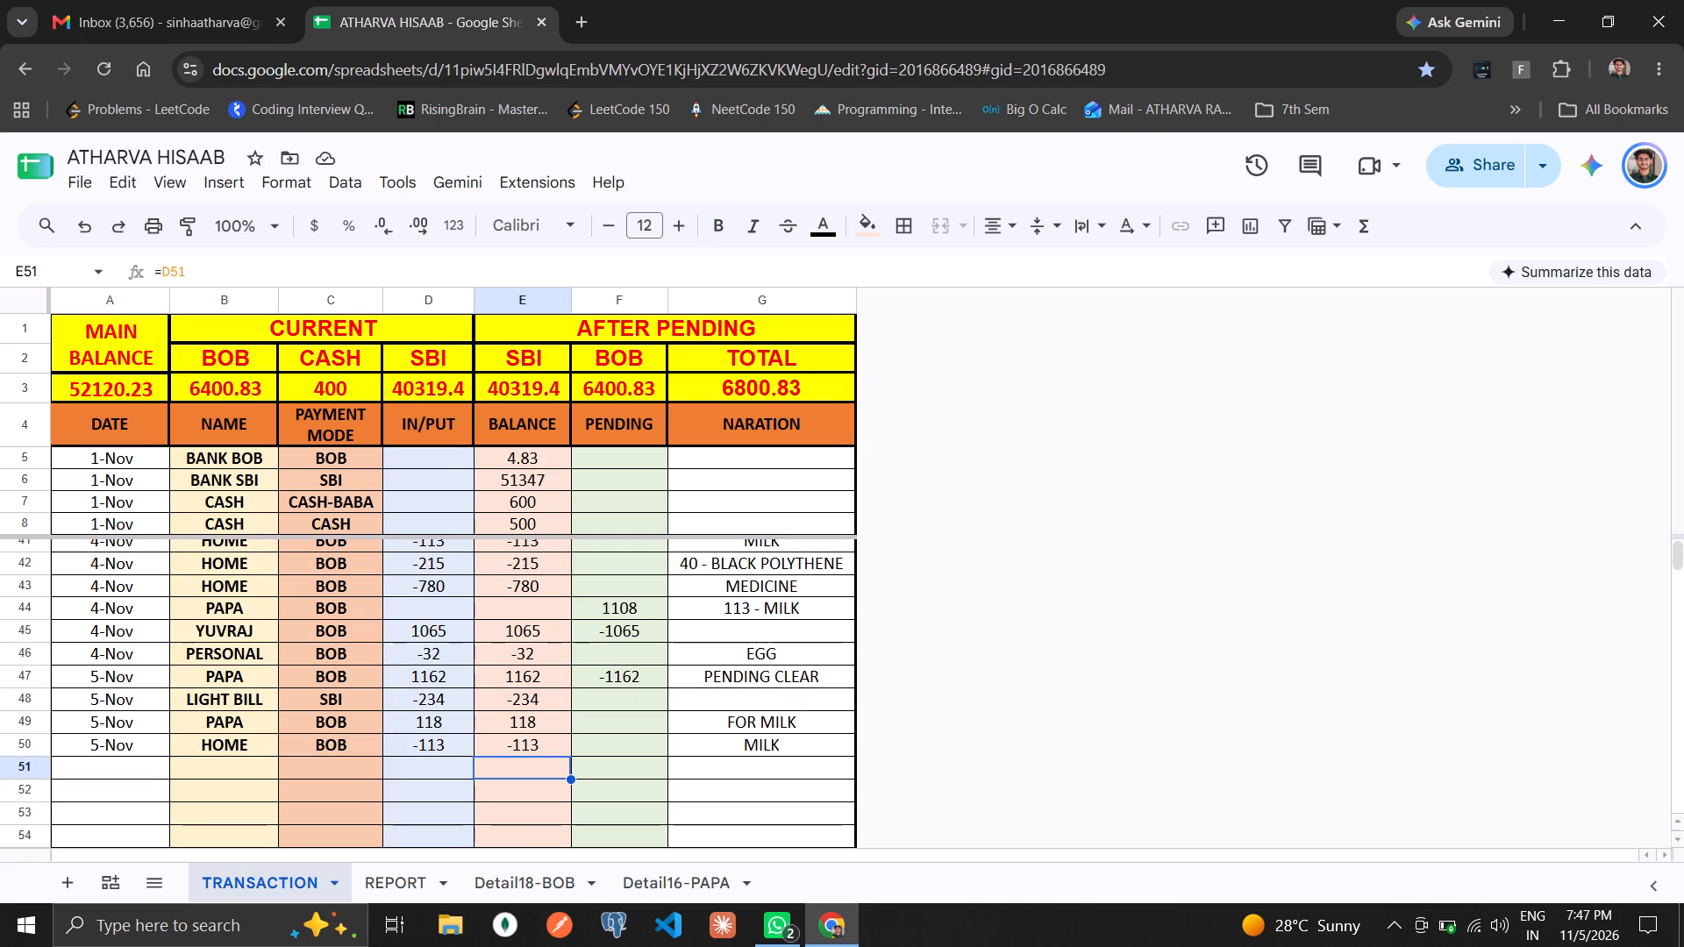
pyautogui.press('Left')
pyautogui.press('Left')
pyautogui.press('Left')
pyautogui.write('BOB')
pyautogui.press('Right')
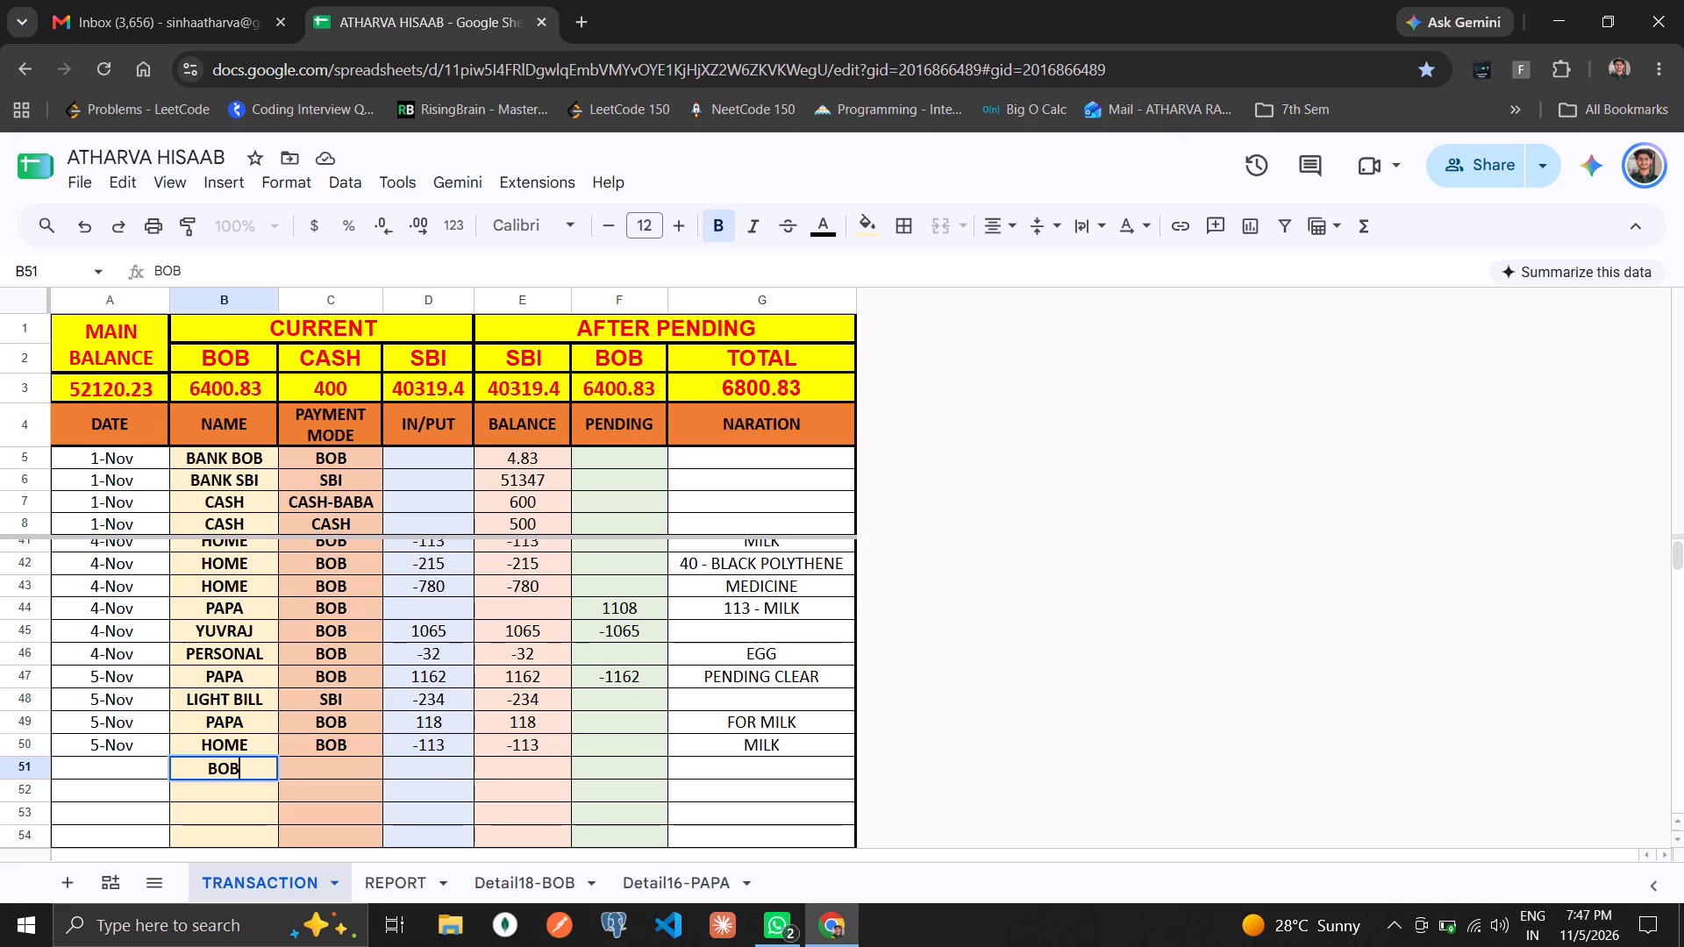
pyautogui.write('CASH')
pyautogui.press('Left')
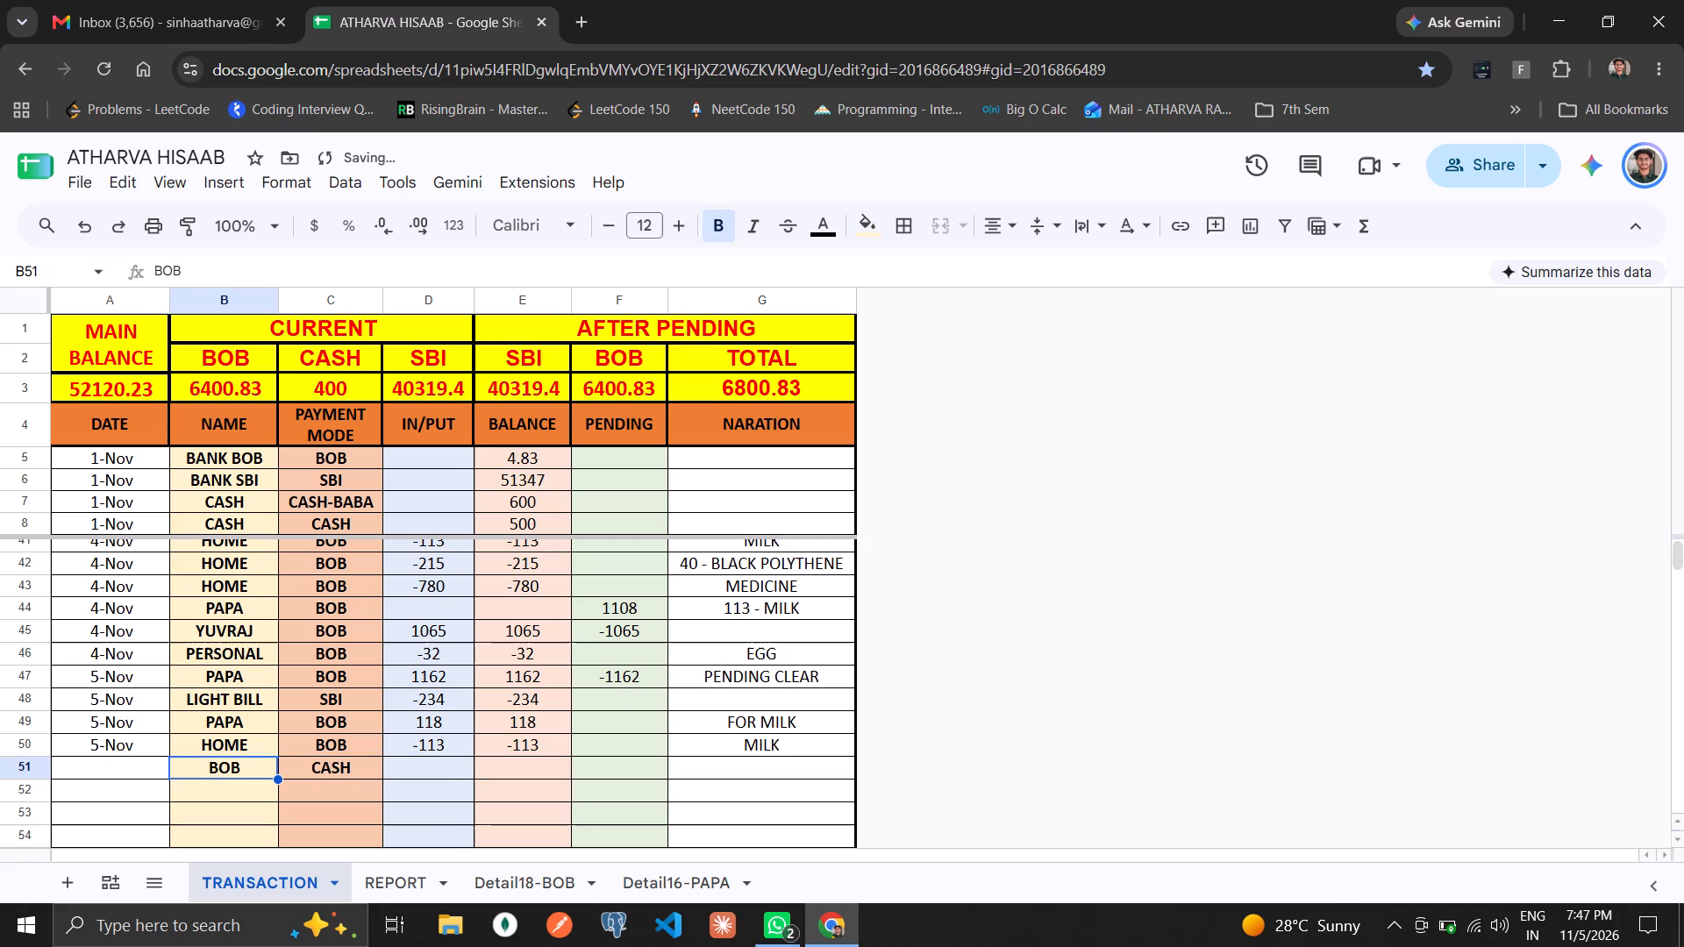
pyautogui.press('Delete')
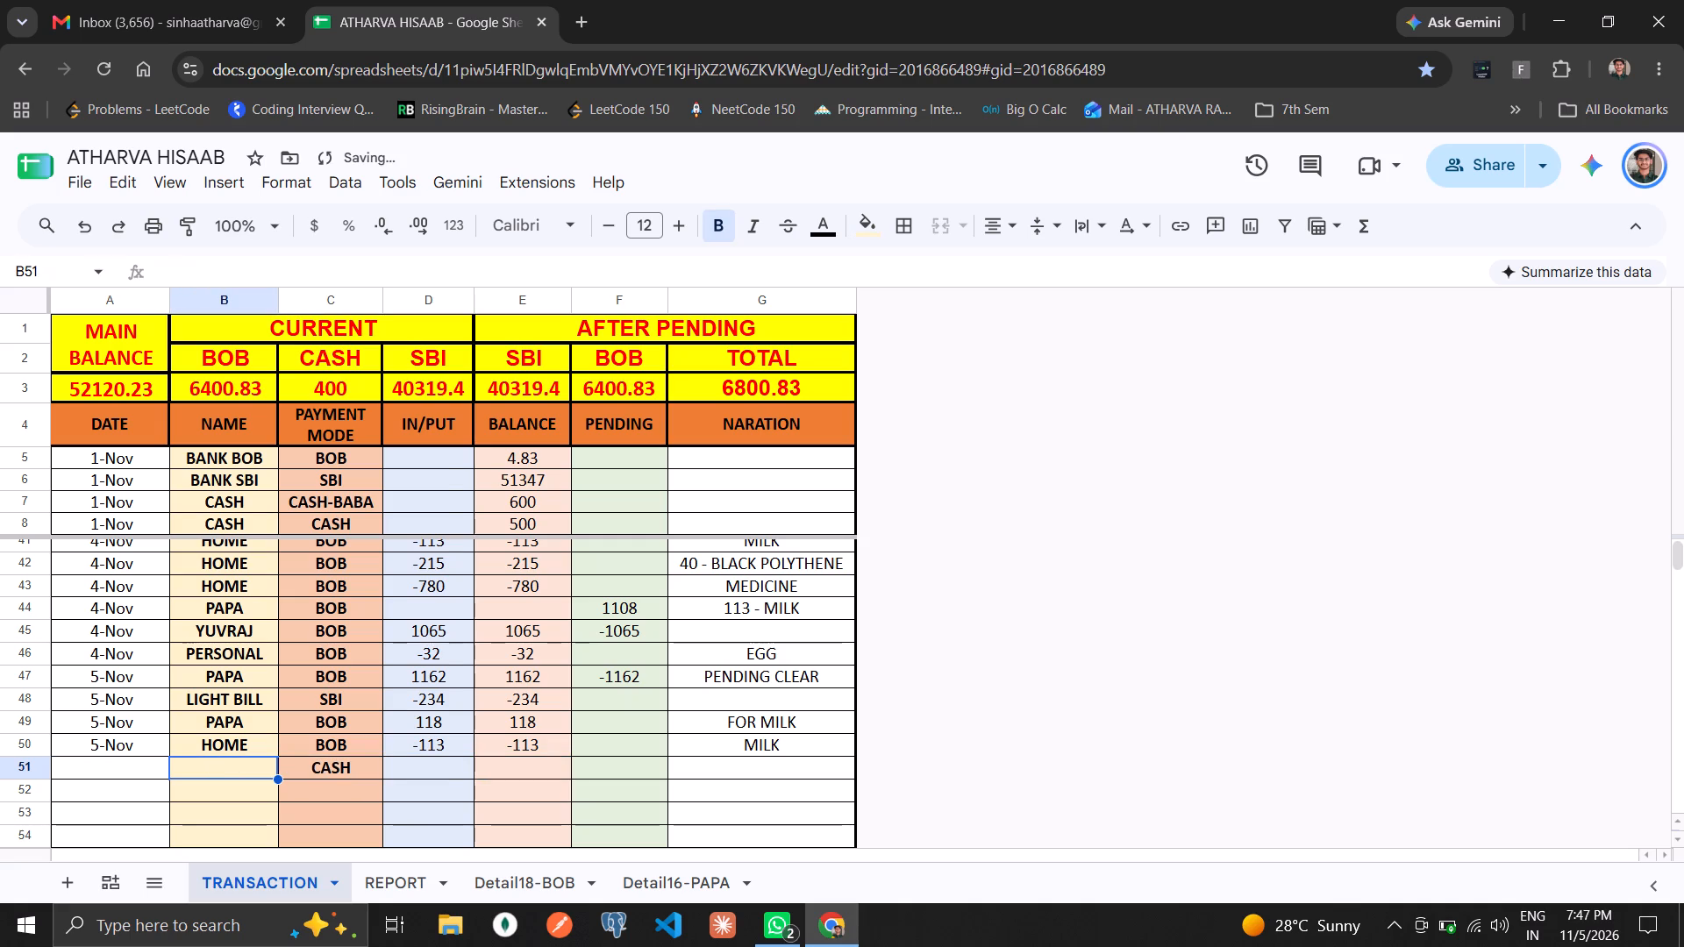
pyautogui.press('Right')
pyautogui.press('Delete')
# Save the ledger spreadsheet.
pyautogui.press('Left')
pyautogui.press('Left')
pyautogui.press('Left')
pyautogui.press('Left')
pyautogui.hotkey('ctrl', 's')
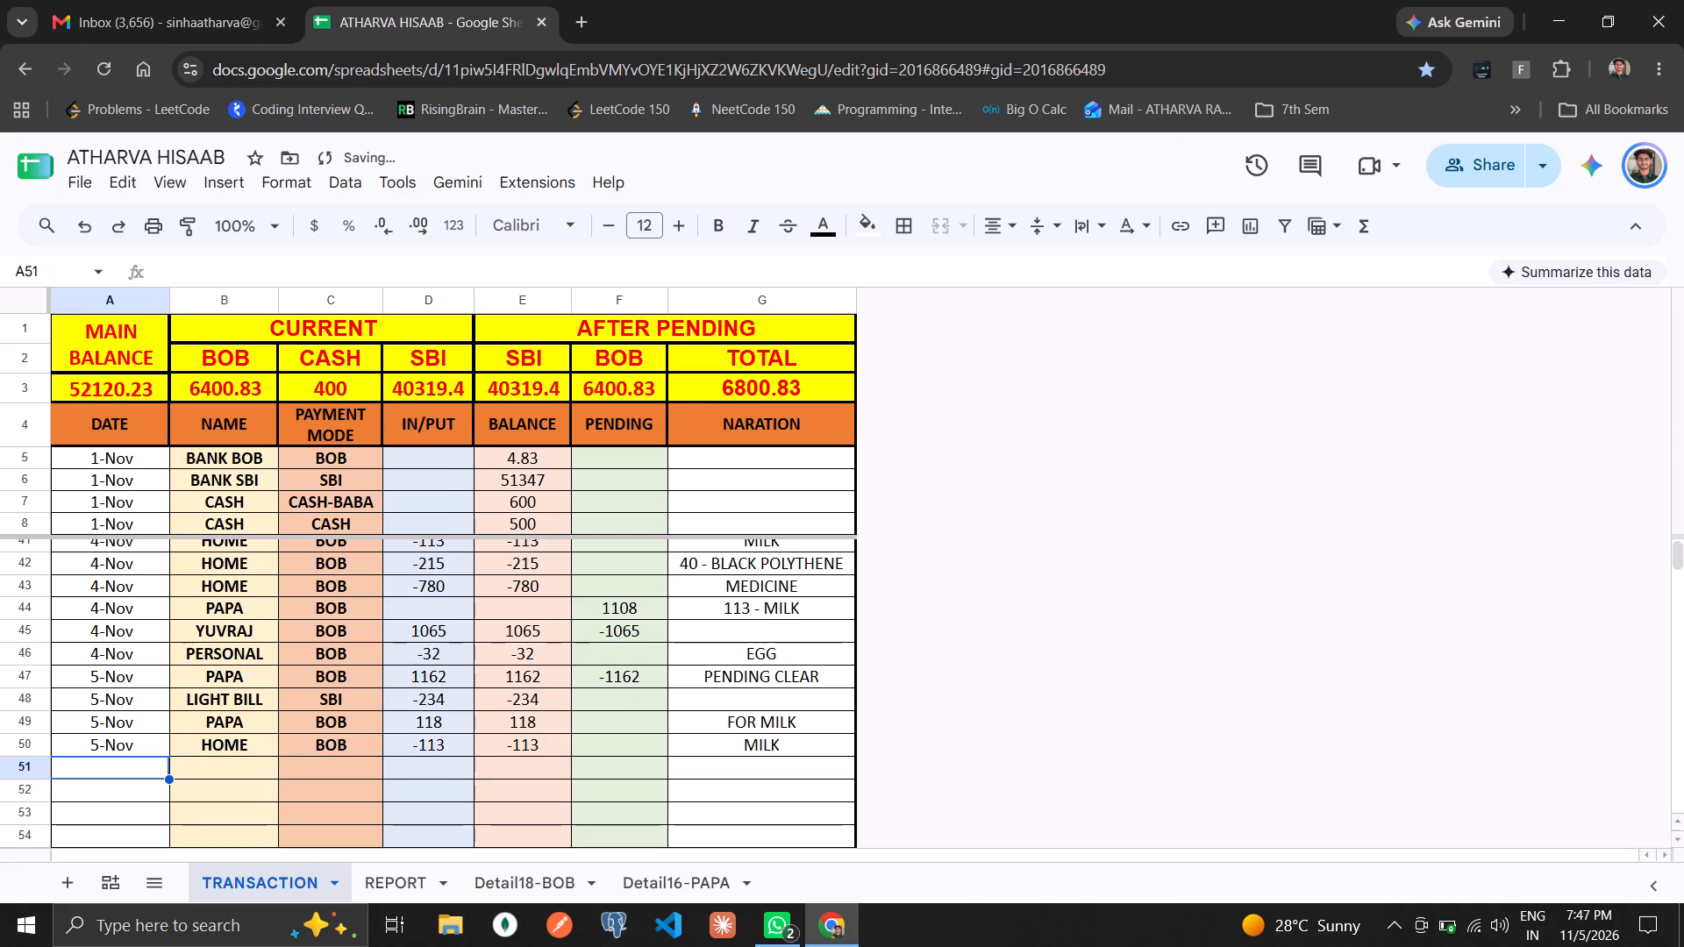
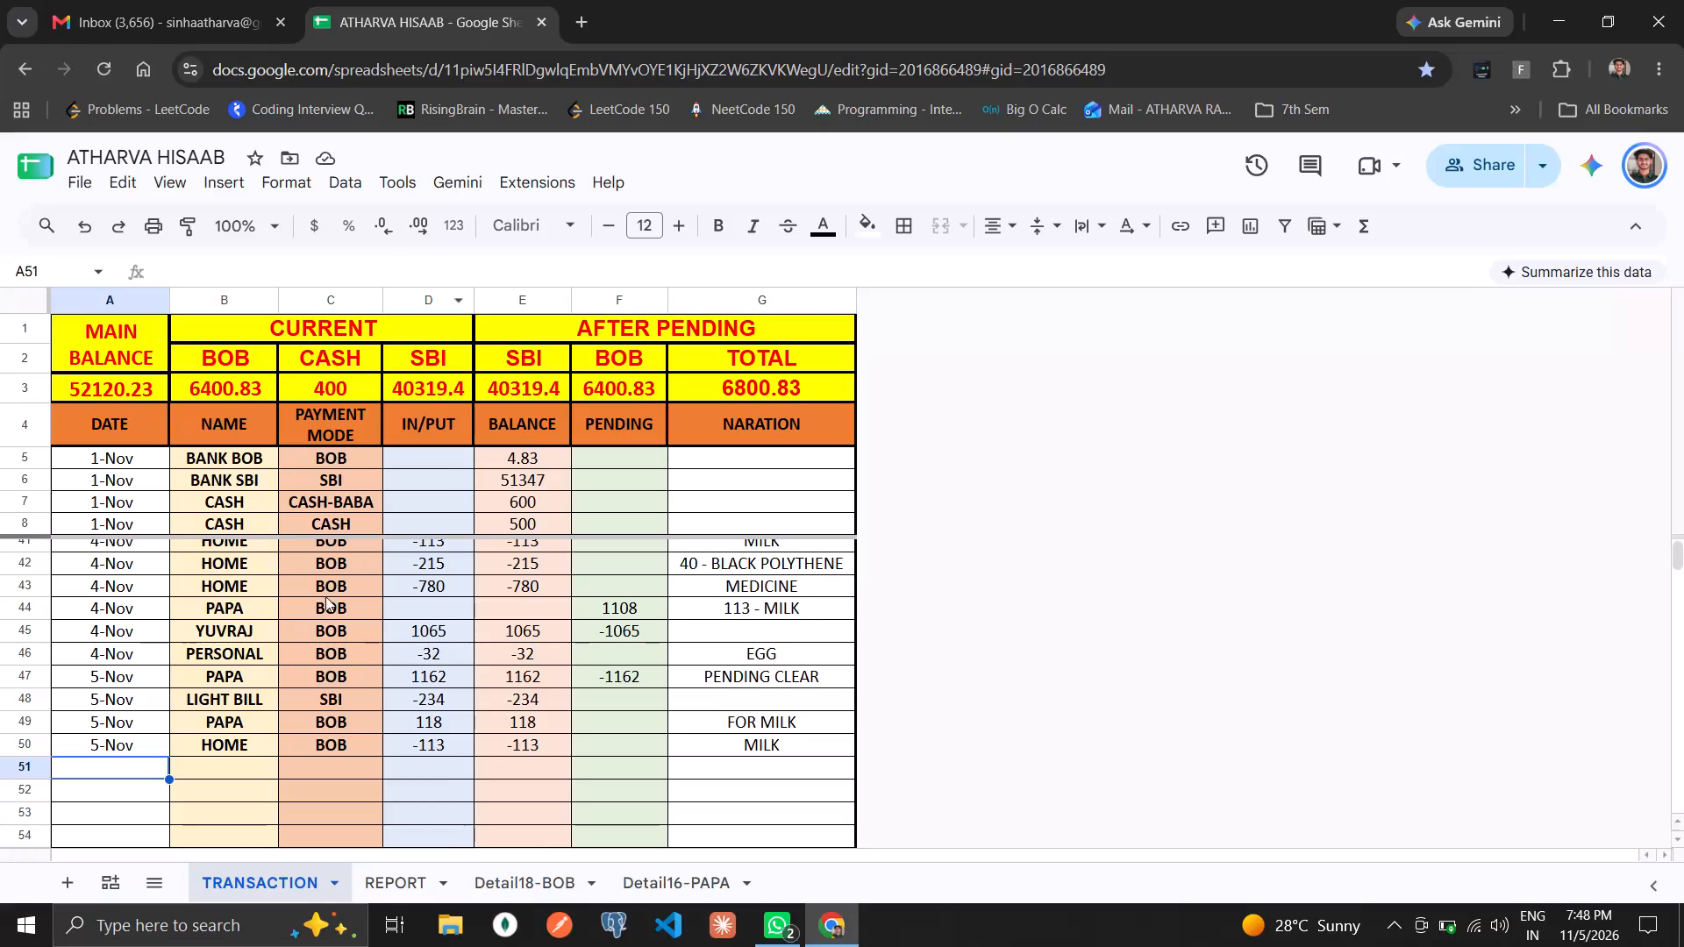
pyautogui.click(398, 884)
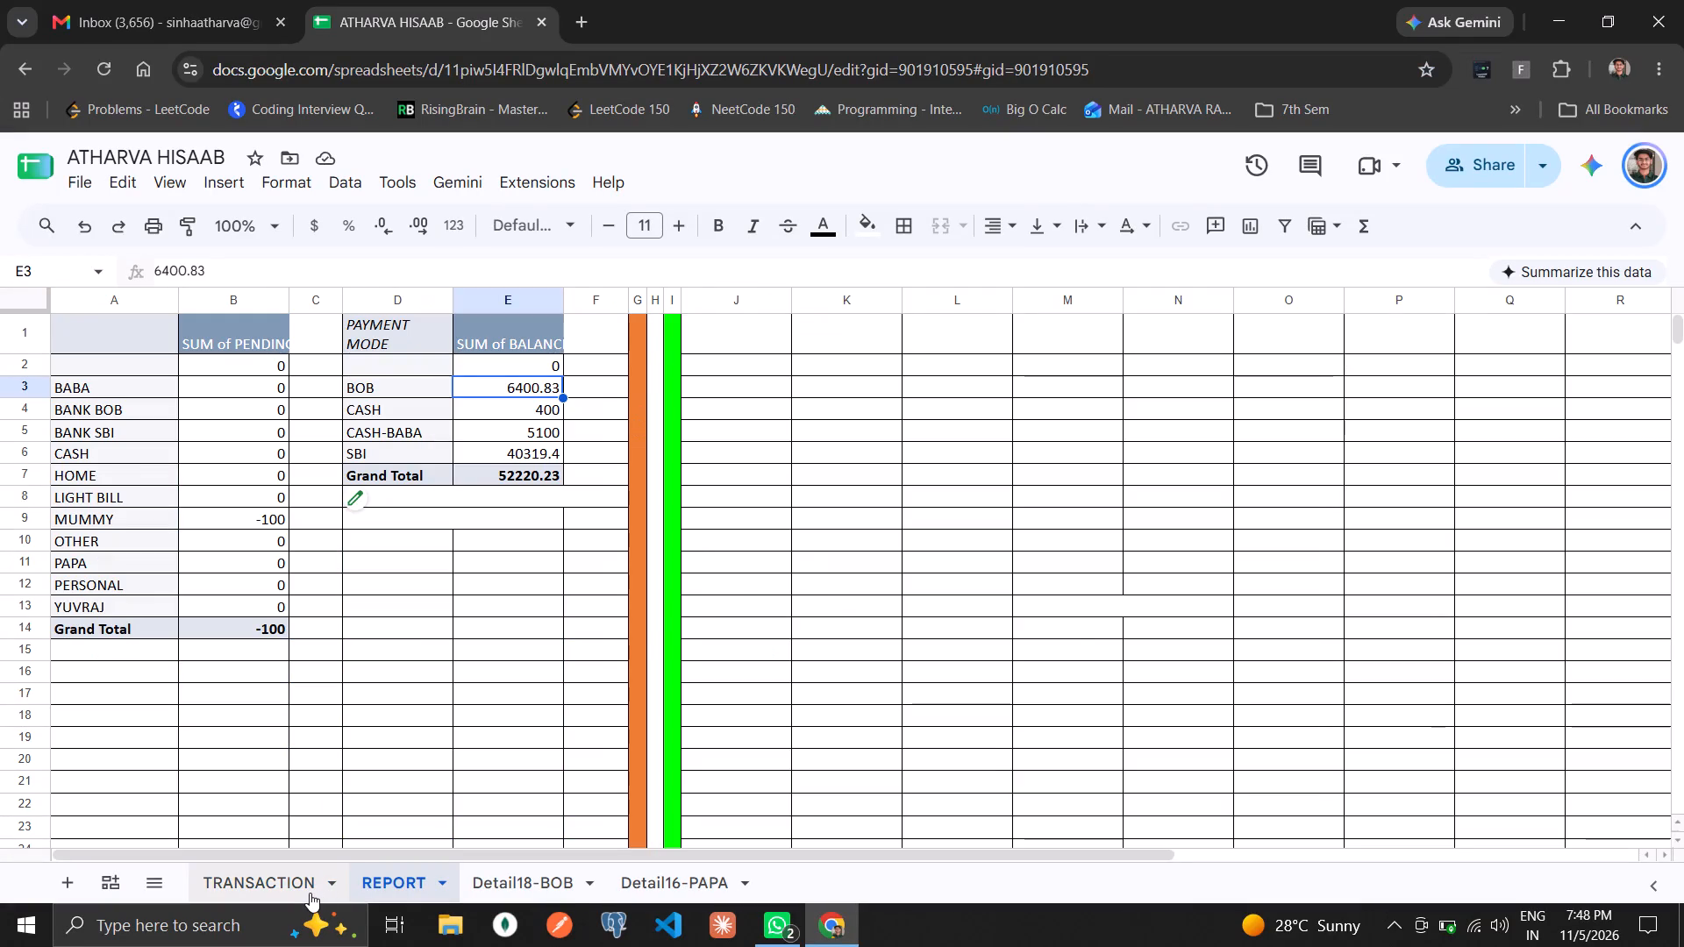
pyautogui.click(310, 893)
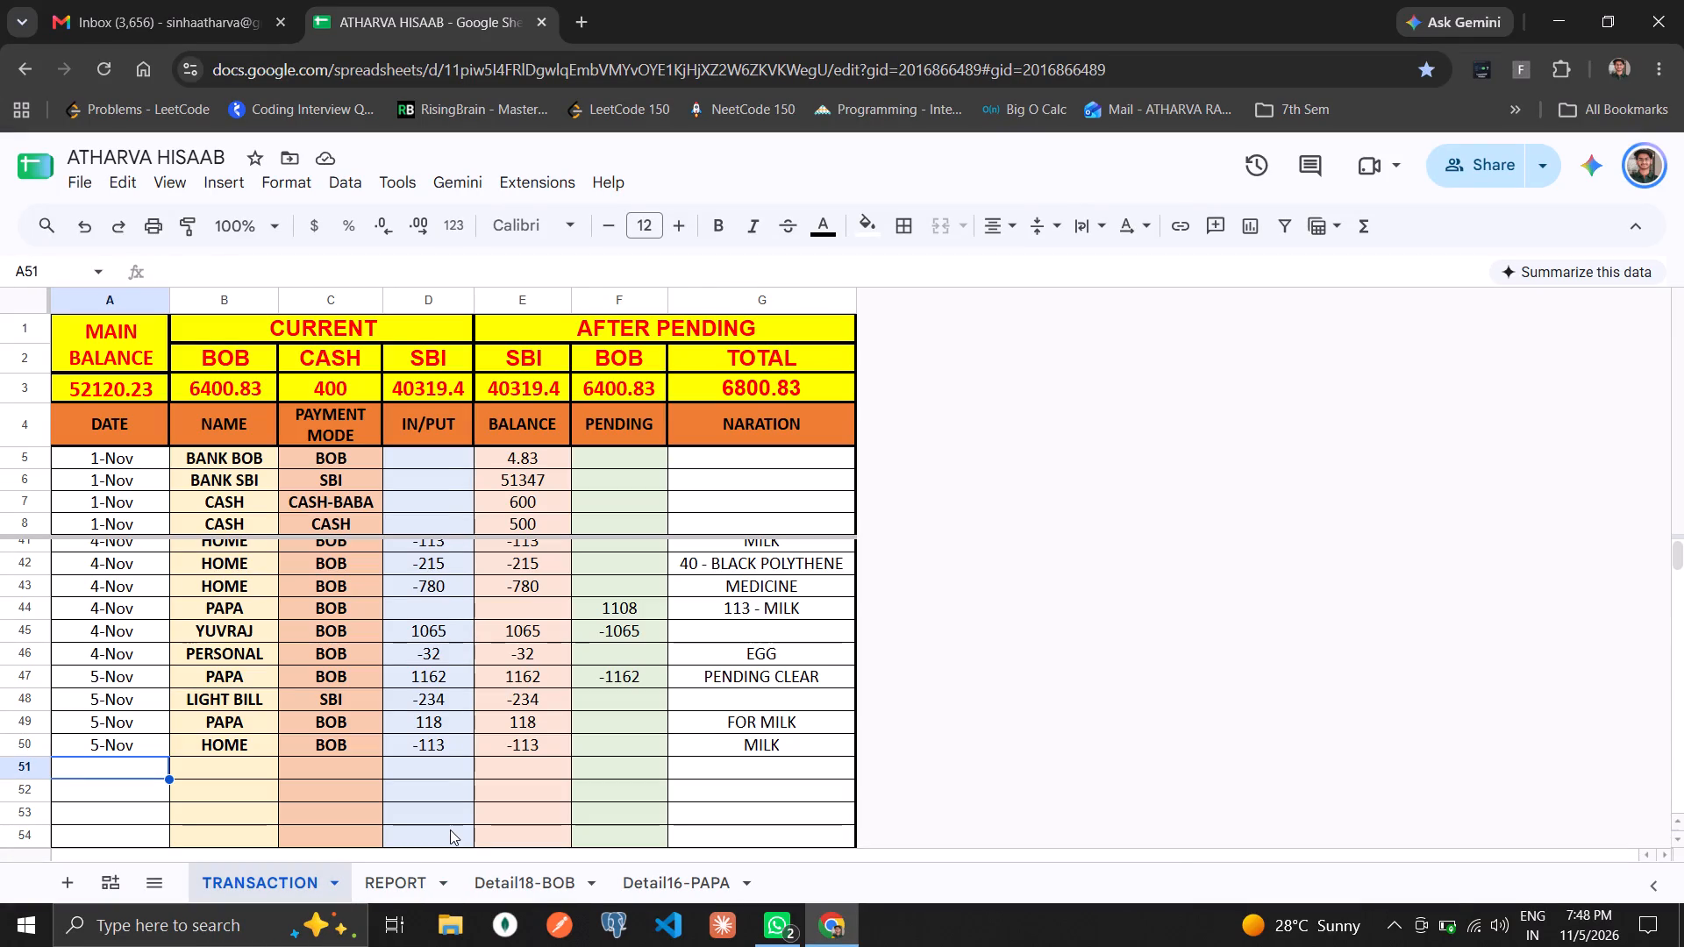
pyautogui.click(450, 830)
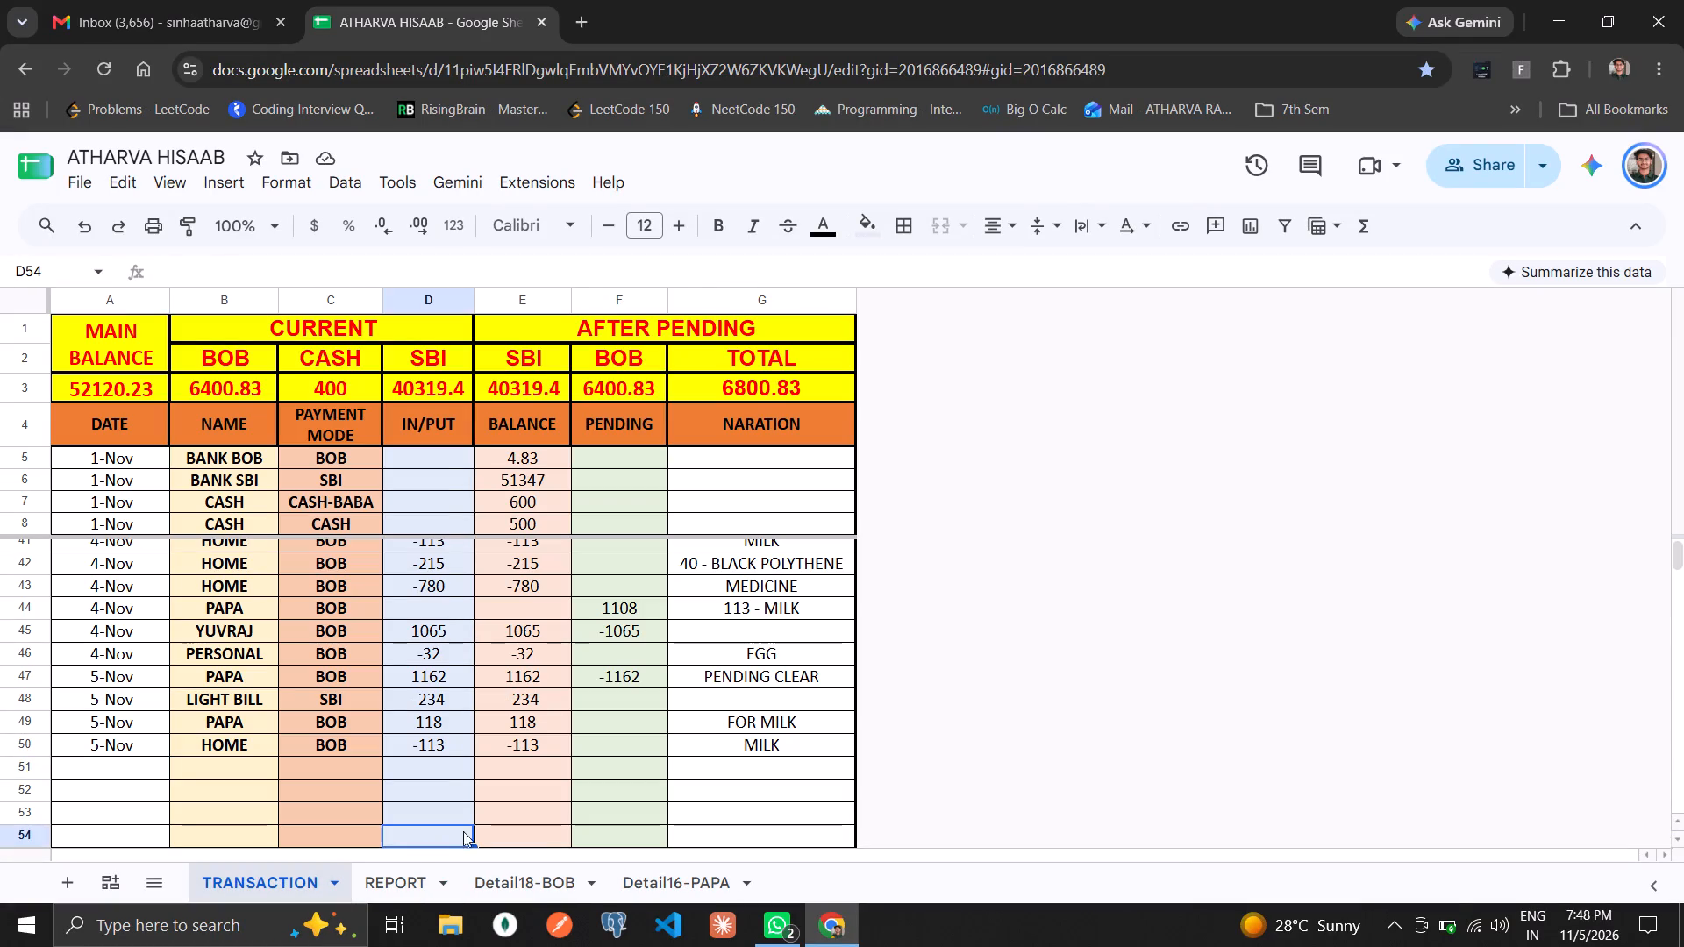
# Delete the Detail18-BOB sheet.
pyautogui.rightClick(563, 881)
pyautogui.rightClick(563, 881)
pyautogui.rightClick(563, 881)
pyautogui.rightClick(563, 881)
pyautogui.rightClick(563, 881)
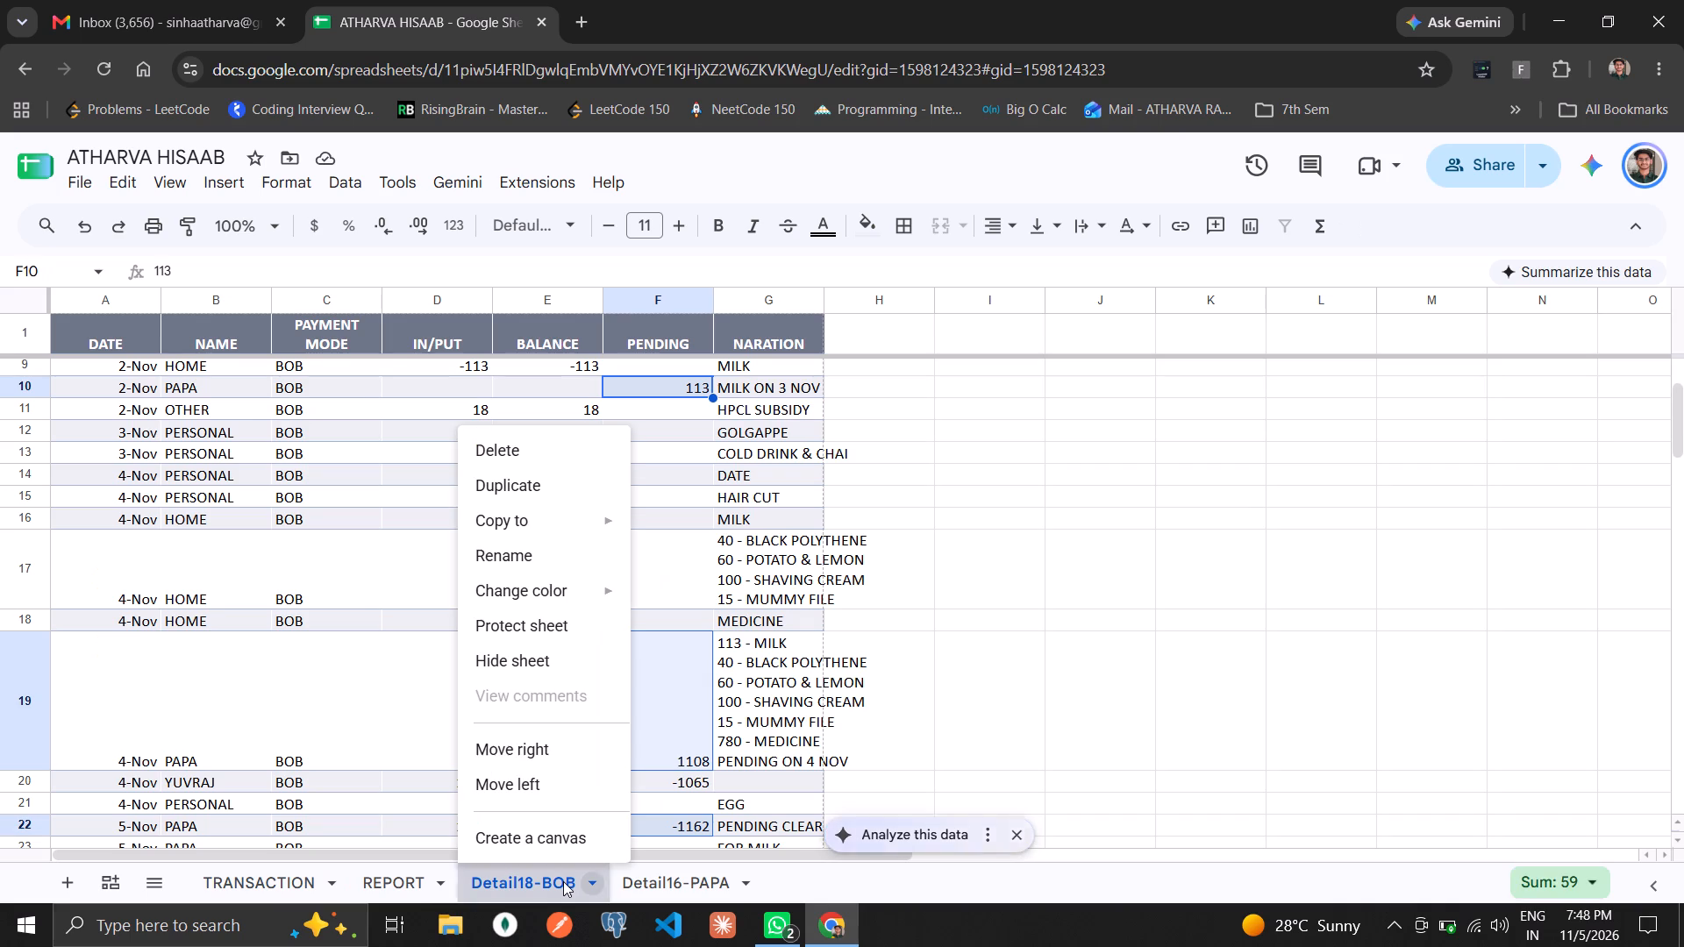
pyautogui.click(553, 439)
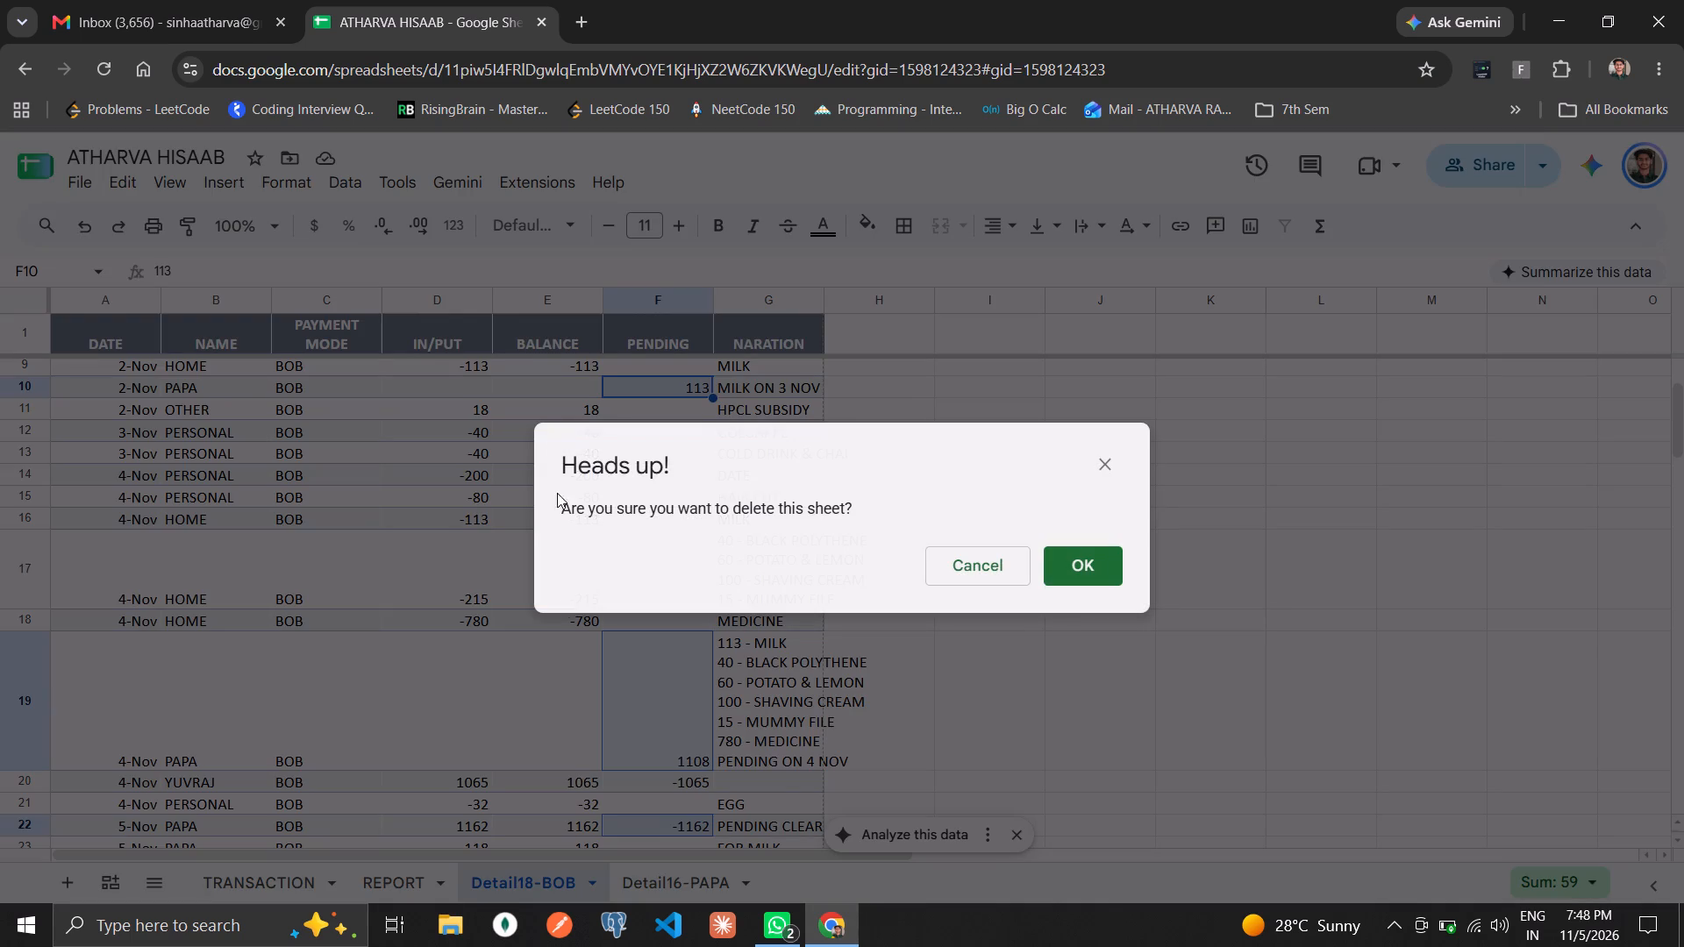
pyautogui.doubleClick(1095, 573)
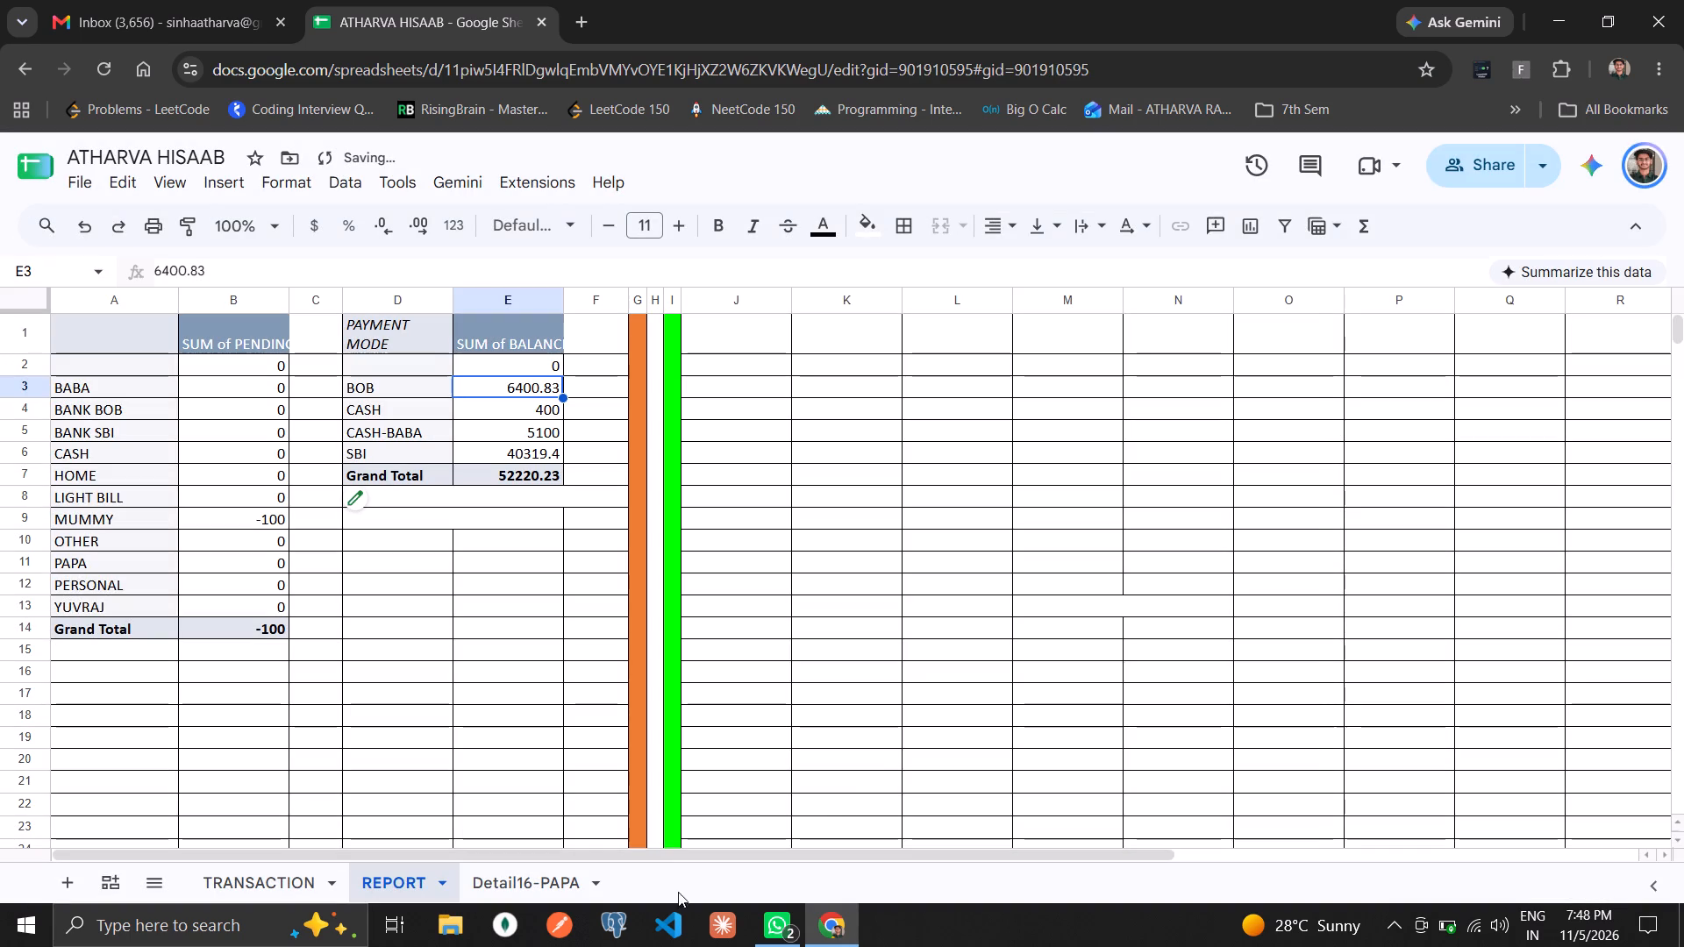
# Delete the Detail16-PAPA sheet.
pyautogui.rightClick(532, 866)
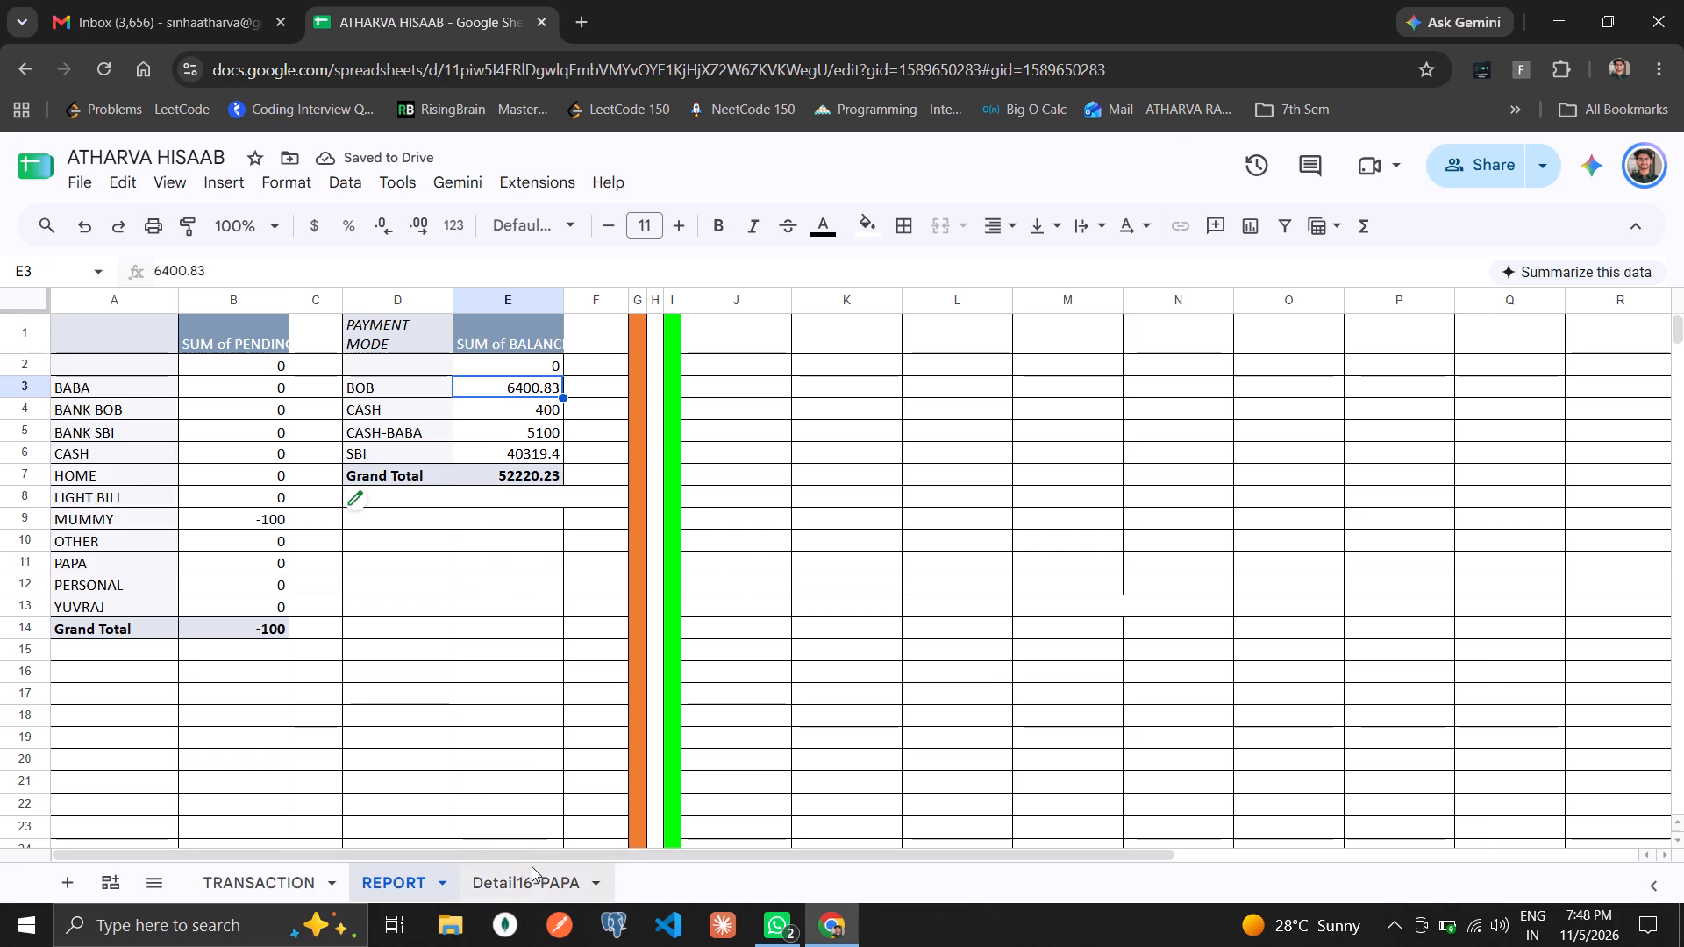
pyautogui.click(553, 446)
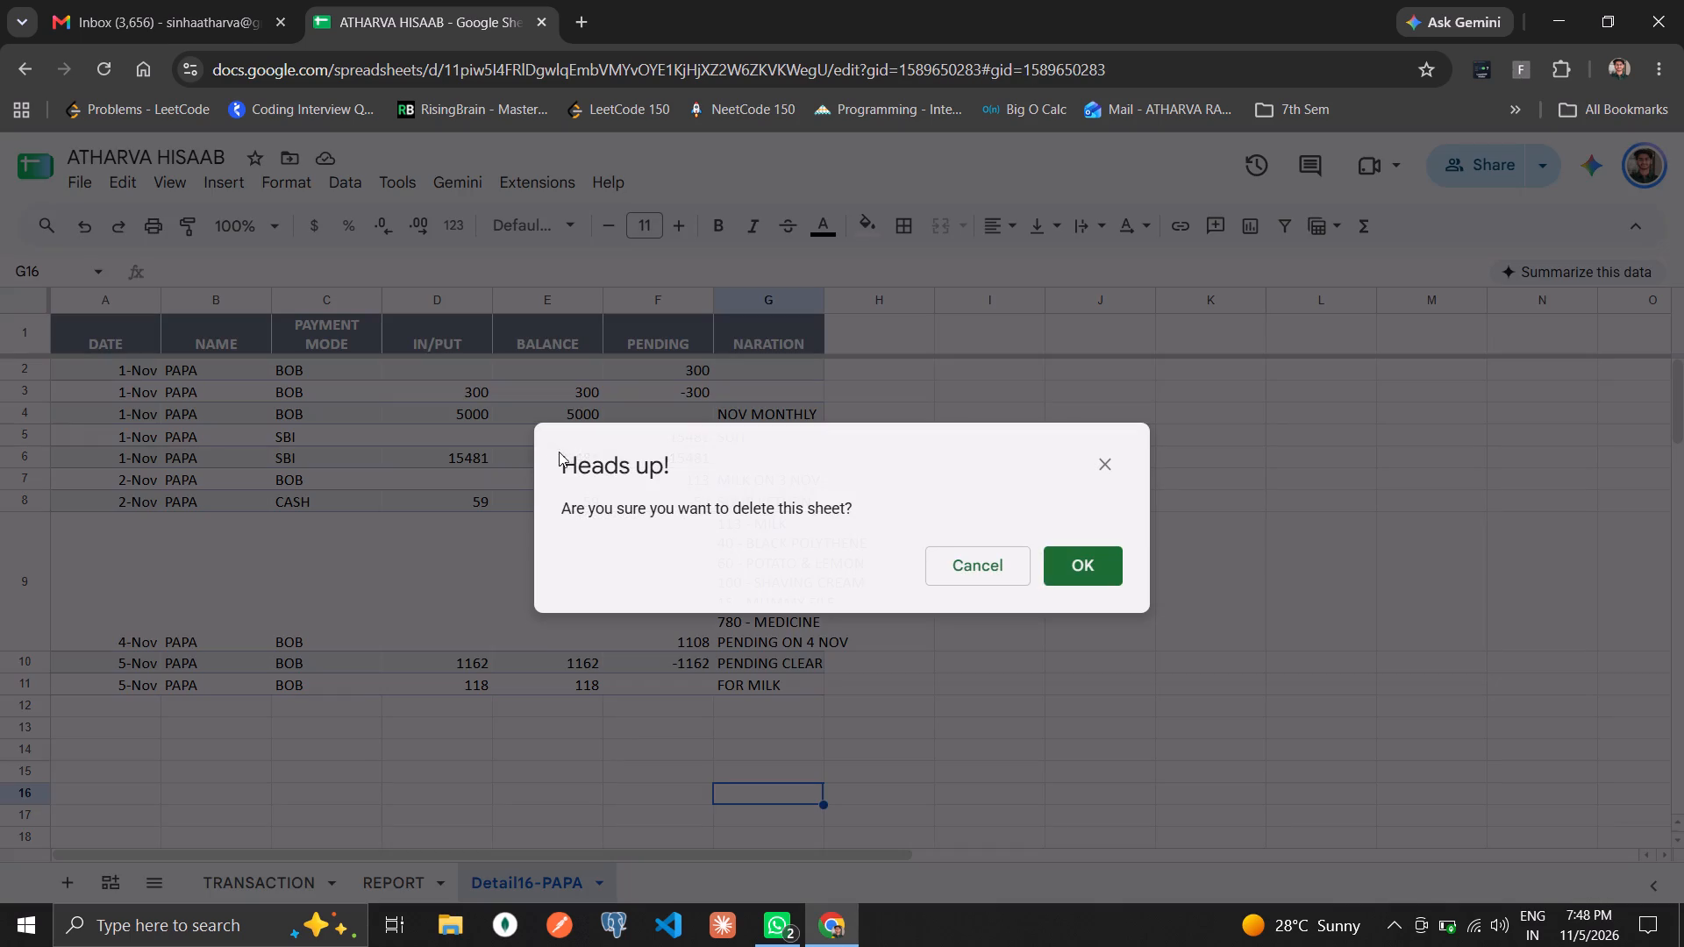
pyautogui.click(1053, 566)
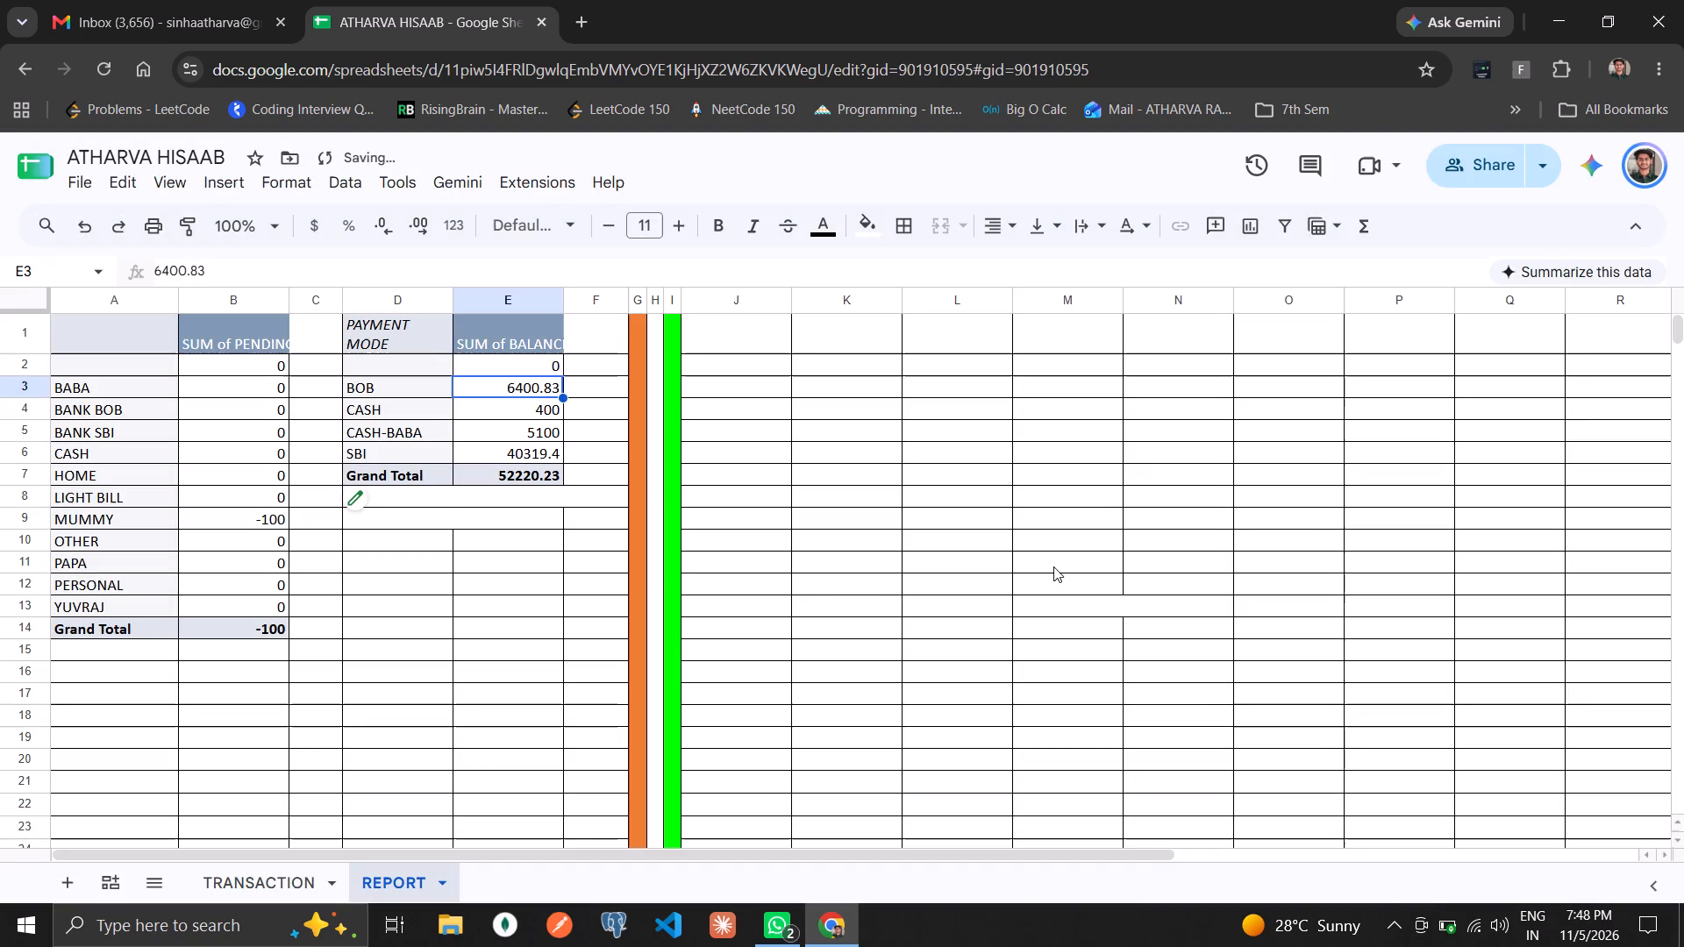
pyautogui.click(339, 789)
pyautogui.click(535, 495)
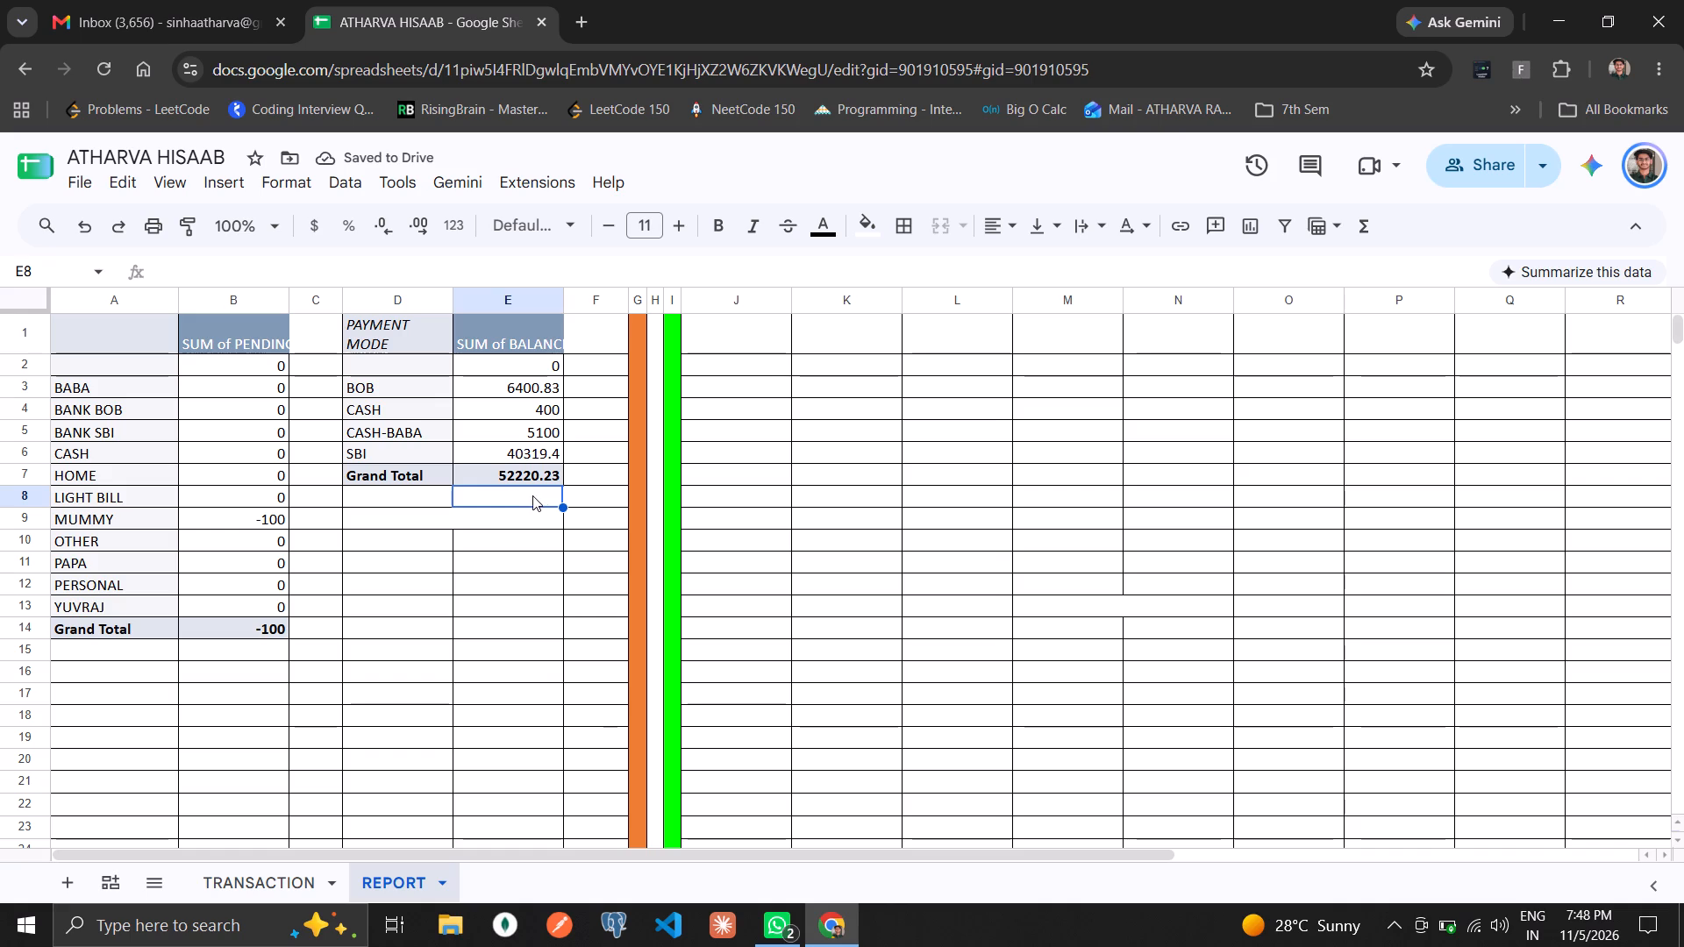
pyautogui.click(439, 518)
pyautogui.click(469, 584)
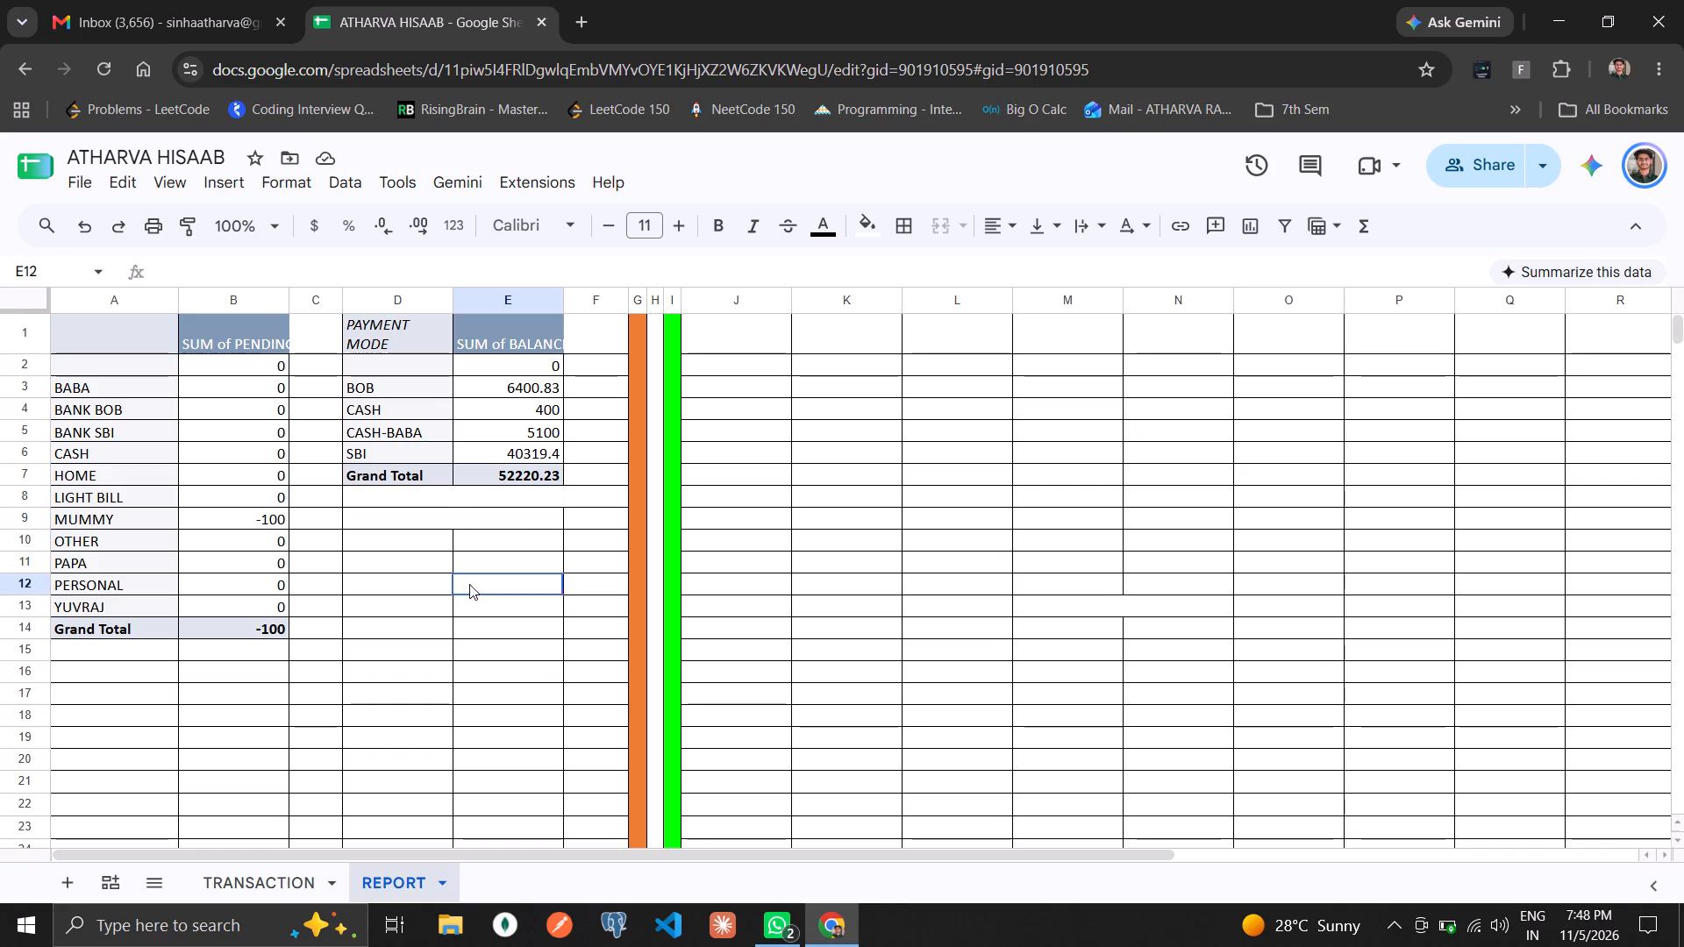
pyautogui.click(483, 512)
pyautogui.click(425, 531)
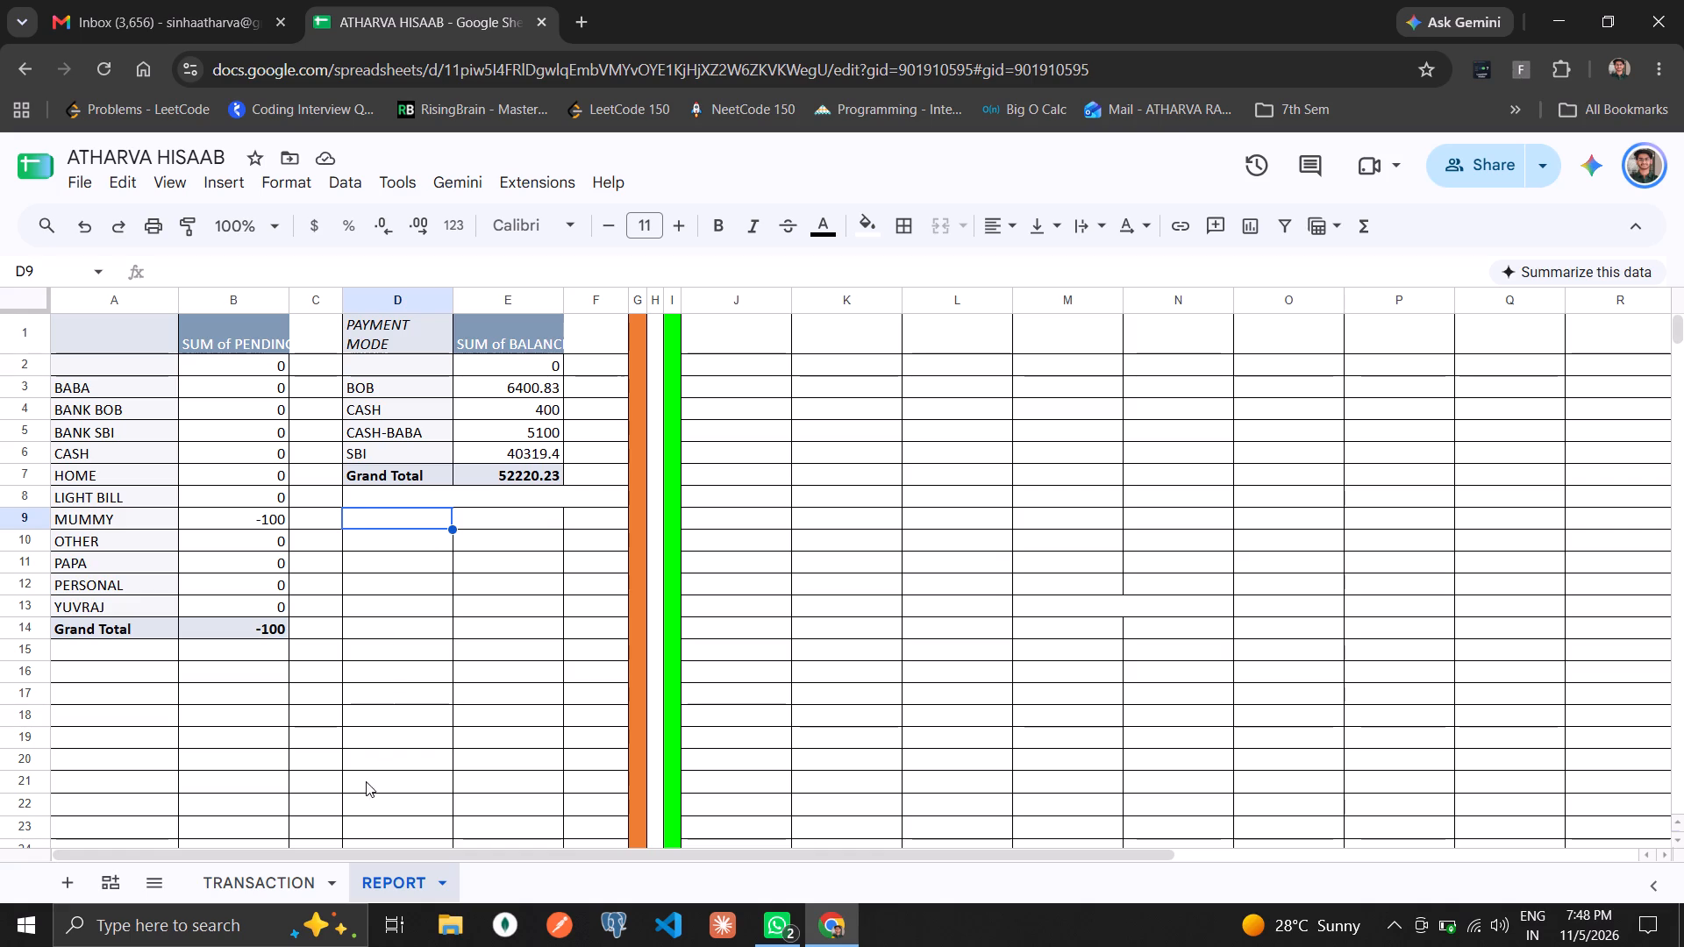
# Inspect the records behind the blank rows of the REPORT balance and pending summaries, discarding each generated detail sheet.
pyautogui.doubleClick(522, 367)
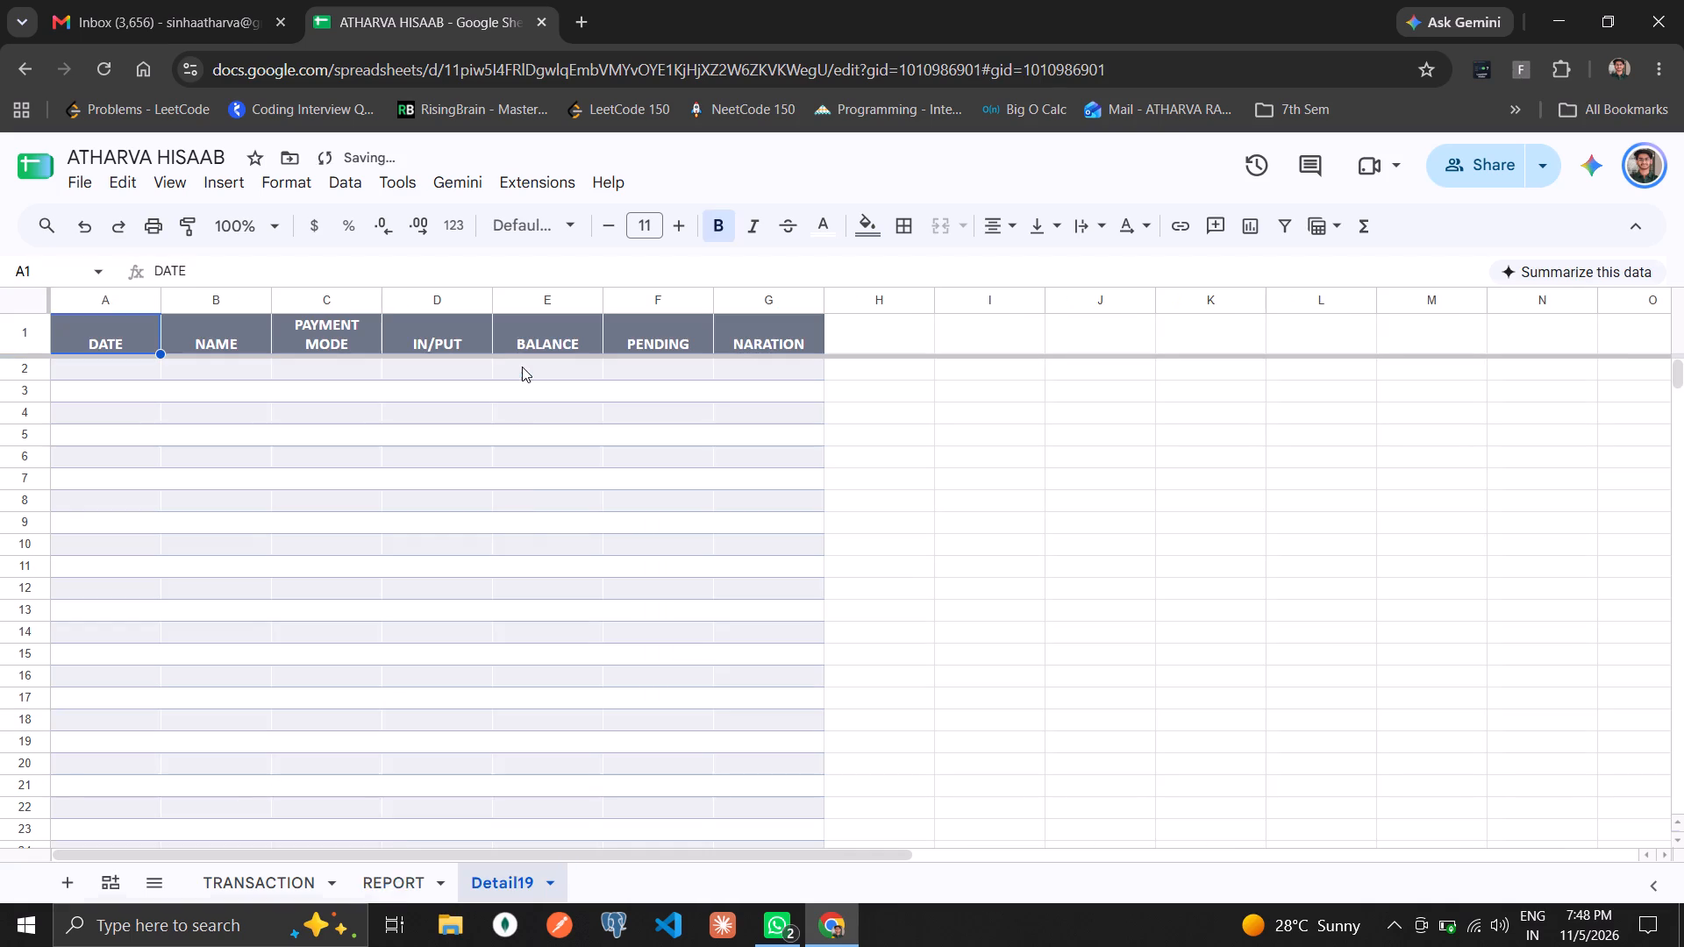
pyautogui.click(321, 872)
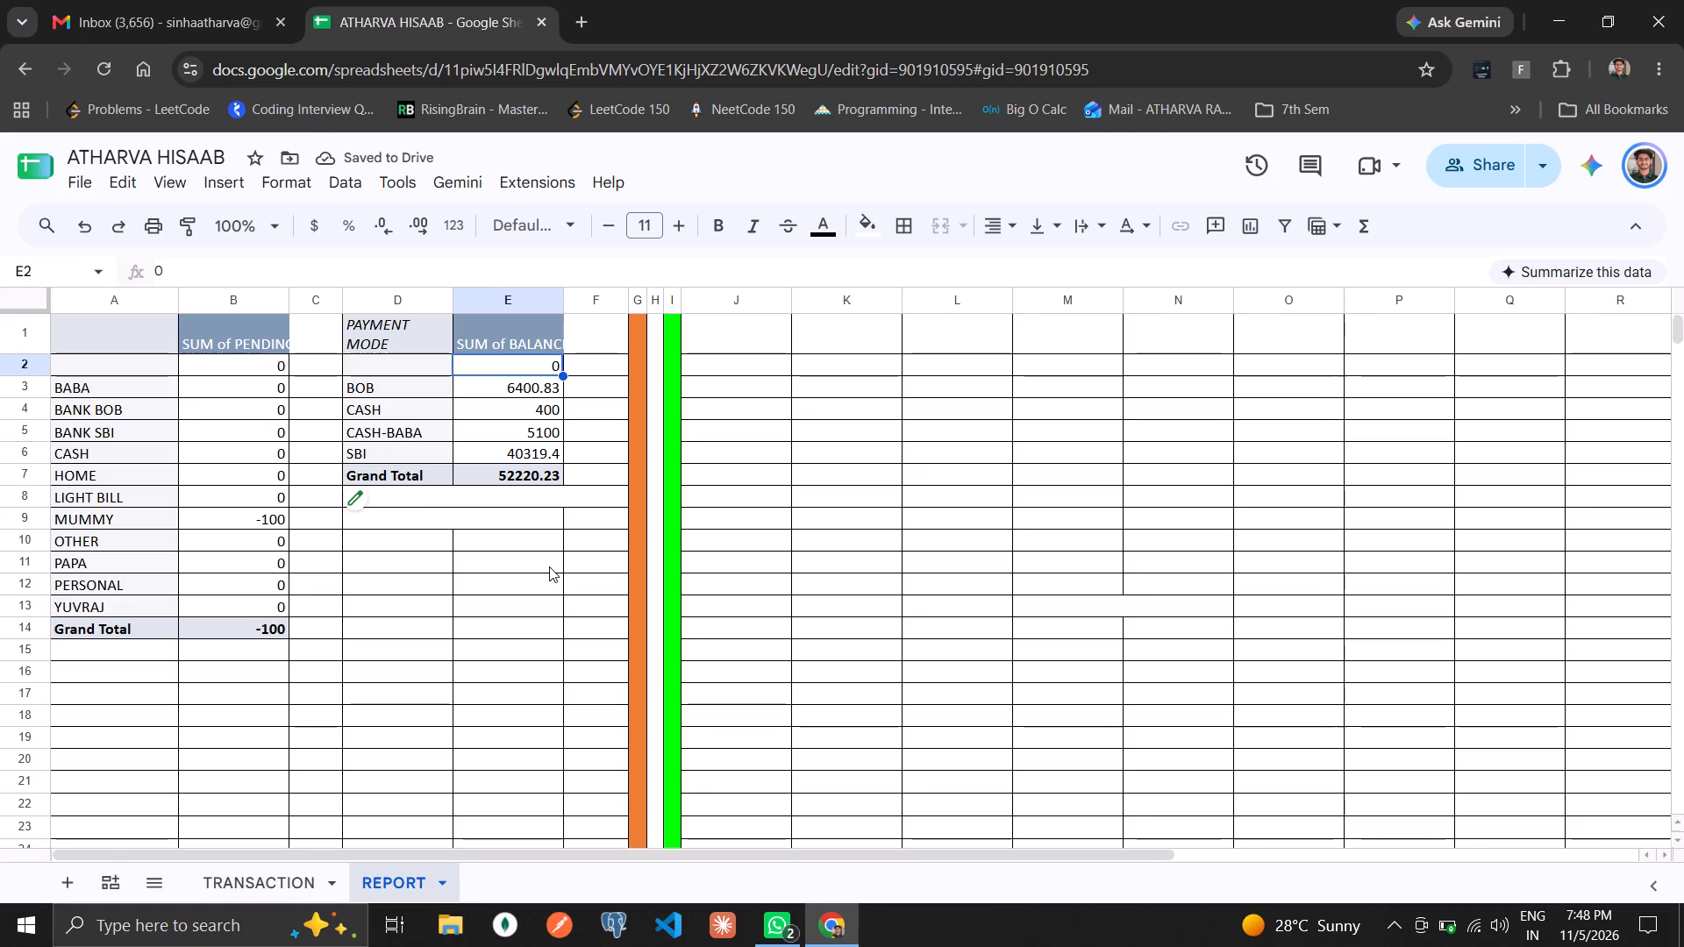
pyautogui.doubleClick(270, 370)
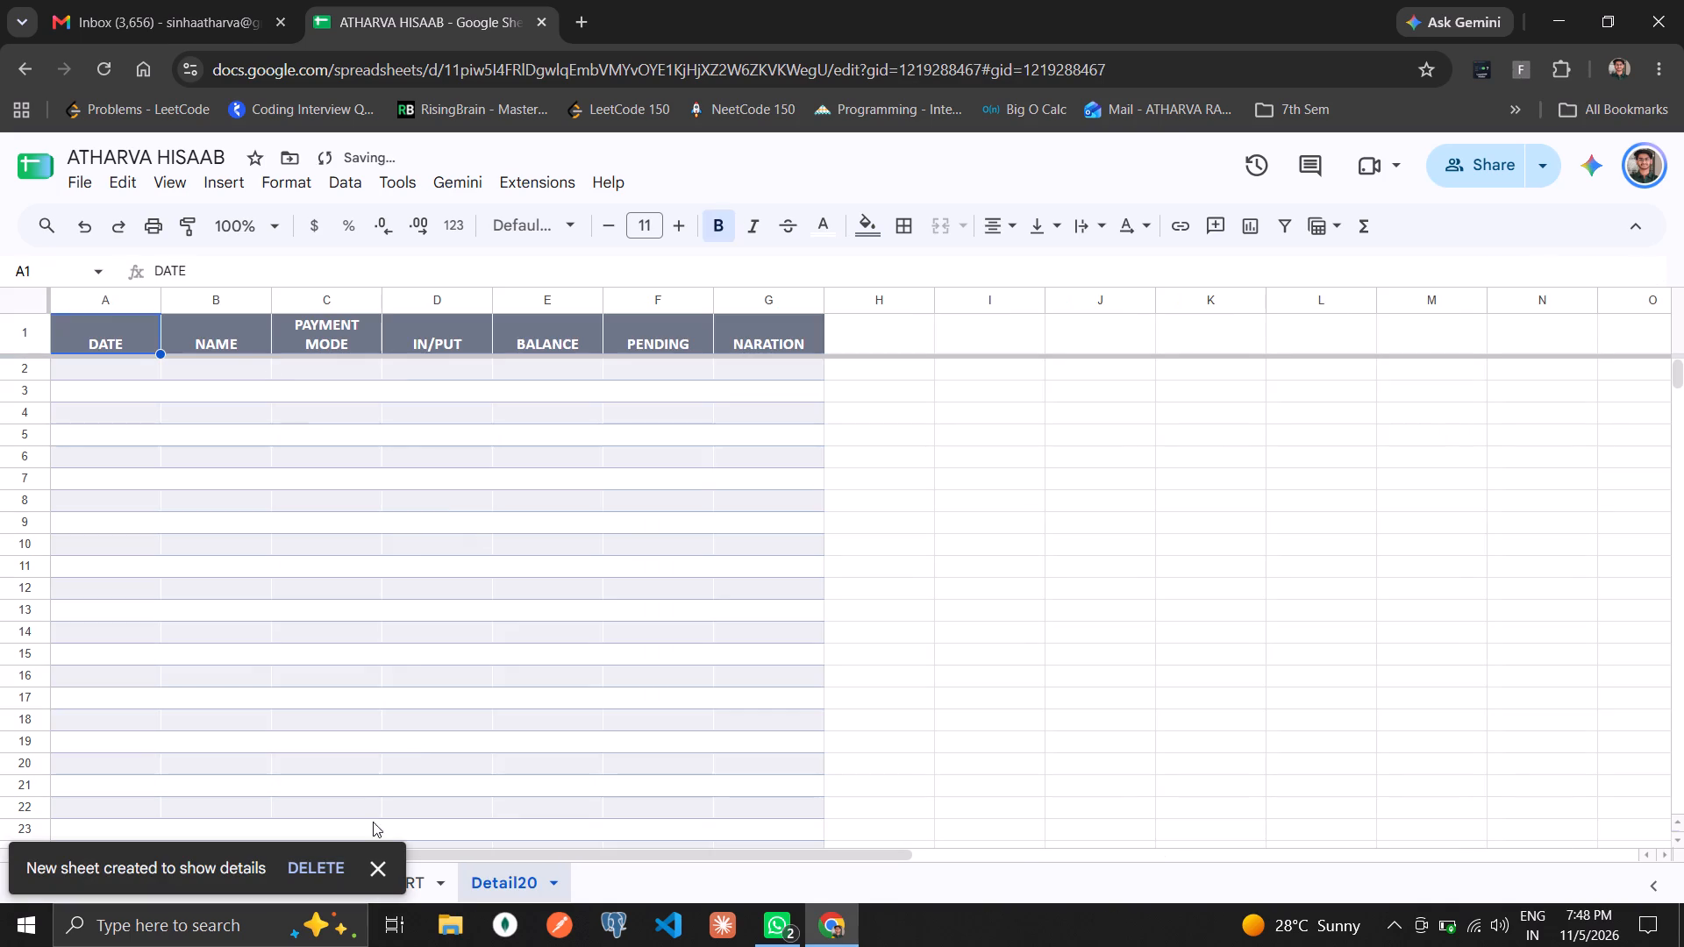
pyautogui.click(324, 875)
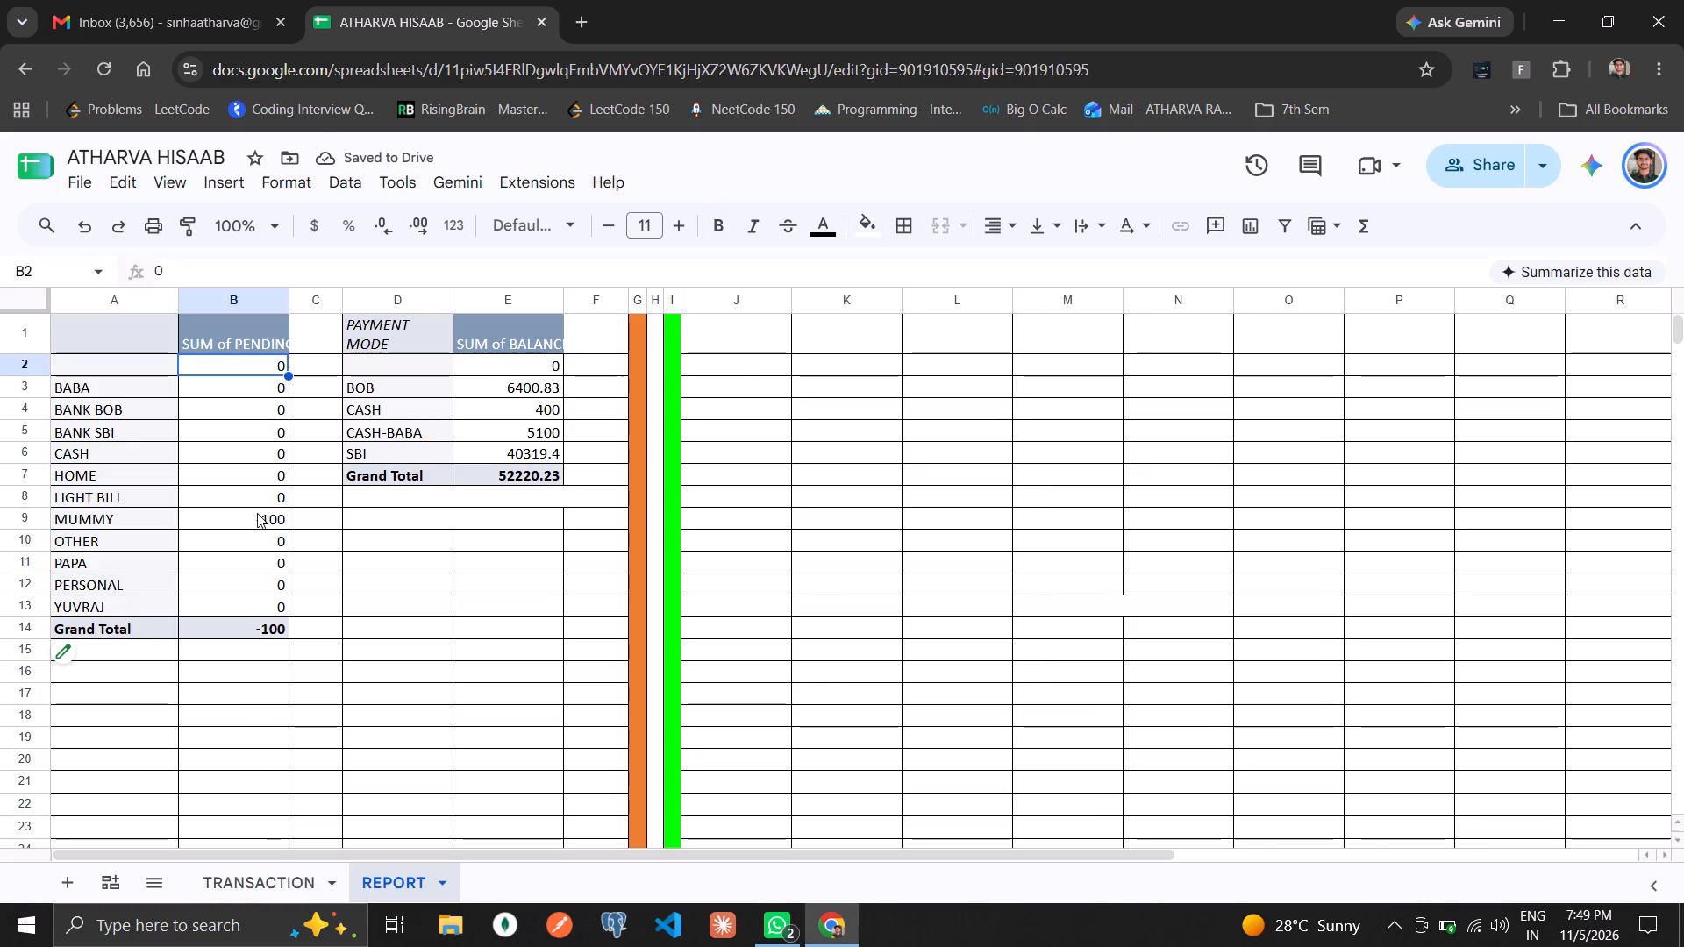
# Examine the pending summary's name rows on the REPORT sheet, including BANK BOB, BANK SBI and CASH.
pyautogui.press('Delete')
pyautogui.press('Down')
pyautogui.press('Down')
pyautogui.click(104, 433)
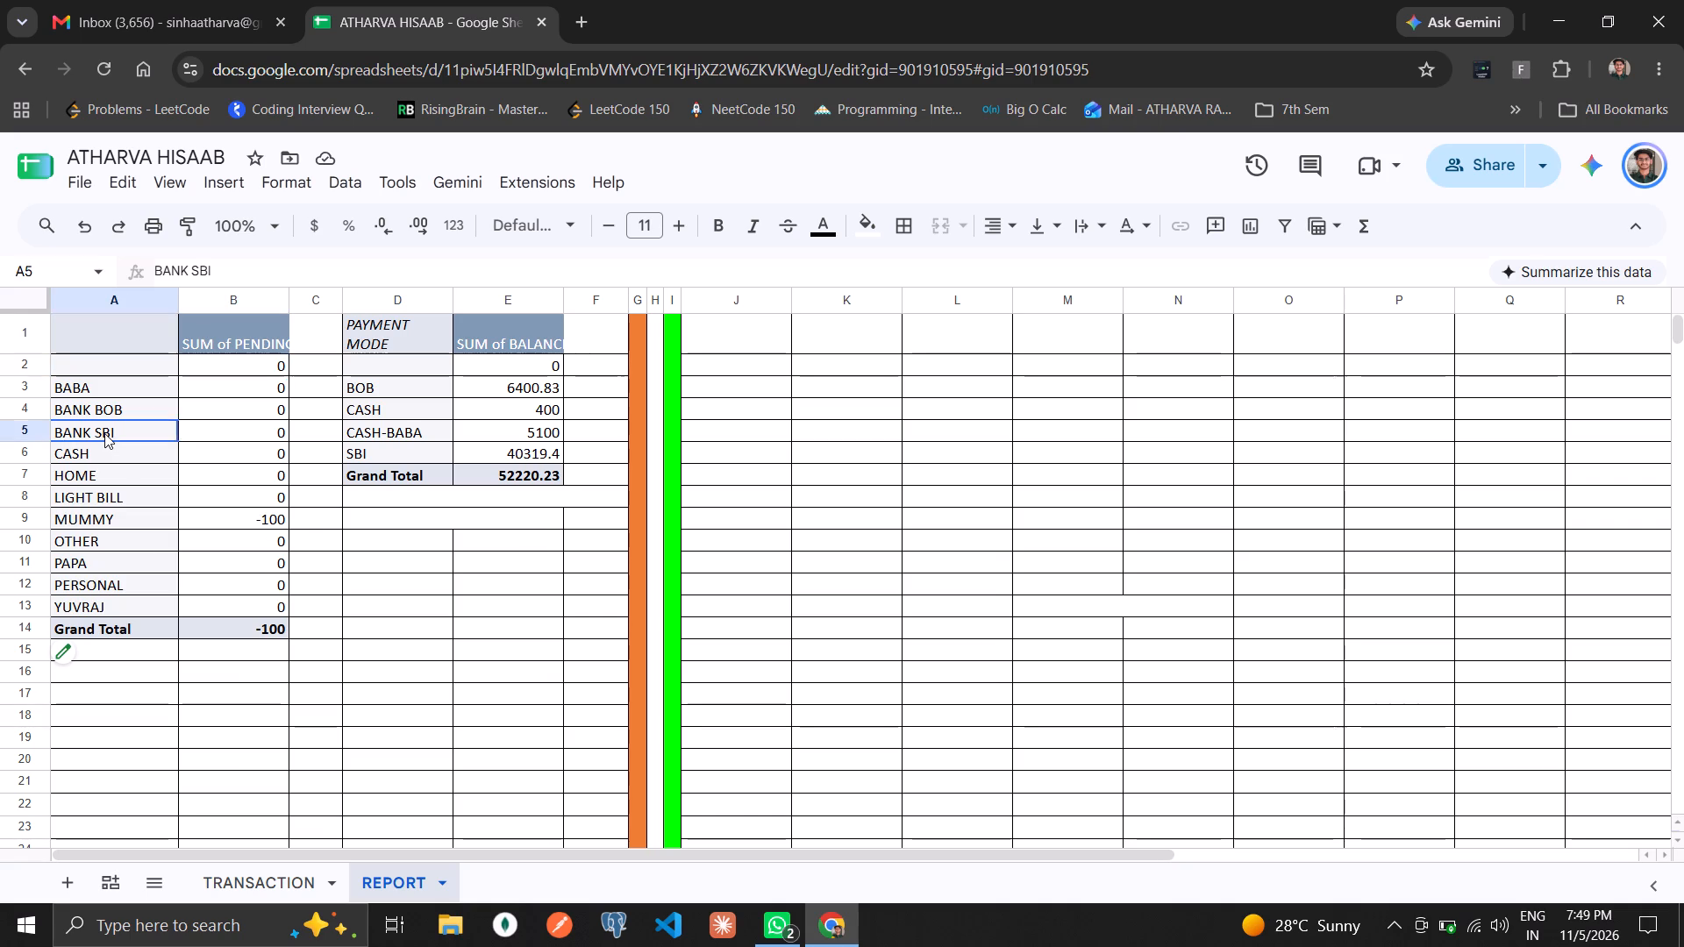
pyautogui.press('Up')
pyautogui.press('Up')
pyautogui.press('Right')
pyautogui.press('Down')
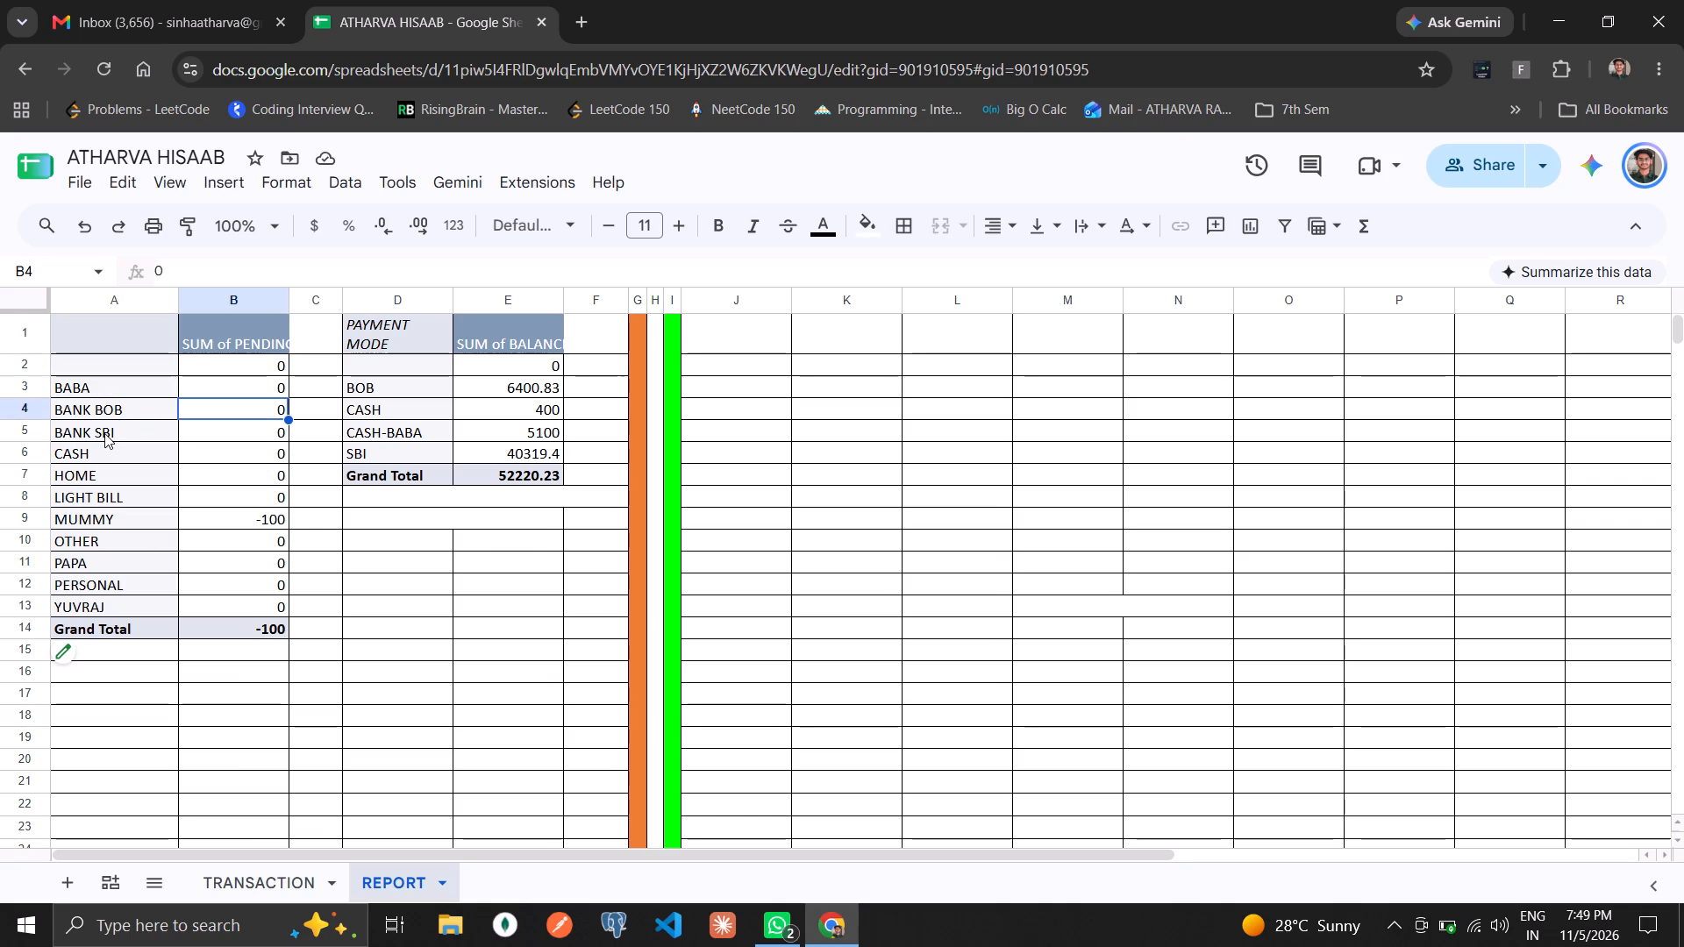
pyautogui.press('Down')
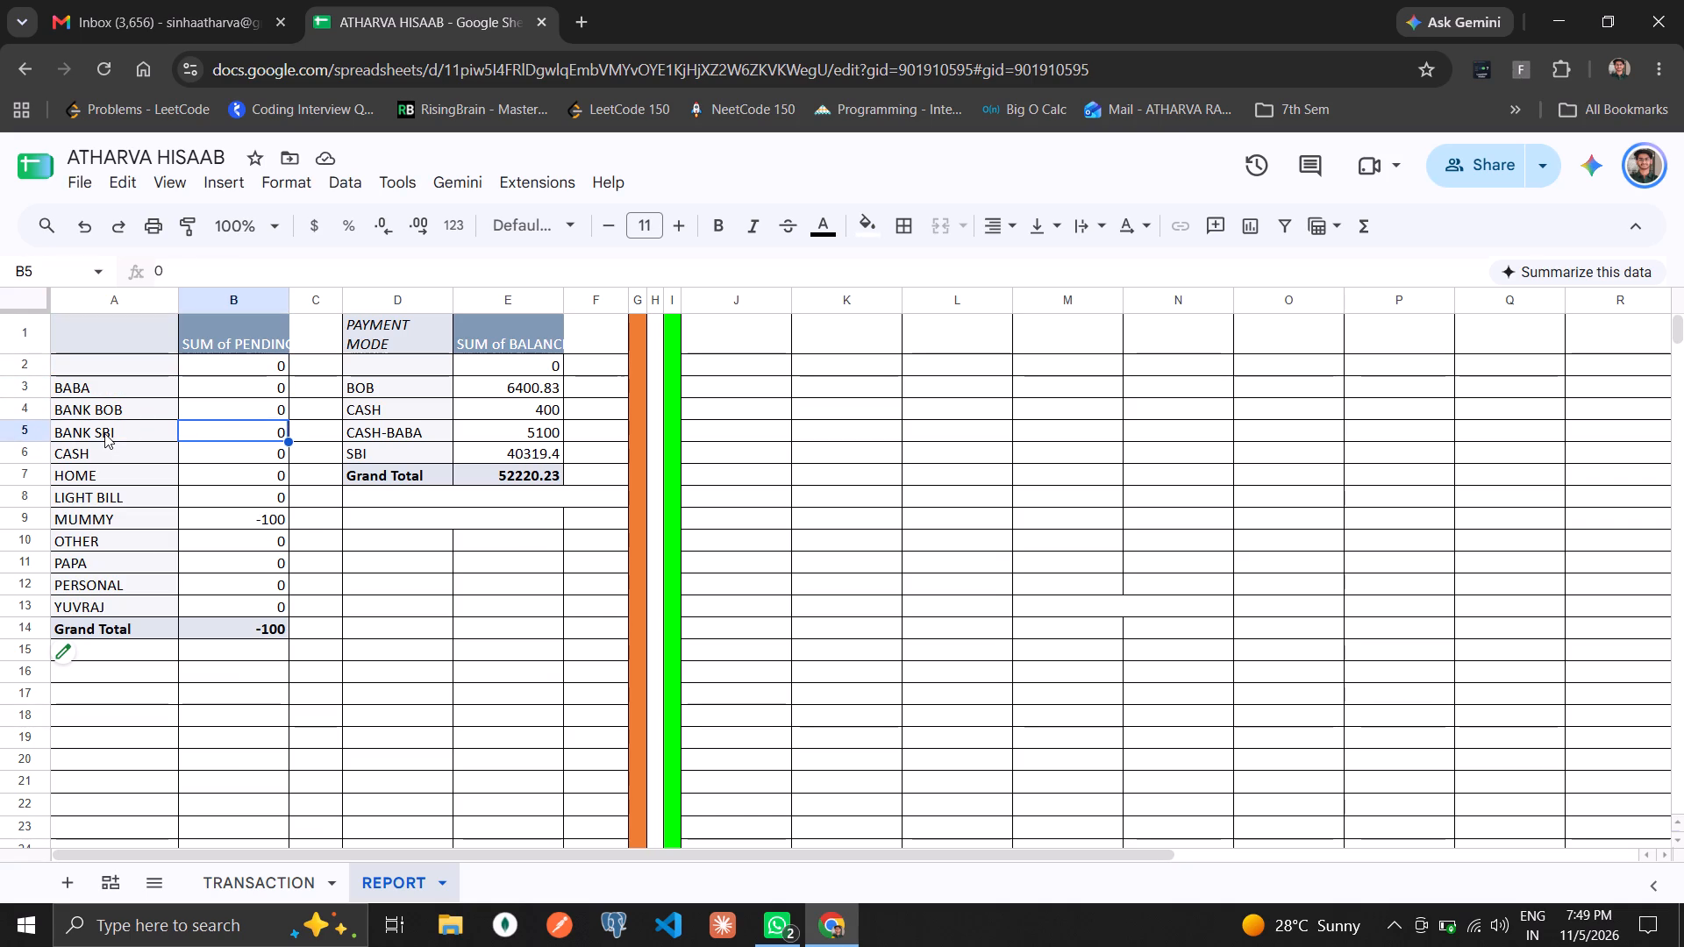
pyautogui.press('Down')
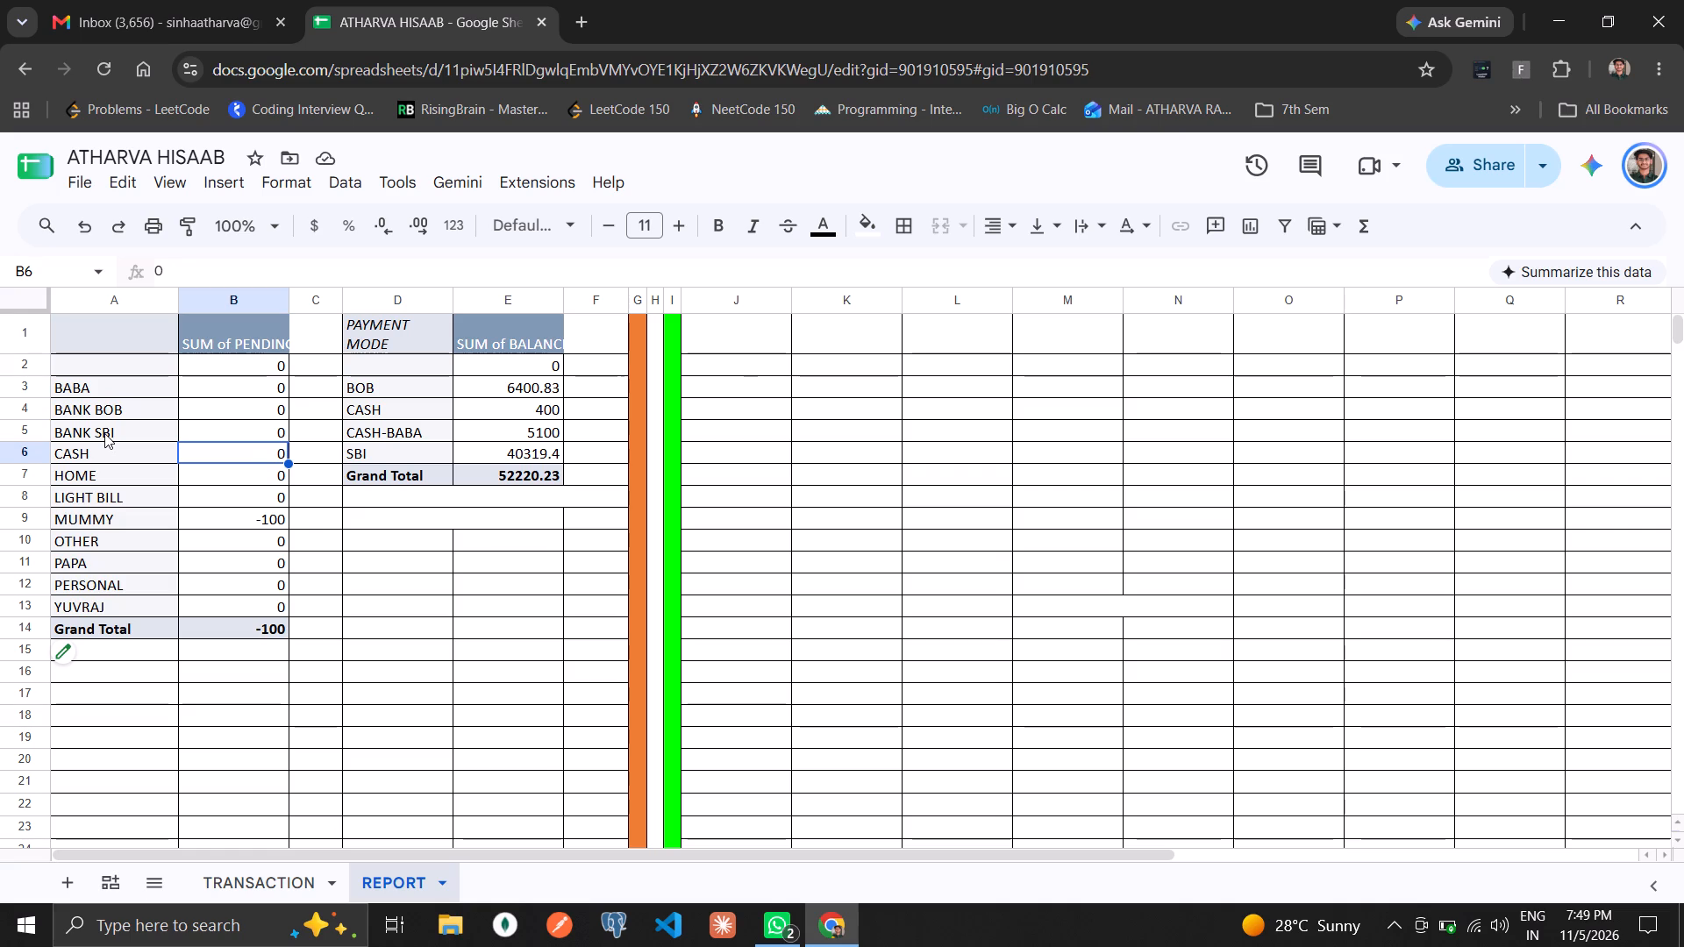
# Clear the NAME entries of the four 1-Nov opening balance rows, rows 5 to 8, on the TRANSACTION sheet.
pyautogui.click(303, 892)
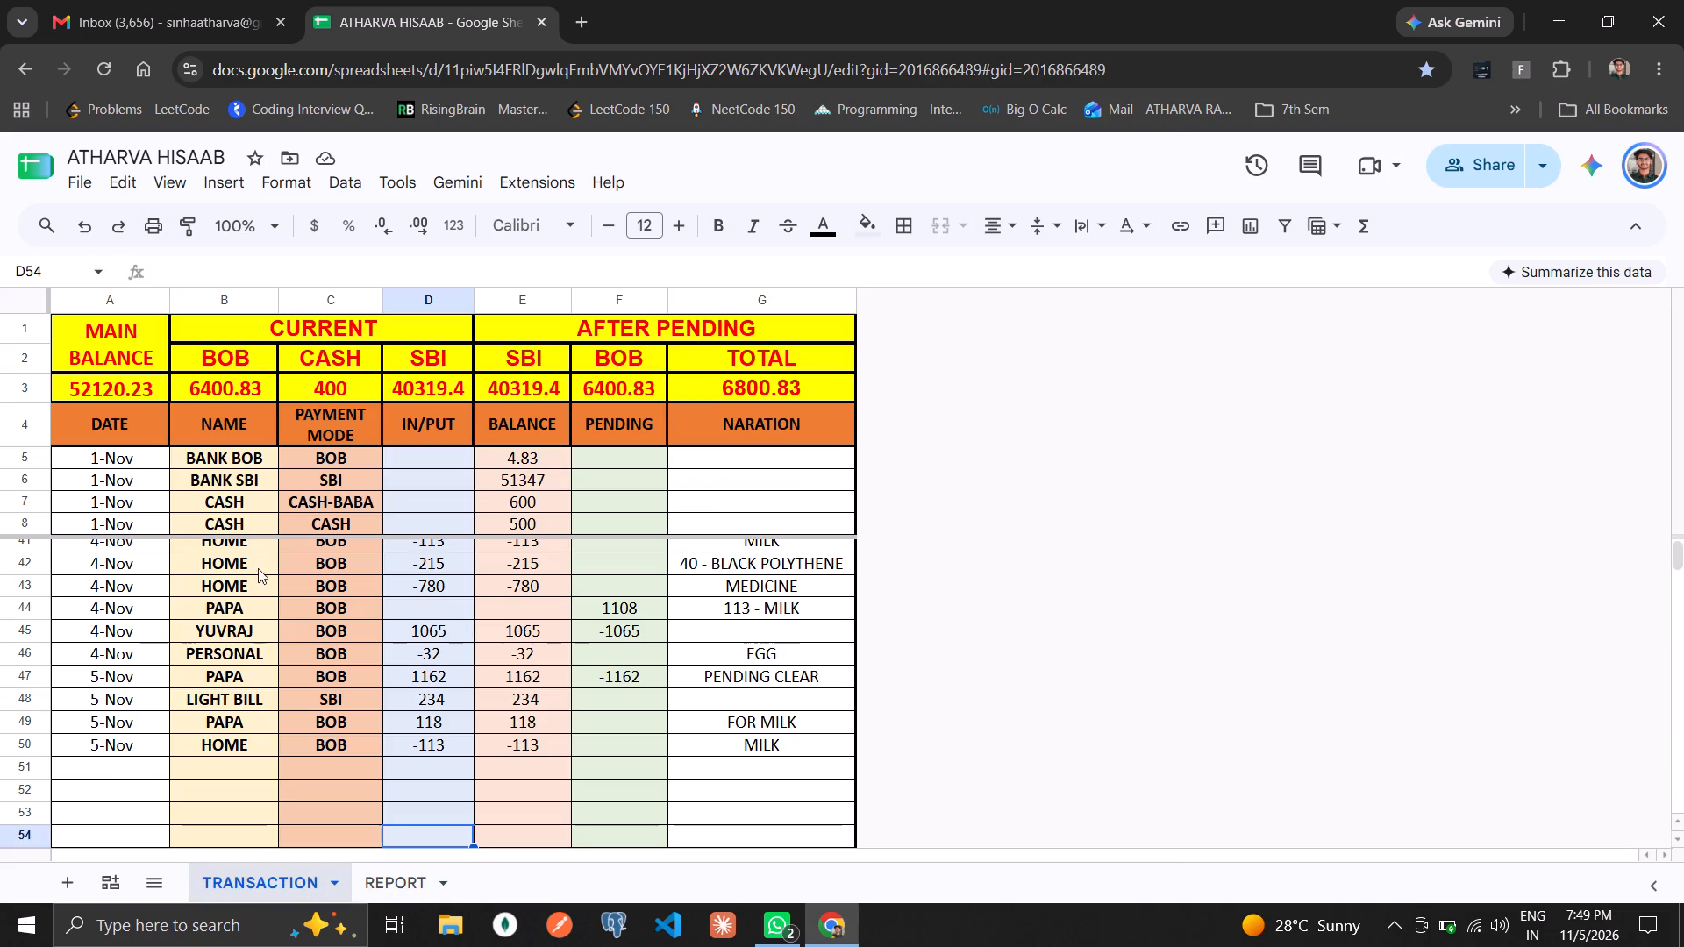
pyautogui.click(272, 538)
pyautogui.click(271, 587)
pyautogui.hotkey('ctrl', 'Up')
pyautogui.hotkey('ctrl', 'Up')
pyautogui.hotkey('ctrl', 'Up')
pyautogui.hotkey('ctrl', 'Up')
pyautogui.hotkey('ctrl', 'Up')
pyautogui.hotkey('ctrl', 'Up')
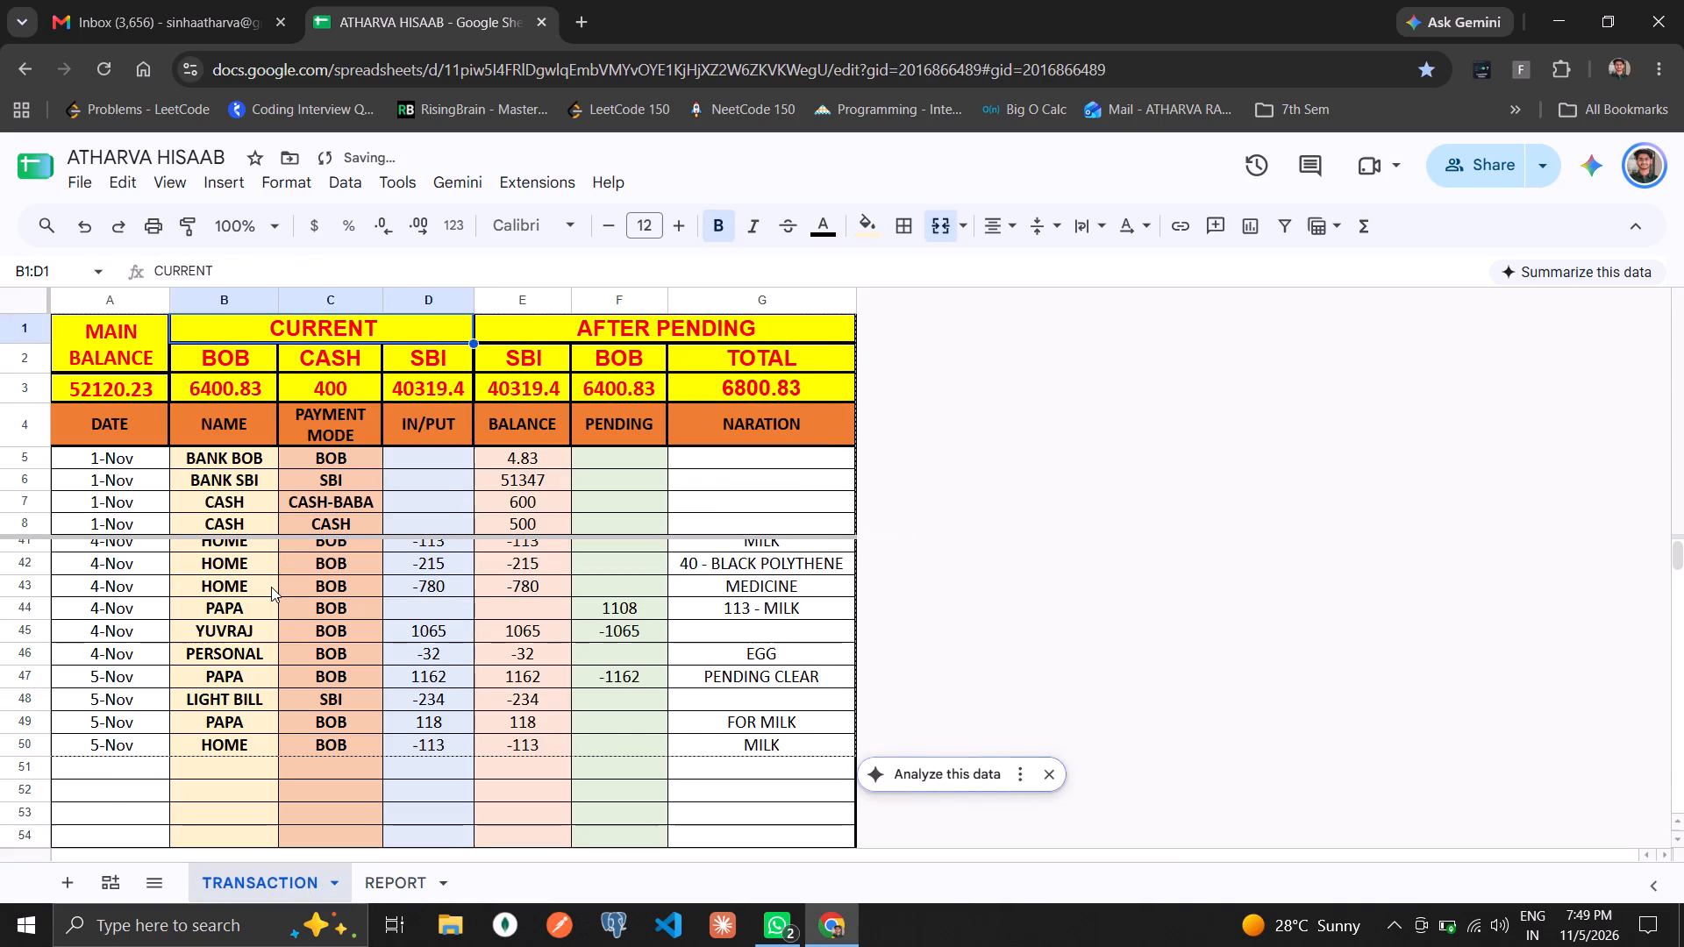
pyautogui.press('Down')
pyautogui.press('Down')
pyautogui.press('Down')
pyautogui.press('Down')
pyautogui.press('Down')
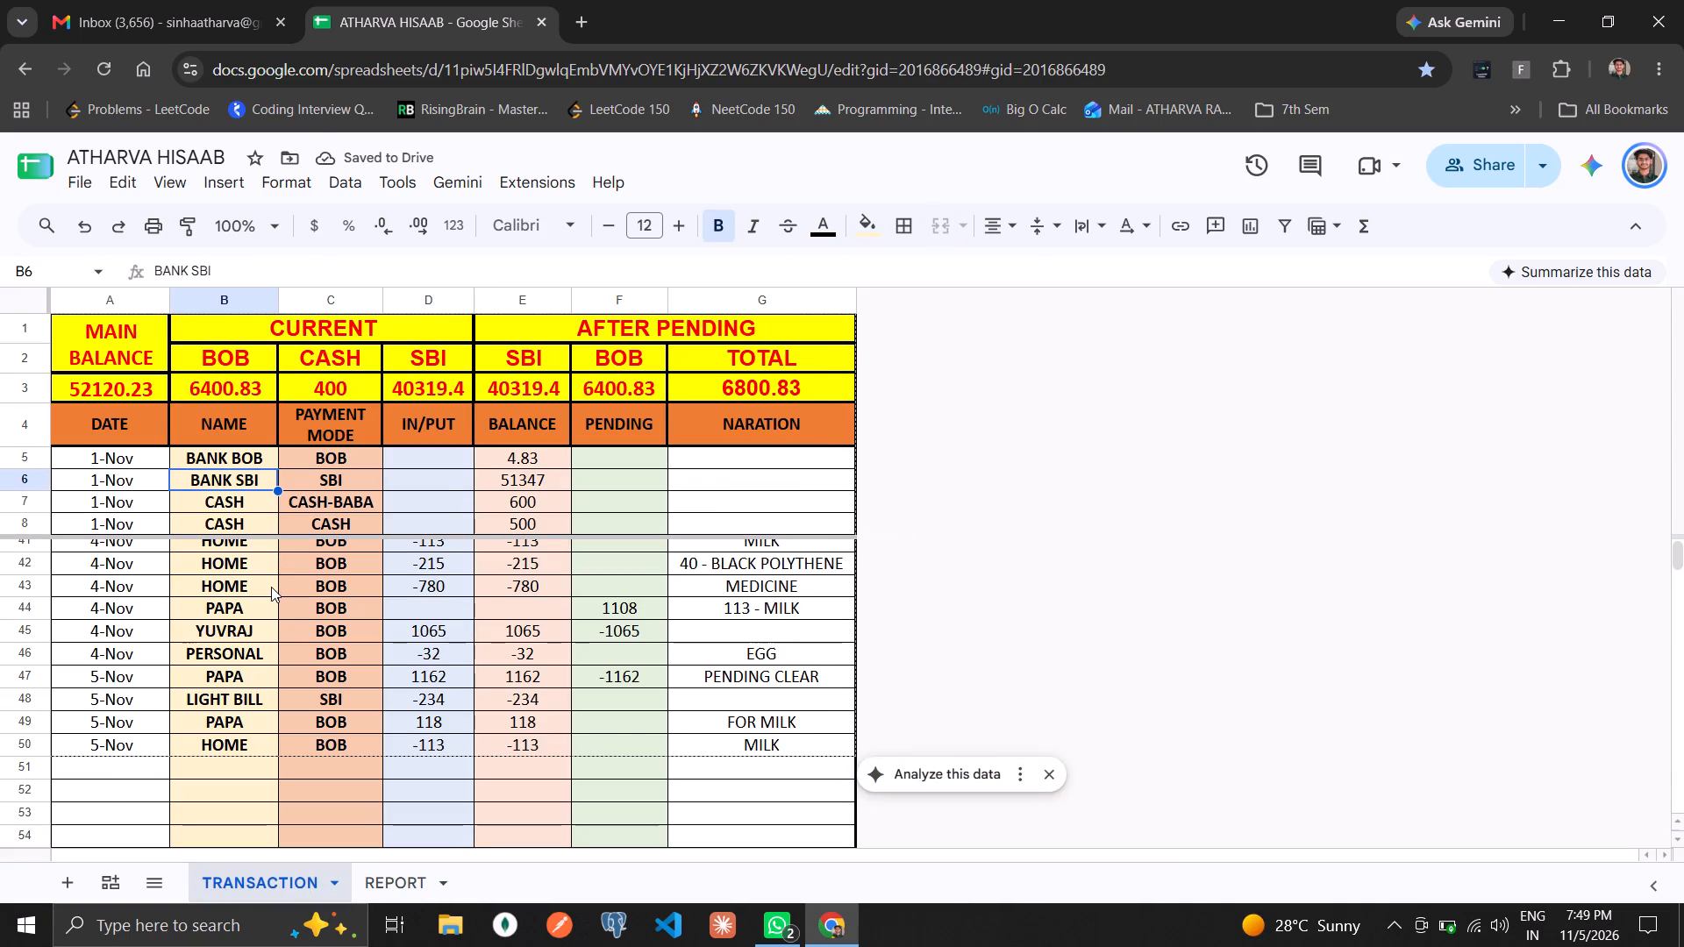
pyautogui.press('Up')
pyautogui.press('Delete')
pyautogui.press('Down')
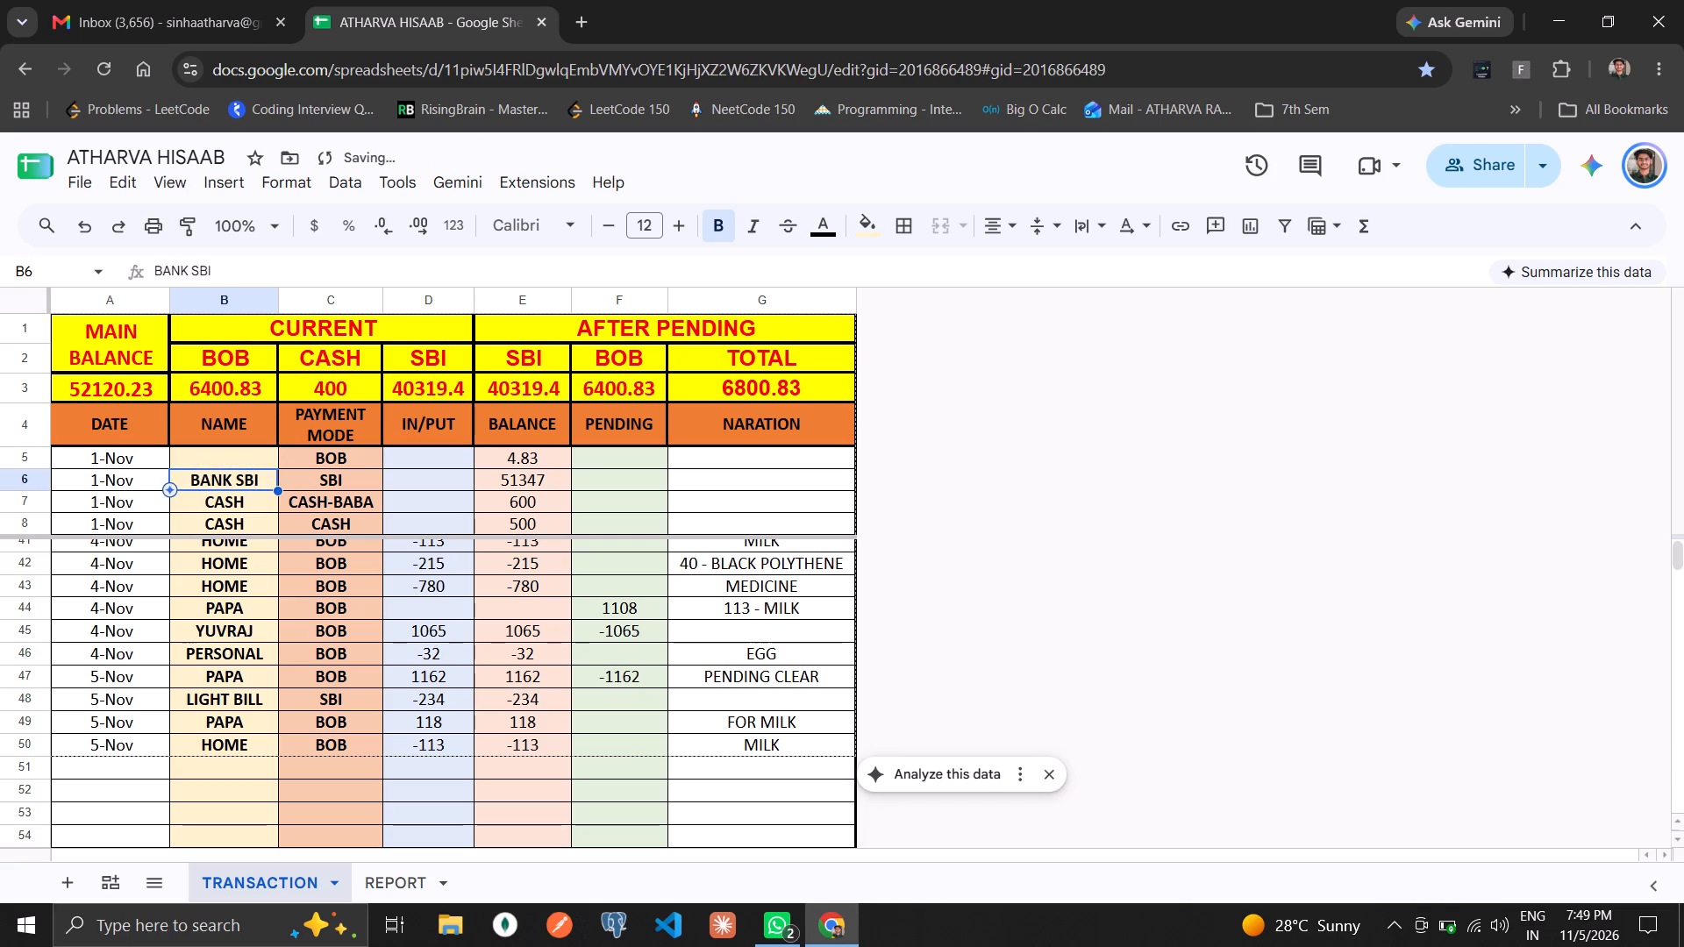
pyautogui.press('Delete')
pyautogui.press('Down')
pyautogui.press('Delete')
pyautogui.press('Down')
pyautogui.press('Delete')
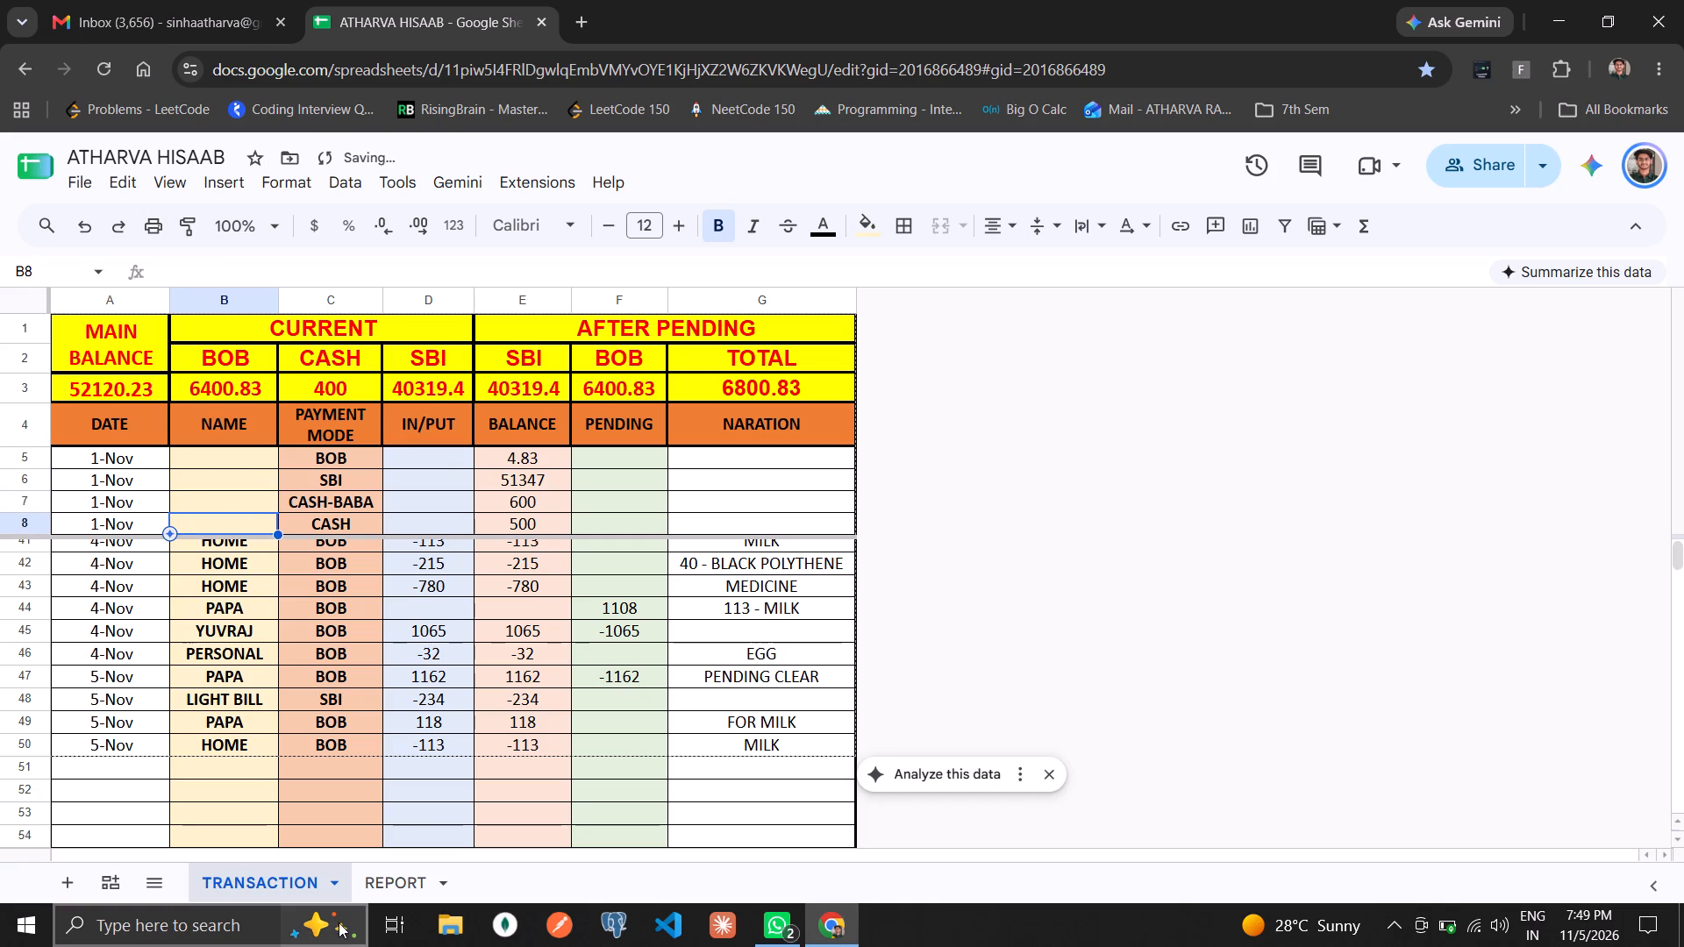
# Inspect the records behind the blank rows of the REPORT pending and balance summaries, discarding each generated detail sheet.
pyautogui.click(369, 891)
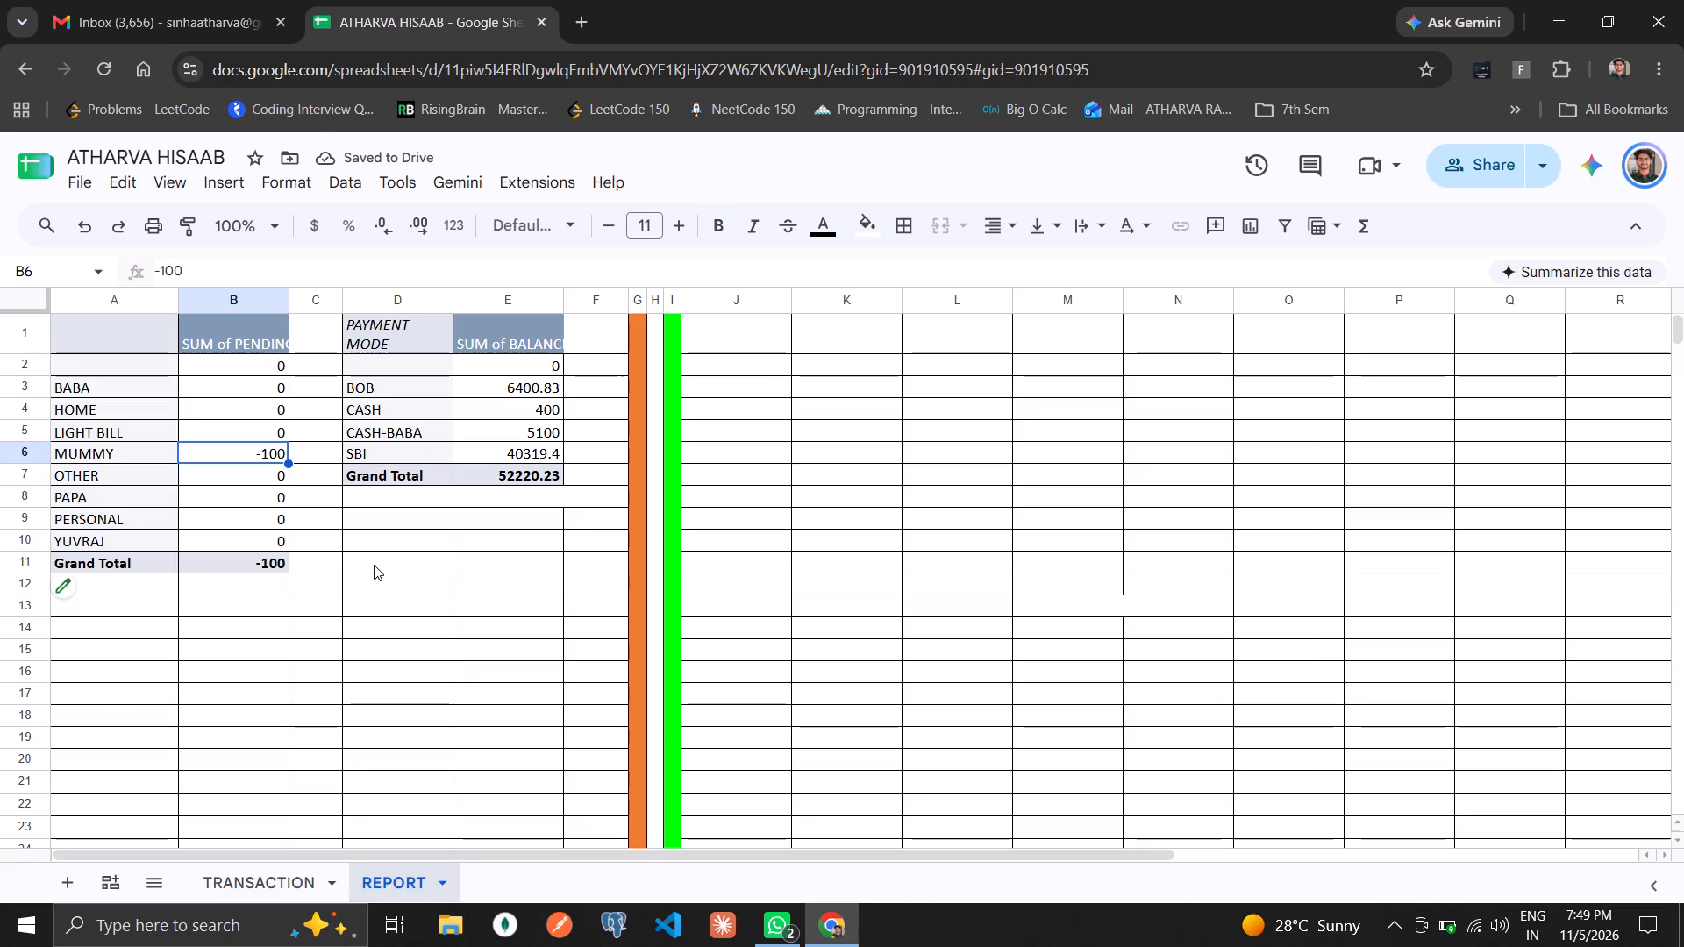
pyautogui.doubleClick(246, 374)
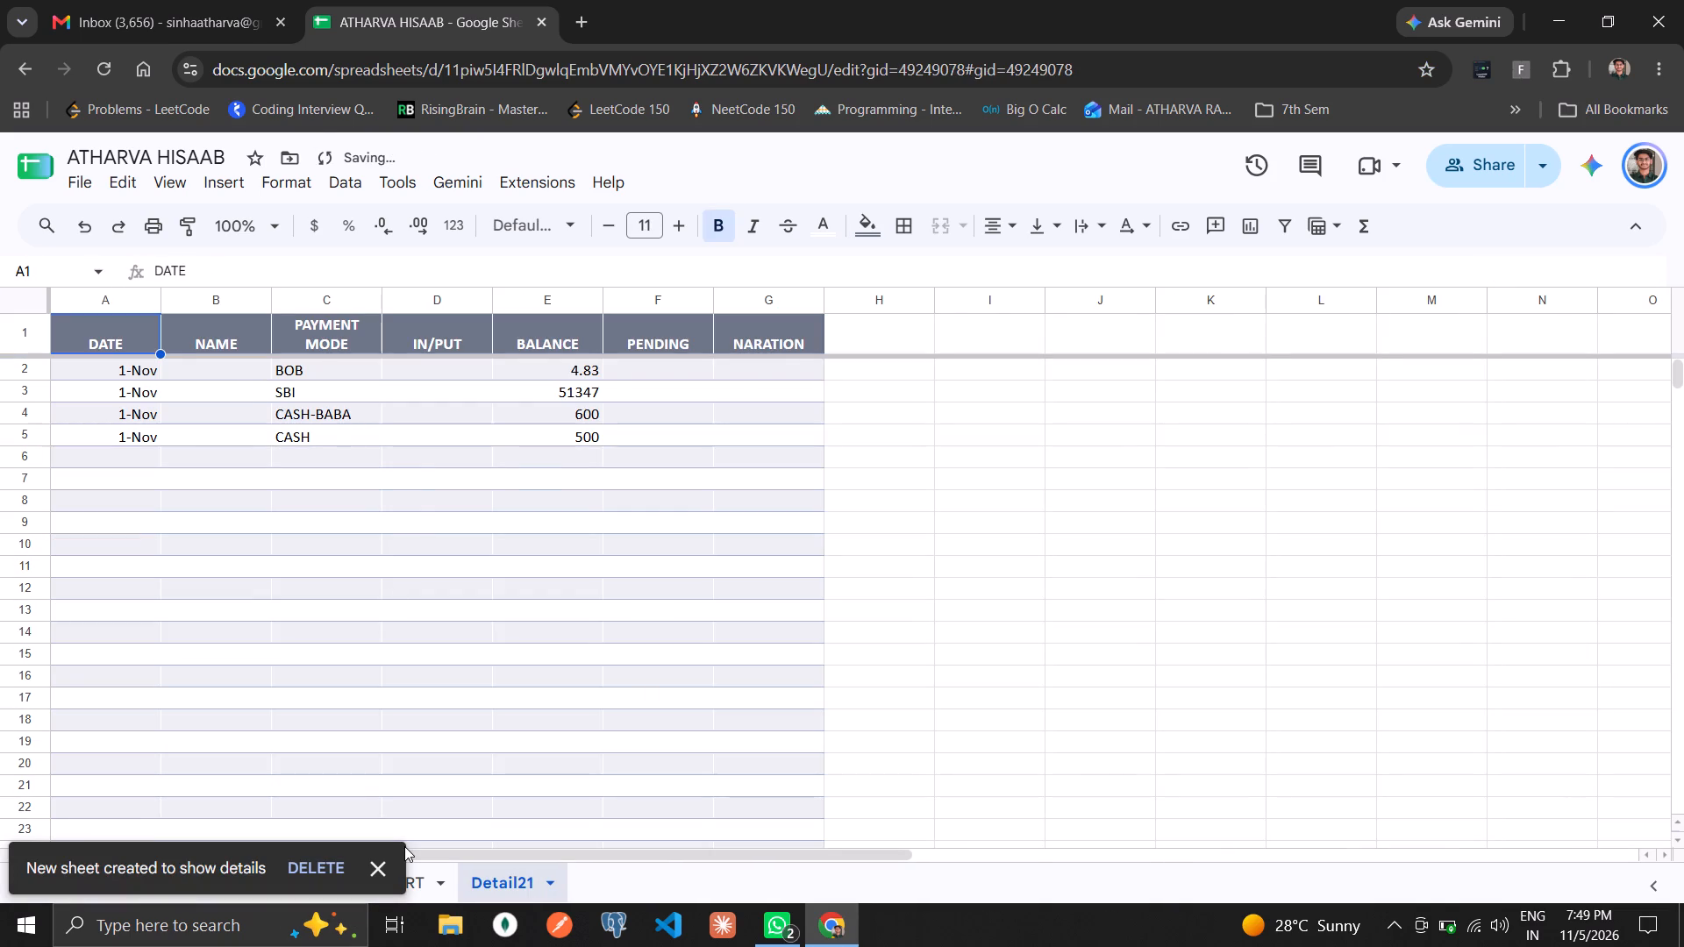
pyautogui.click(319, 864)
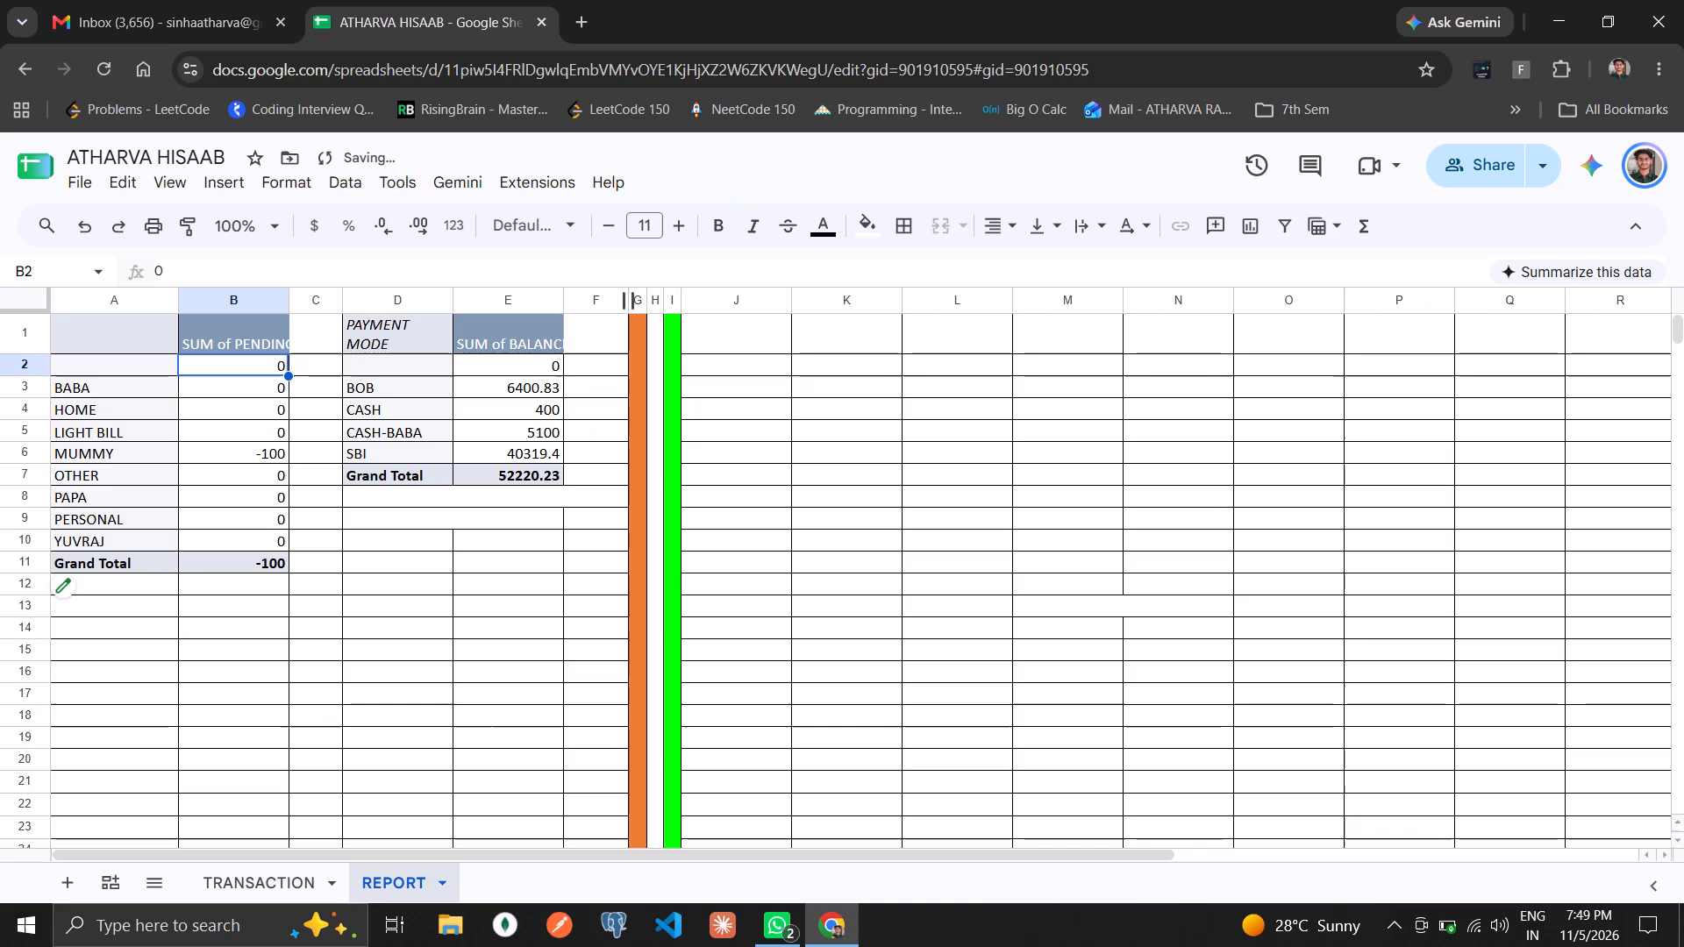
pyautogui.doubleClick(553, 373)
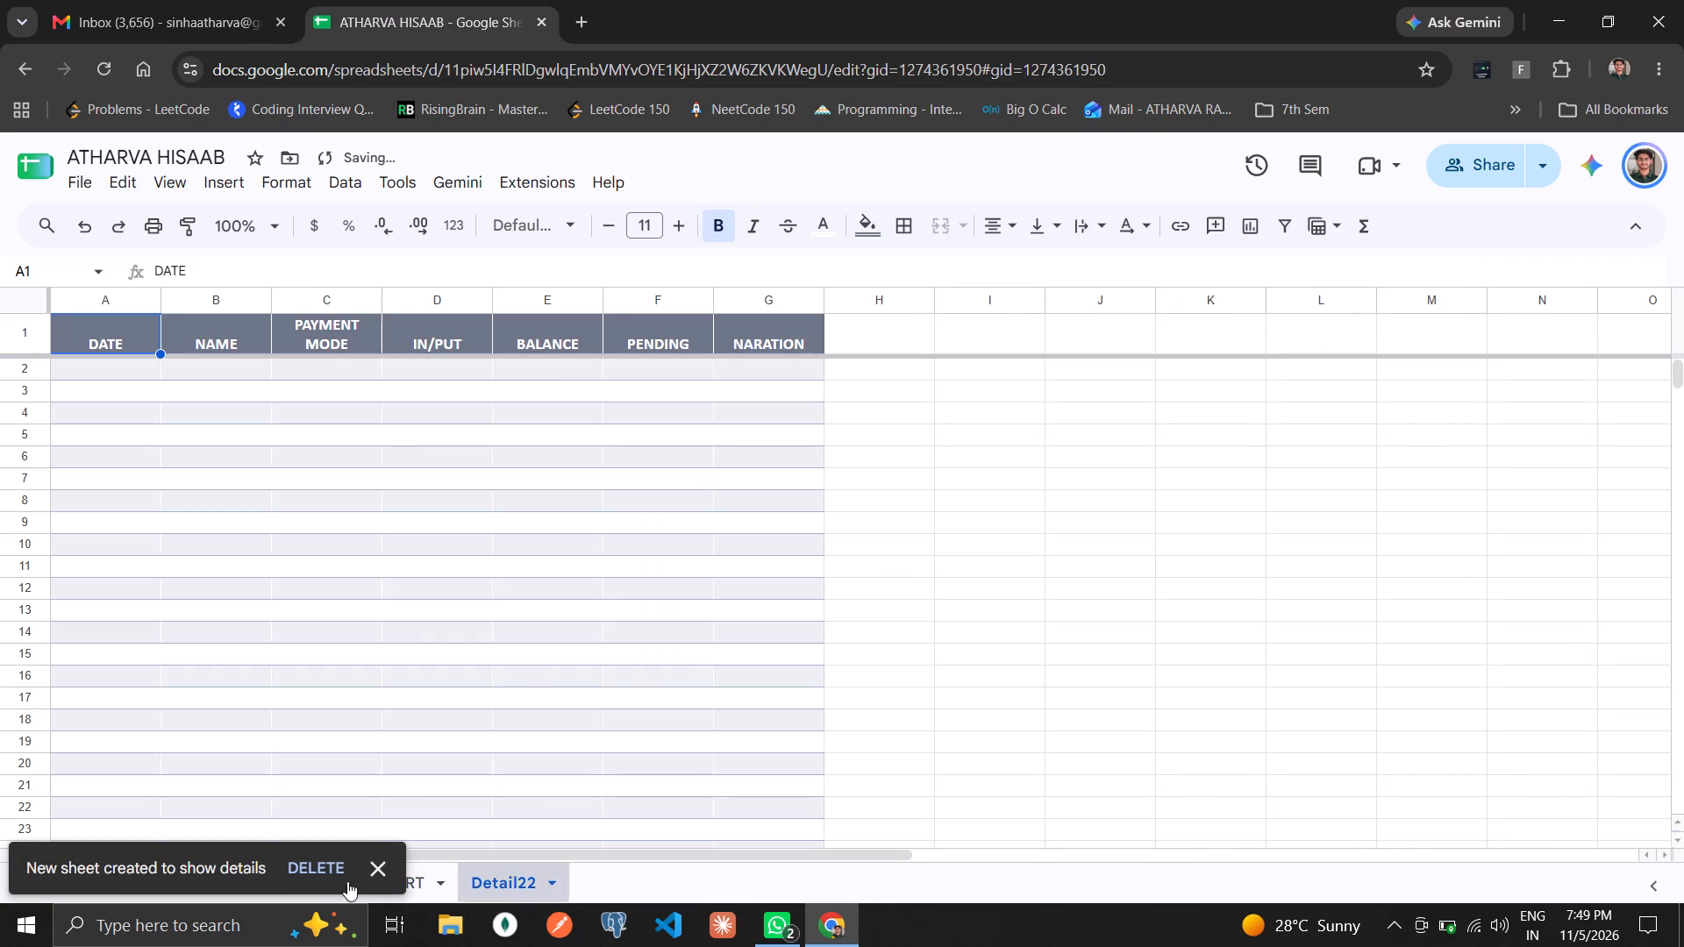
pyautogui.click(324, 876)
# Review the names in the REPORT sheet's pending summary from BABA down to YUVRAJ.
pyautogui.click(275, 886)
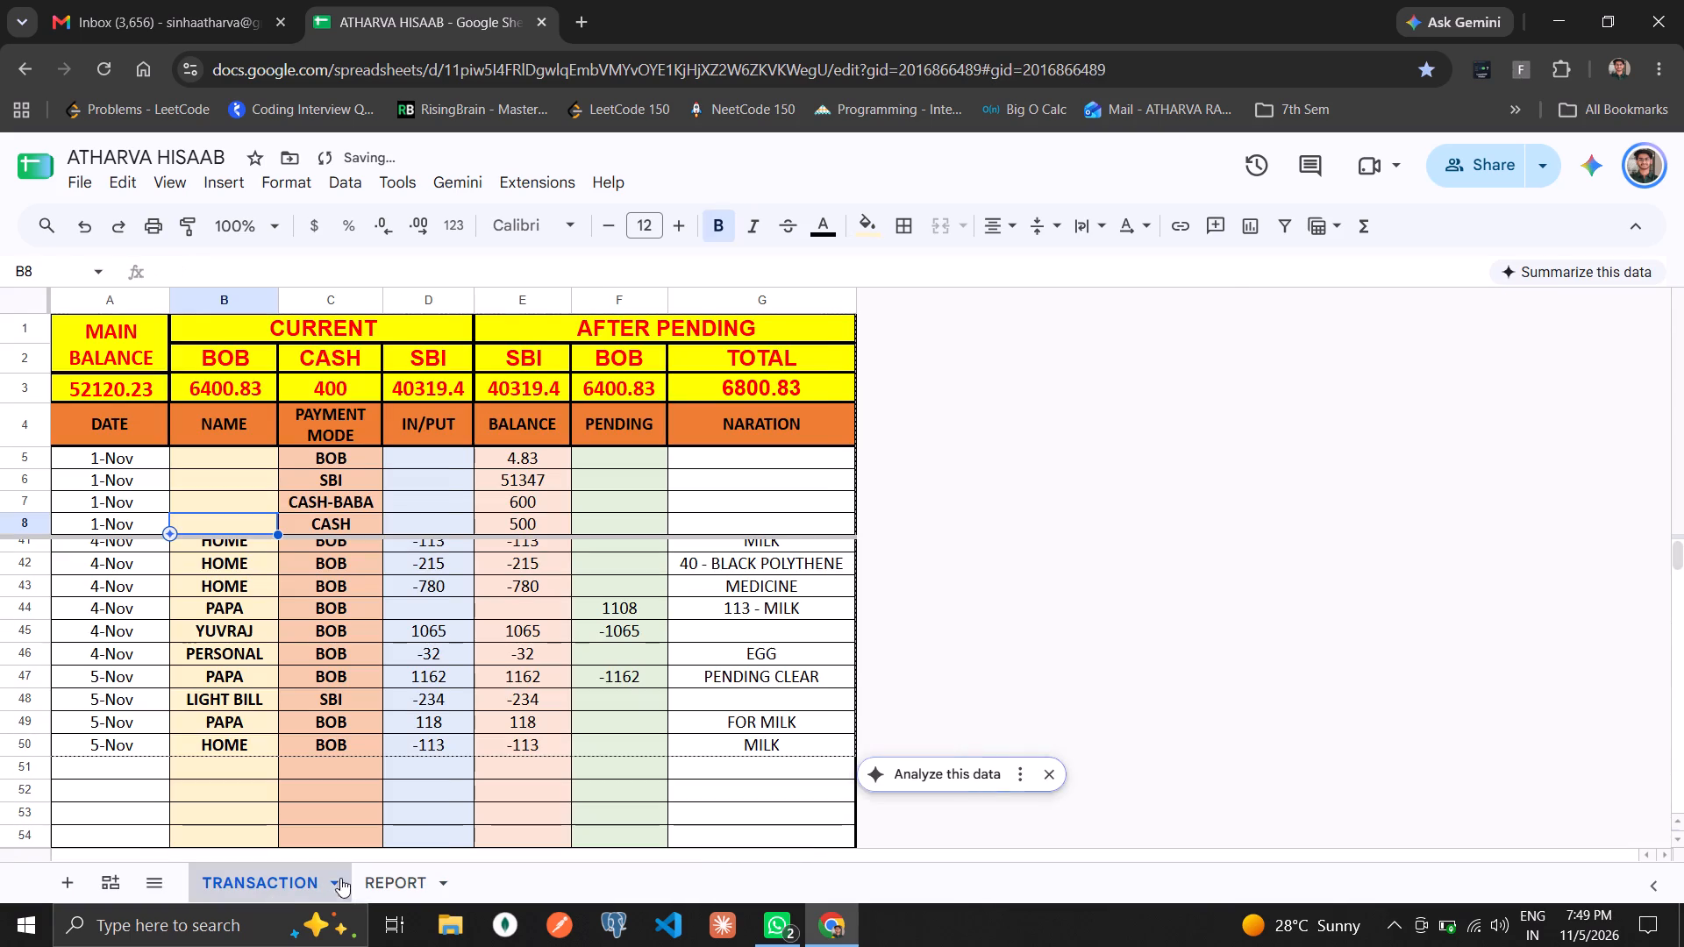
pyautogui.click(362, 878)
pyautogui.click(132, 472)
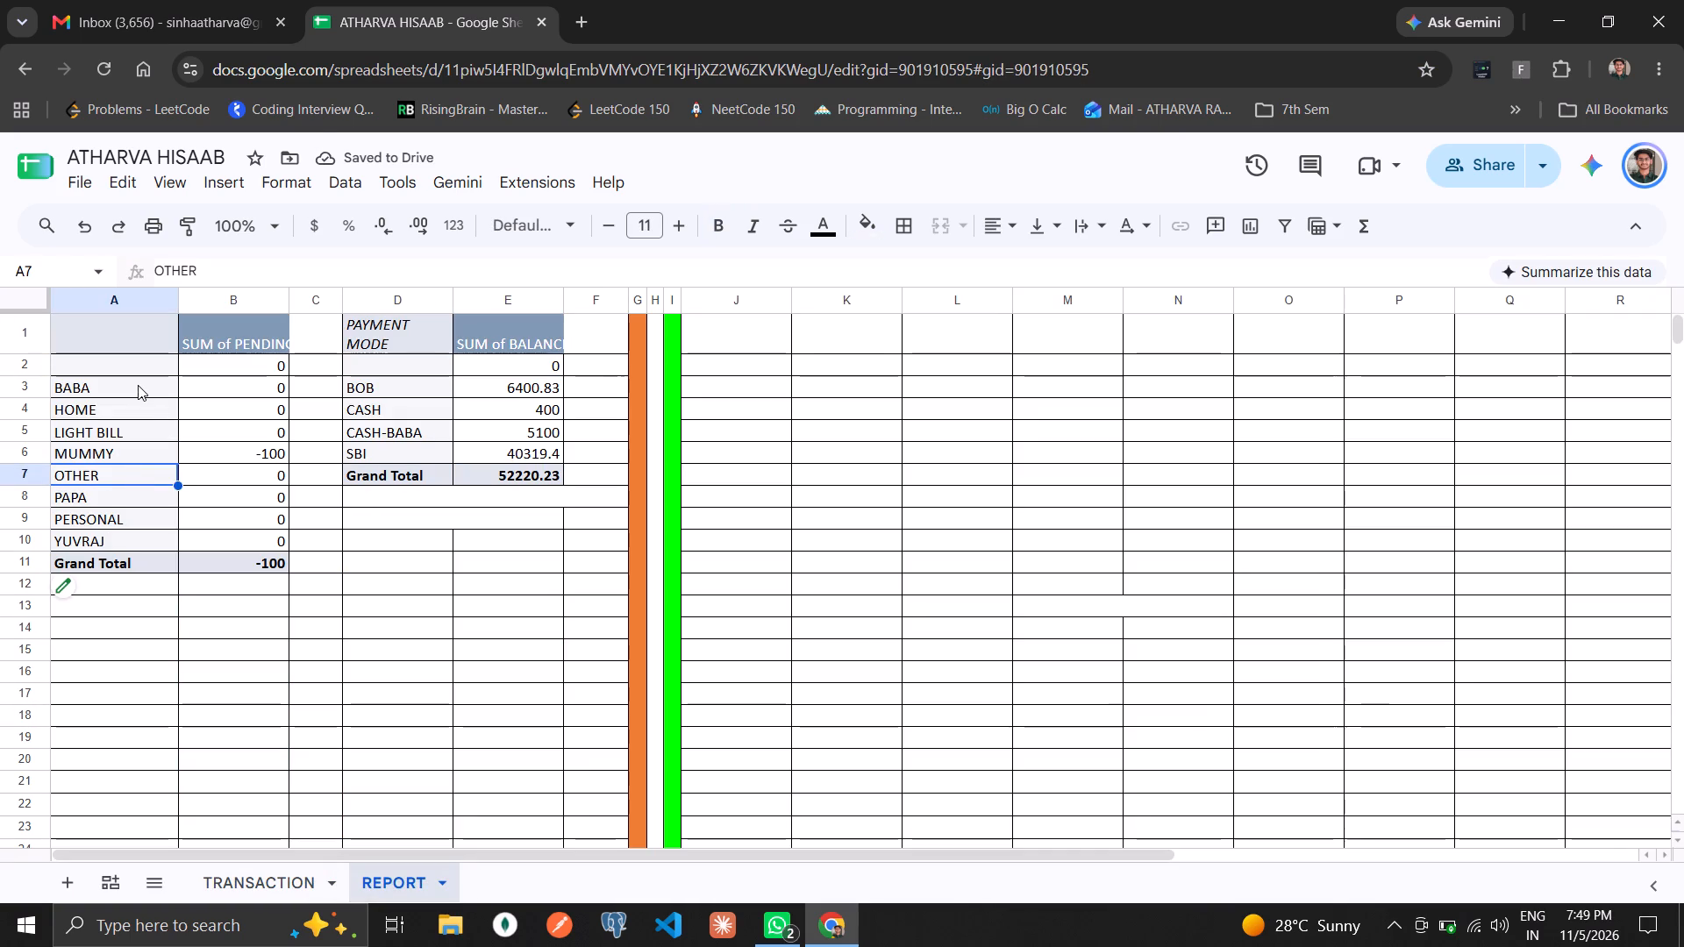
pyautogui.click(137, 385)
pyautogui.press('Down')
pyautogui.press('Down')
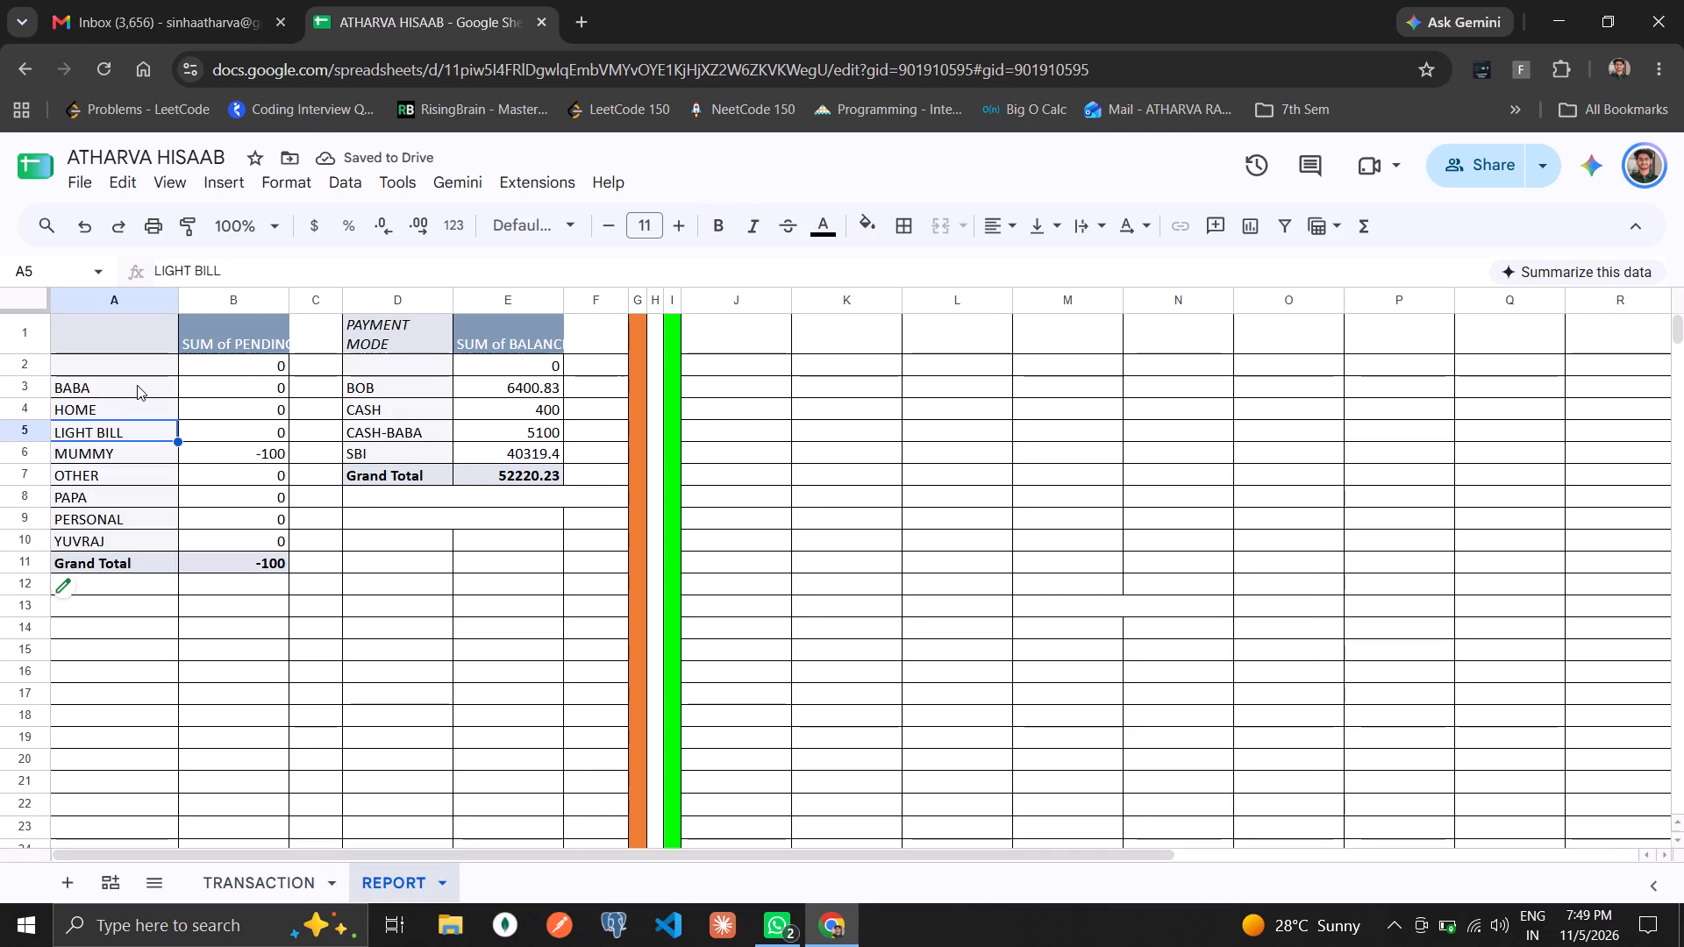
pyautogui.press('Down')
pyautogui.press('Down')
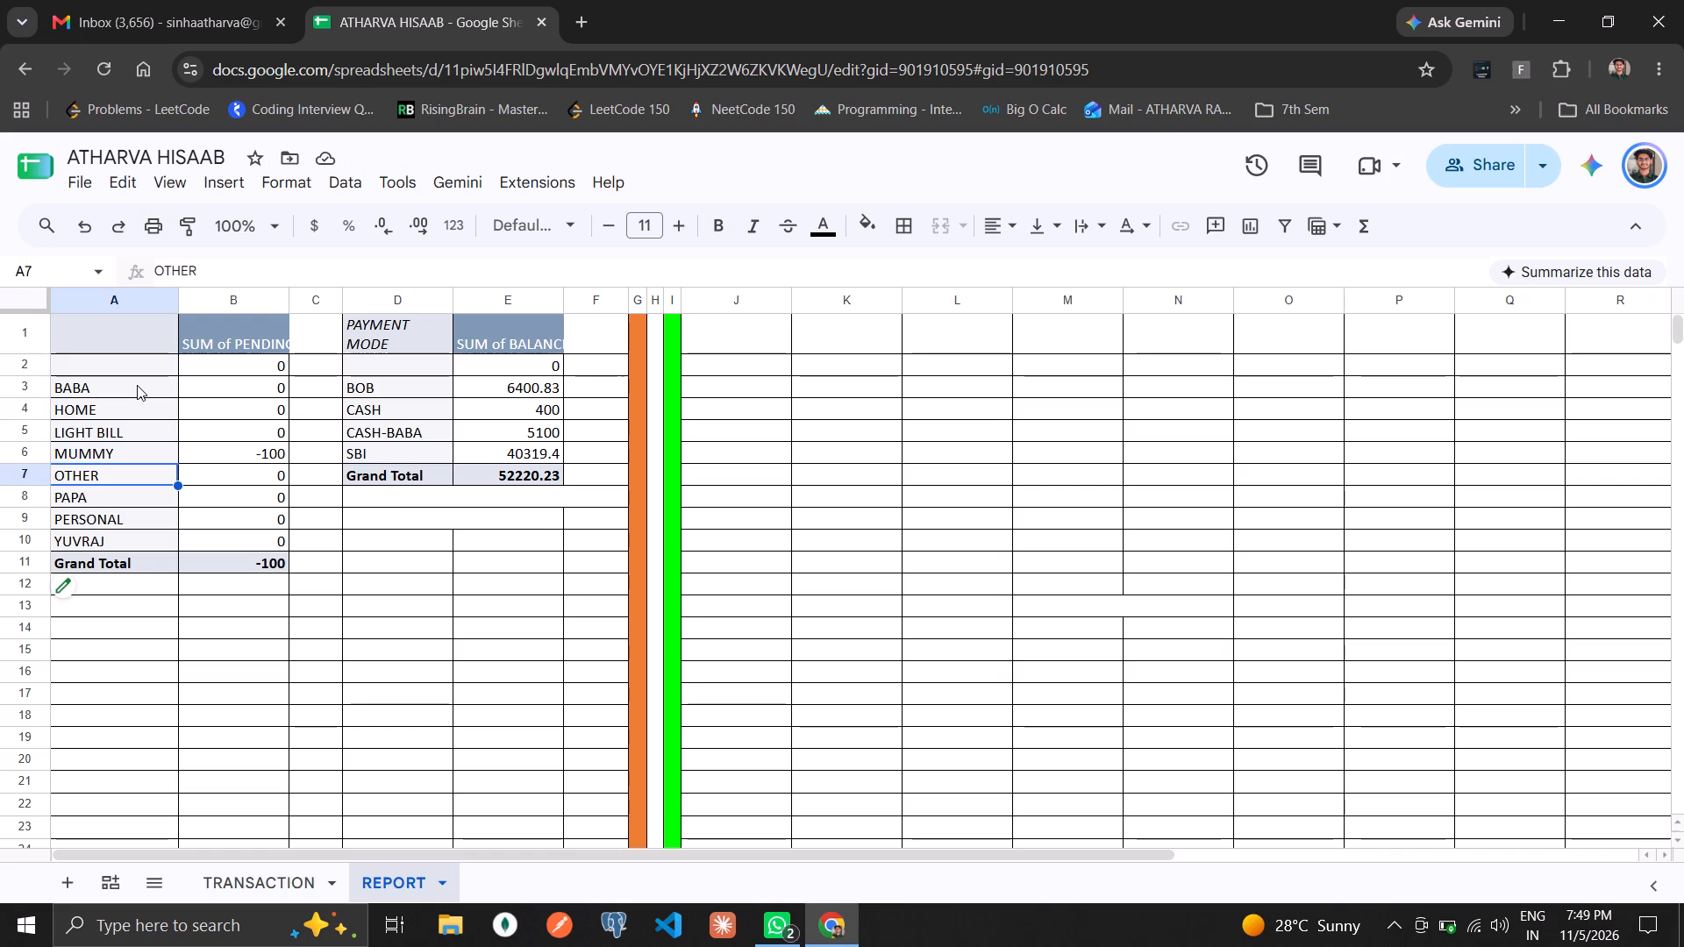
pyautogui.press('Down')
pyautogui.press('Down')
pyautogui.press('Down')
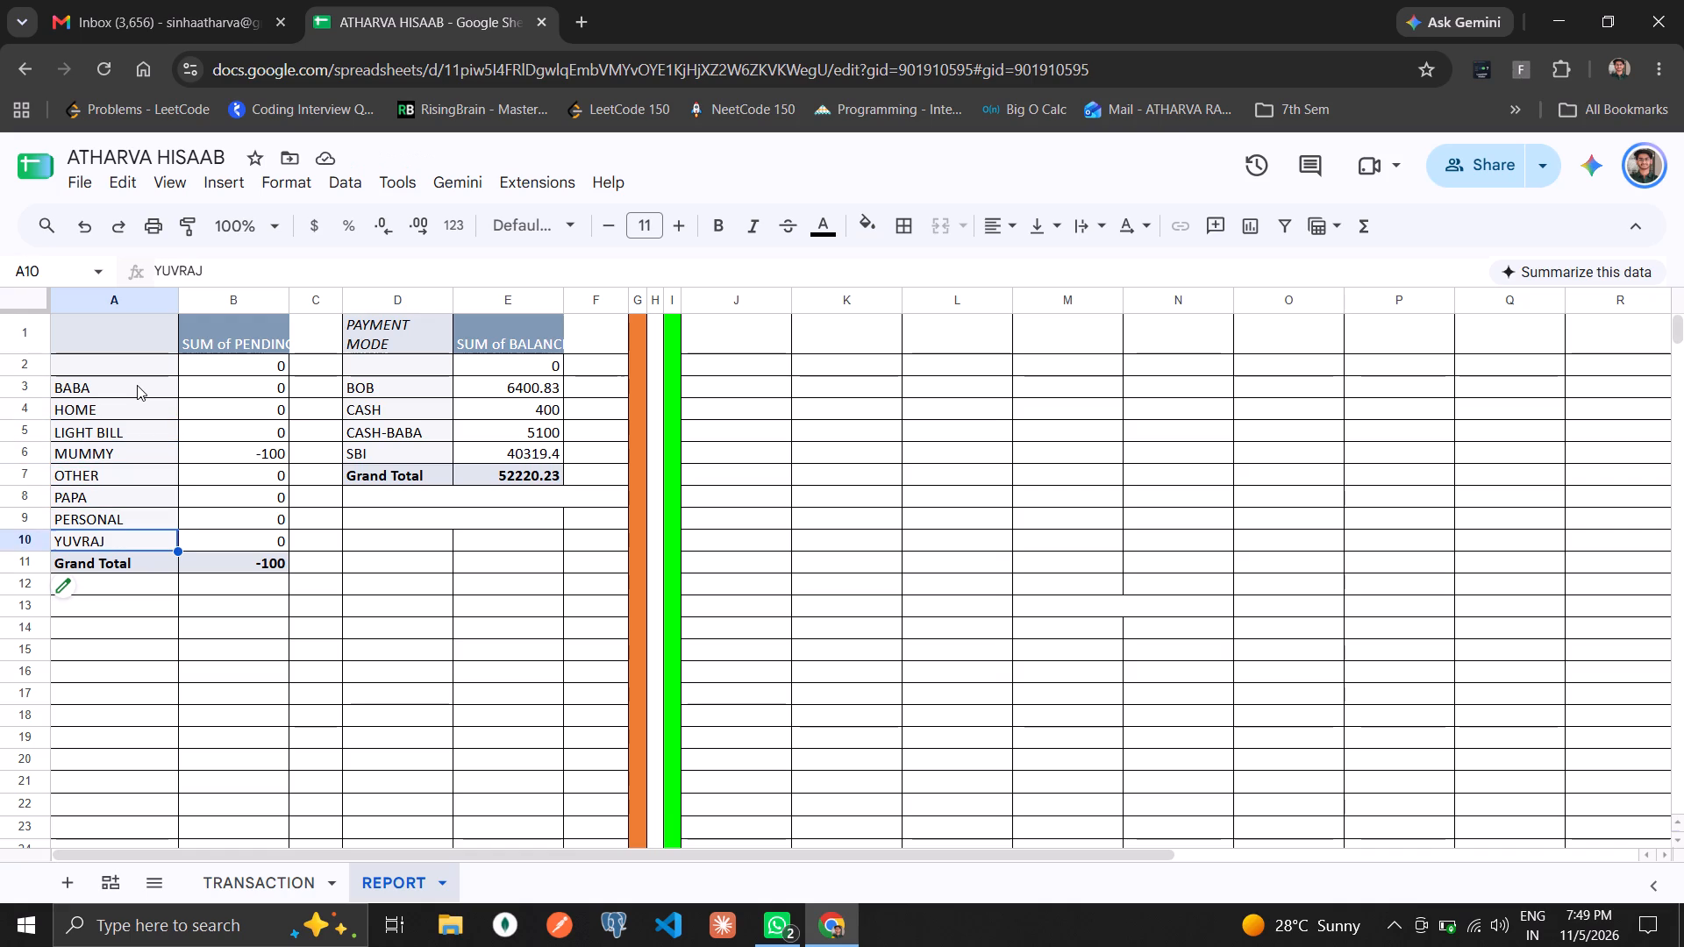
# Examine the lower rows of the REPORT sheet's pending summary, from OTHER to YUVRAJ, and its Grand Total.
pyautogui.press('Up')
pyautogui.press('Up')
pyautogui.press('Up')
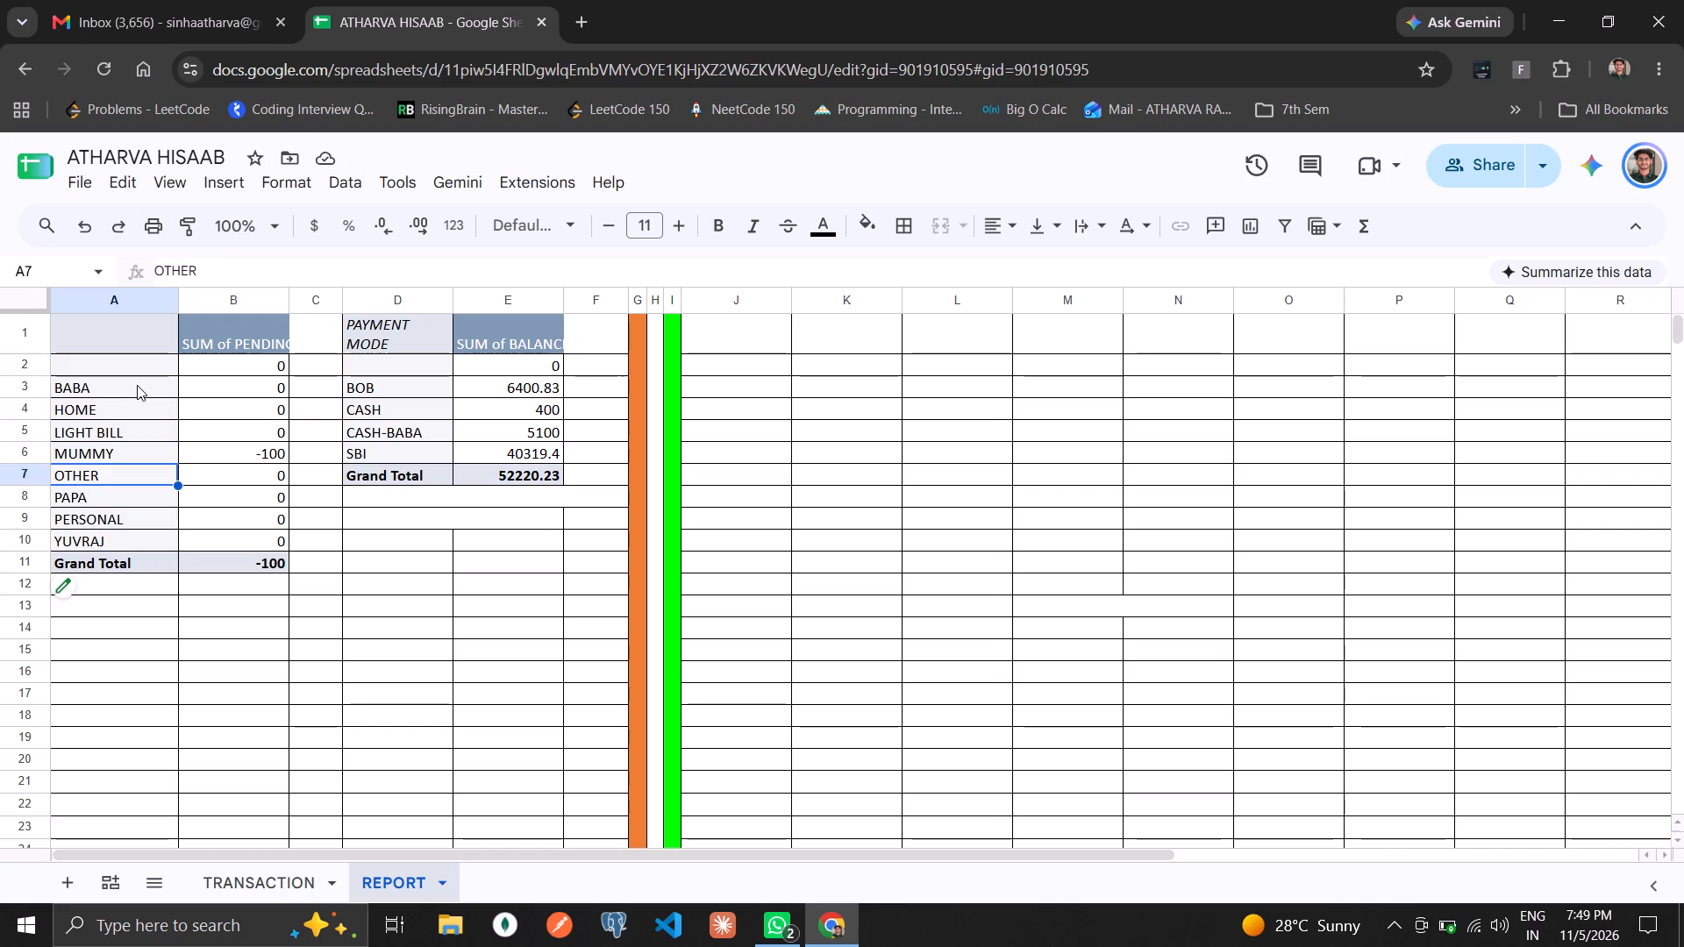
pyautogui.press('Down')
pyautogui.press('Down')
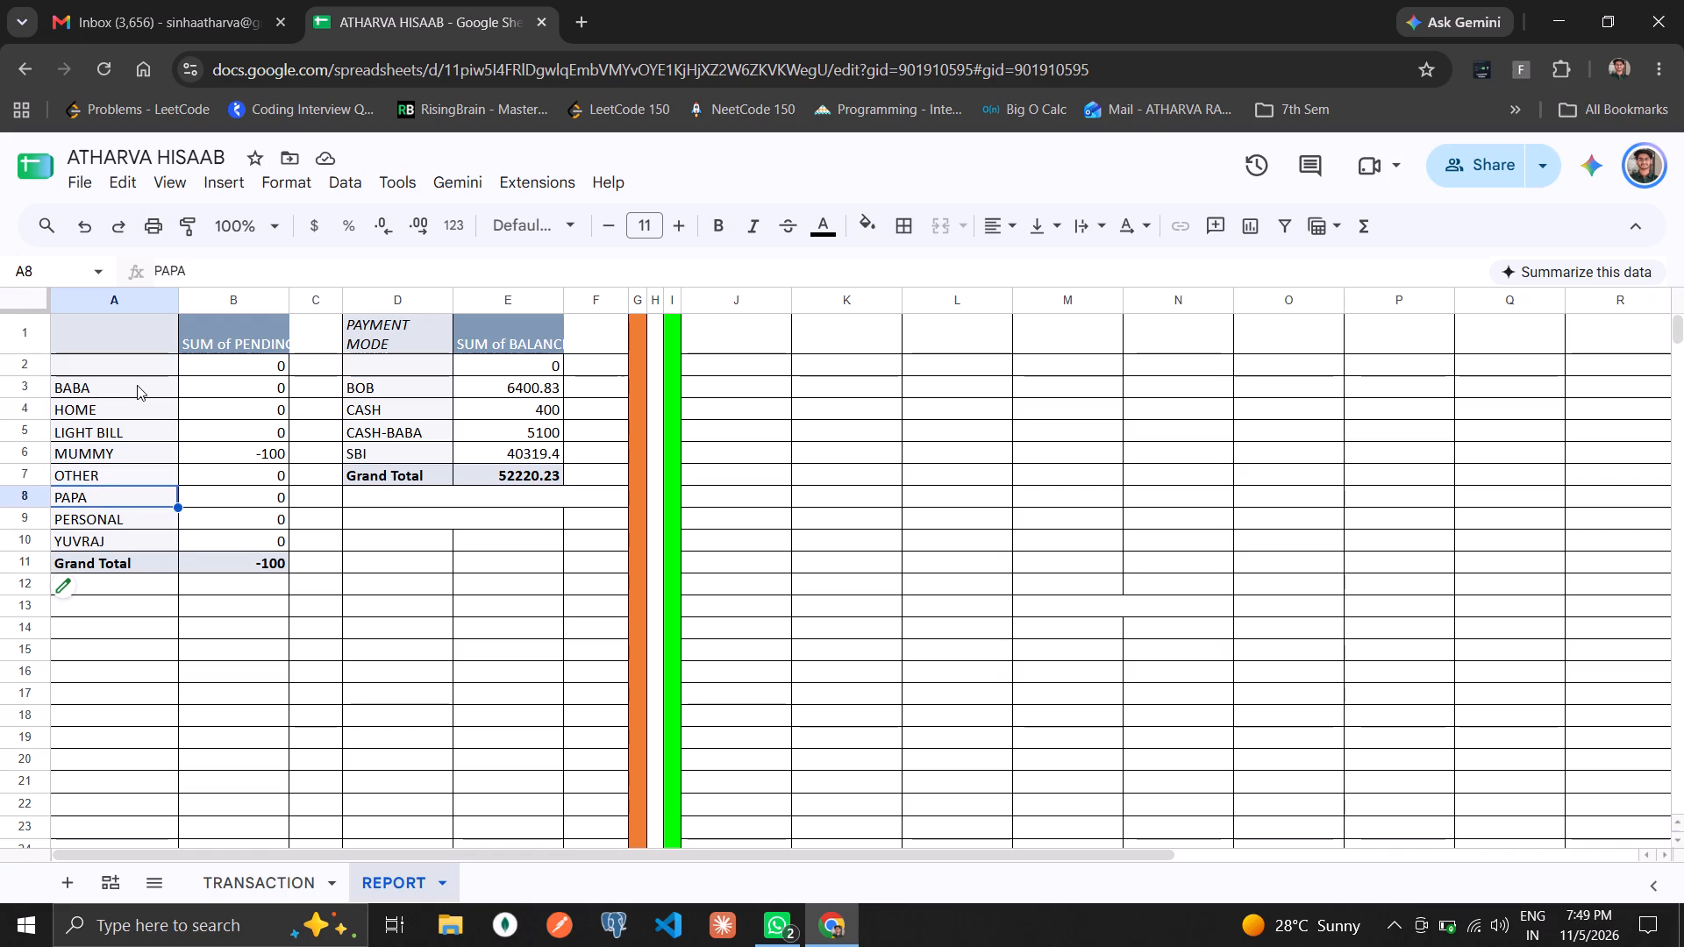
pyautogui.press('Down')
pyautogui.press('Down')
pyautogui.press('Down')
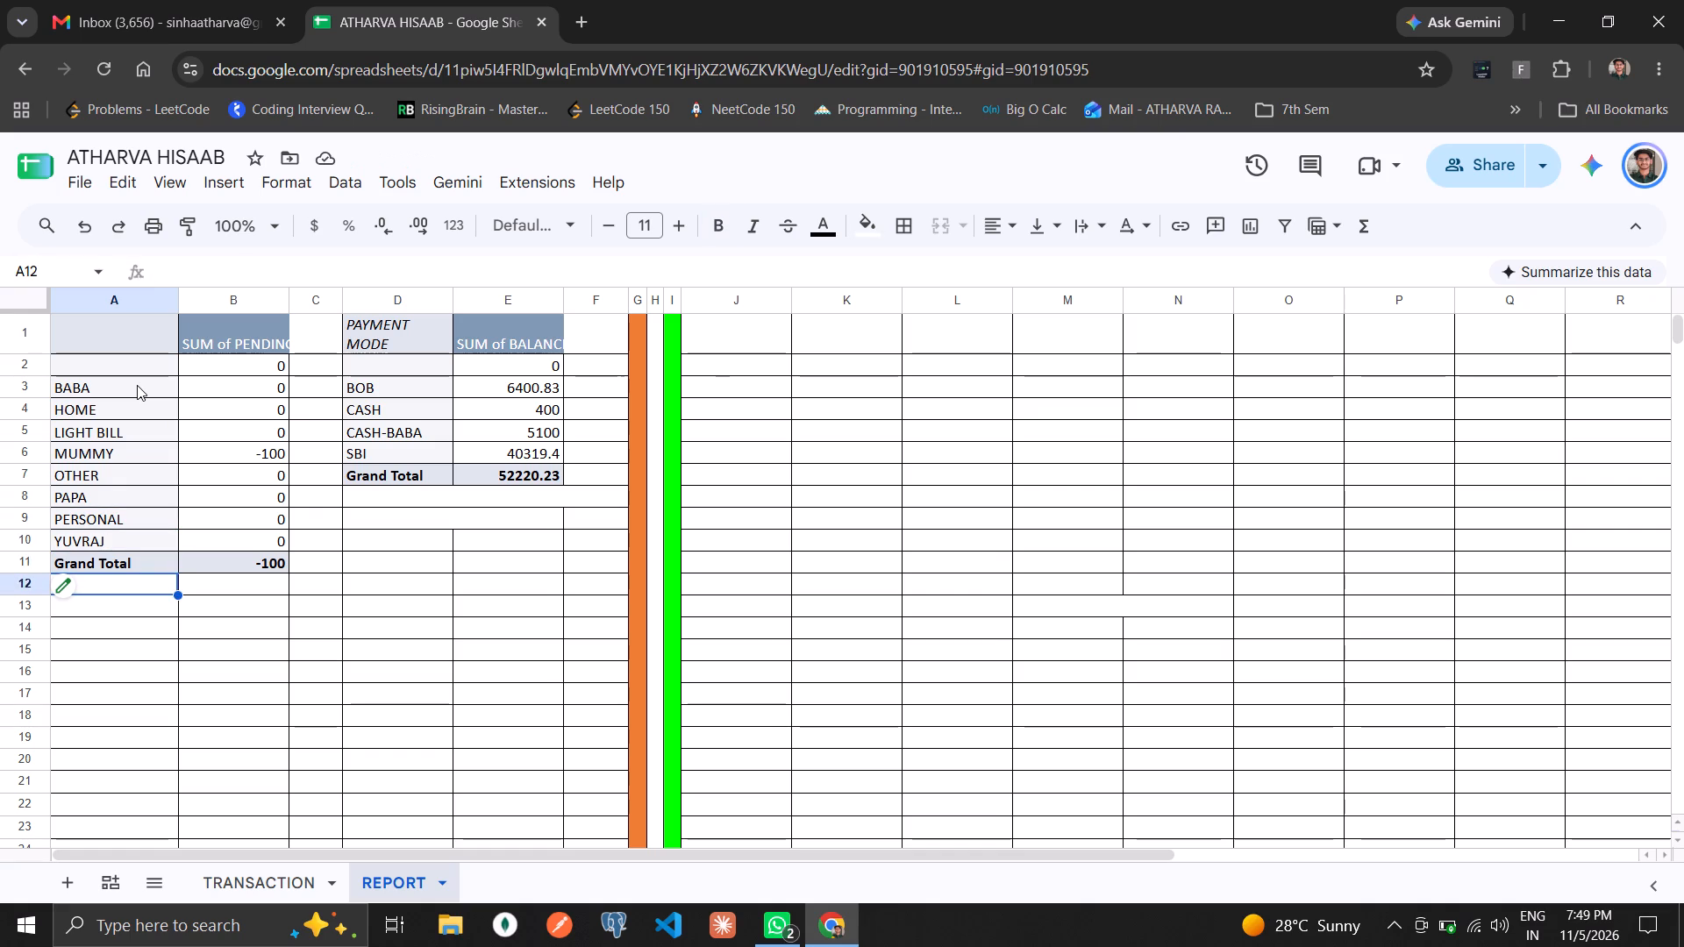
pyautogui.press('Up')
pyautogui.press('Up')
pyautogui.press('Right')
pyautogui.press('Left')
pyautogui.press('Down')
pyautogui.press('Right')
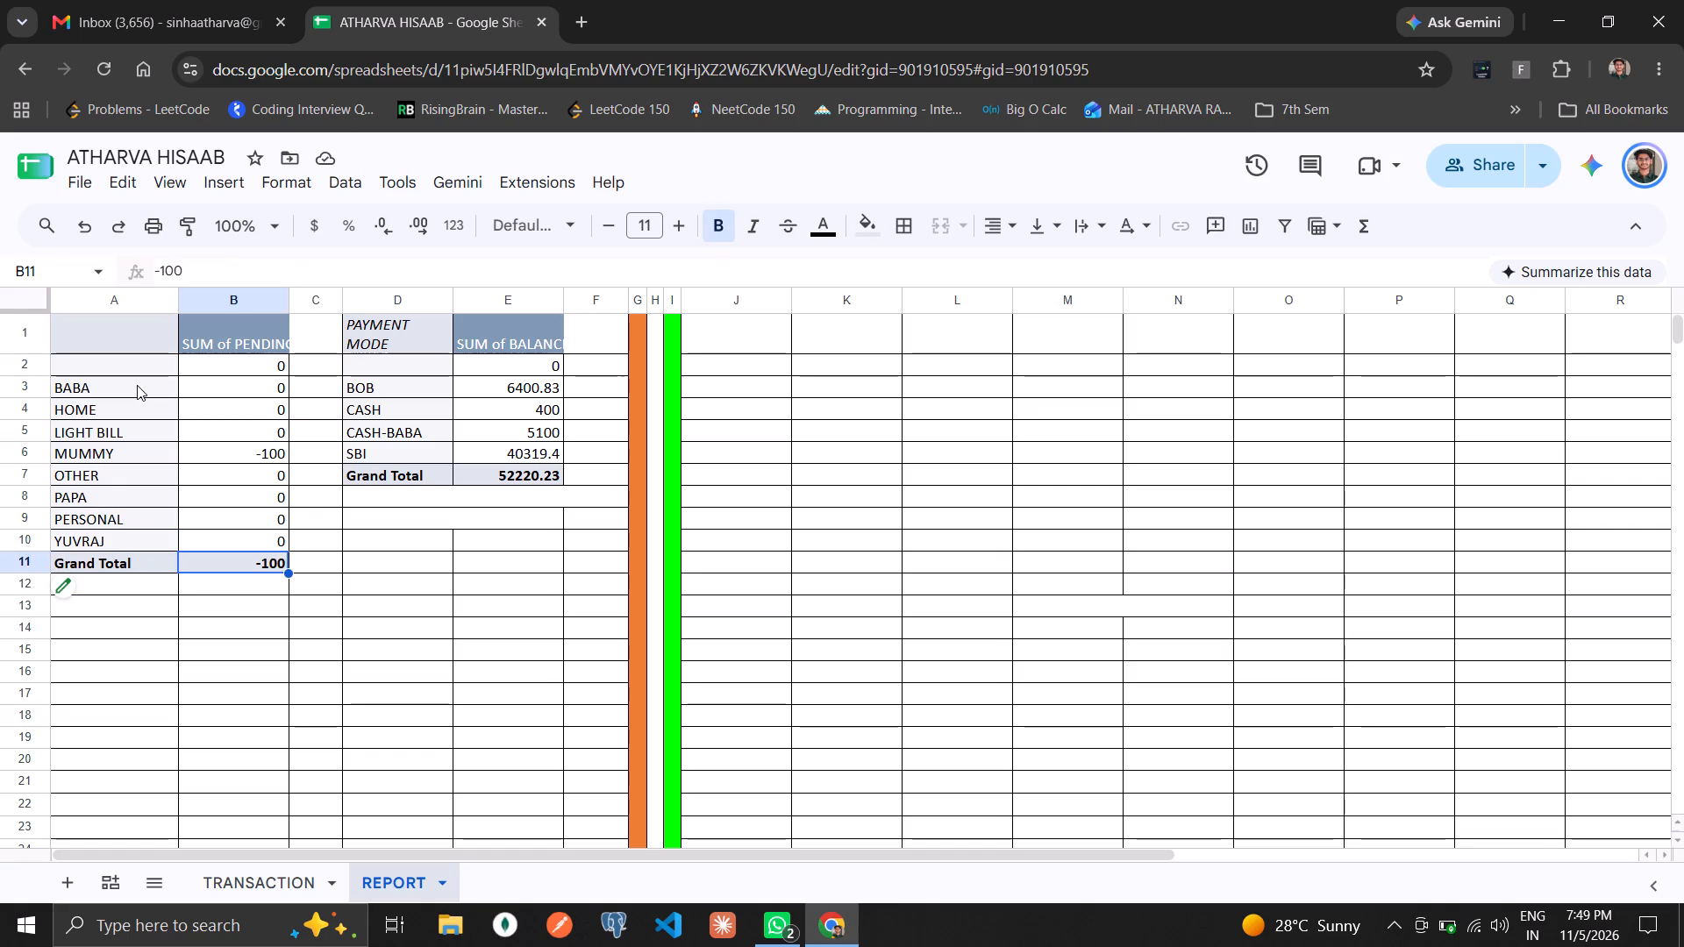
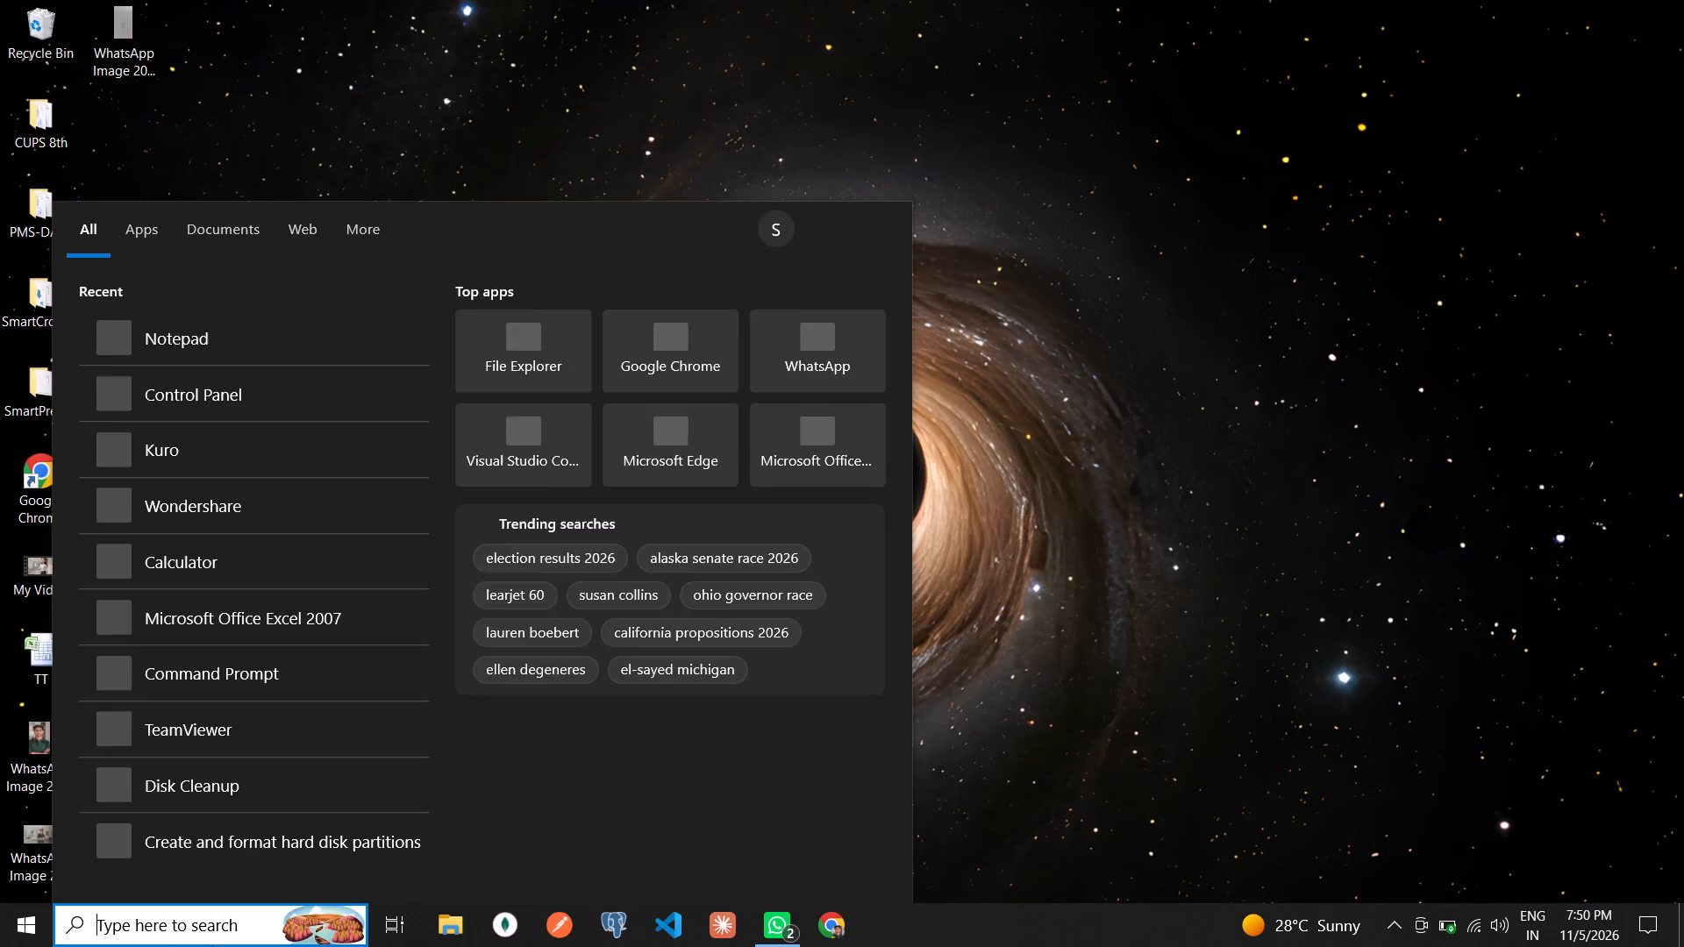
# Find the Kuro app through the Windows search and launch it.
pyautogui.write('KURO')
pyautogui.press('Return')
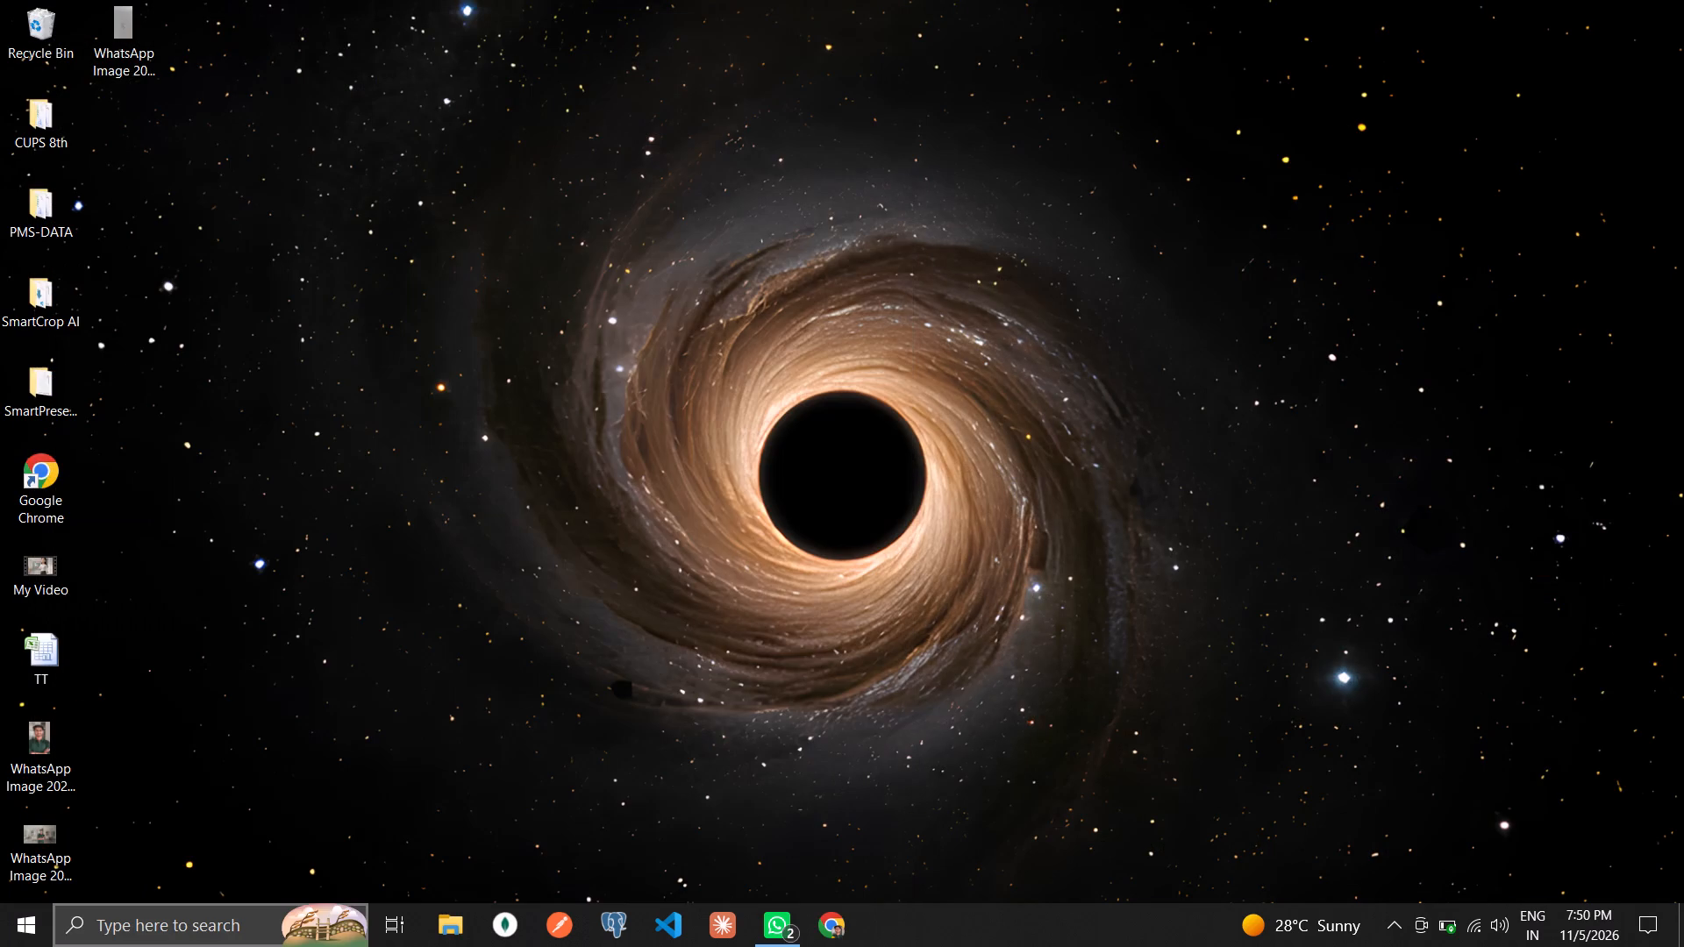